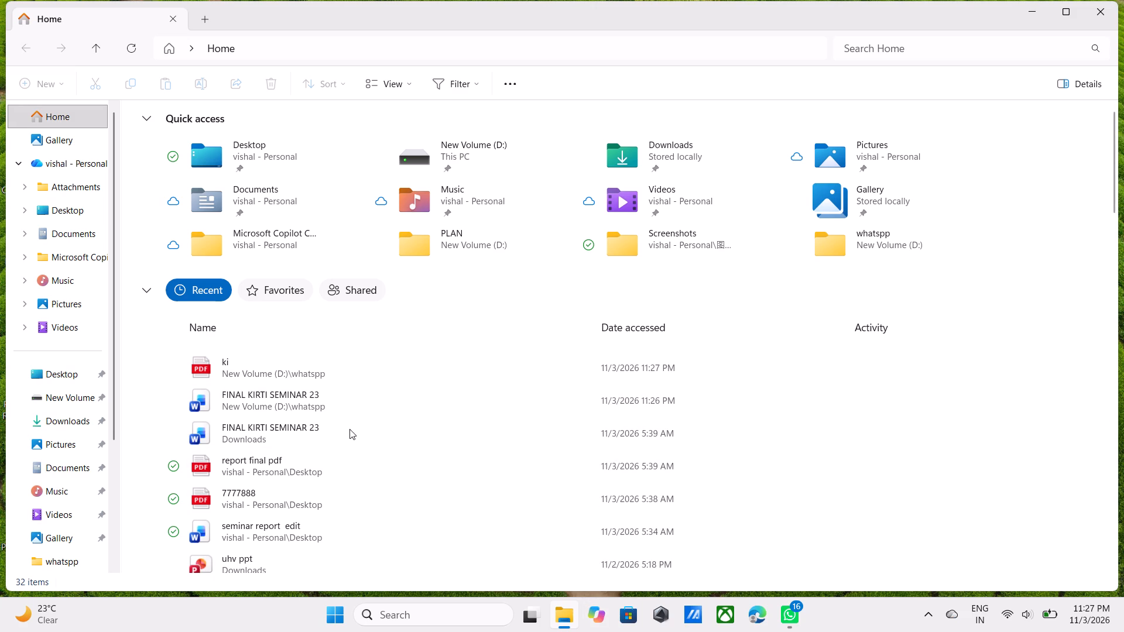
# Open the recent Word document FINAL KIRTI SEMINAR 23 stored in Downloads.
pyautogui.doubleClick(380, 417)
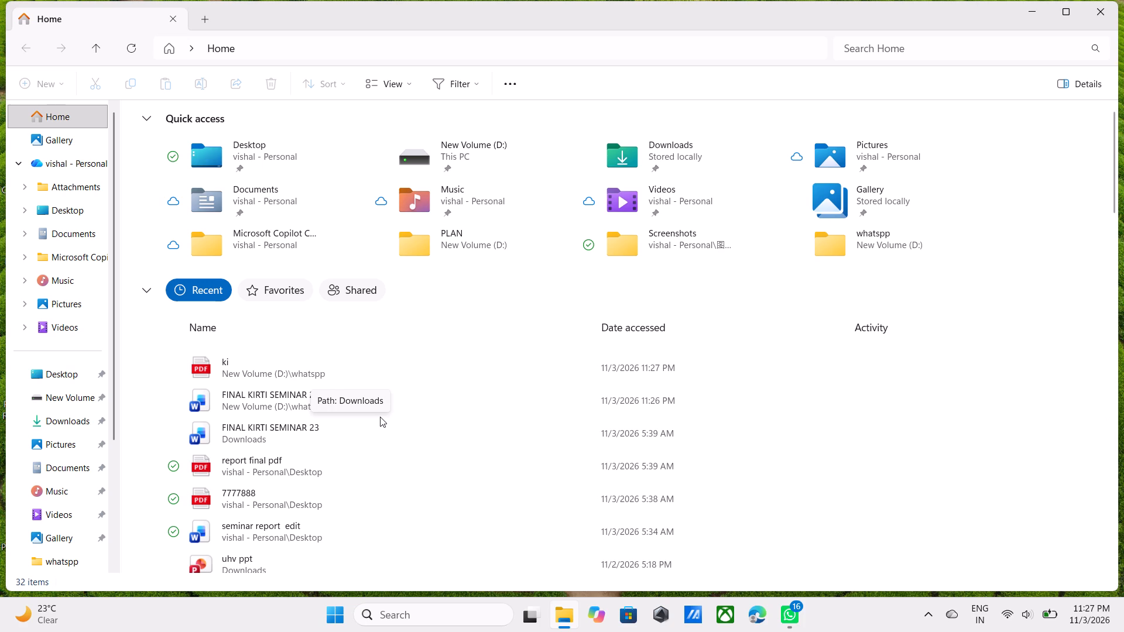
pyautogui.click(286, 433)
pyautogui.click(290, 435)
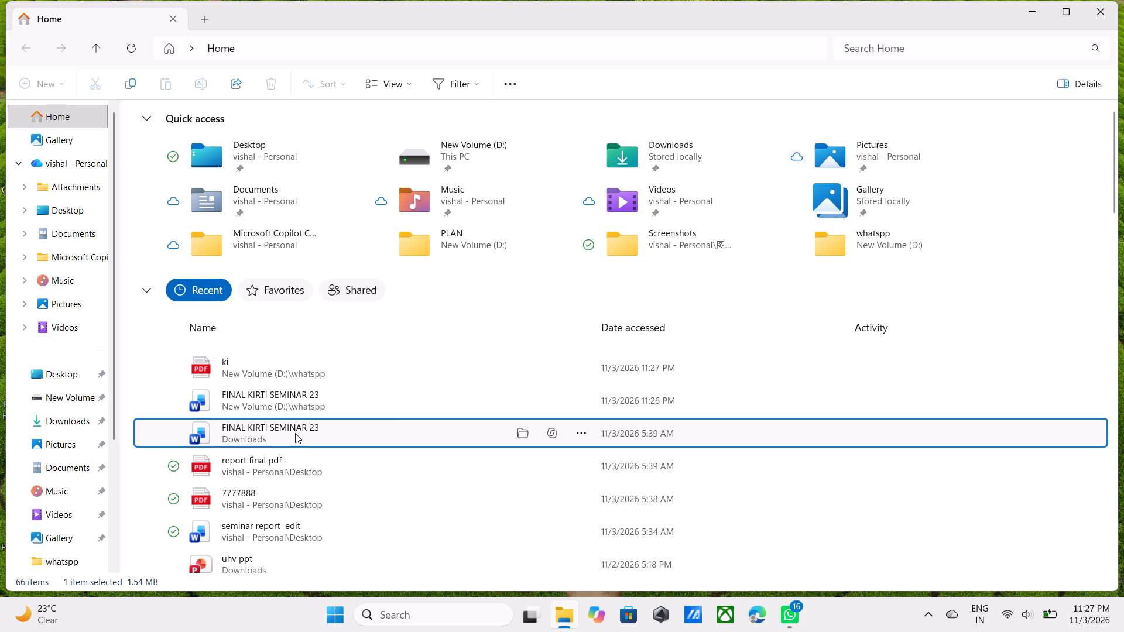
pyautogui.doubleClick(295, 433)
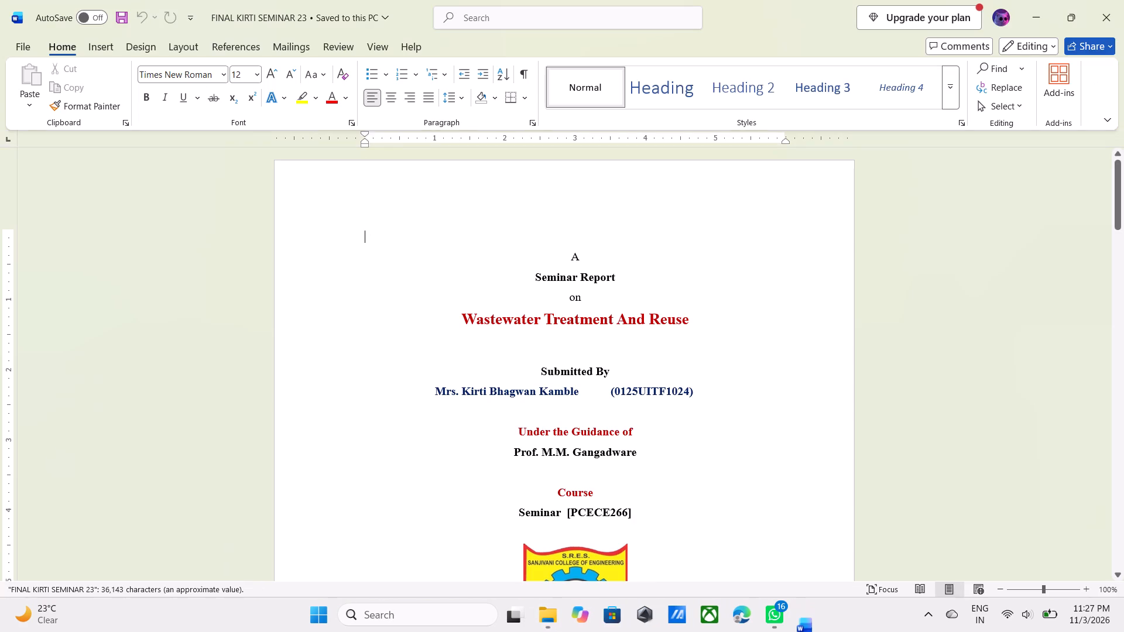
# Review the seminar report's title page, certificate, acknowledgement and abstract.
pyautogui.scroll(-2, 598, 256)
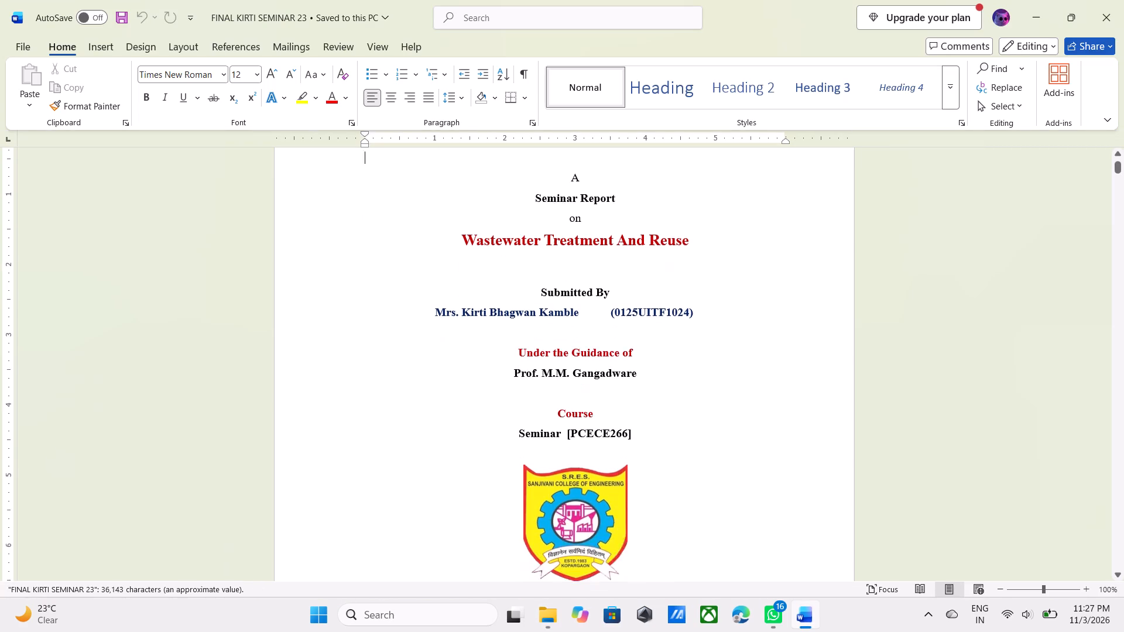
pyautogui.scroll(-10, 599, 255)
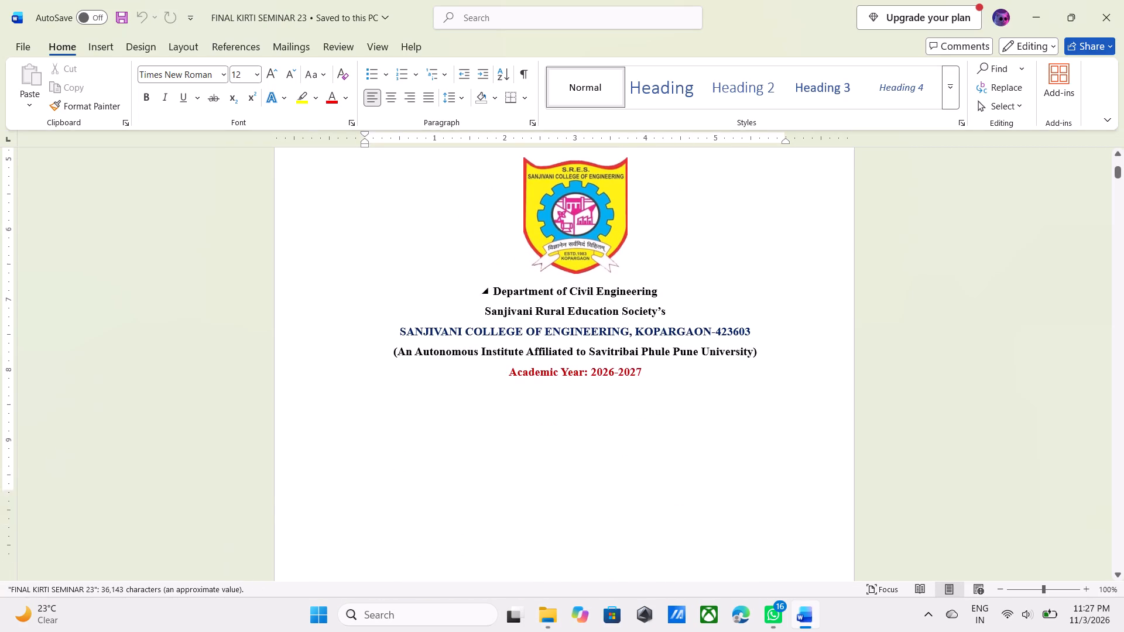
pyautogui.scroll(-12, 610, 264)
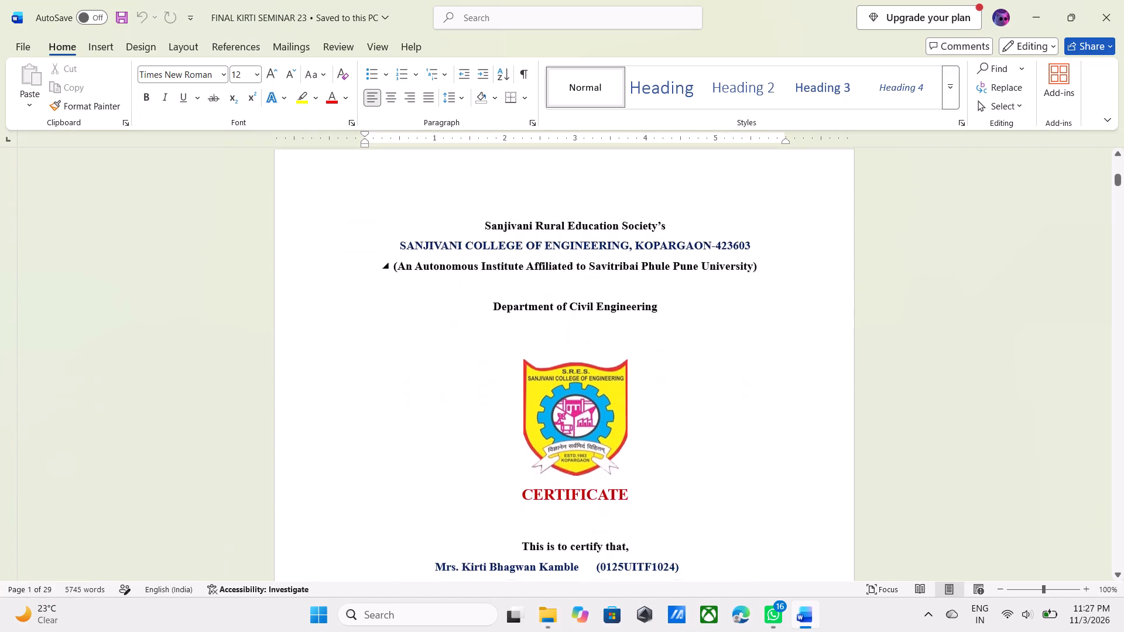
pyautogui.scroll(-9, 611, 262)
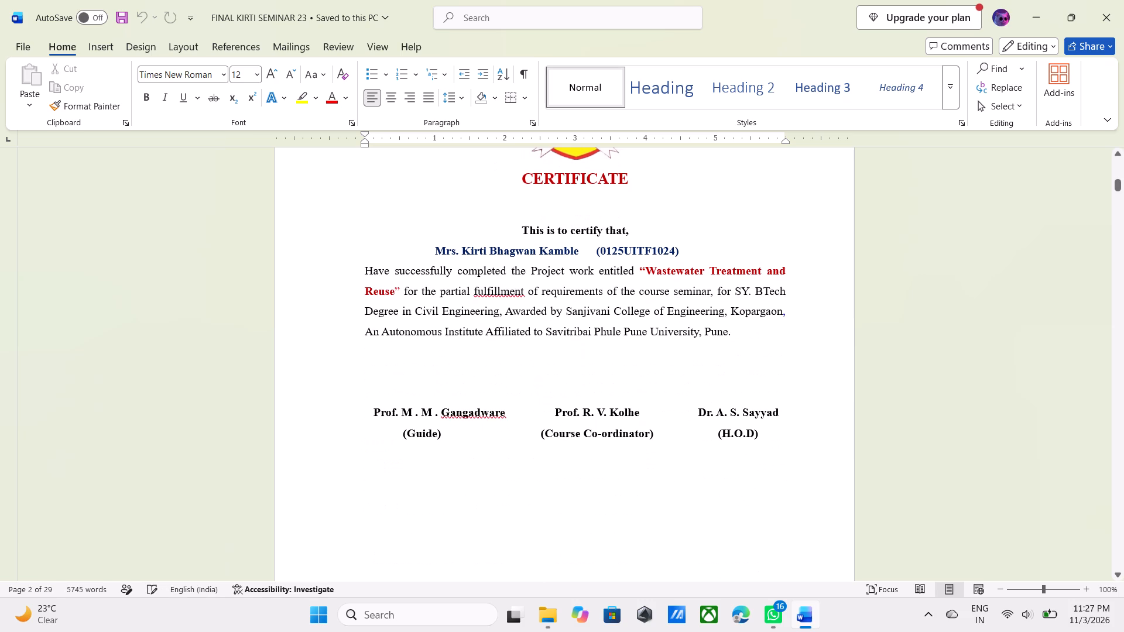
pyautogui.scroll(-2, 617, 256)
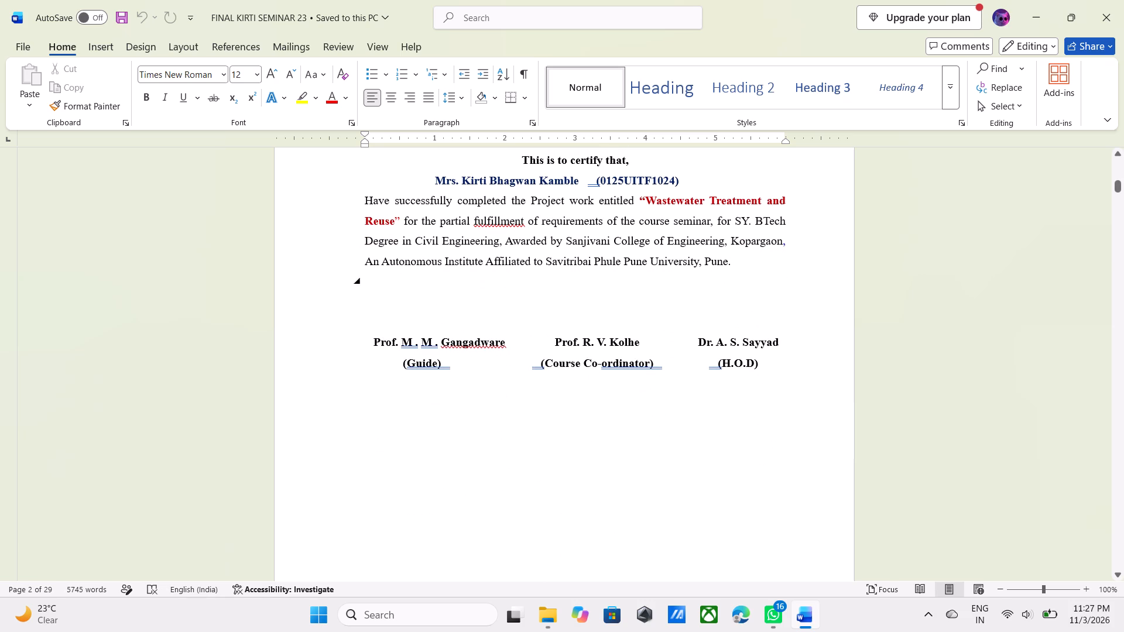
pyautogui.scroll(-19, 722, 351)
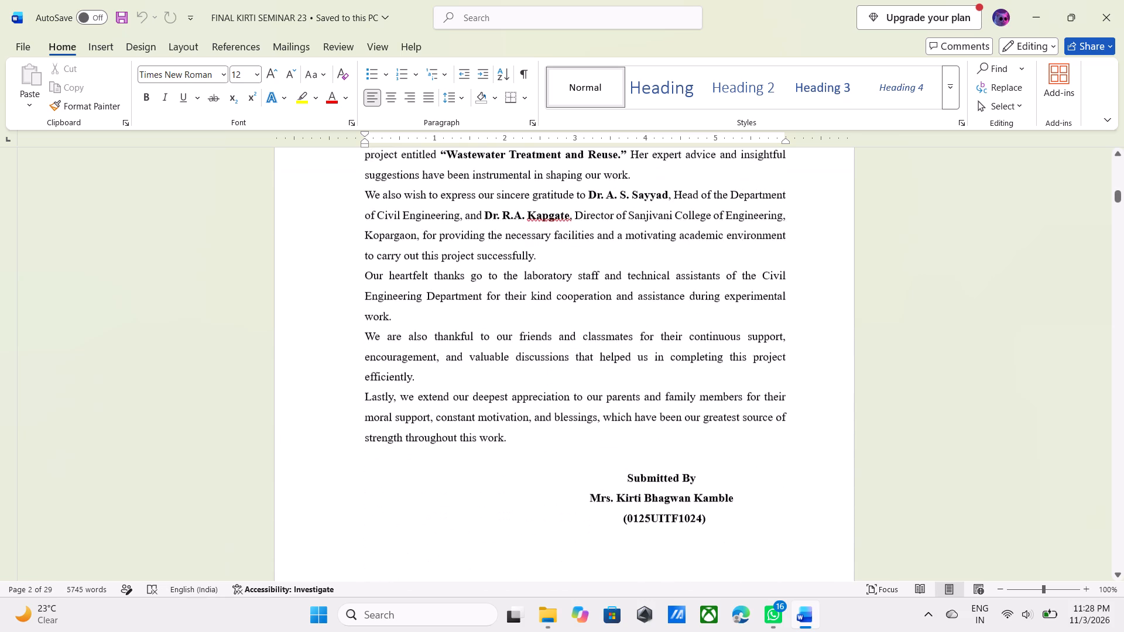
pyautogui.scroll(-20, 768, 278)
pyautogui.scroll(-6, 772, 268)
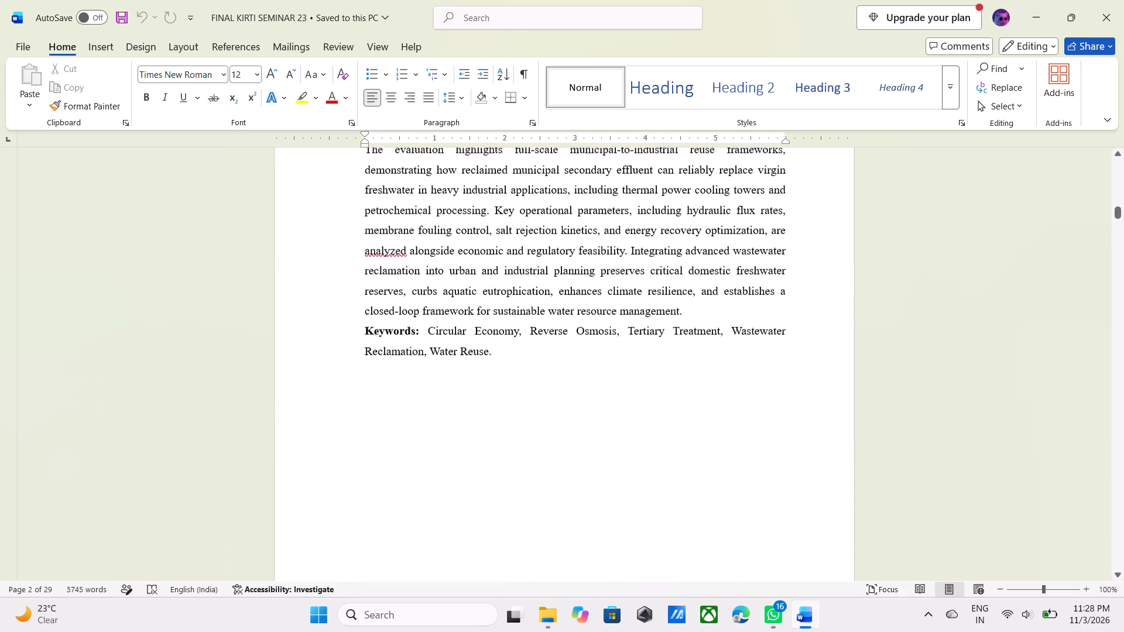
# Review the seminar report's content table, list of figures, list of tables and the opening of Chapter 1, Introduction.
pyautogui.scroll(-10, 775, 263)
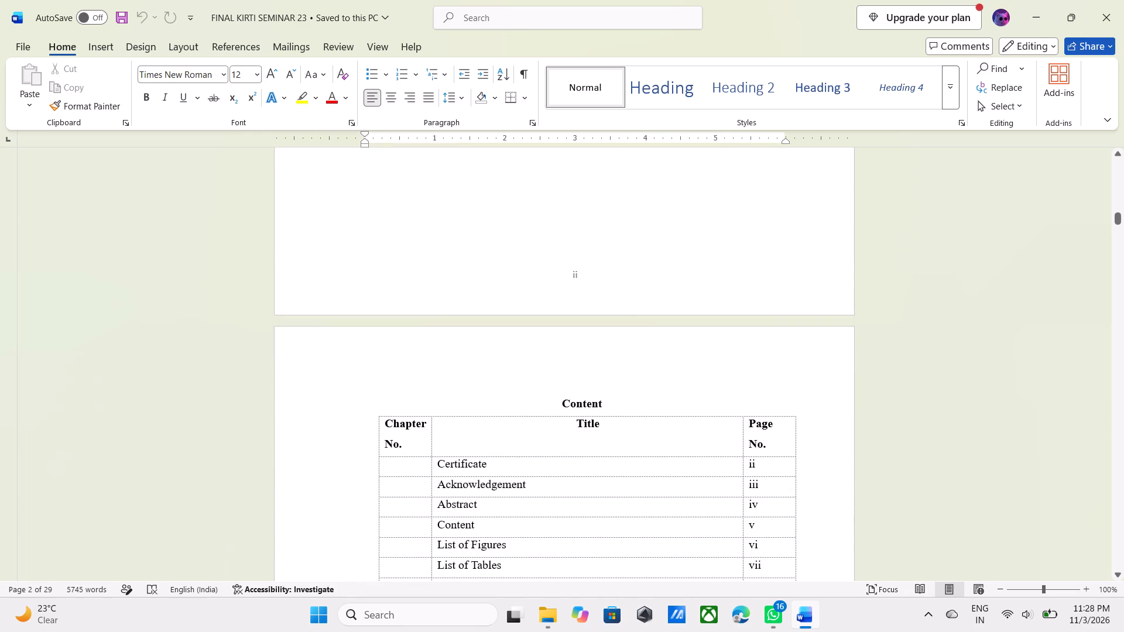
pyautogui.scroll(-20, 780, 256)
pyautogui.scroll(-4, 793, 237)
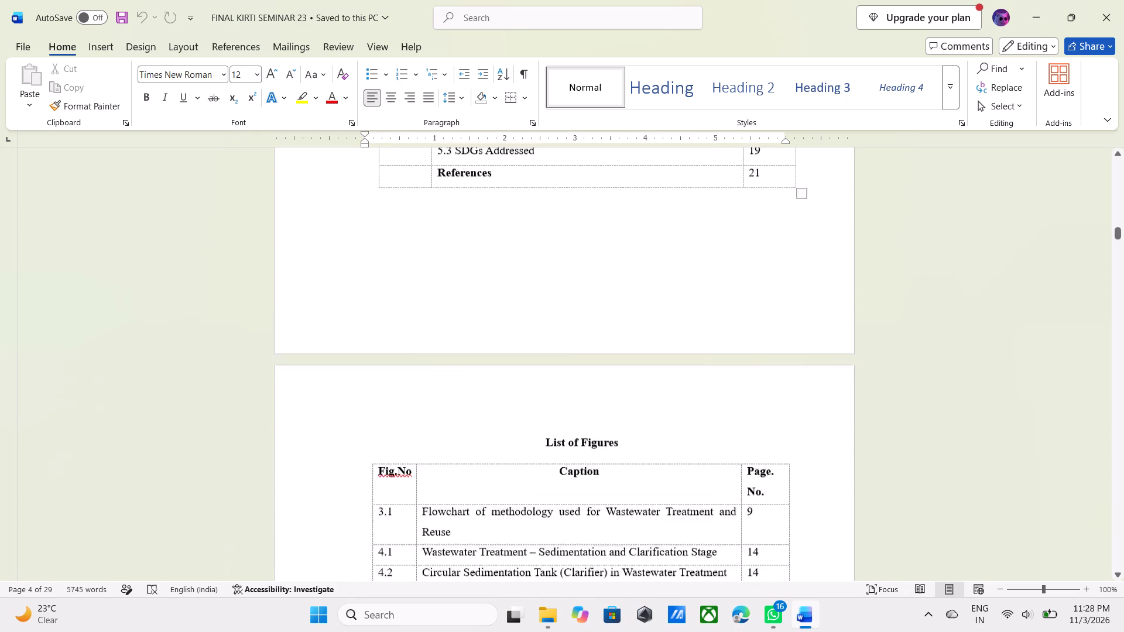
pyautogui.scroll(-19, 794, 237)
pyautogui.scroll(-4, 807, 215)
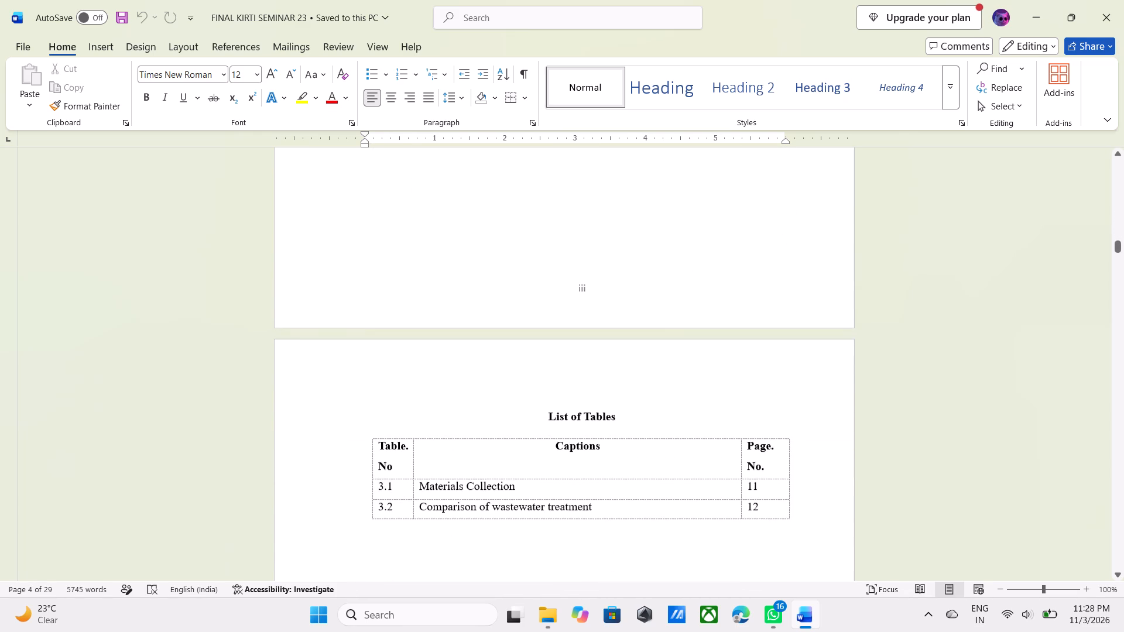
pyautogui.scroll(-16, 808, 215)
pyautogui.scroll(-18, 808, 213)
pyautogui.scroll(-6, 809, 212)
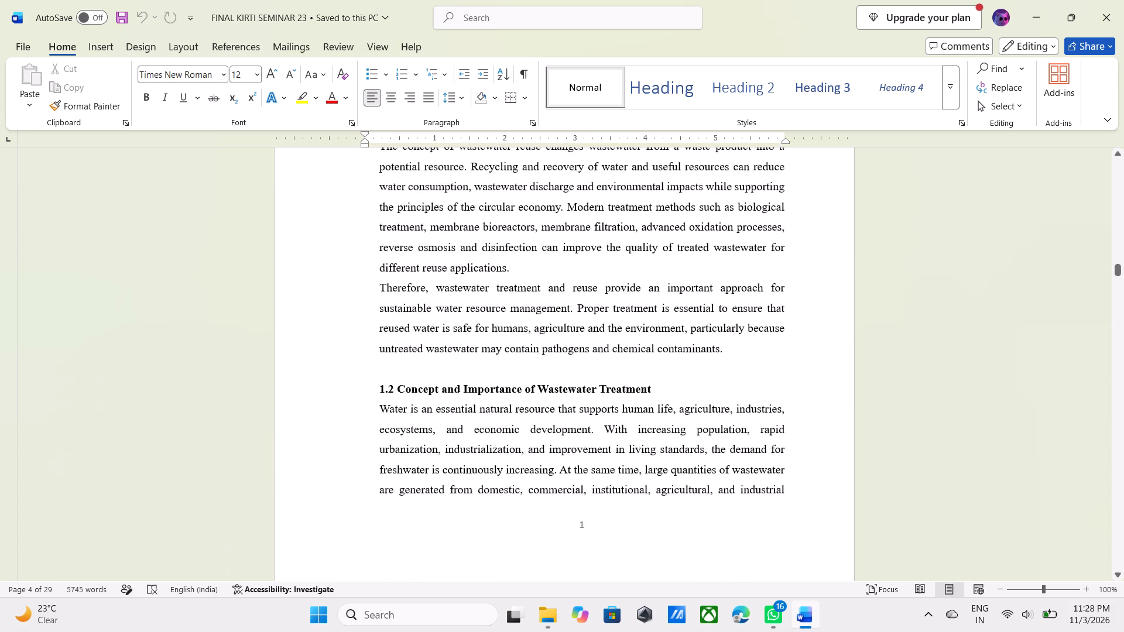
pyautogui.scroll(14, 810, 210)
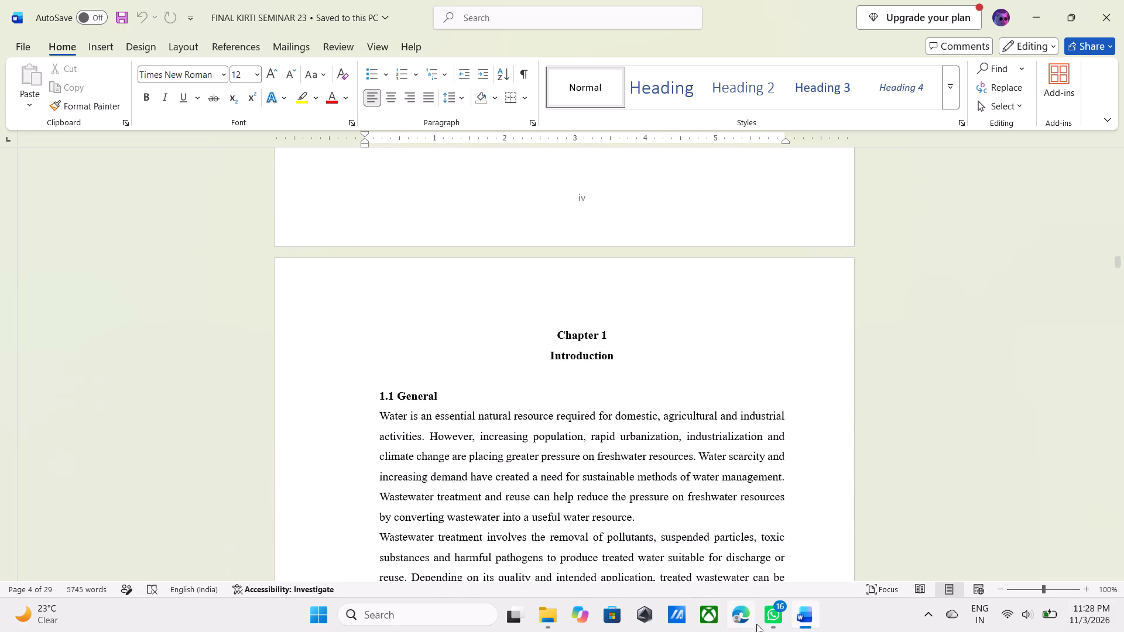
# Open the recent scanned report ki.pdf from the whatspp folder and examine the handwritten corrections on its cover page.
pyautogui.click(549, 615)
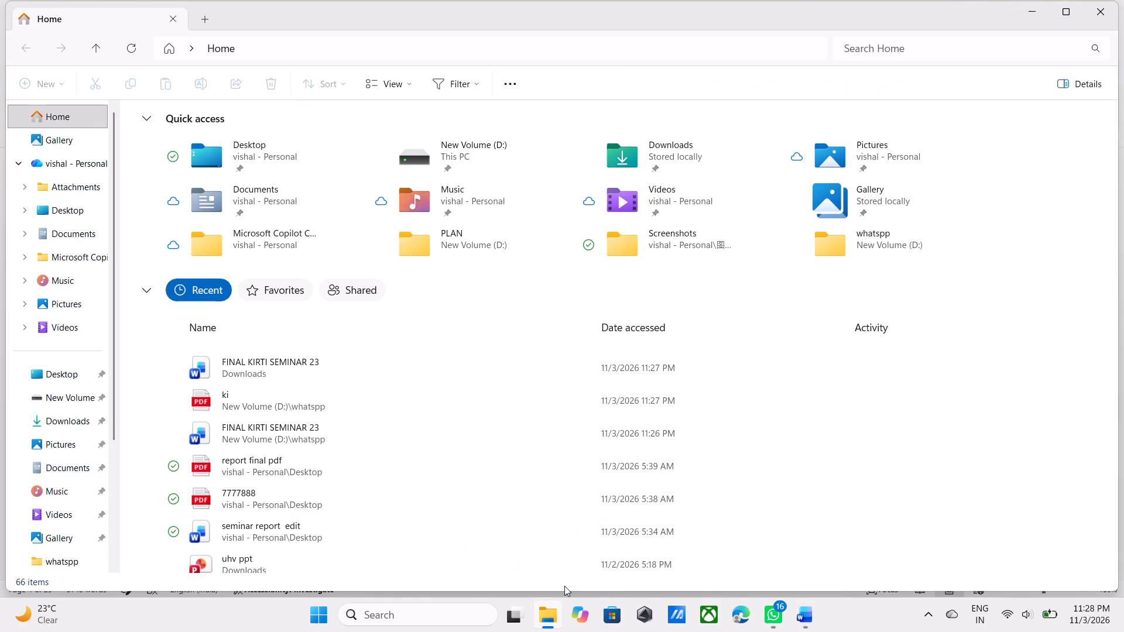
pyautogui.doubleClick(462, 391)
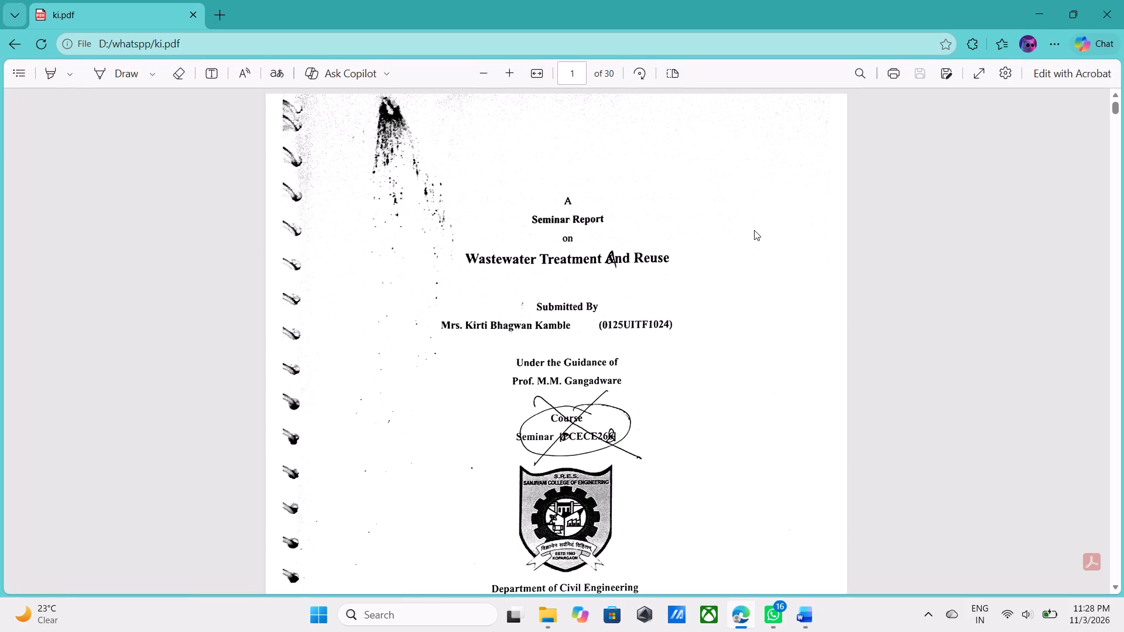
pyautogui.scroll(-4, 754, 230)
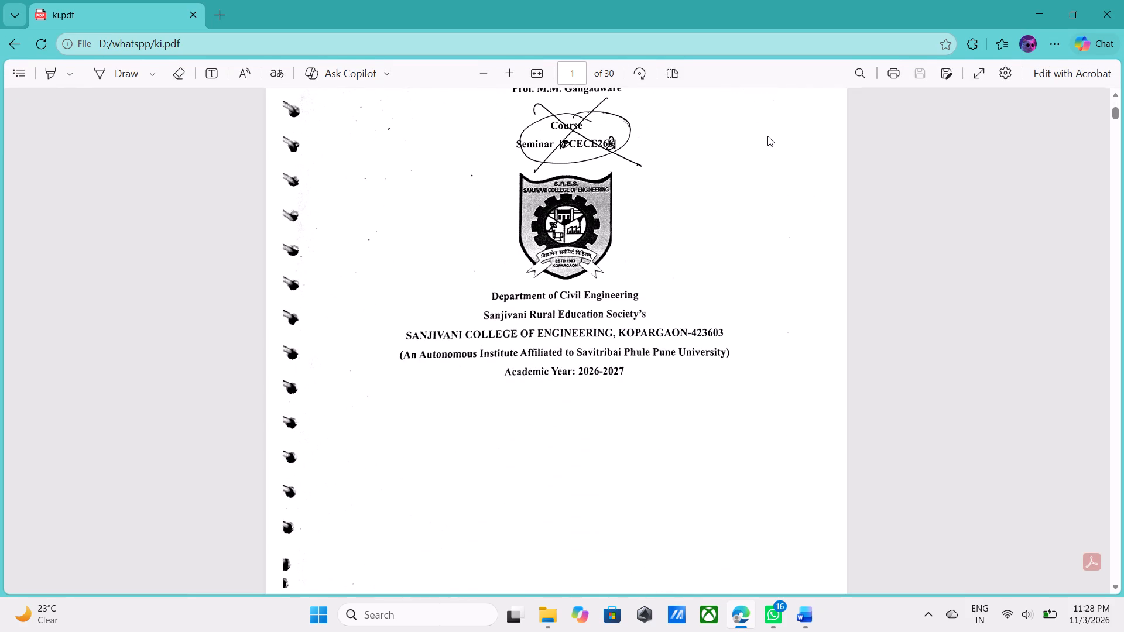
# Switch back to the seminar report in Word.
pyautogui.click(800, 617)
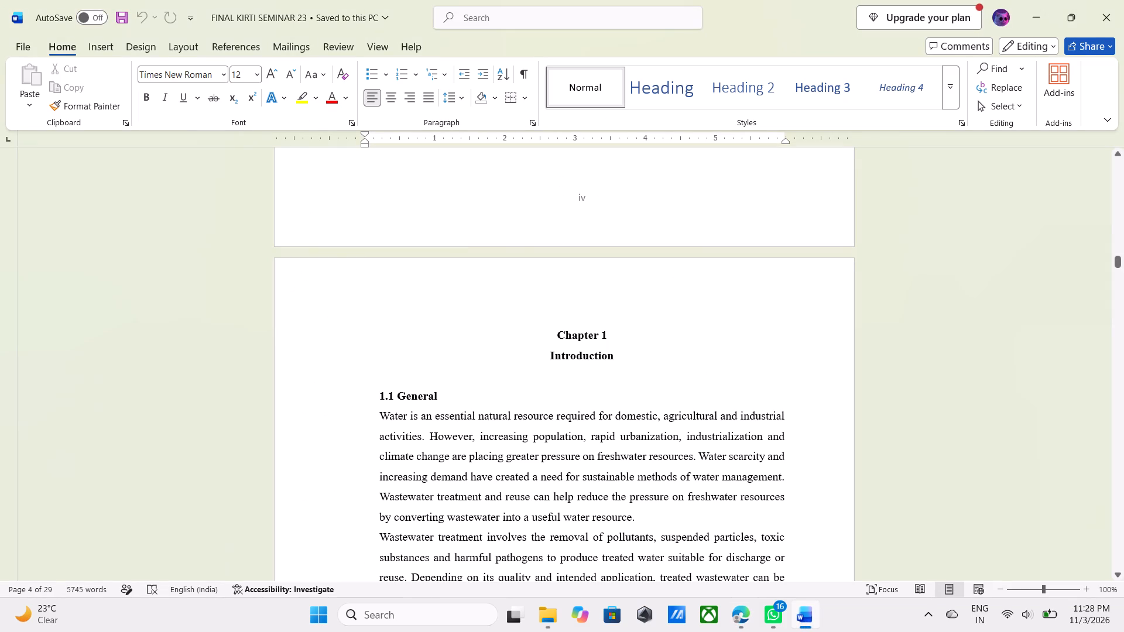
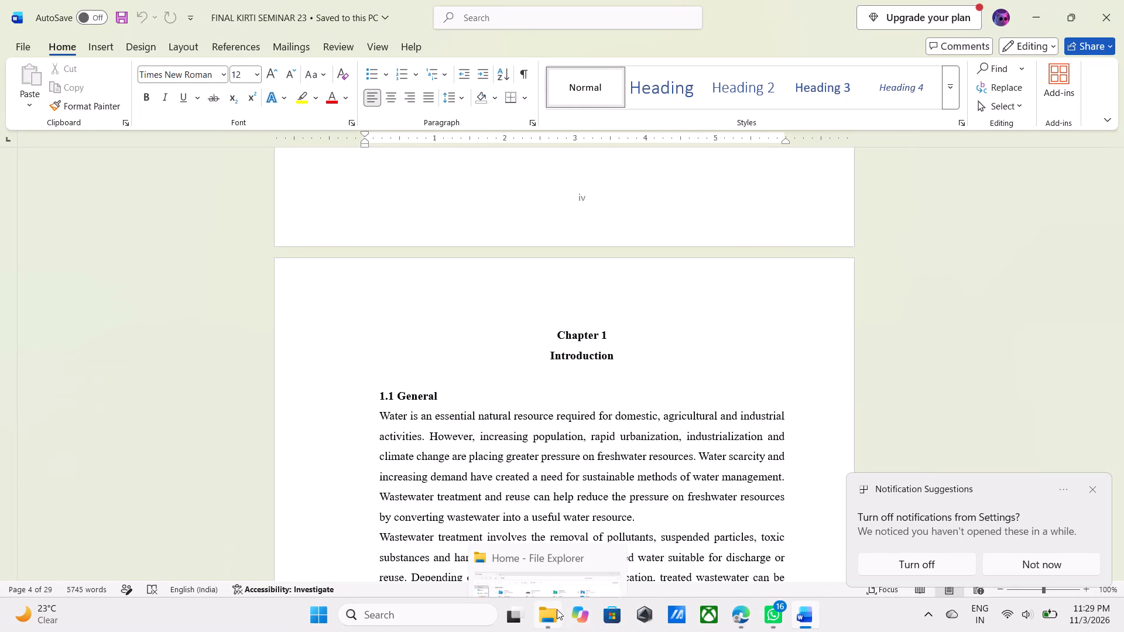
# Switch to the scanned ki.pdf in Edge and examine its certificate page down to the start of the acknowledgement.
pyautogui.click(738, 610)
pyautogui.scroll(-6, 697, 487)
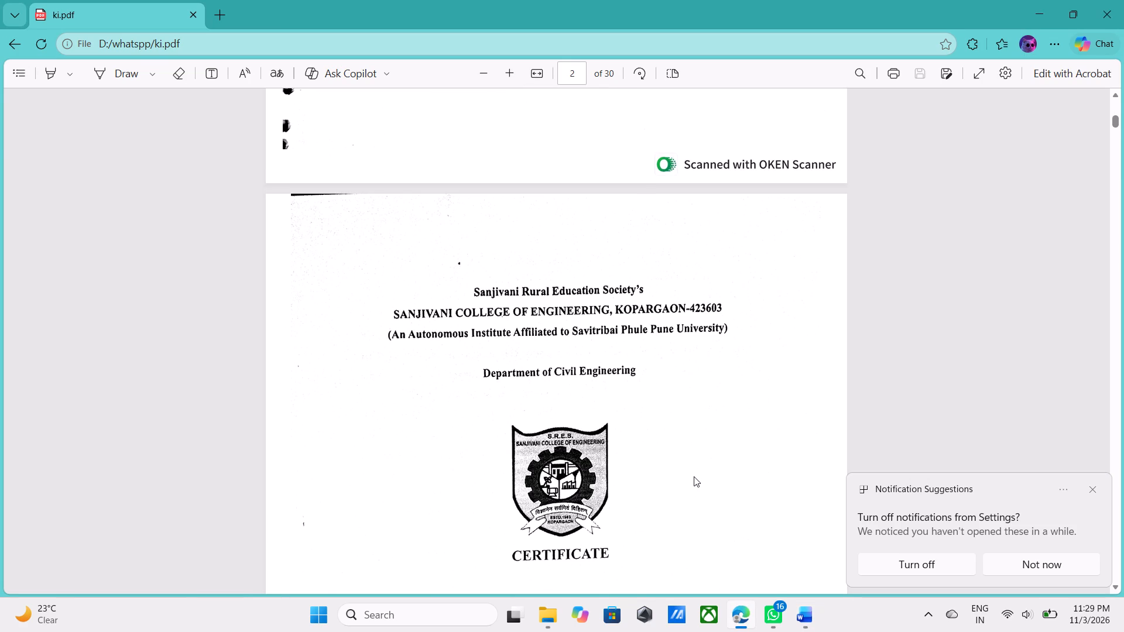
pyautogui.scroll(-8, 697, 463)
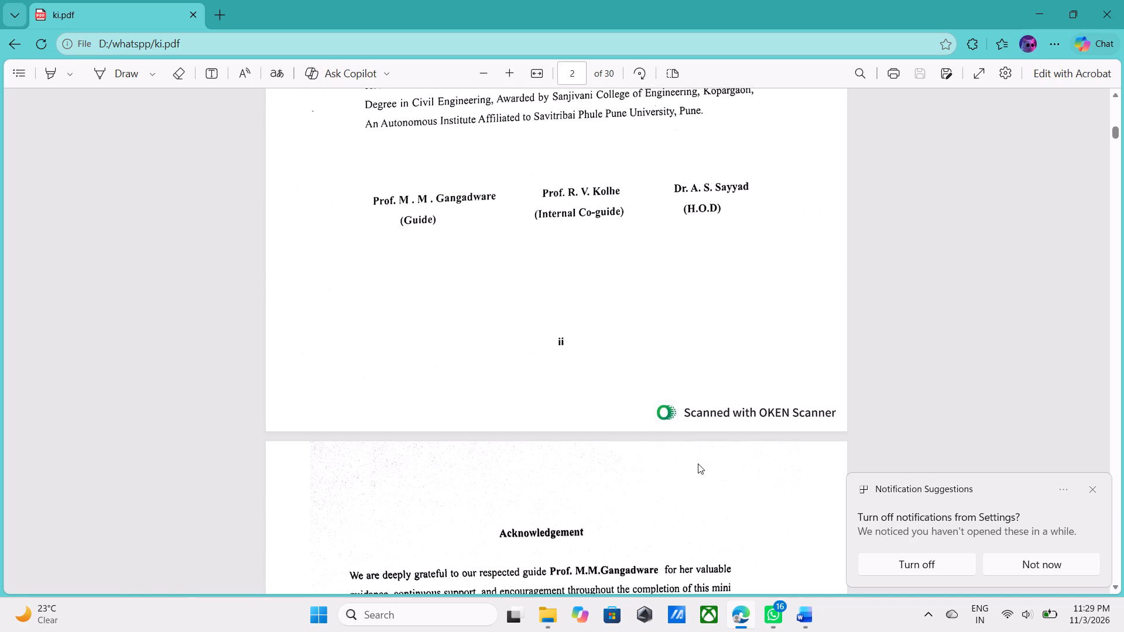
# Switch back to the seminar report in Word and look back through its front matter from Chapter 1 to the title page.
pyautogui.click(807, 617)
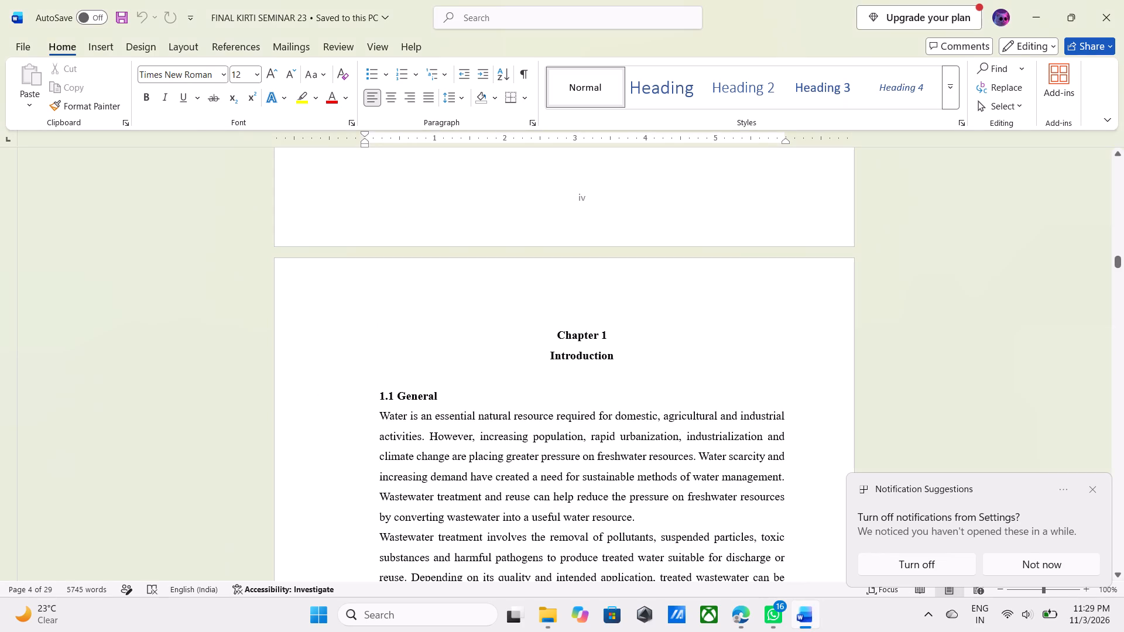
pyautogui.scroll(10, 626, 440)
pyautogui.scroll(19, 625, 440)
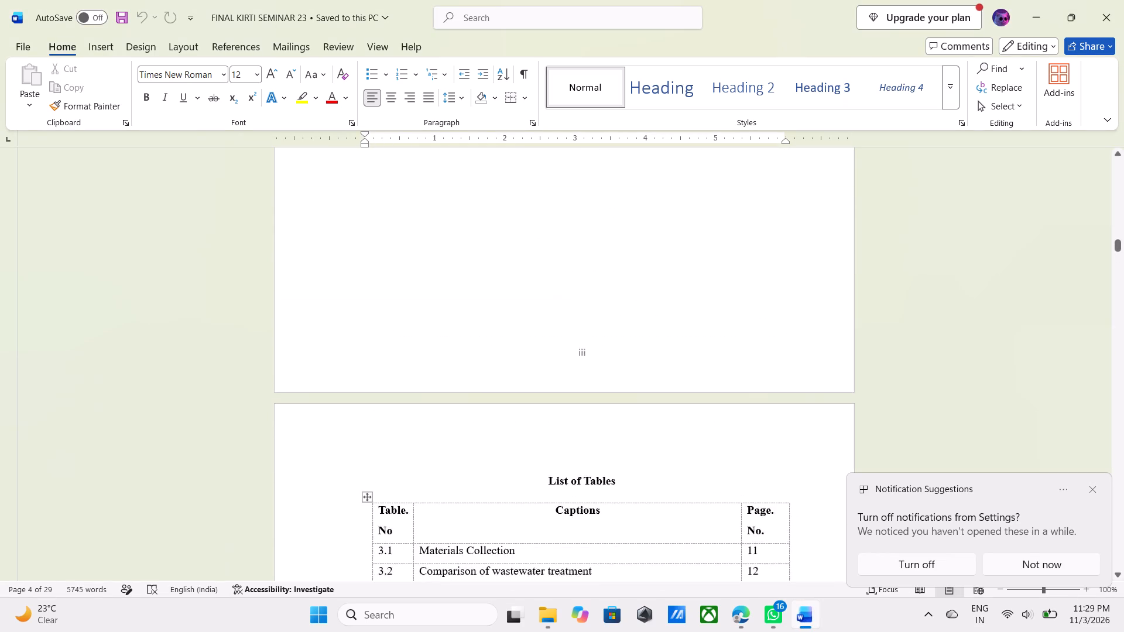
pyautogui.scroll(17, 625, 439)
pyautogui.scroll(6, 625, 439)
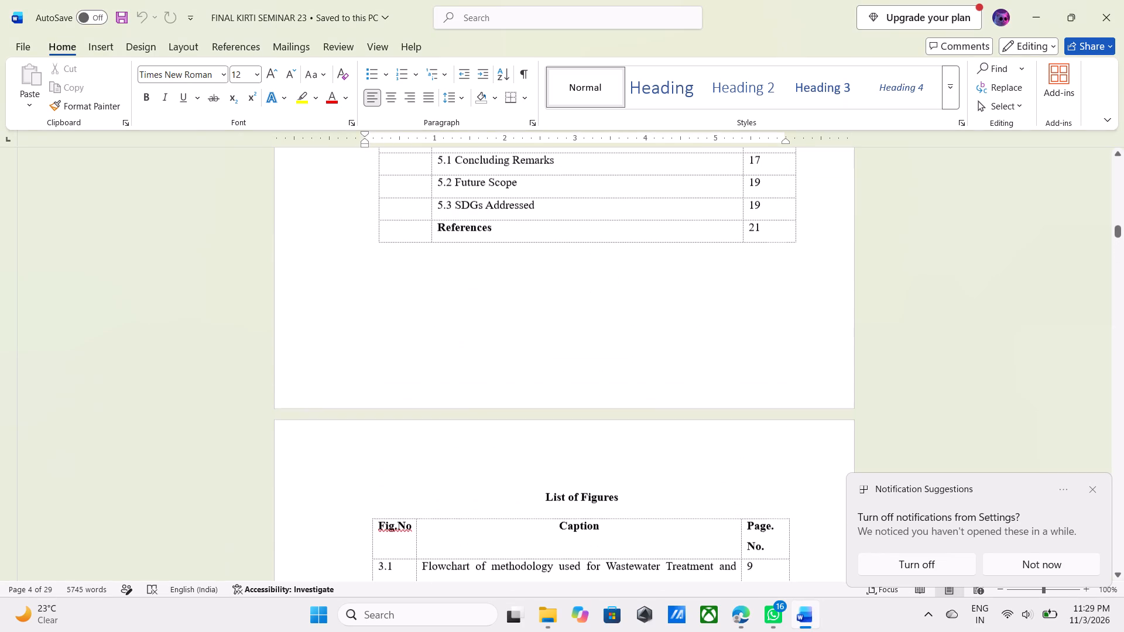
pyautogui.scroll(20, 732, 478)
pyautogui.scroll(1, 732, 478)
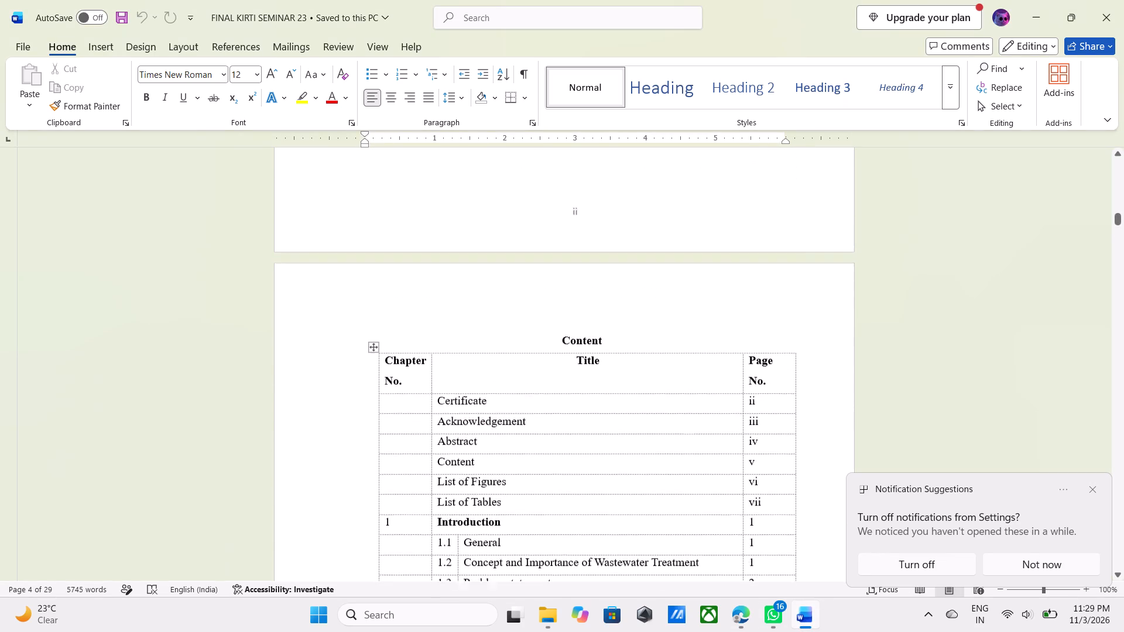
pyautogui.scroll(20, 724, 461)
pyautogui.scroll(13, 724, 461)
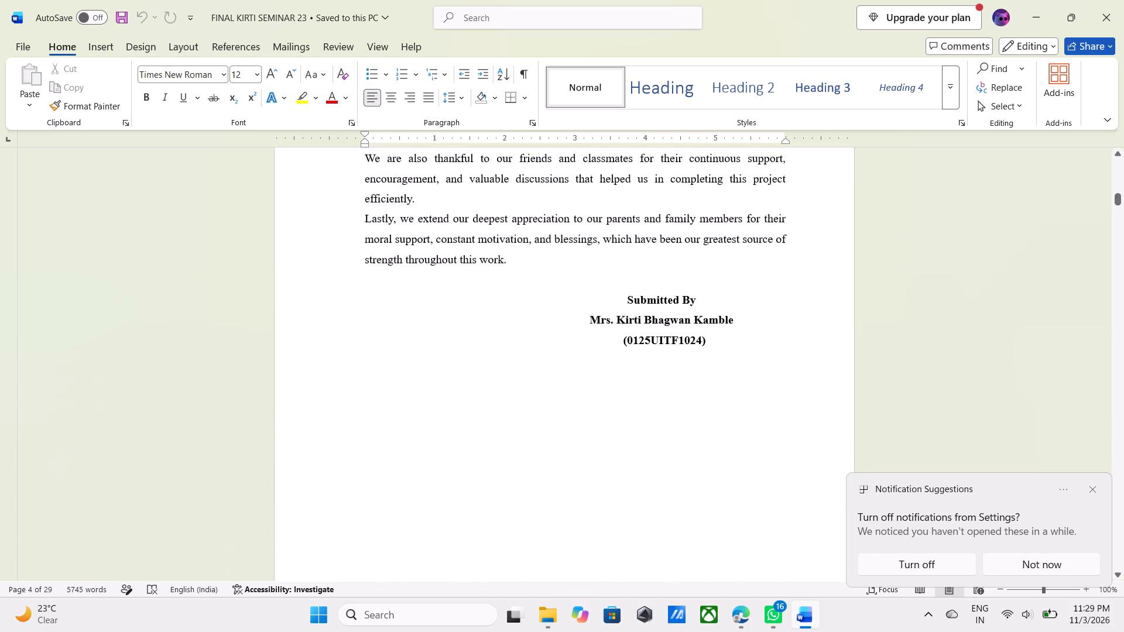
pyautogui.scroll(13, 724, 459)
pyautogui.scroll(12, 724, 456)
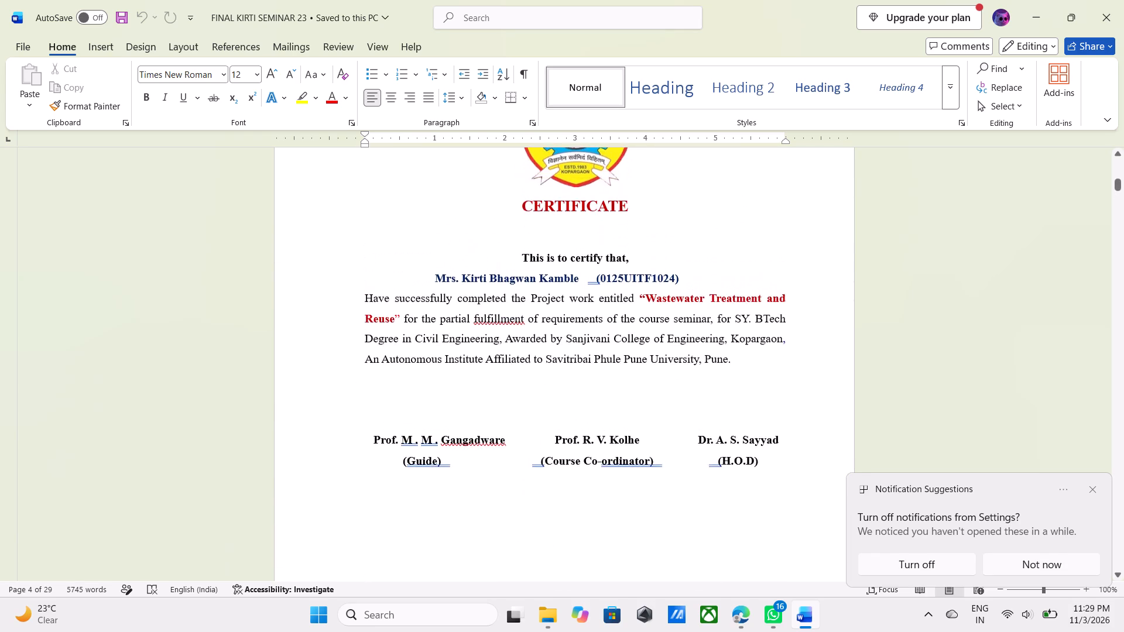
pyautogui.scroll(16, 725, 456)
pyautogui.scroll(5, 726, 456)
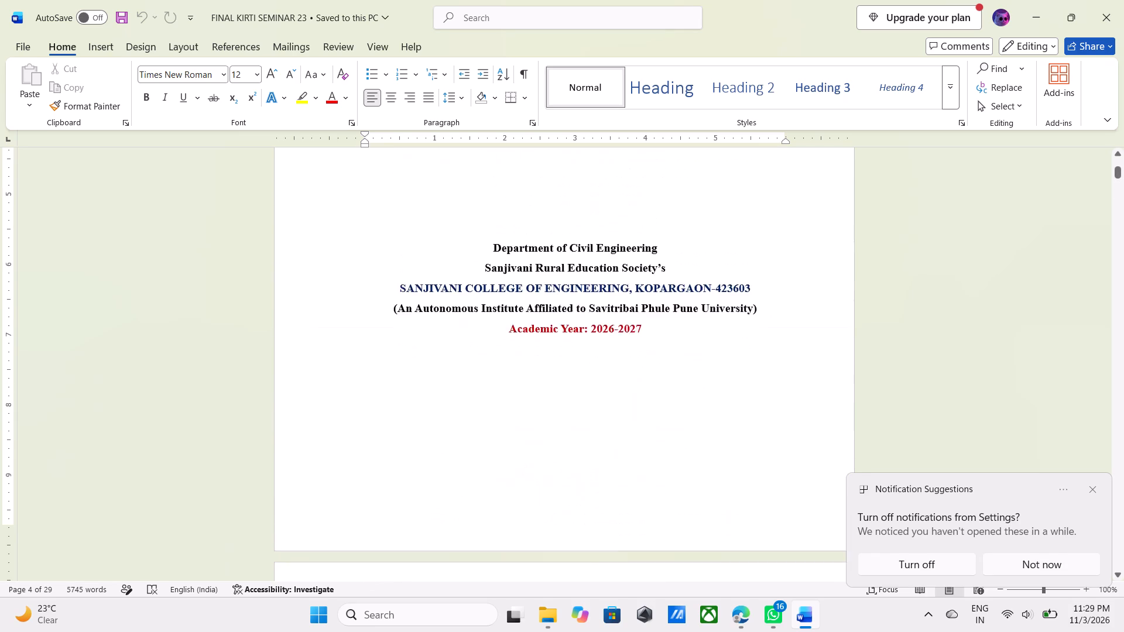
pyautogui.scroll(10, 726, 456)
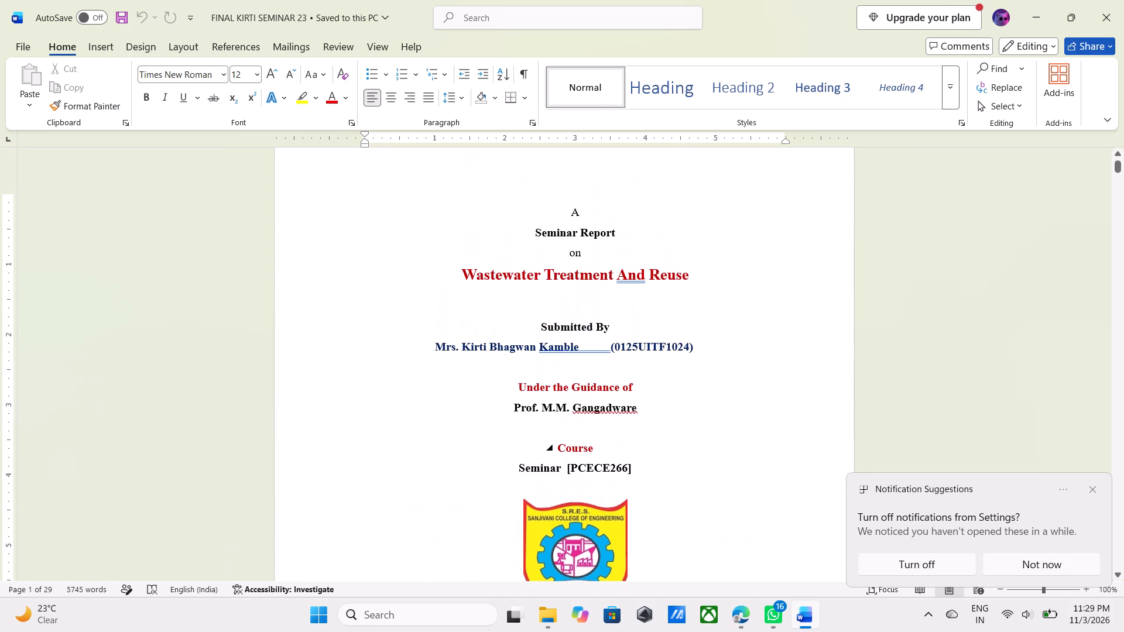
# Review the seminar report's title page, certificate and acknowledgement for comparison with the scanned copy.
pyautogui.scroll(-1, 726, 456)
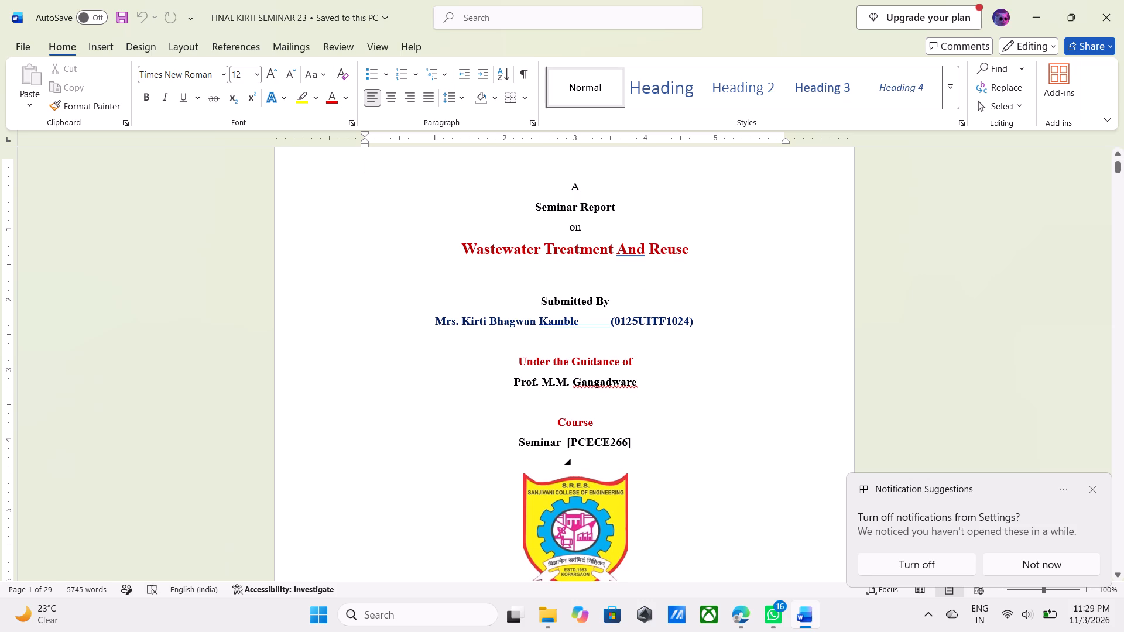
pyautogui.scroll(-14, 726, 456)
pyautogui.scroll(-15, 727, 452)
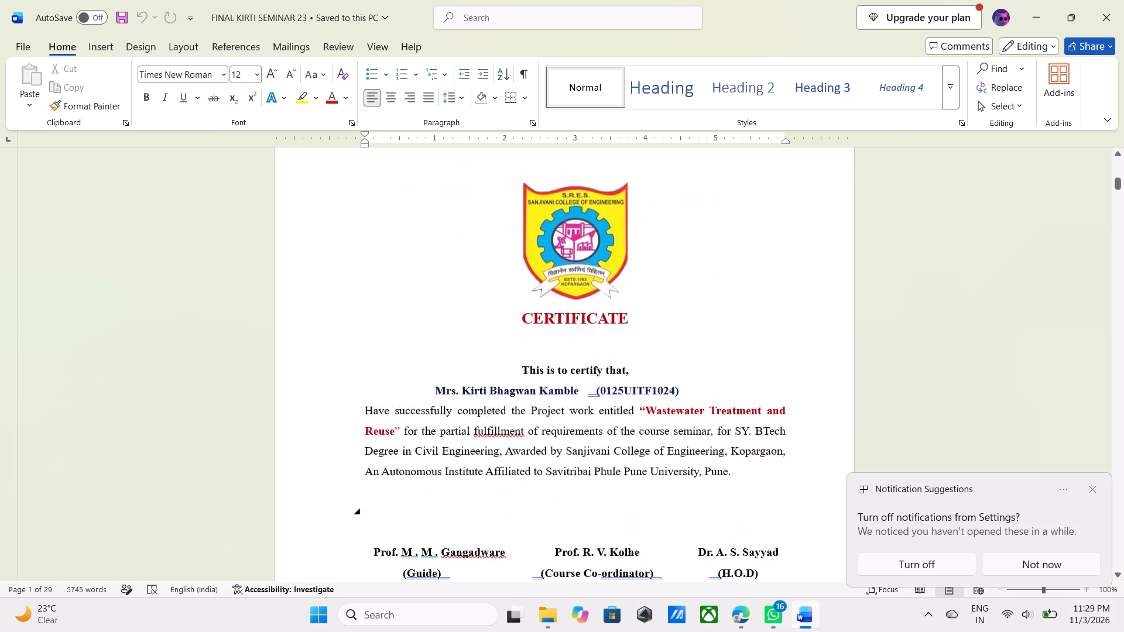
pyautogui.scroll(-20, 727, 451)
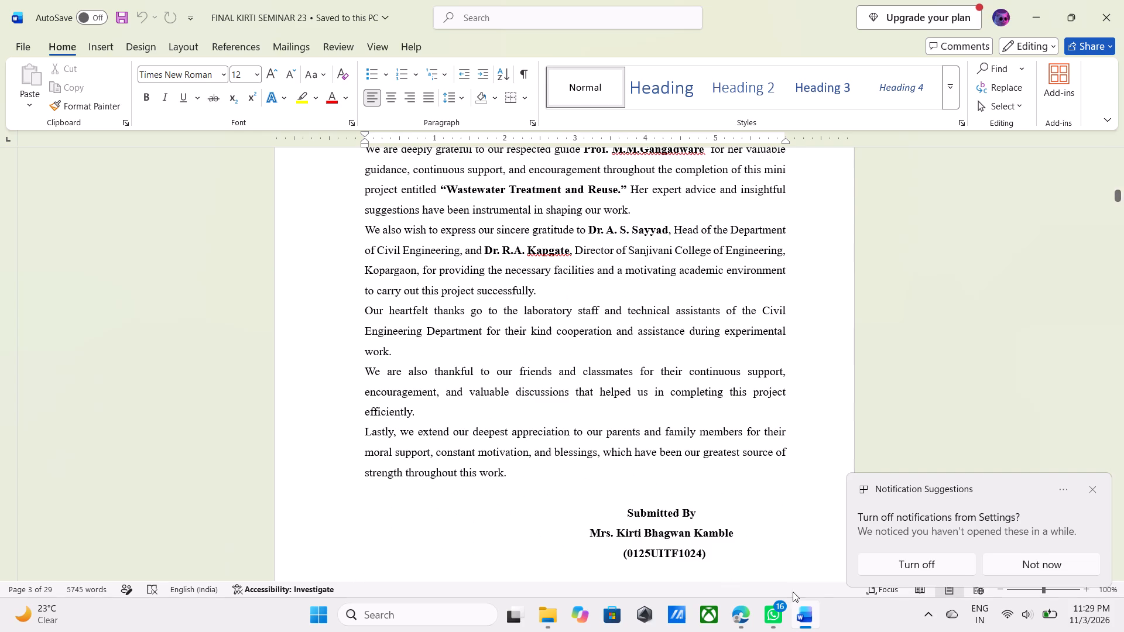
# Switch to the scanned ki.pdf in Edge and check the acknowledgement page down to the handwritten mark beside the submission block.
pyautogui.click(741, 615)
pyautogui.scroll(-4, 608, 336)
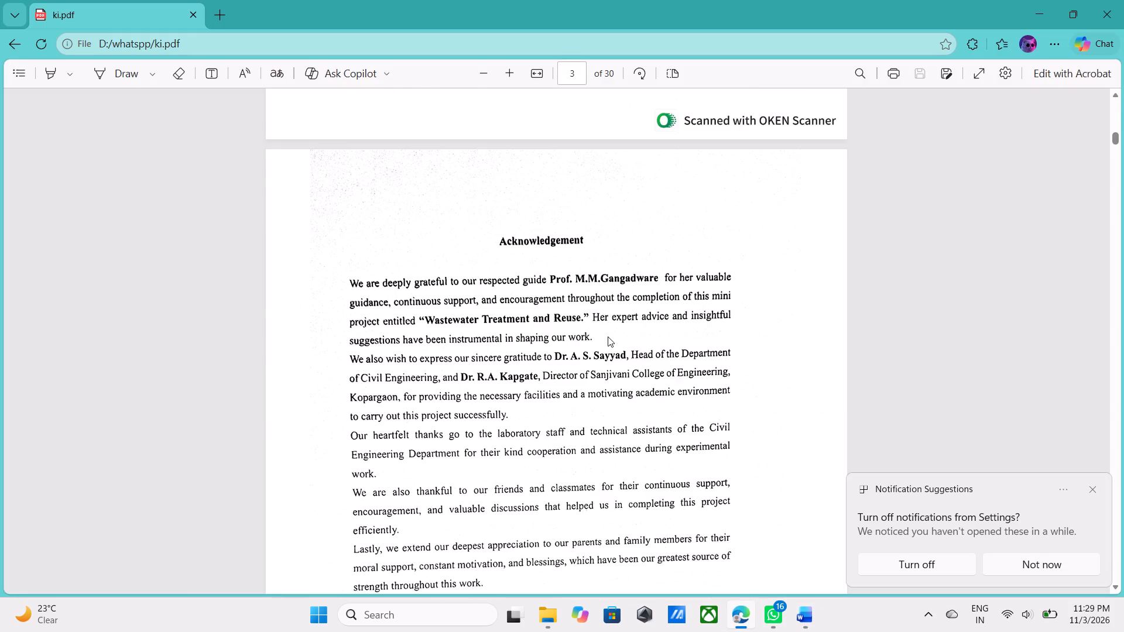
pyautogui.scroll(-3, 608, 336)
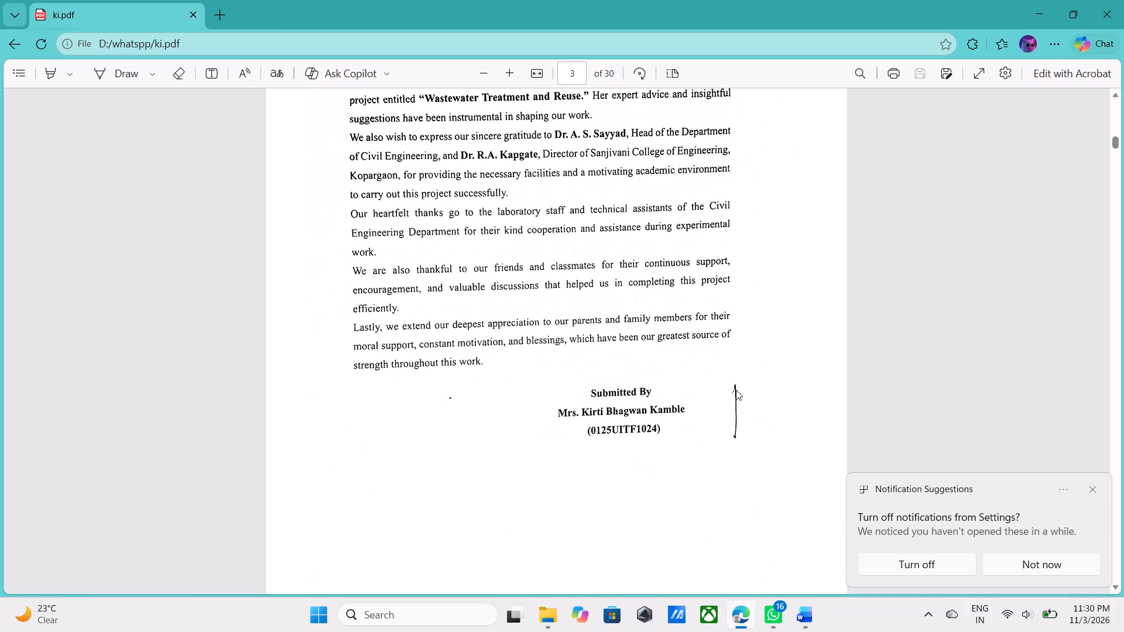
# Switch back to the seminar report in Word and right-align the three-line "Submitted By" block at the end of the acknowledgement.
pyautogui.click(806, 627)
pyautogui.scroll(-1, 712, 505)
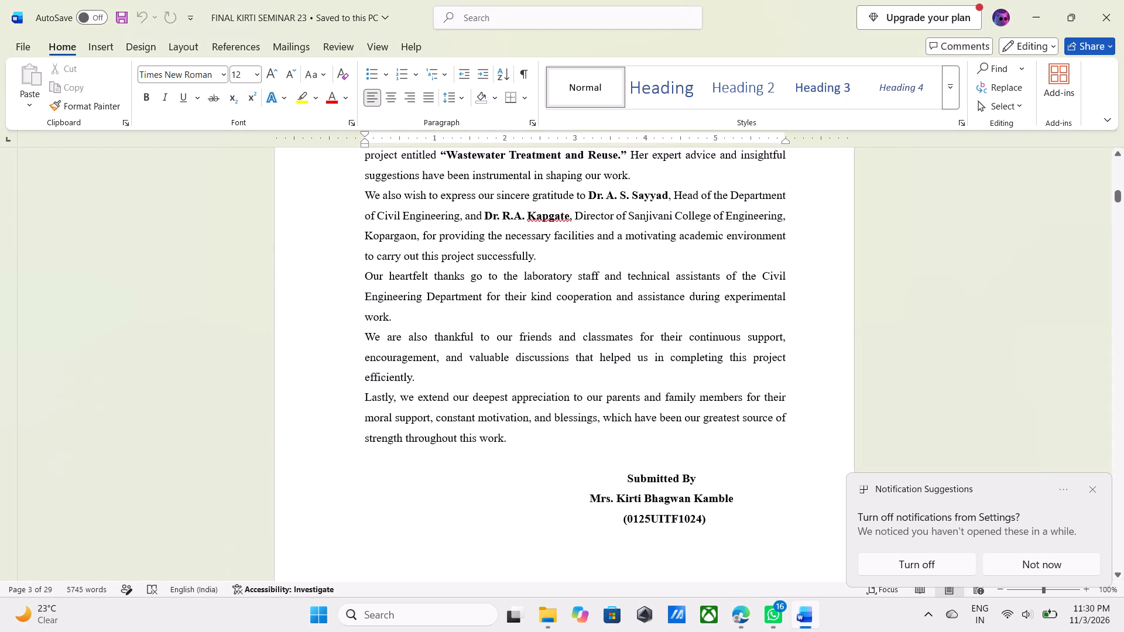
pyautogui.moveTo(721, 523); pyautogui.dragTo(591, 469)
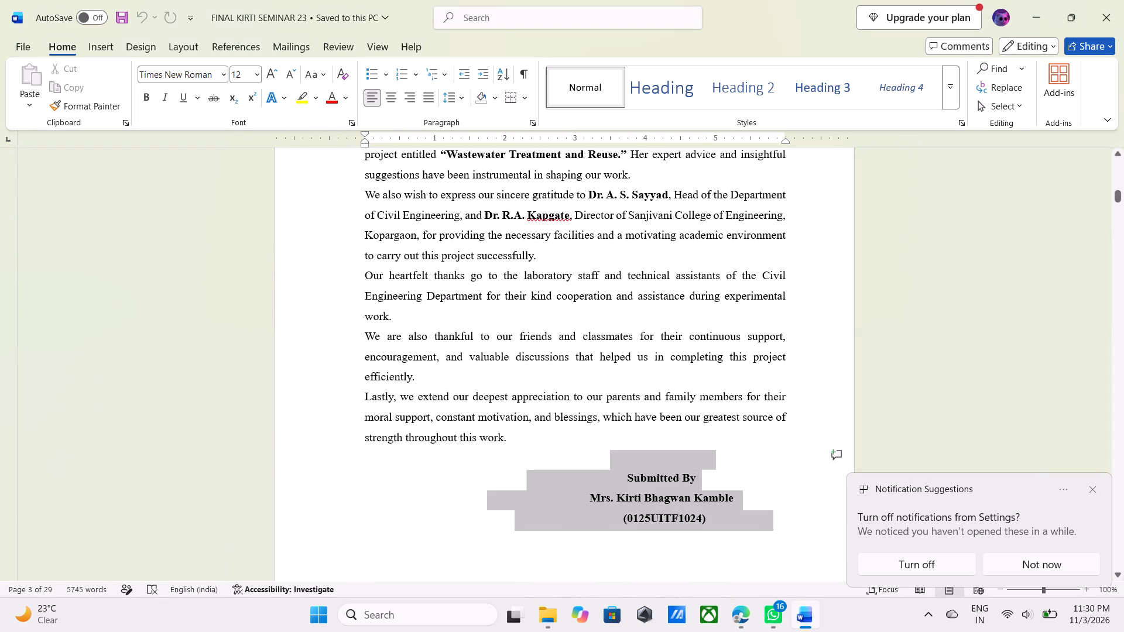
pyautogui.moveTo(591, 469); pyautogui.dragTo(623, 476)
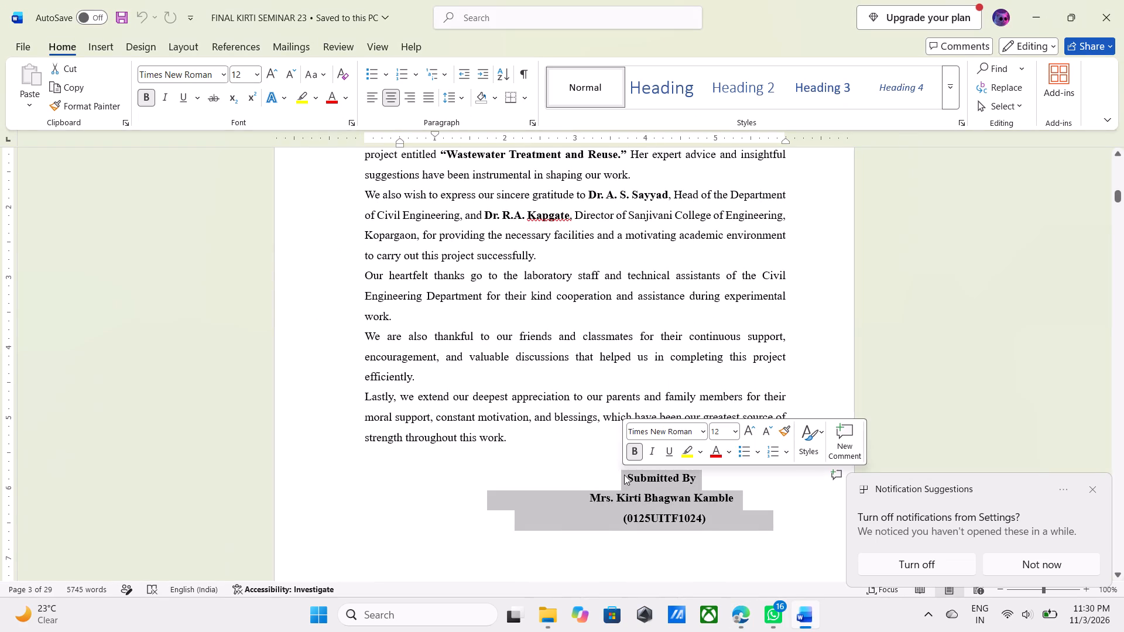
pyautogui.click(414, 105)
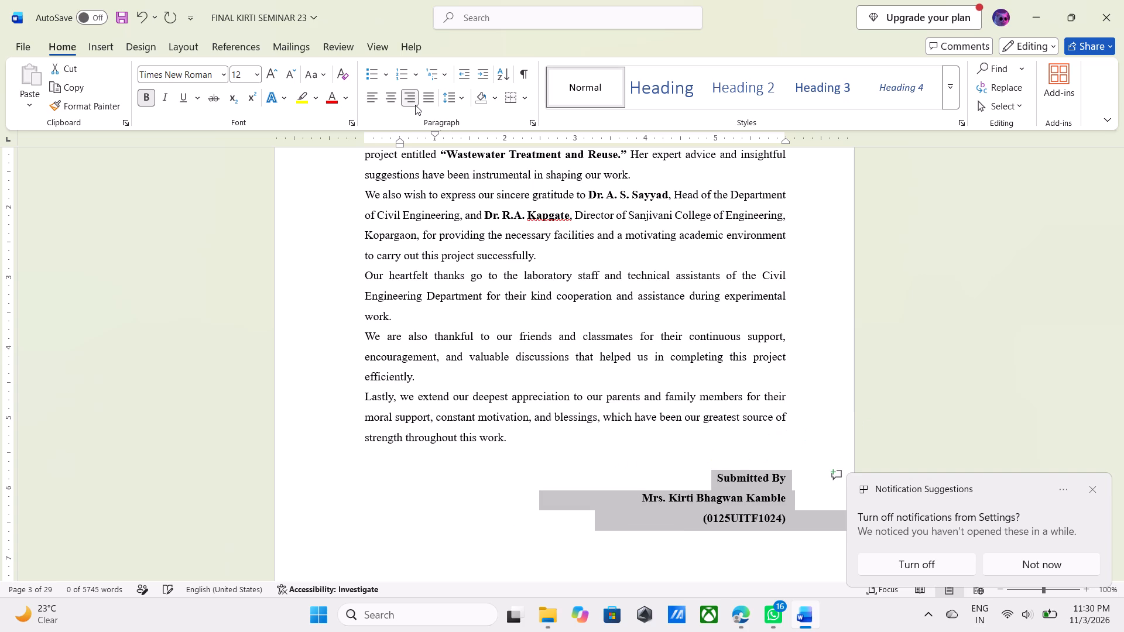
pyautogui.click(951, 384)
# Dismiss the notification suggestion and capture a screenshot of the acknowledgement's last paragraph and "Submitted By" block.
pyautogui.scroll(-2, 773, 383)
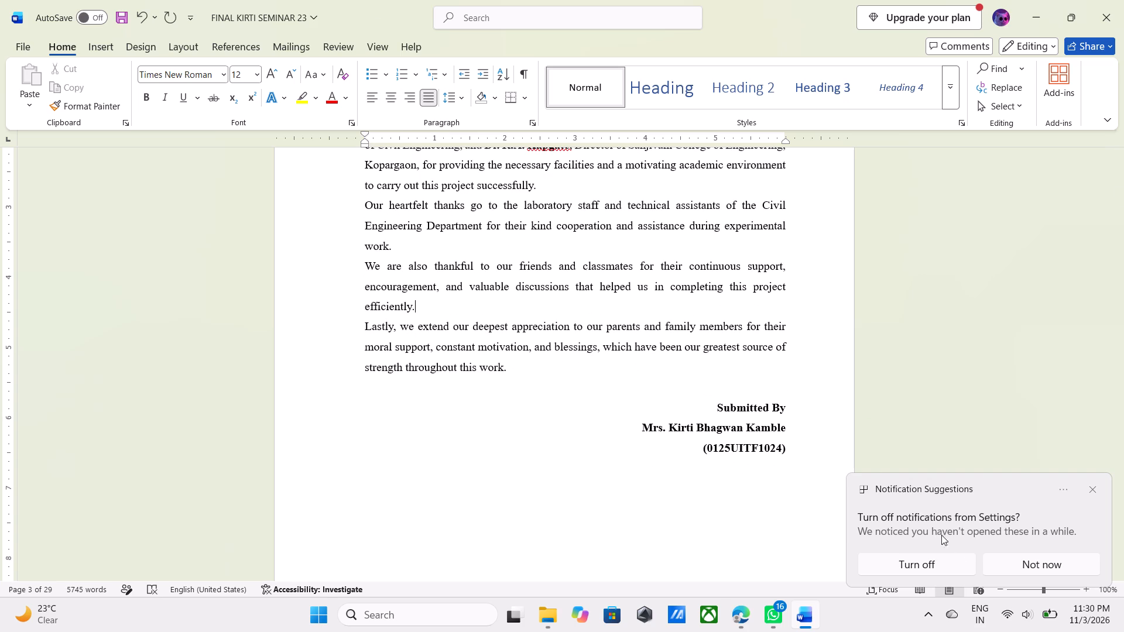
pyautogui.click(992, 563)
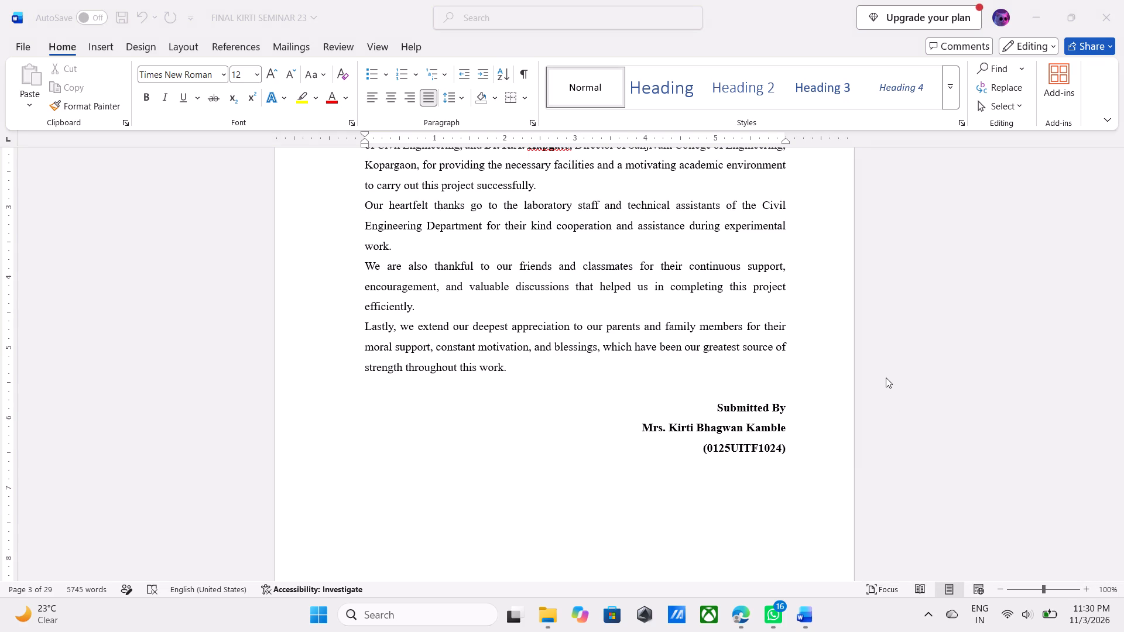
pyautogui.press('Print')
pyautogui.rightClick(886, 377)
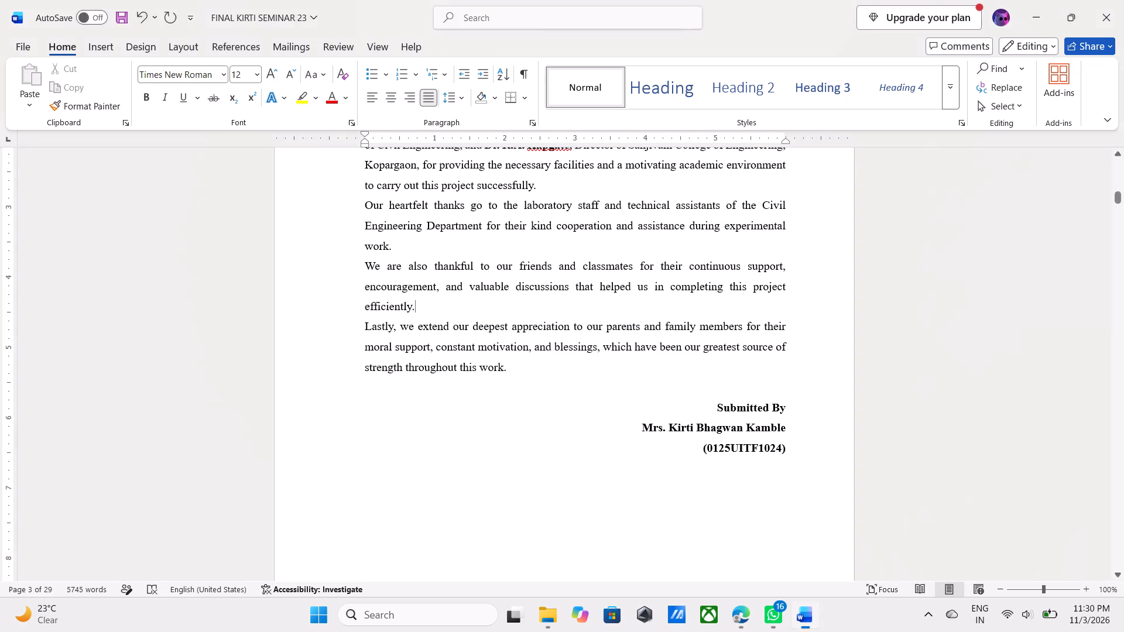
pyautogui.moveTo(887, 313); pyautogui.dragTo(484, 551)
# Switch to WhatsApp.
pyautogui.click(776, 617)
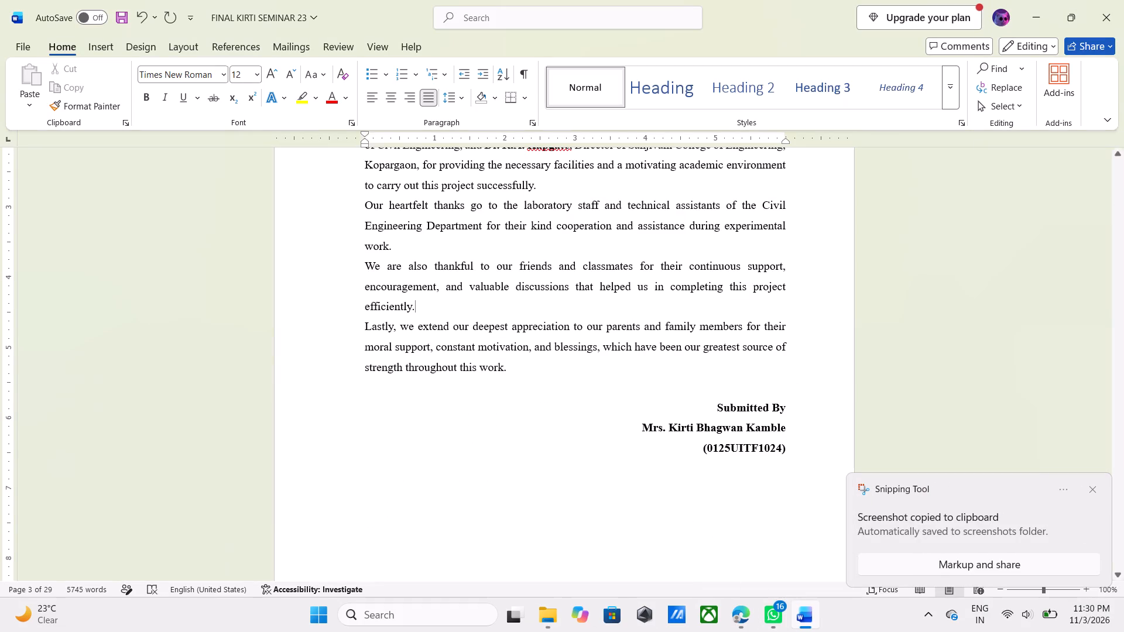
pyautogui.click(767, 605)
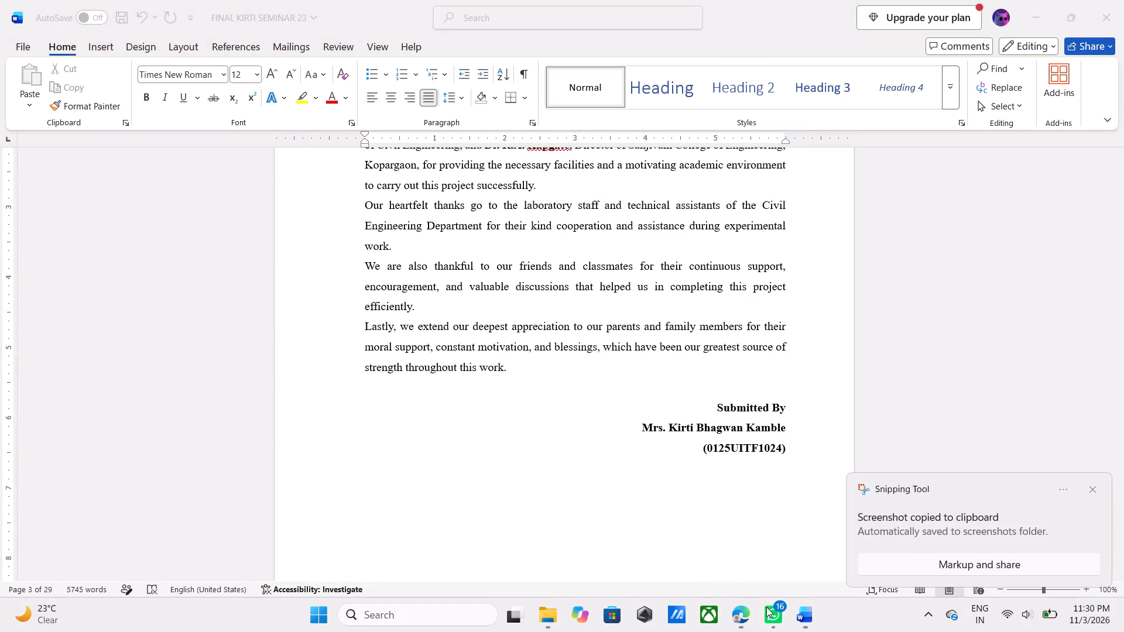
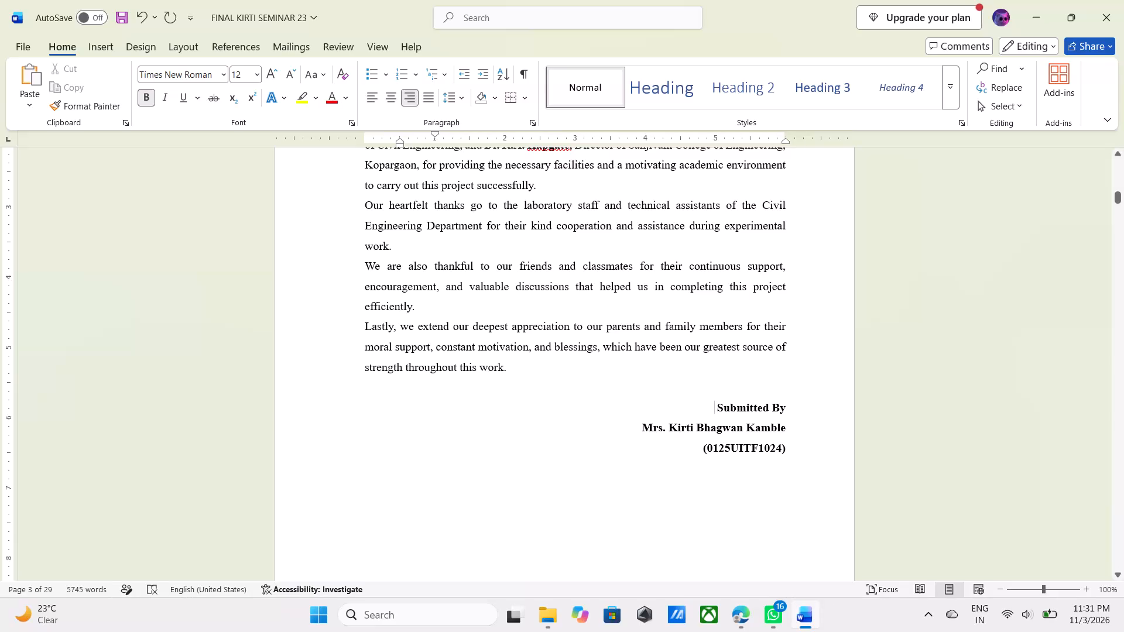
# Clear the leading spaces before "Submitted By" in the signature block at the end of the acknowledgement.
pyautogui.press('BackSpace')
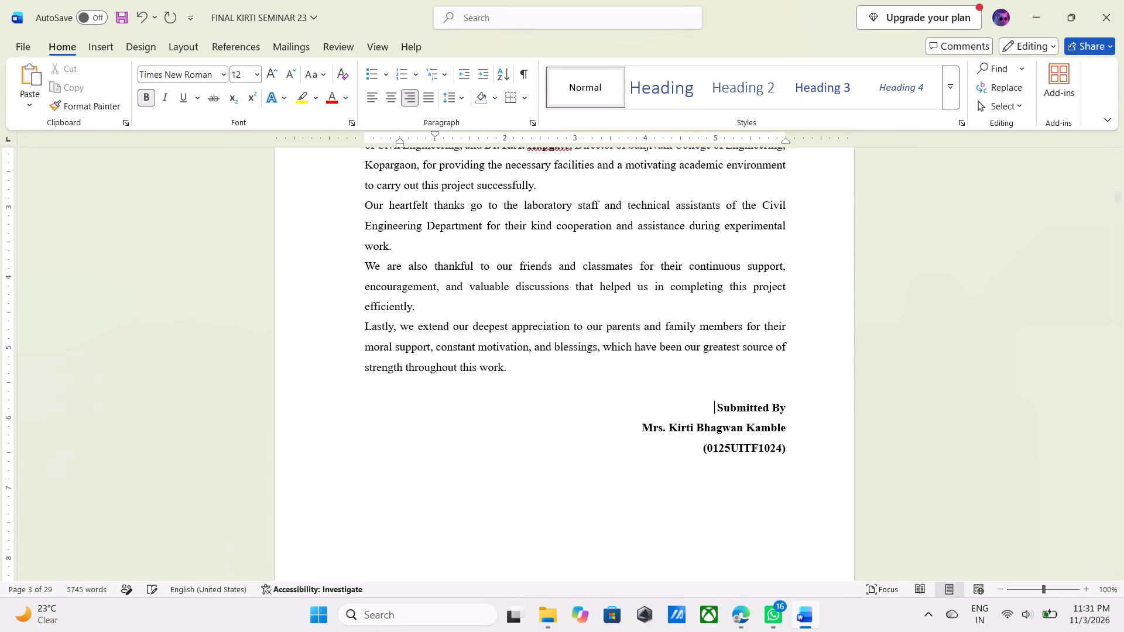
pyautogui.press('BackSpace')
pyautogui.press('BackSpace')
pyautogui.press('BackSpace')
pyautogui.press('BackSpace')
pyautogui.press('BackSpace')
pyautogui.press('BackSpace')
pyautogui.press('BackSpace')
pyautogui.press('BackSpace')
pyautogui.press('BackSpace')
pyautogui.press('BackSpace')
pyautogui.press('BackSpace')
pyautogui.press('BackSpace')
pyautogui.press('BackSpace')
pyautogui.press('BackSpace')
pyautogui.press('BackSpace')
pyautogui.press('BackSpace')
pyautogui.press('BackSpace')
pyautogui.press('BackSpace')
pyautogui.press('BackSpace')
pyautogui.press('BackSpace')
pyautogui.press('BackSpace')
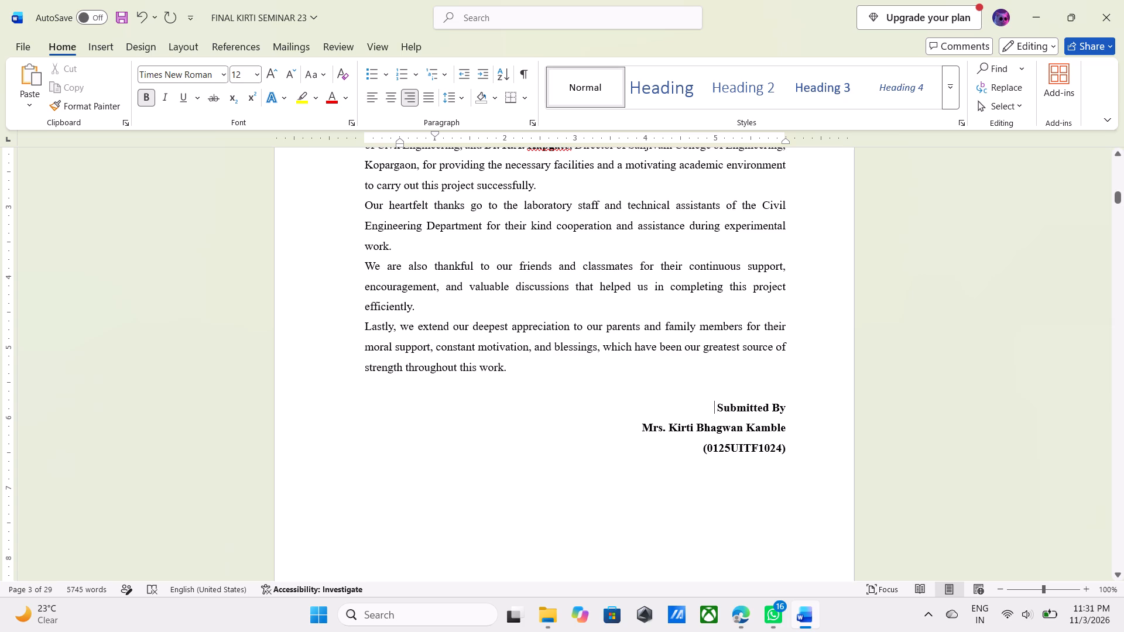
pyautogui.moveTo(790, 452); pyautogui.dragTo(668, 404)
pyautogui.click(816, 451)
pyautogui.scroll(-4, 908, 422)
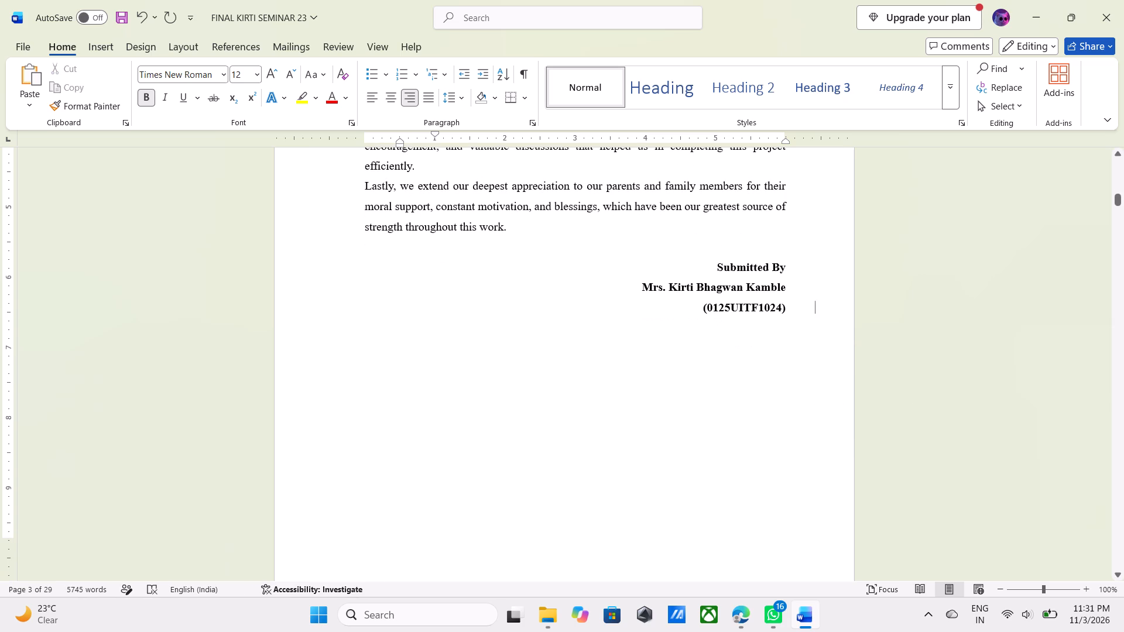
pyautogui.click(717, 272)
pyautogui.press('BackSpace')
pyautogui.press('BackSpace')
pyautogui.press('BackSpace')
pyautogui.press('BackSpace')
pyautogui.press('BackSpace')
pyautogui.press('BackSpace')
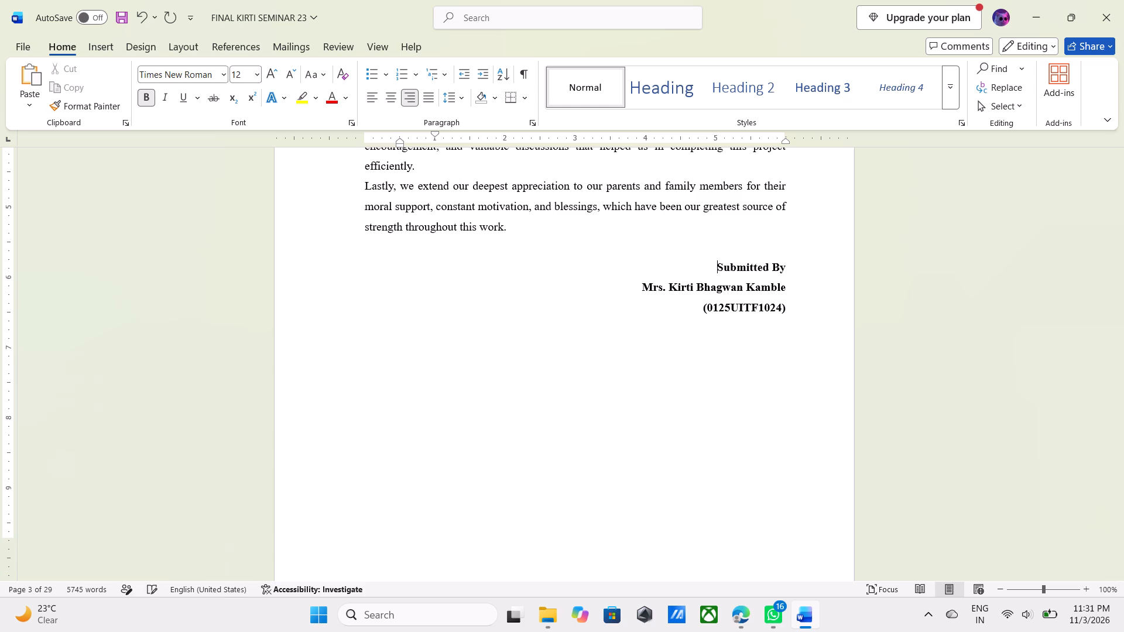
# Centre-align the "Submitted By" line and pad it with leading spaces so it sits centred above the student's name.
pyautogui.click(386, 98)
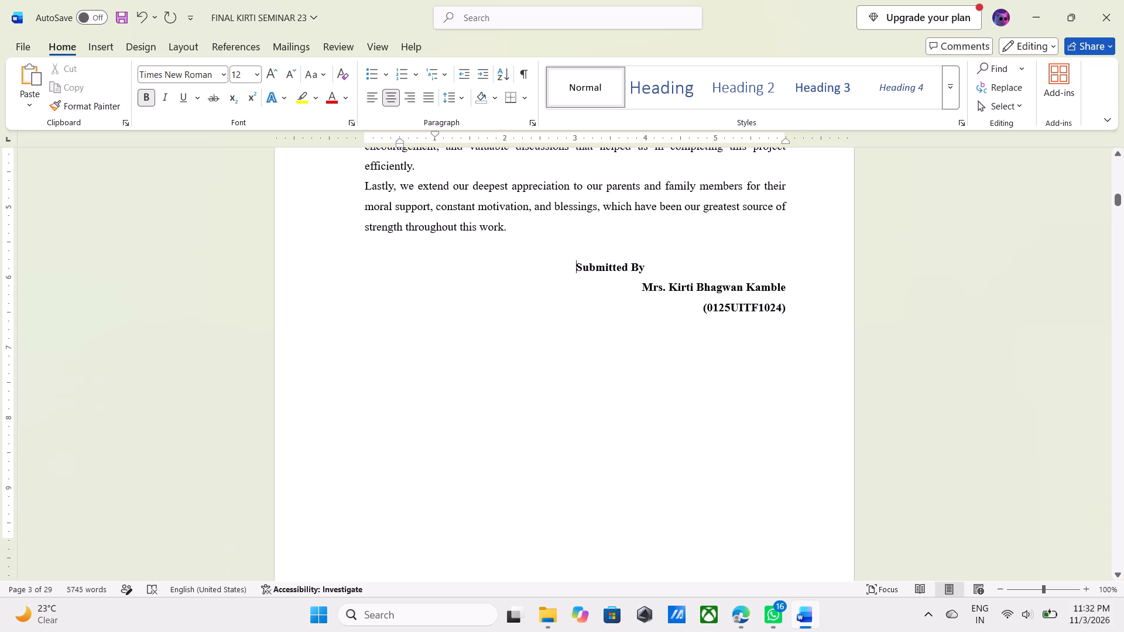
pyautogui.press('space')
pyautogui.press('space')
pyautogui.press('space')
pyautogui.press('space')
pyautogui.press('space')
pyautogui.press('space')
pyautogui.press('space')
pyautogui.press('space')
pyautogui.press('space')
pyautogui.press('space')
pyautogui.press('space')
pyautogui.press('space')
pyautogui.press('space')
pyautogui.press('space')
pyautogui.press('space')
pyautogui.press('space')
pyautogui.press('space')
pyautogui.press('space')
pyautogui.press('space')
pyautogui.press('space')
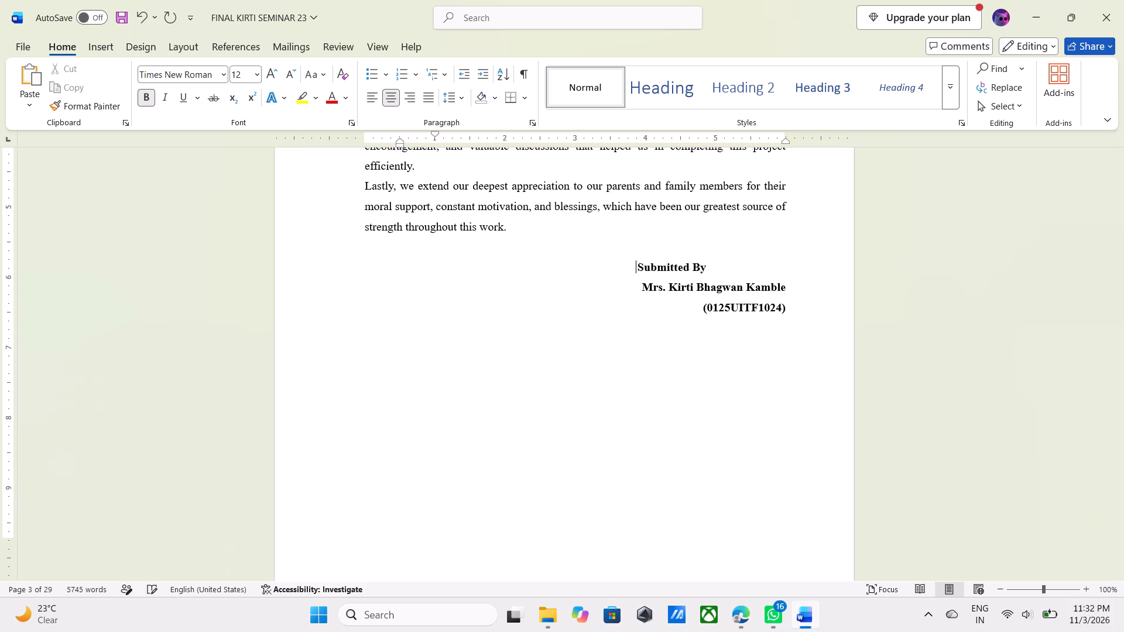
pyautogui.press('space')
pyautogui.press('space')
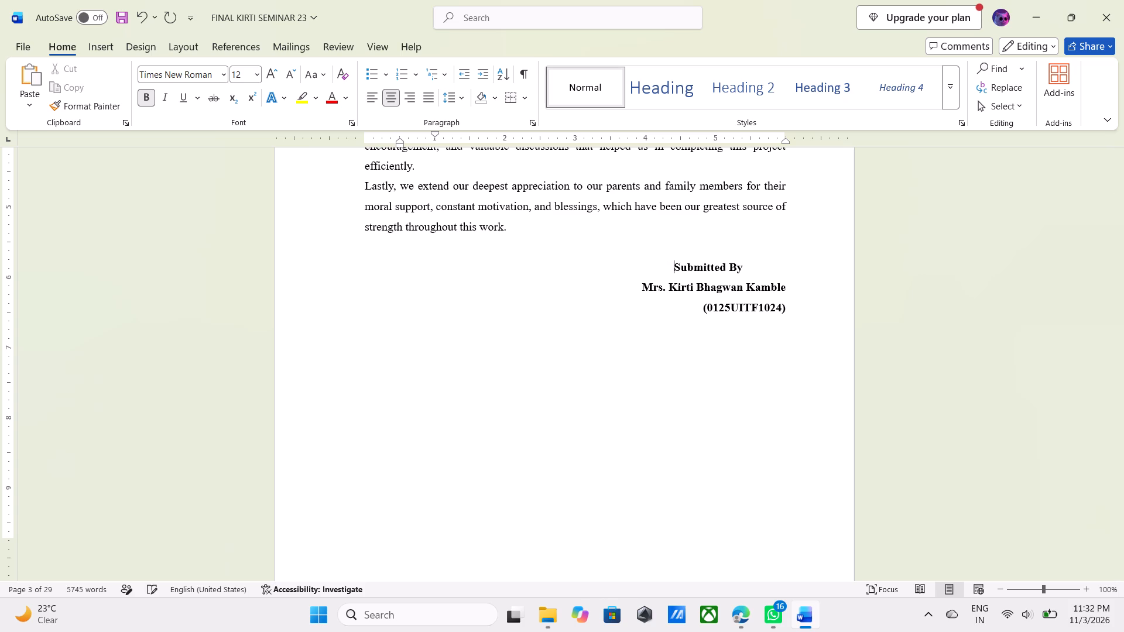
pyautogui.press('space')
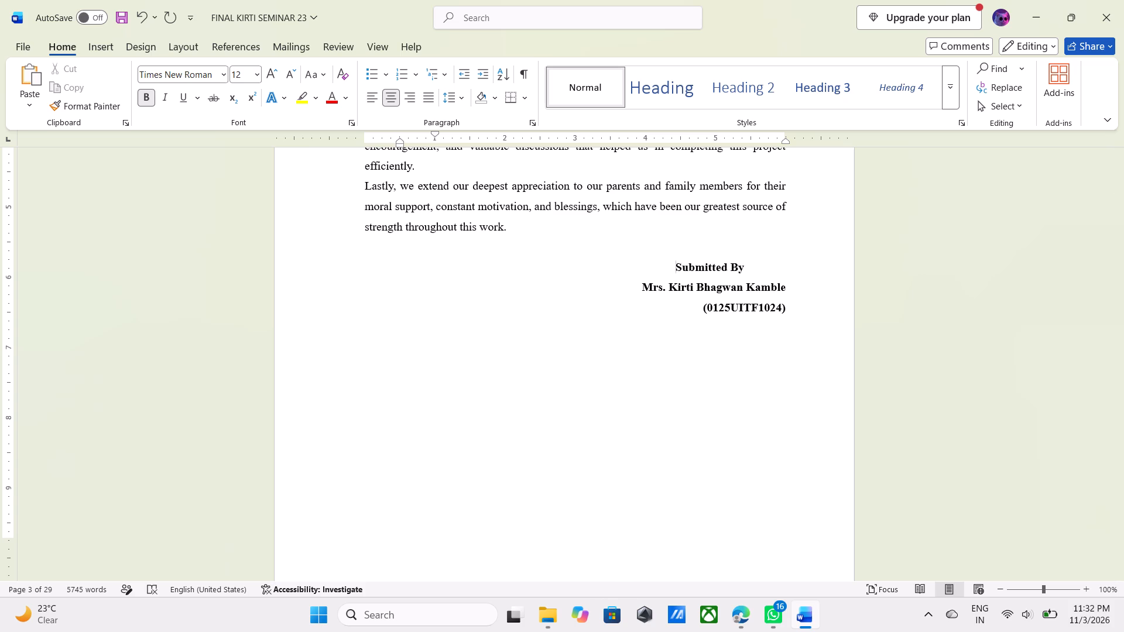
# Remove the spacing before the roll number in the acknowledgement's signature block and centre-align that line.
pyautogui.click(702, 317)
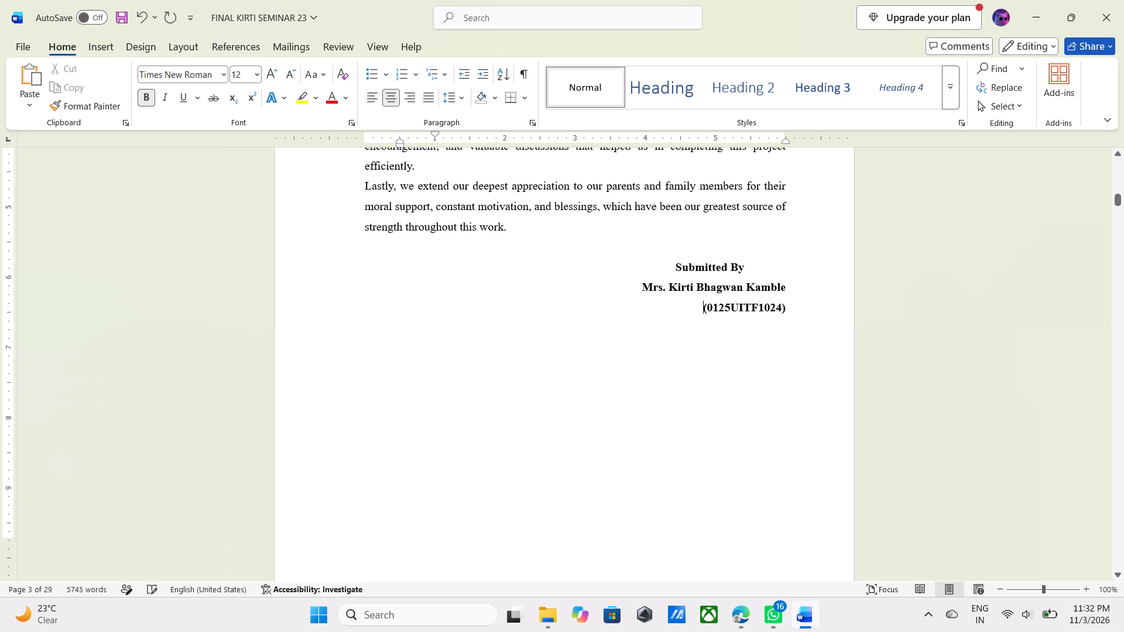
pyautogui.press('BackSpace')
pyautogui.press('BackSpace')
pyautogui.press('BackSpace')
pyautogui.press('BackSpace')
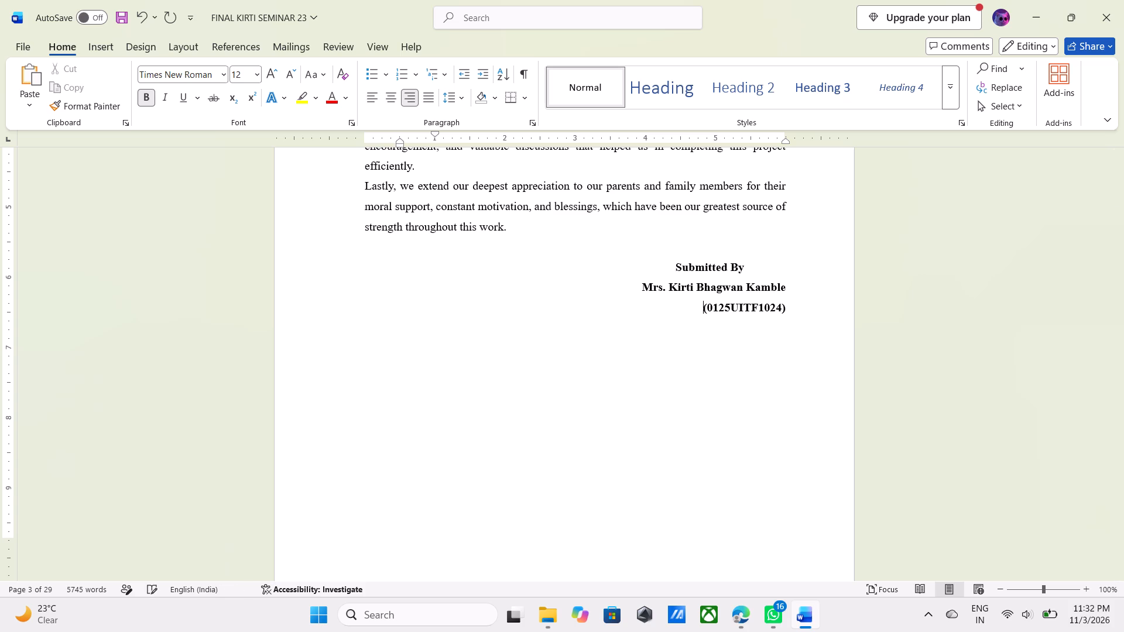
pyautogui.click(396, 98)
# Pad the front of the acknowledgement's roll number line with spaces until it sits centred beneath the student's name.
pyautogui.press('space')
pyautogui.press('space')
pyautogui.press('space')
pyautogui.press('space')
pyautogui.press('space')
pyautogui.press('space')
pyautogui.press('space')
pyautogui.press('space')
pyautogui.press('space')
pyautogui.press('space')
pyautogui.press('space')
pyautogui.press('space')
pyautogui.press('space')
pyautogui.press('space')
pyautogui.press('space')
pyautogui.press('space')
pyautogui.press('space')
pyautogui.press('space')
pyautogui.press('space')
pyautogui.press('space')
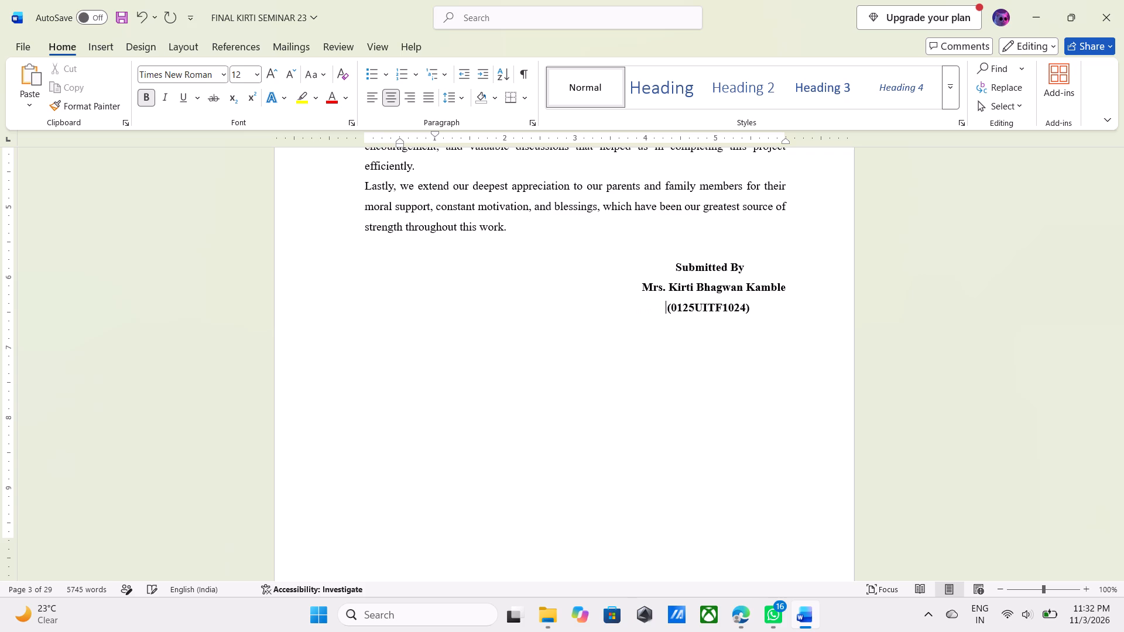
pyautogui.press('BackSpace')
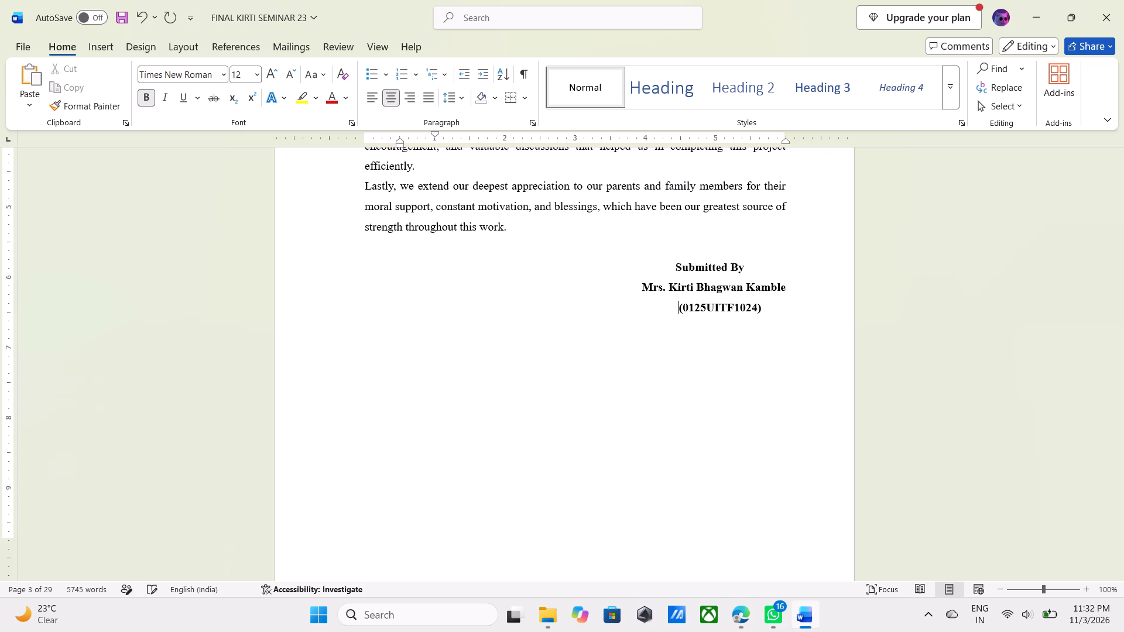
pyautogui.press('BackSpace')
pyautogui.press('BackSpace')
pyautogui.press('BackSpace')
pyautogui.press('BackSpace')
pyautogui.press('BackSpace')
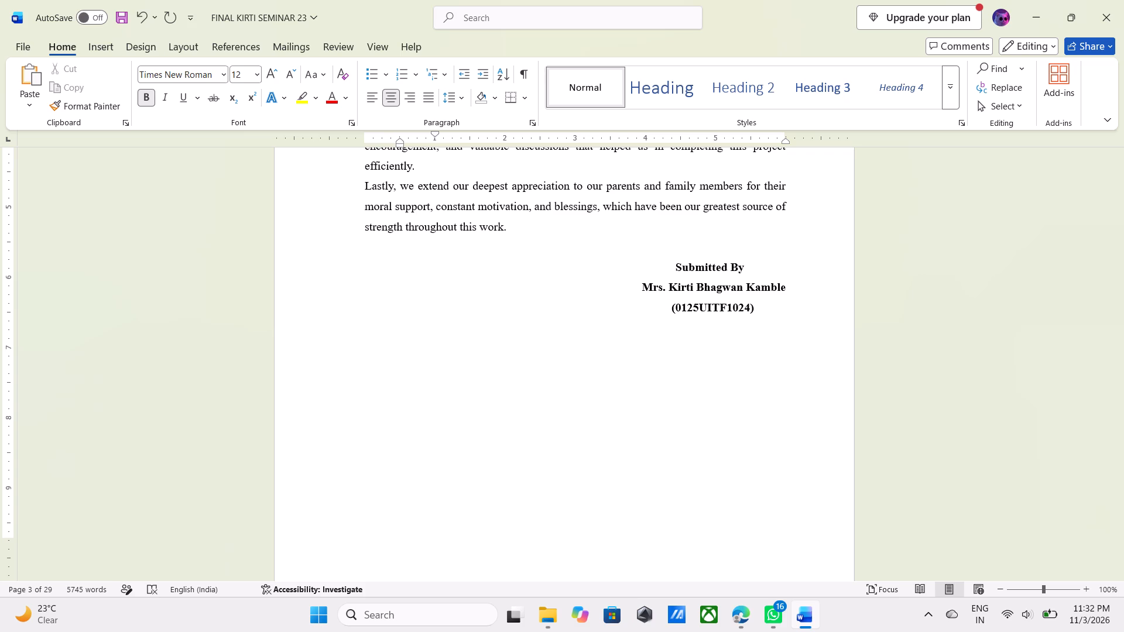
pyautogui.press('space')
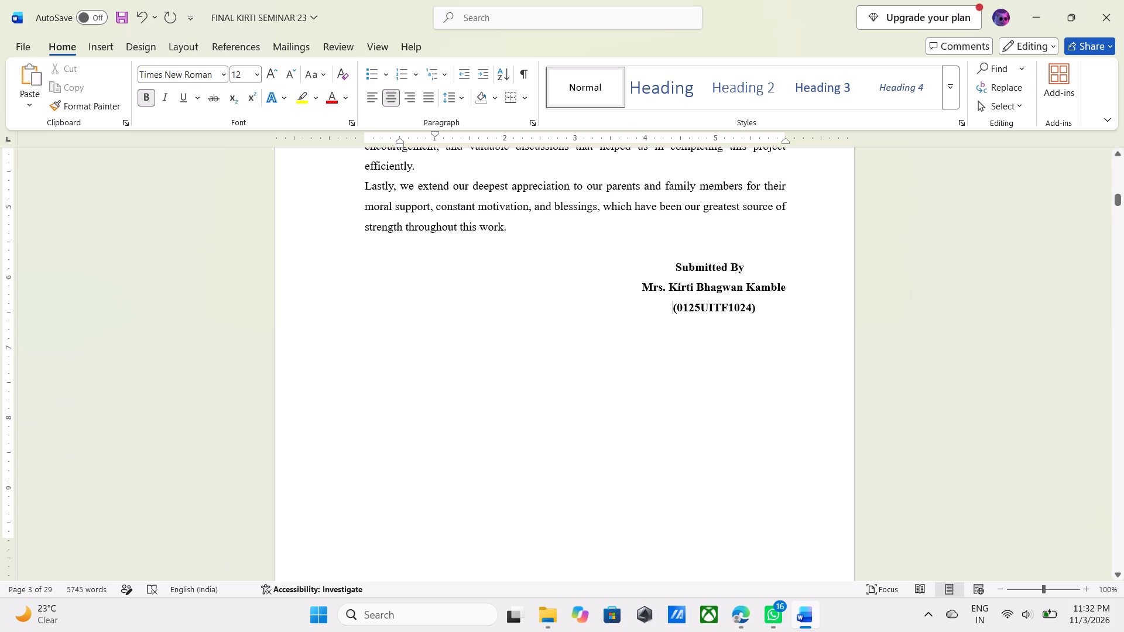
# Add one space before "Submitted By" in the acknowledgement's signature block to nudge it over the name.
pyautogui.click(671, 268)
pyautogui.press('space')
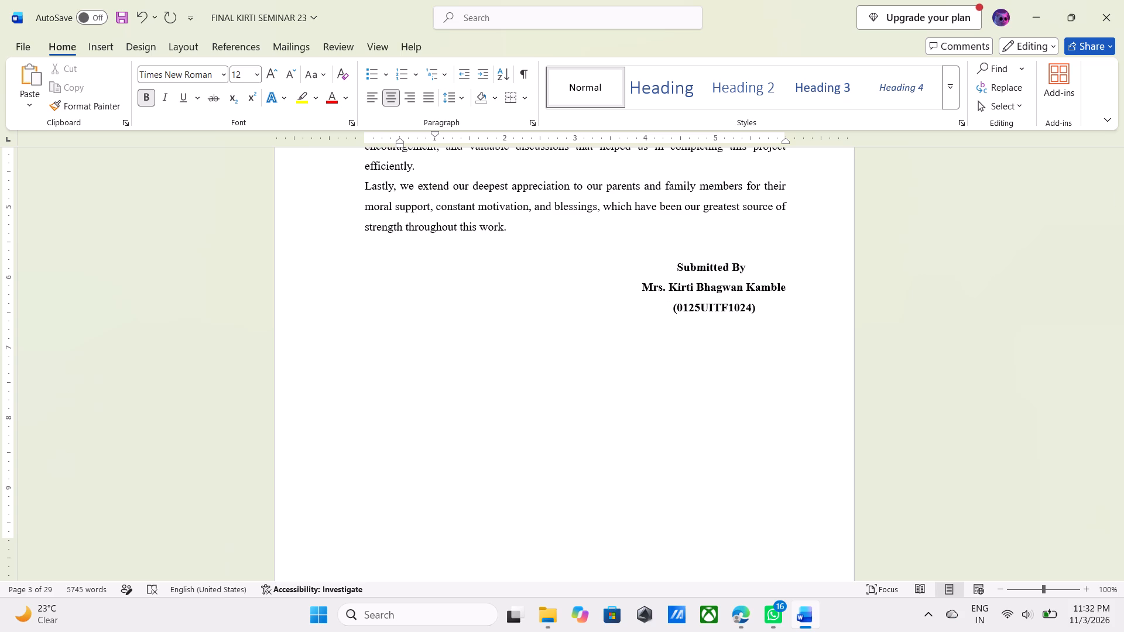
# Capture a rectangular screenshot of the acknowledgement's signature block, from "Submitted By" down to the roll number.
pyautogui.press('Print')
pyautogui.scroll(1, 671, 268)
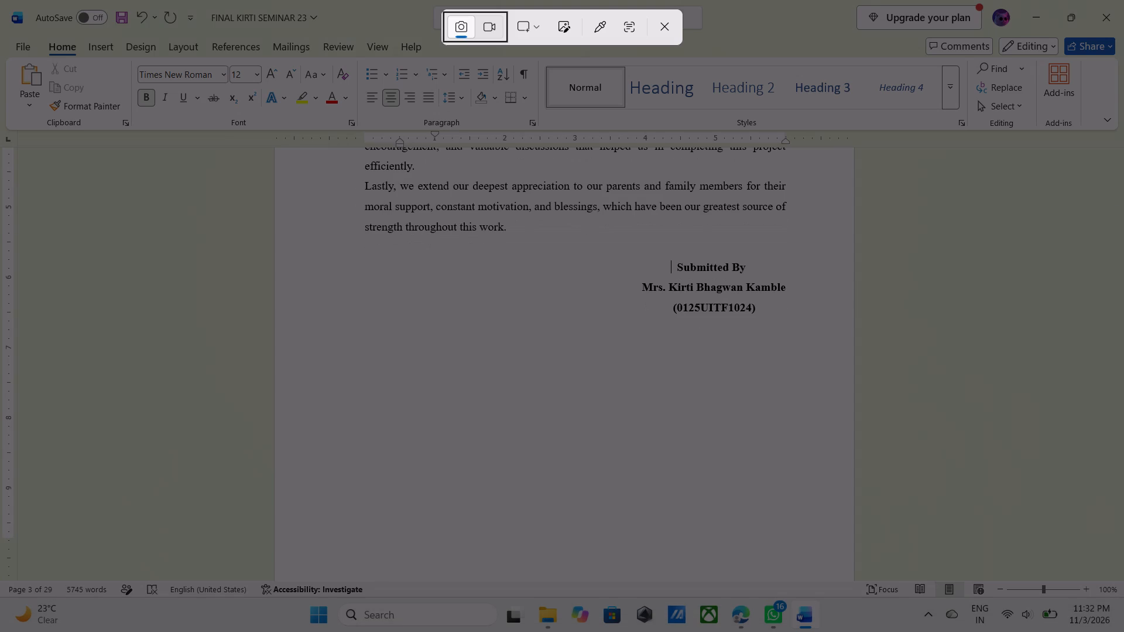
pyautogui.moveTo(564, 194); pyautogui.dragTo(837, 393)
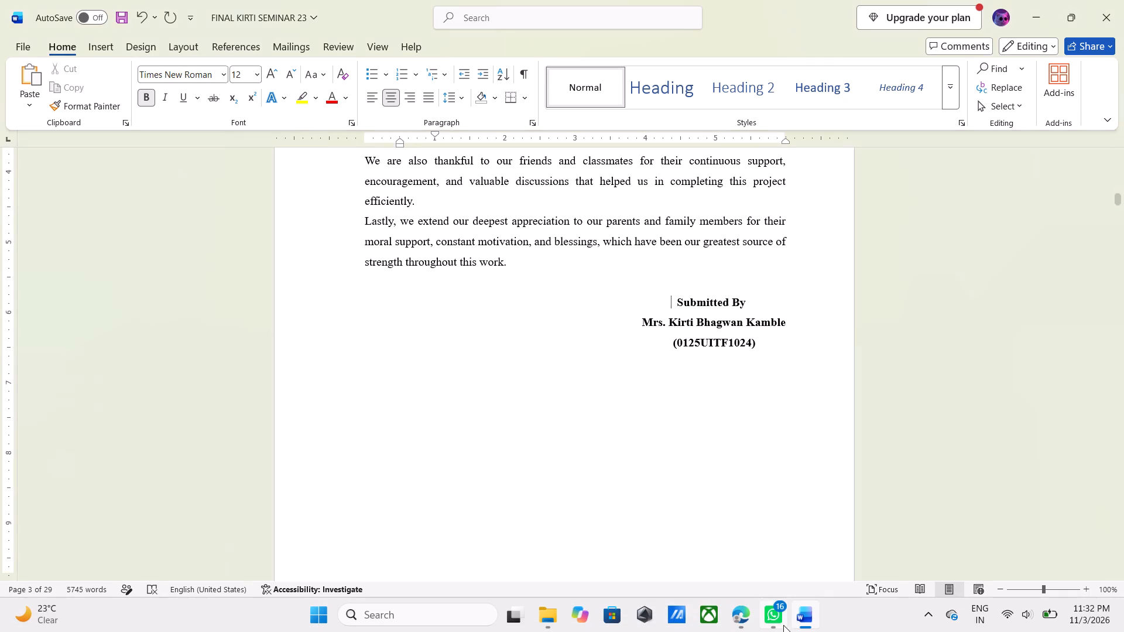
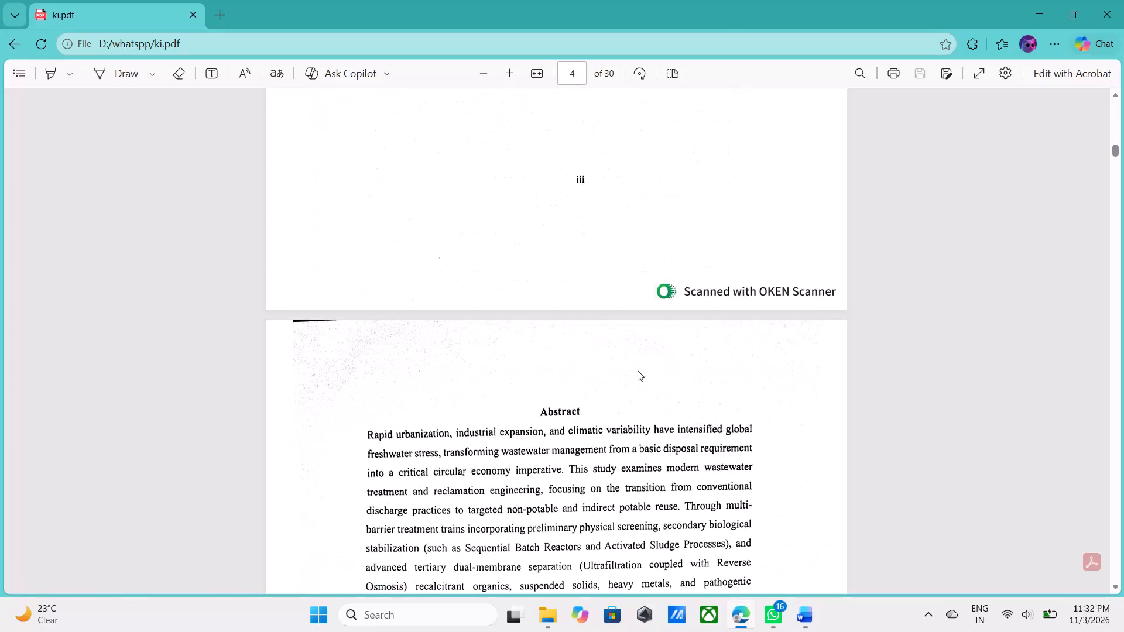
# Examine the scanned ki.pdf from the abstract through the contents, lists of figures and tables, and Chapter 1 up to its objectives page.
pyautogui.scroll(-19, 638, 370)
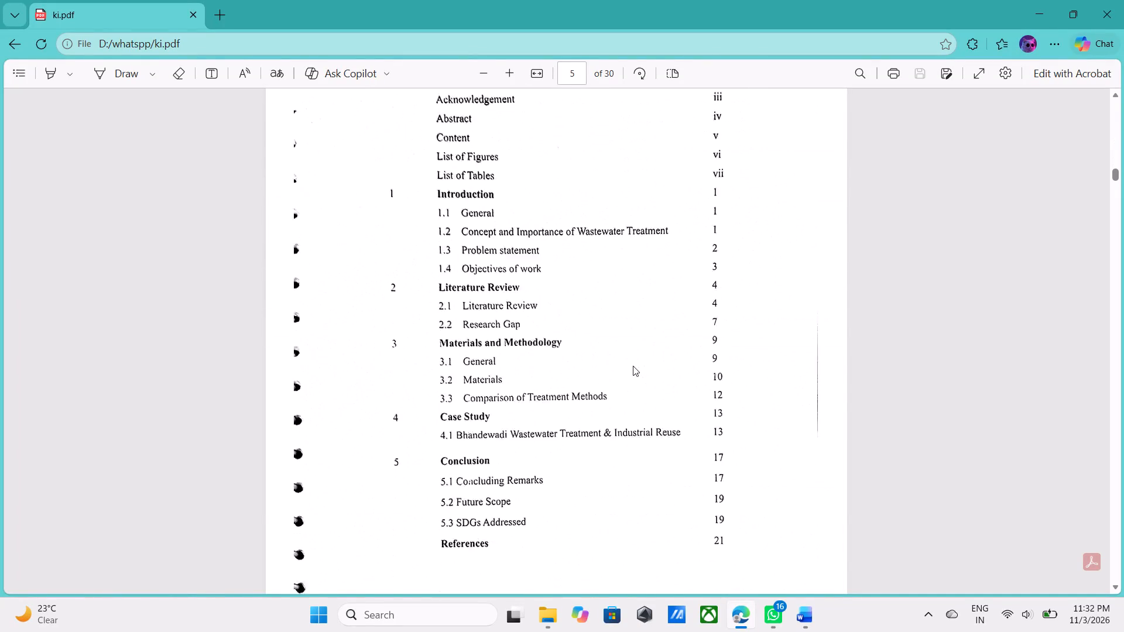
pyautogui.scroll(-4, 633, 365)
pyautogui.scroll(3, 632, 365)
pyautogui.scroll(-5, 632, 365)
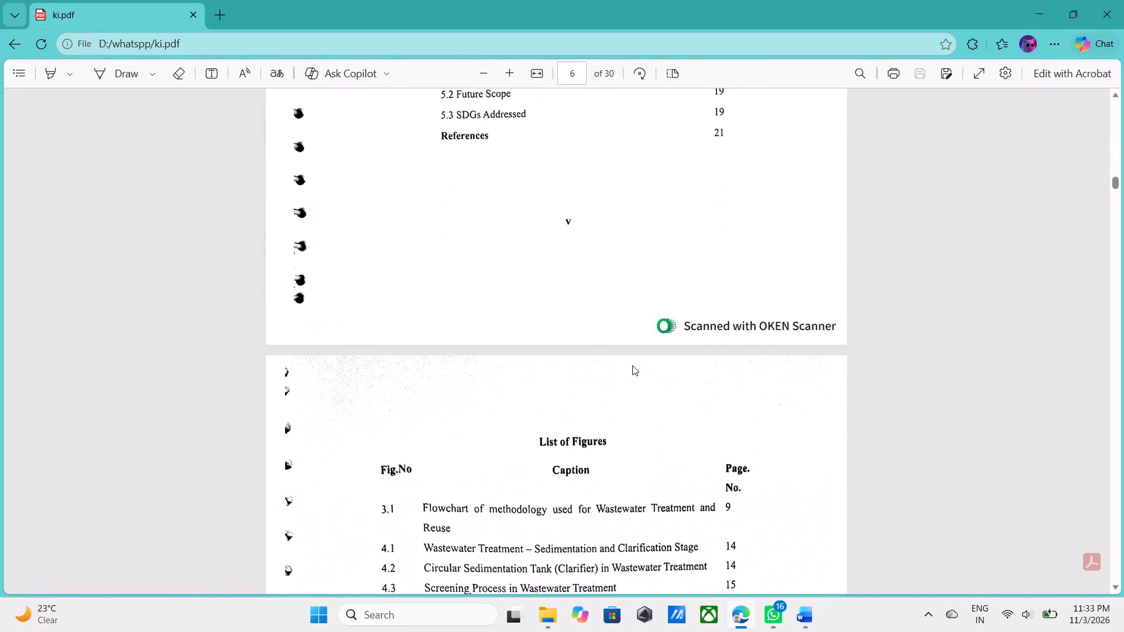
pyautogui.scroll(-10, 632, 365)
pyautogui.scroll(-11, 632, 365)
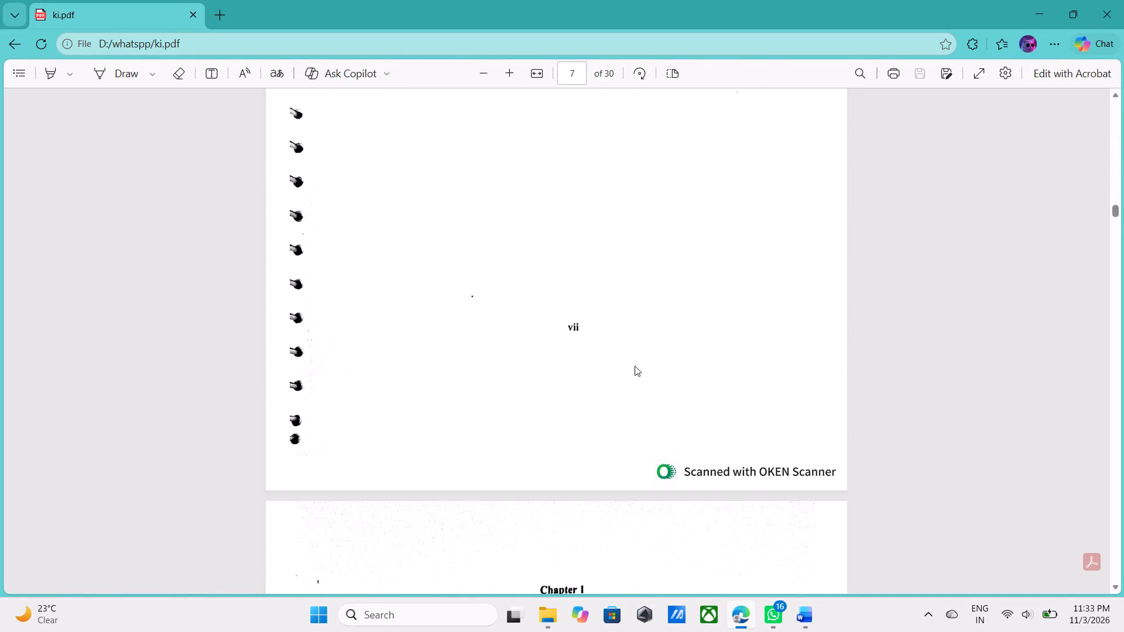
pyautogui.scroll(-19, 635, 366)
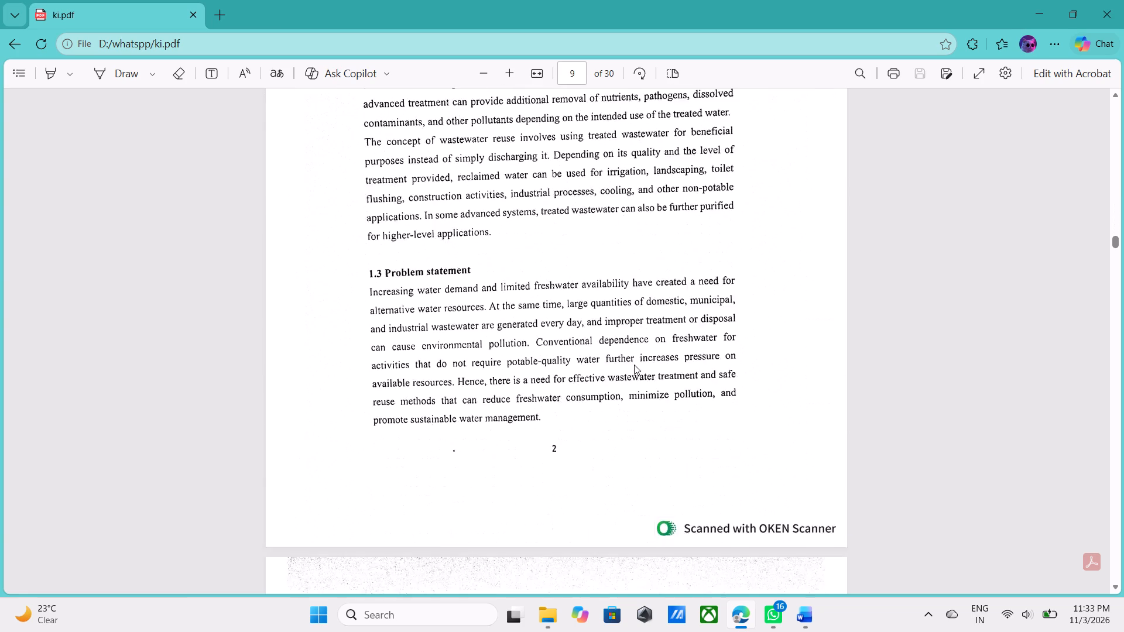
pyautogui.scroll(-8, 634, 365)
pyautogui.scroll(4, 634, 365)
pyautogui.scroll(-7, 633, 365)
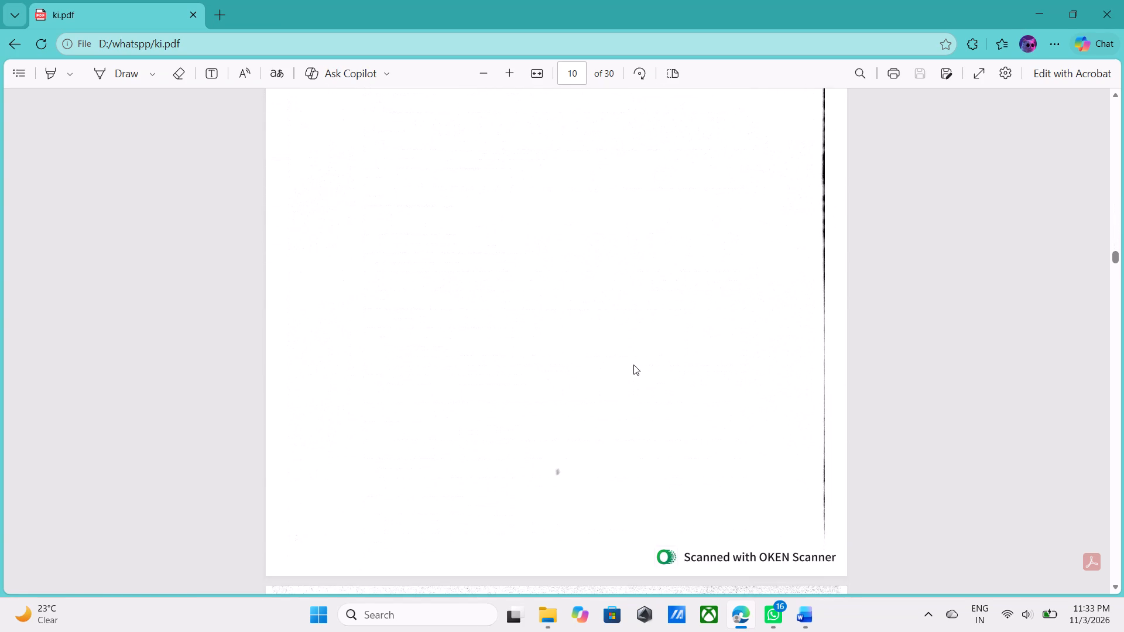
pyautogui.scroll(-5, 633, 365)
# Look back through the scanned ki.pdf from the Chapter 1 objectives to the contents page and recheck its chapter and page listing.
pyautogui.scroll(10, 633, 364)
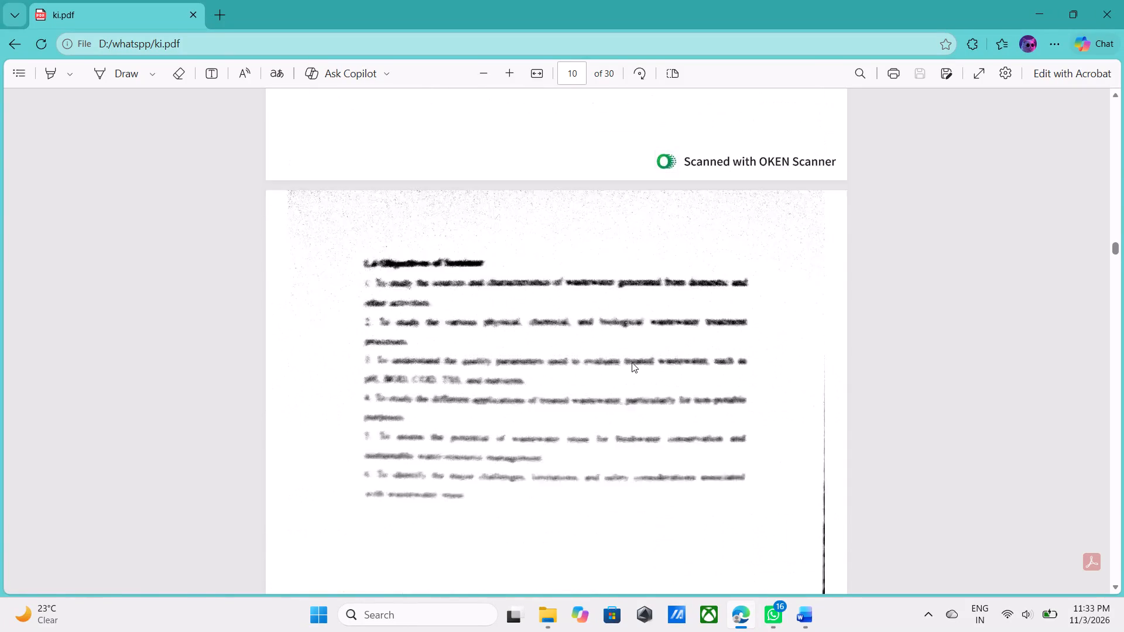
pyautogui.scroll(12, 632, 362)
pyautogui.scroll(10, 627, 358)
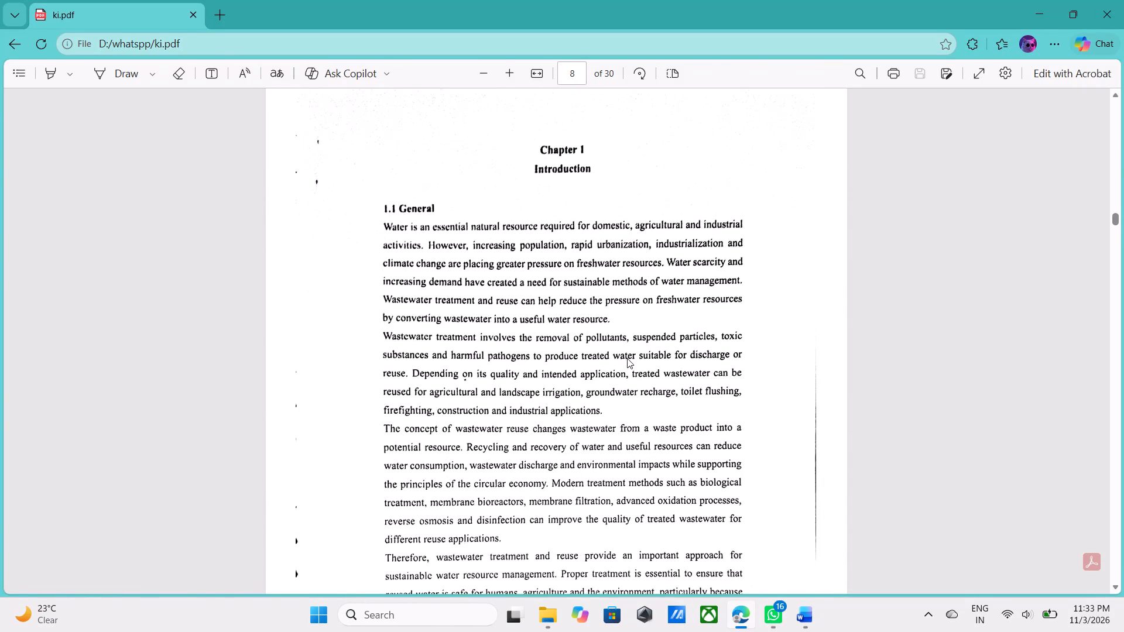
pyautogui.scroll(17, 627, 358)
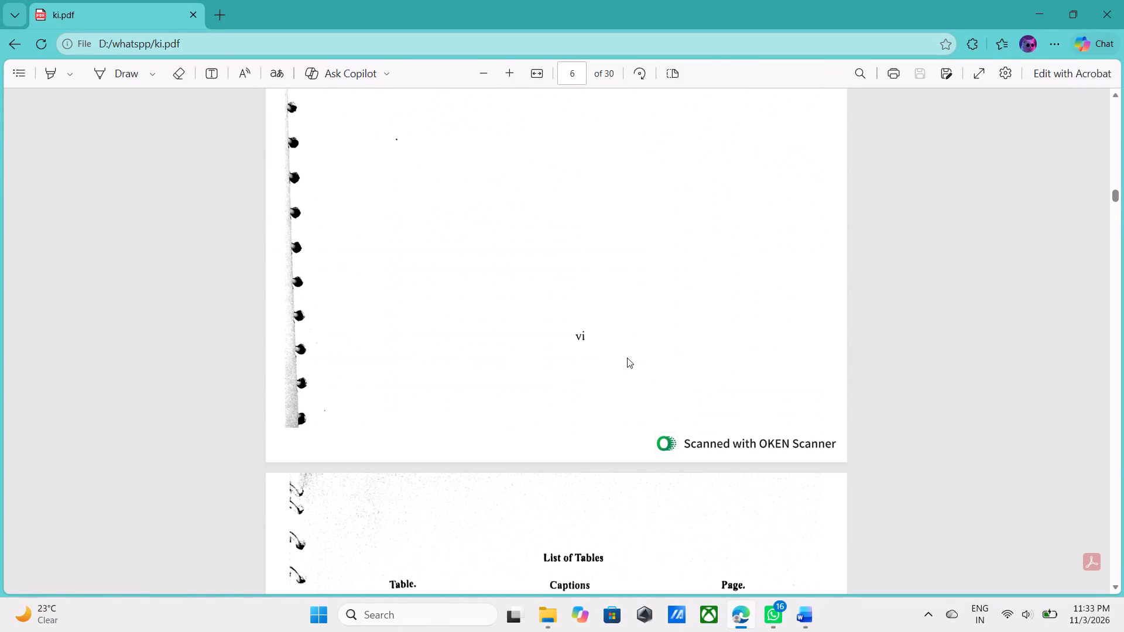
pyautogui.scroll(14, 627, 358)
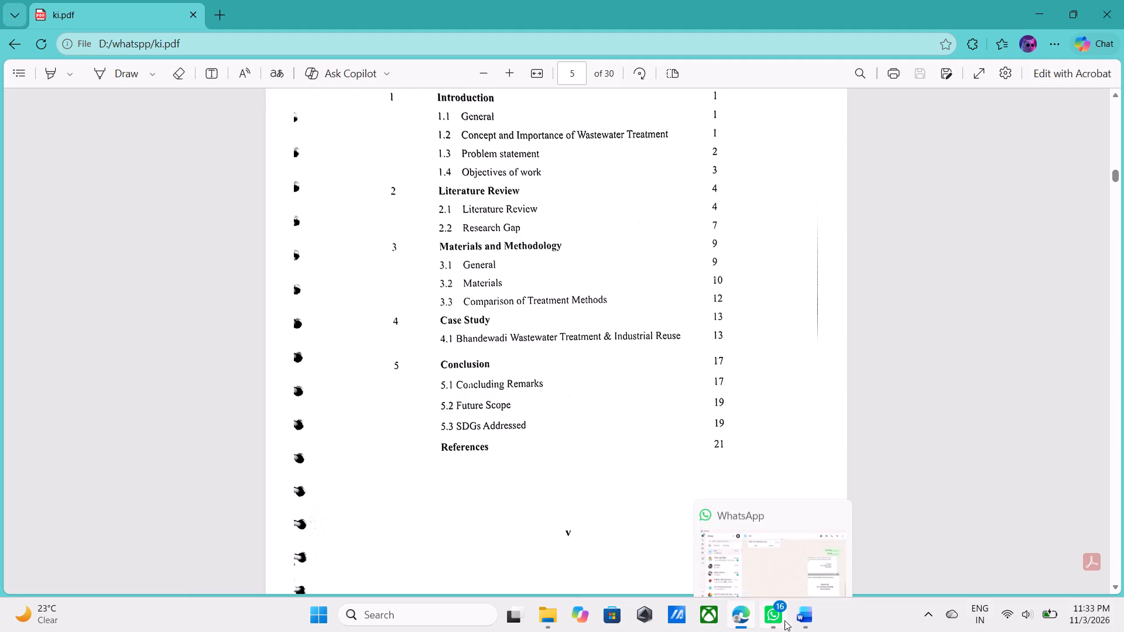
# Switch to the Word report and delete the chapter 4 Case Study row from the contents table.
pyautogui.click(807, 626)
pyautogui.scroll(4, 671, 417)
pyautogui.scroll(-6, 671, 417)
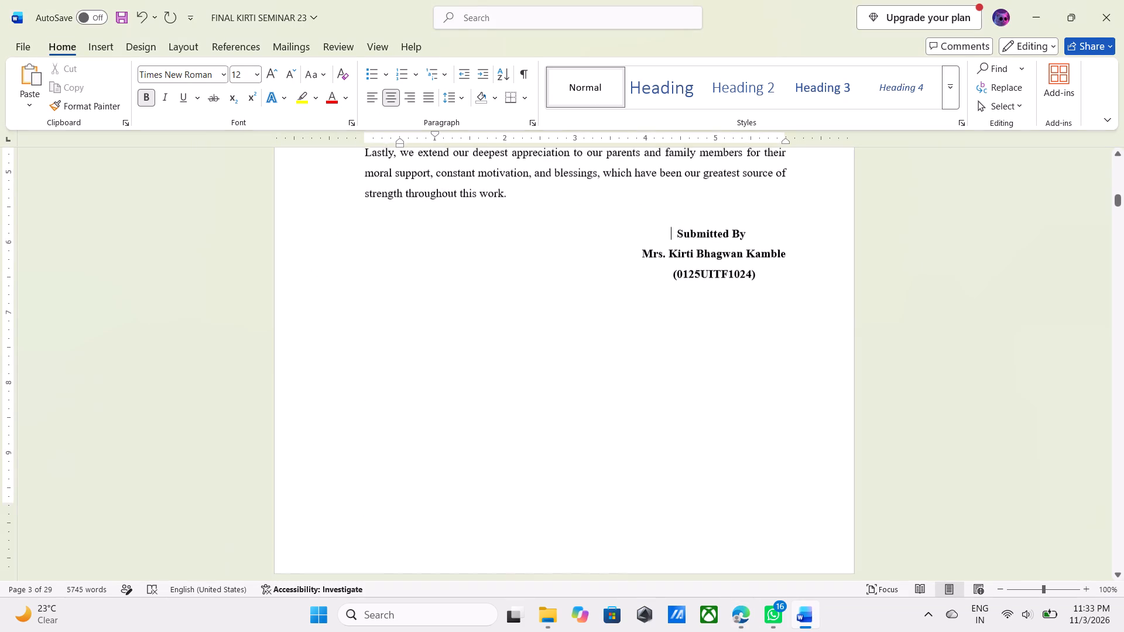
pyautogui.scroll(-15, 671, 417)
pyautogui.scroll(16, 667, 400)
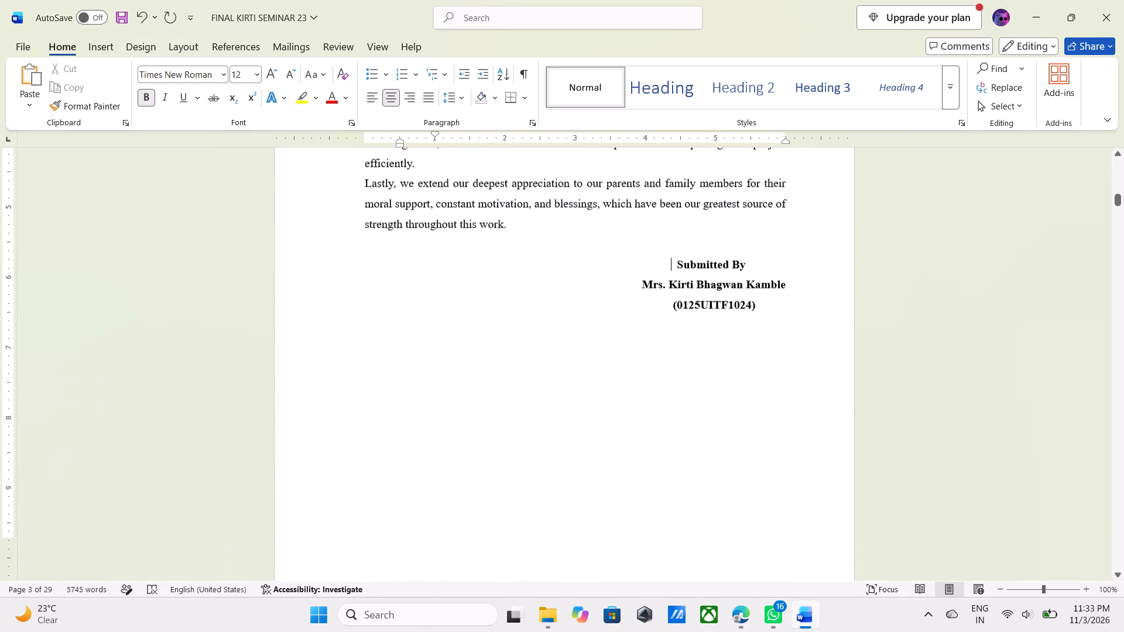
pyautogui.scroll(14, 667, 399)
pyautogui.scroll(-20, 666, 399)
pyautogui.scroll(-6, 666, 399)
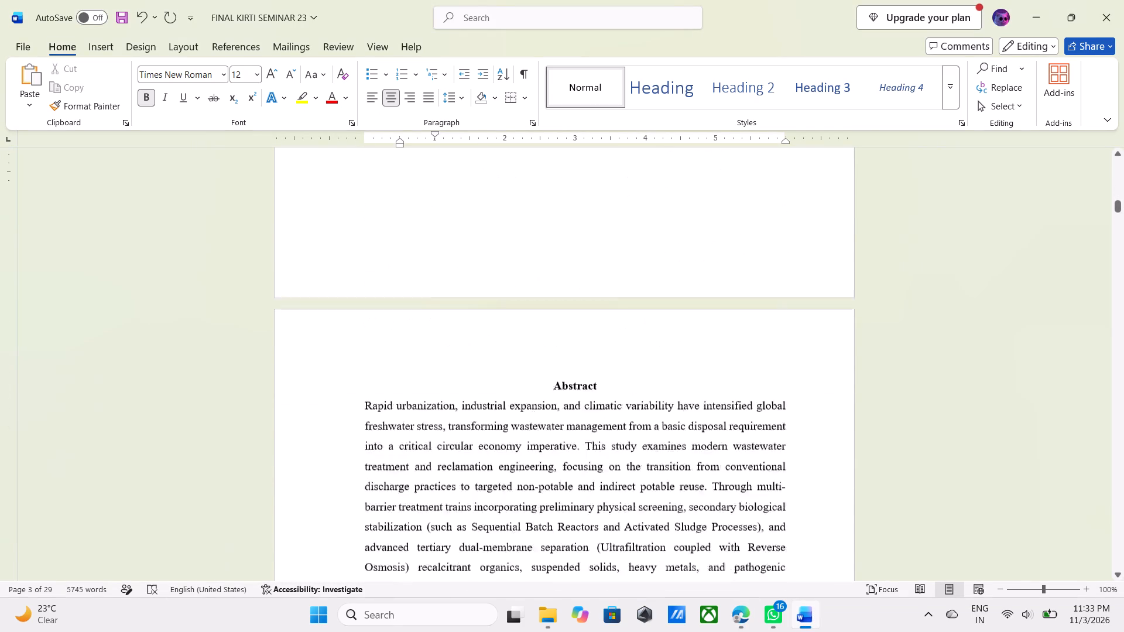
pyautogui.scroll(-16, 670, 386)
pyautogui.scroll(-12, 660, 383)
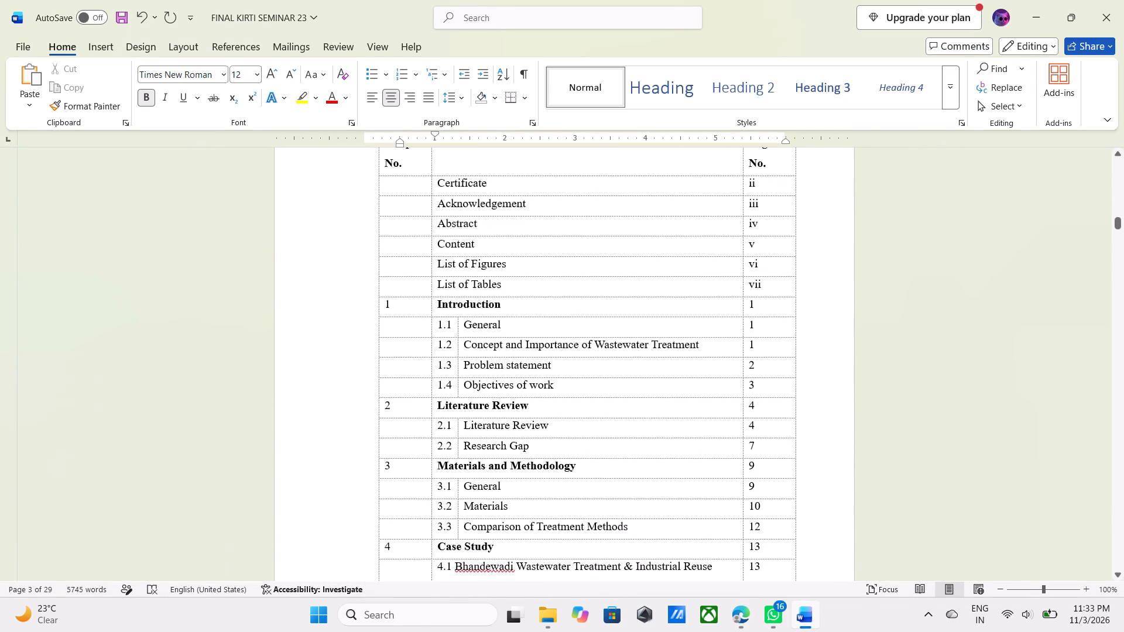
pyautogui.scroll(-5, 630, 391)
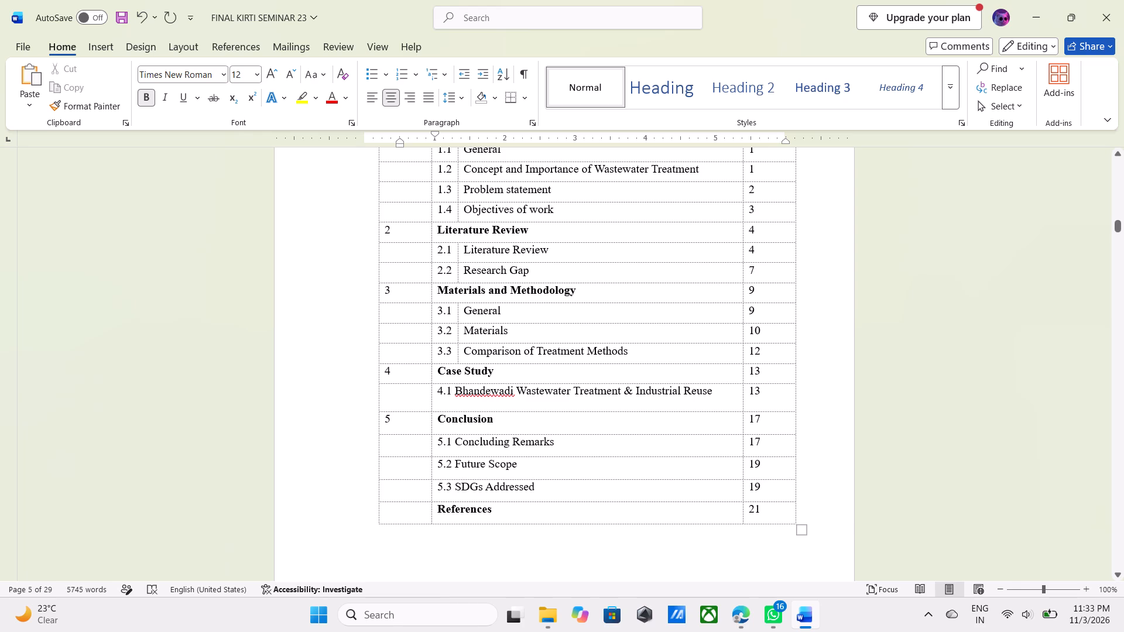
pyautogui.moveTo(529, 370); pyautogui.dragTo(372, 376)
pyautogui.click(760, 377)
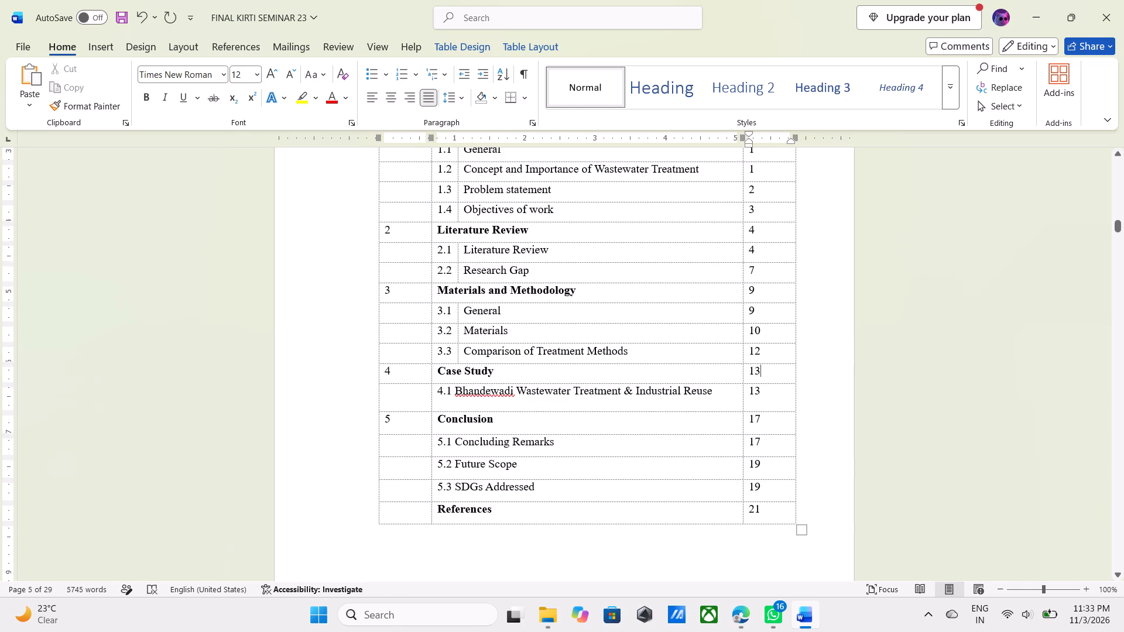
pyautogui.moveTo(763, 377); pyautogui.dragTo(382, 373)
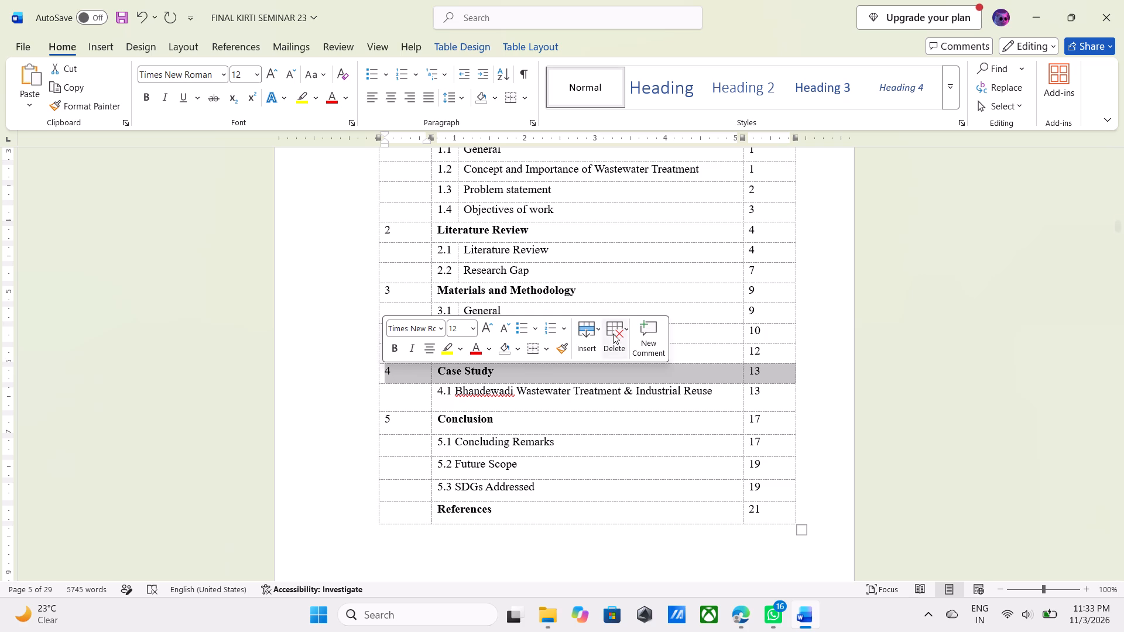
pyautogui.click(615, 332)
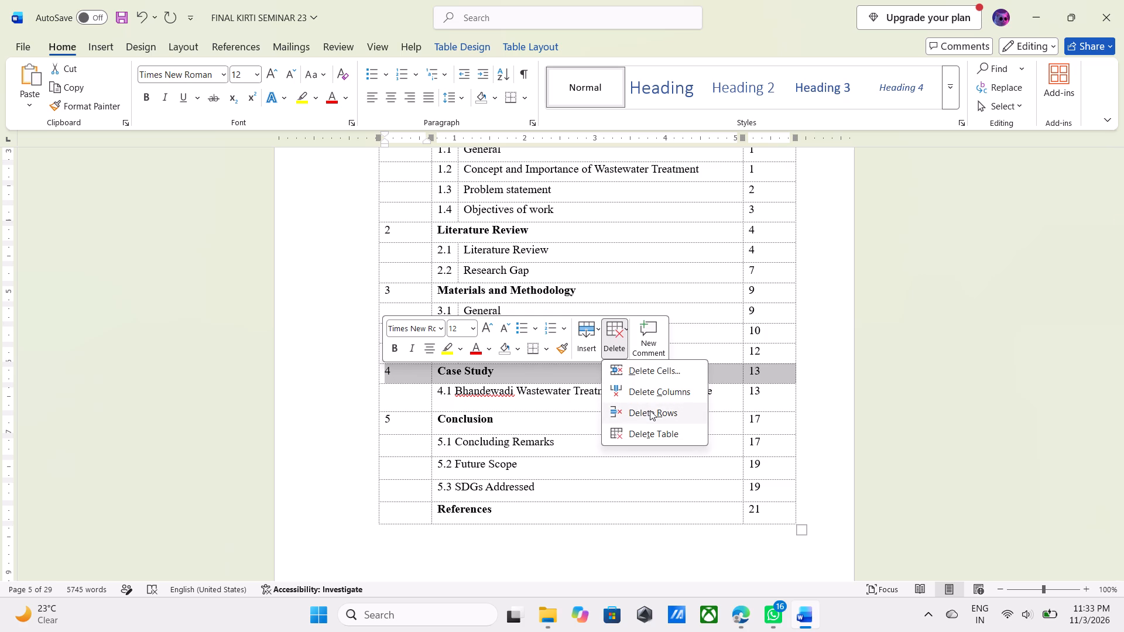
pyautogui.click(649, 410)
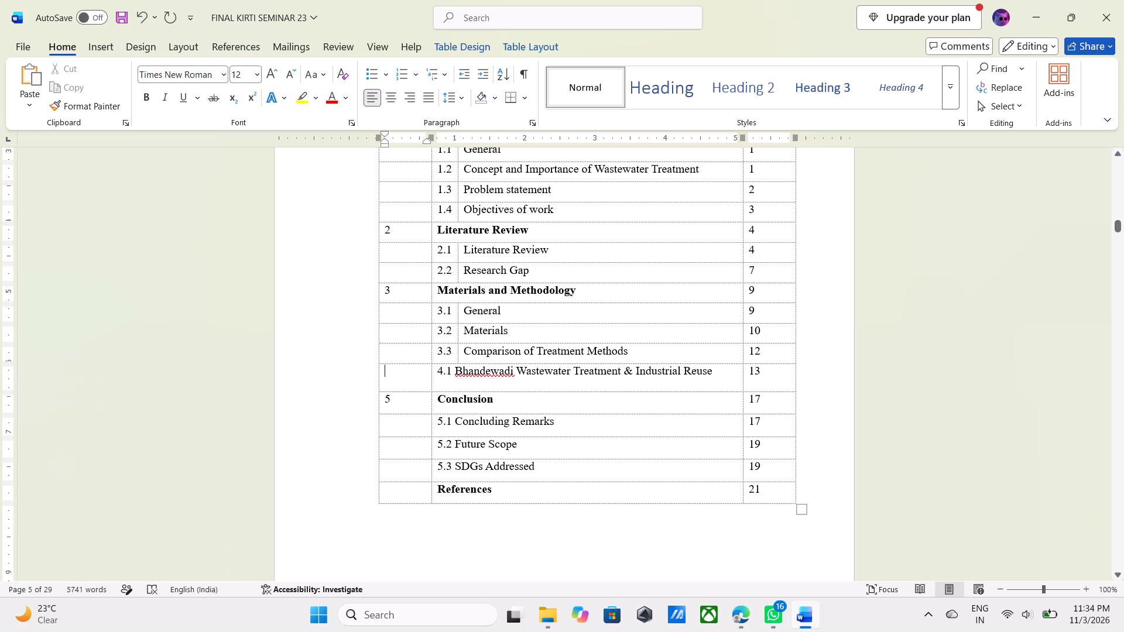
# Renumber the 4.1 Bhandewadi entry in the contents table as 3.4.
pyautogui.click(449, 375)
pyautogui.press('F12')
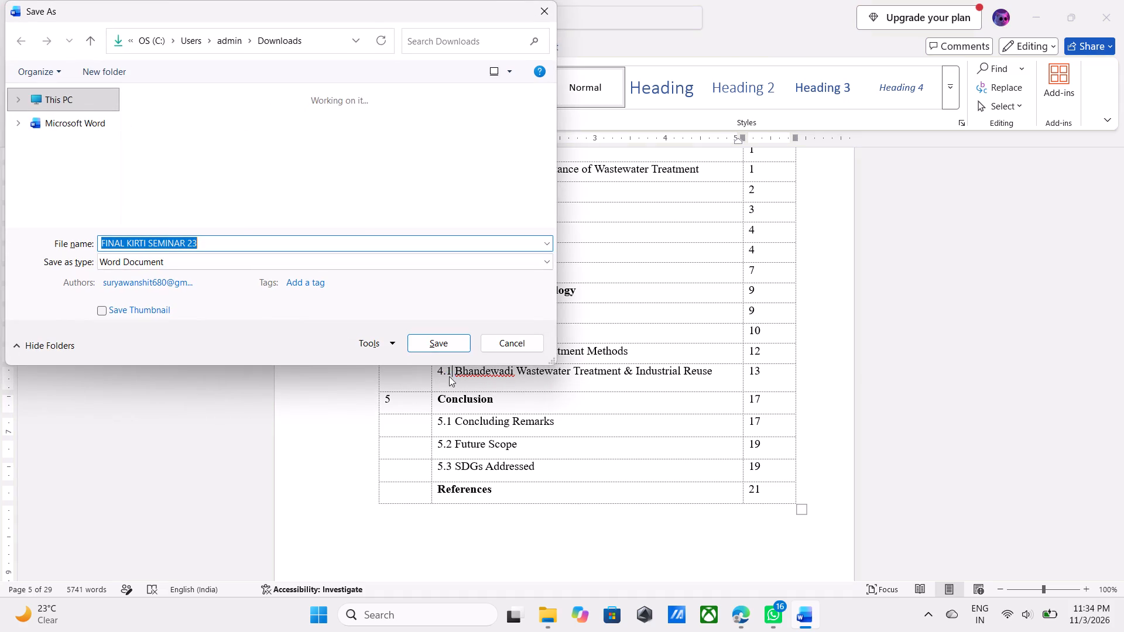
pyautogui.click(499, 336)
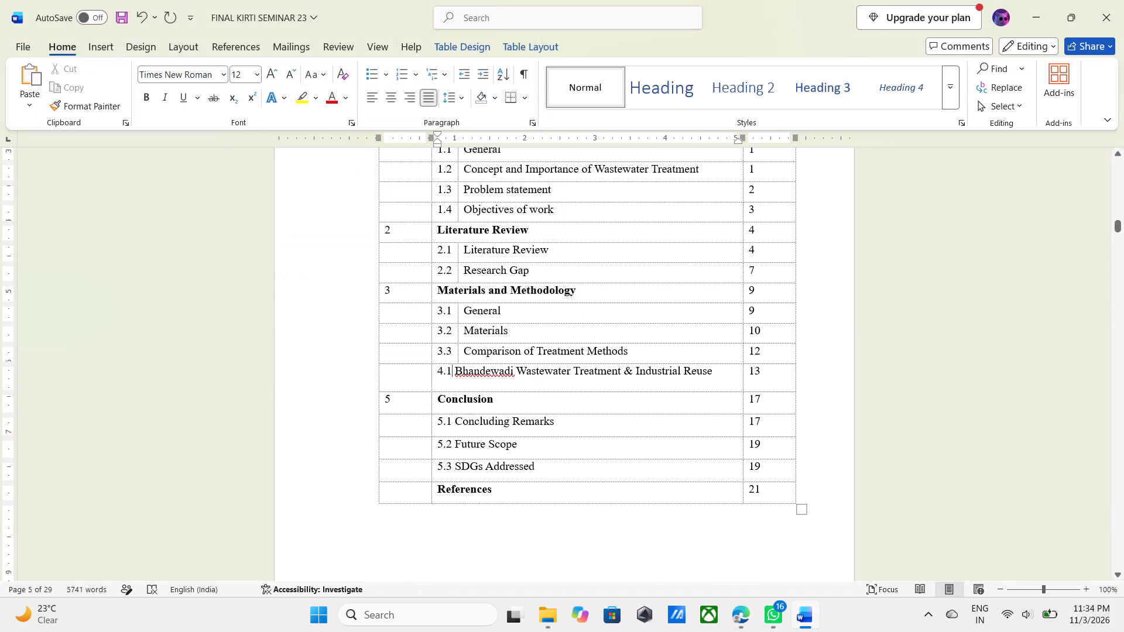
pyautogui.press('BackSpace')
pyautogui.press('BackSpace')
pyautogui.press('BackSpace')
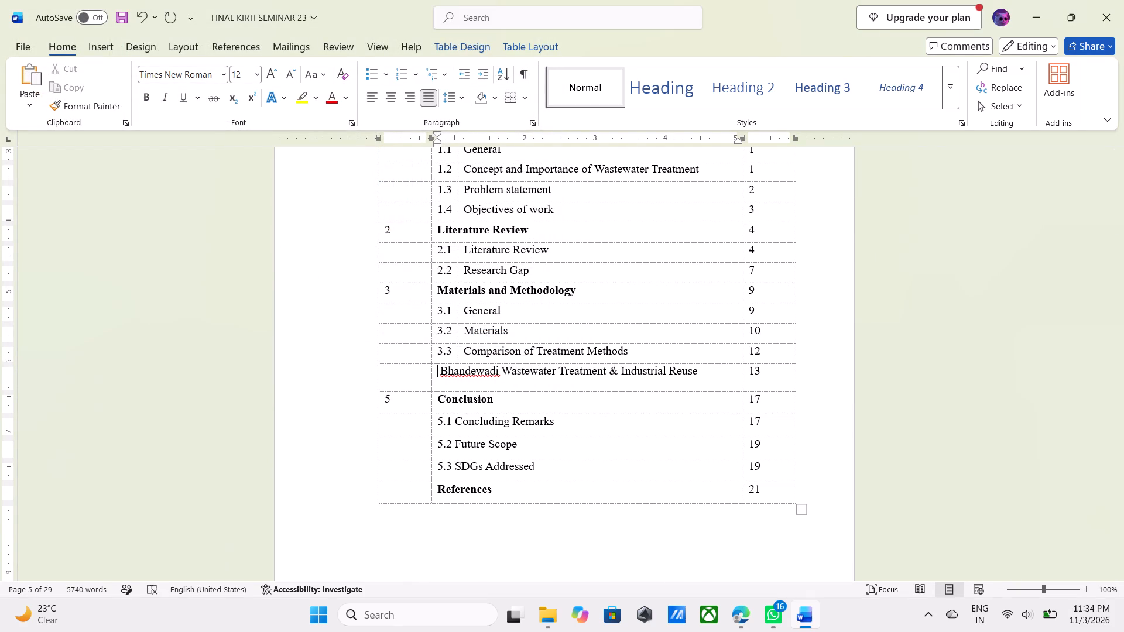
pyautogui.write('3.')
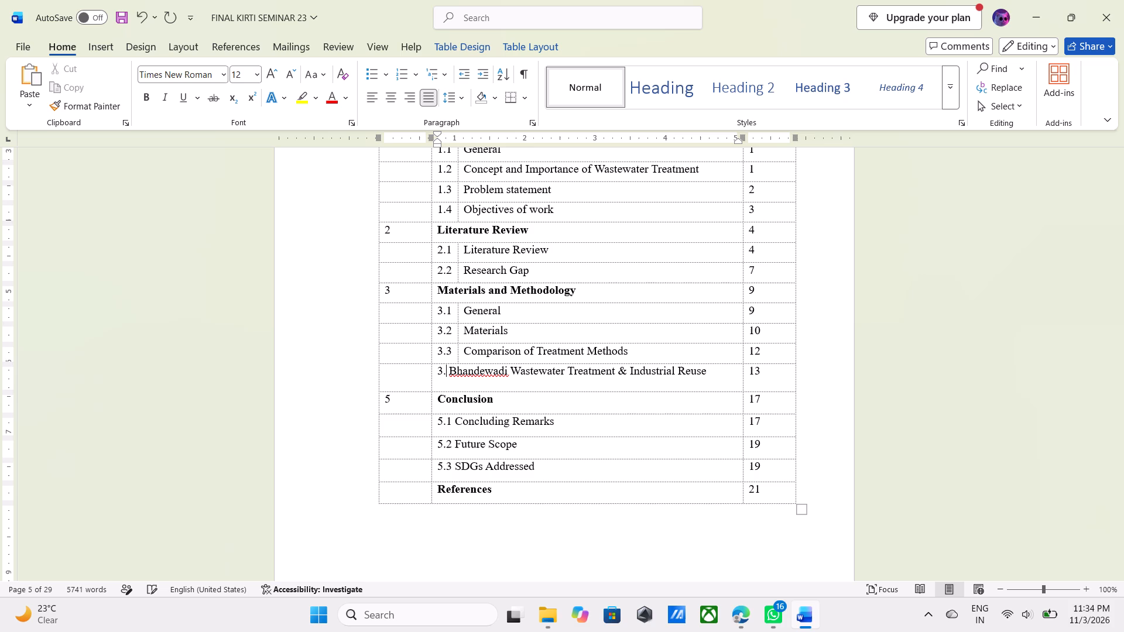
pyautogui.press('4')
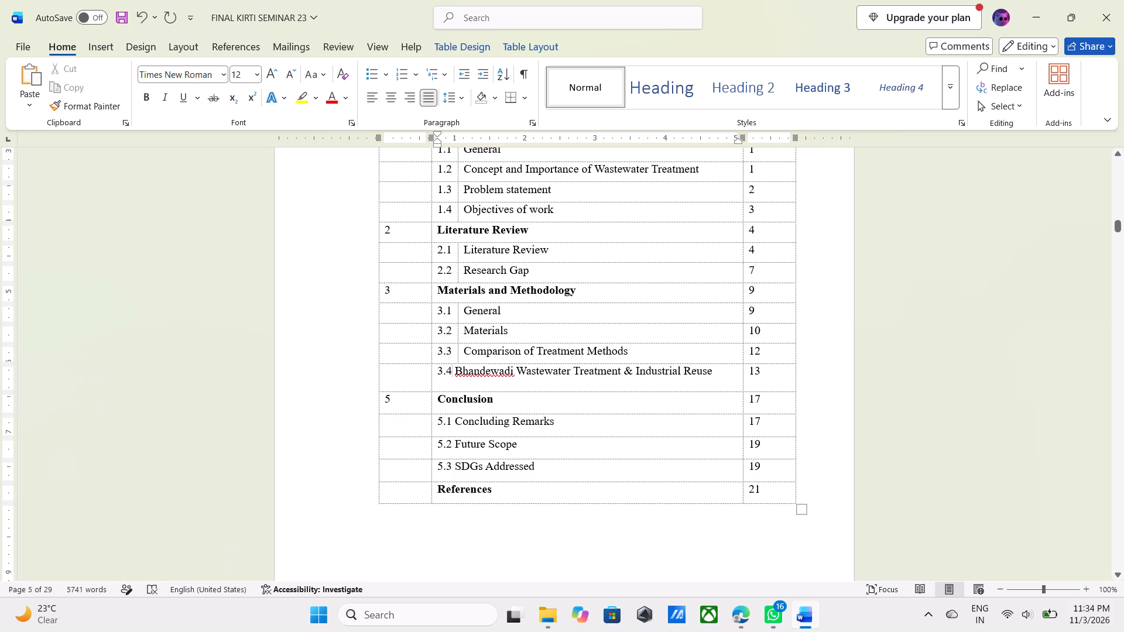
# Clear the Bhandewadi Wastewater Treatment & Industrial Reuse title from entry 3.4, leaving spaces after the number to match the entries above.
pyautogui.click(714, 377)
pyautogui.press('BackSpace')
pyautogui.press('BackSpace')
pyautogui.press('BackSpace')
pyautogui.press('BackSpace')
pyautogui.press('BackSpace')
pyautogui.press('BackSpace')
pyautogui.press('BackSpace')
pyautogui.press('BackSpace')
pyautogui.press('BackSpace')
pyautogui.press('BackSpace')
pyautogui.press('BackSpace')
pyautogui.press('BackSpace')
pyautogui.press('BackSpace')
pyautogui.press('BackSpace')
pyautogui.press('BackSpace')
pyautogui.press('BackSpace')
pyautogui.press('BackSpace')
pyautogui.press('BackSpace')
pyautogui.press('BackSpace')
pyautogui.press('BackSpace')
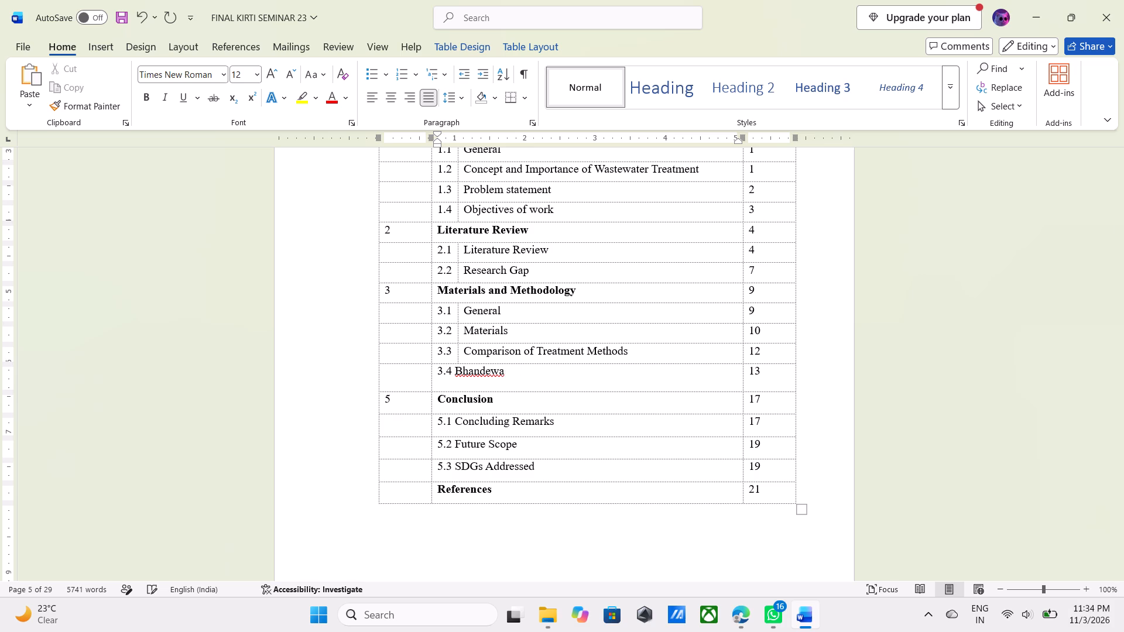
pyautogui.press('BackSpace')
pyautogui.press('BackSpace')
pyautogui.press('BackSpace')
pyautogui.press('BackSpace')
pyautogui.press('BackSpace')
pyautogui.press('space')
pyautogui.press('space')
pyautogui.press('space')
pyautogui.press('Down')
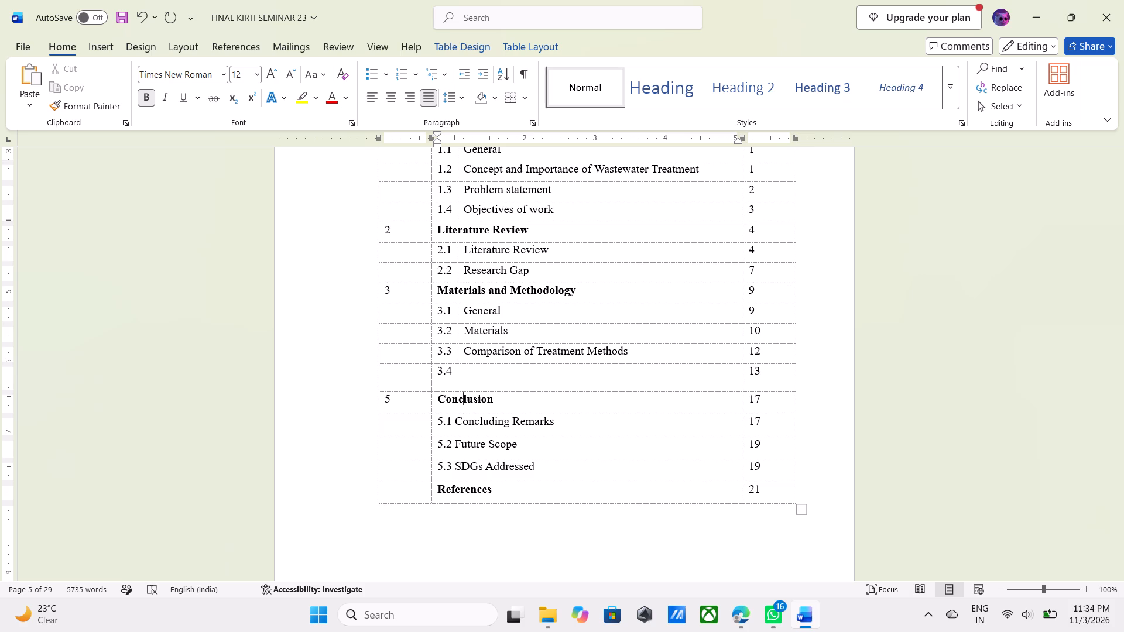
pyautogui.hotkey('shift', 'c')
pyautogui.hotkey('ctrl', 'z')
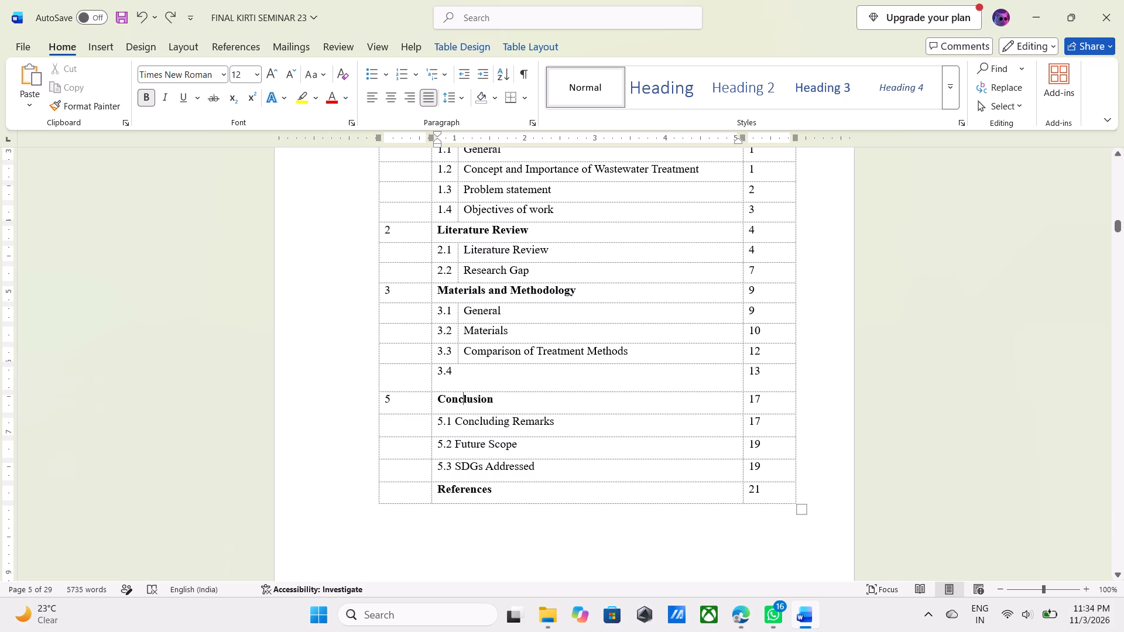
# Title contents entry 3.4 "Case Study", with both words capitalised and separated by a space.
pyautogui.click(542, 377)
pyautogui.write('Case')
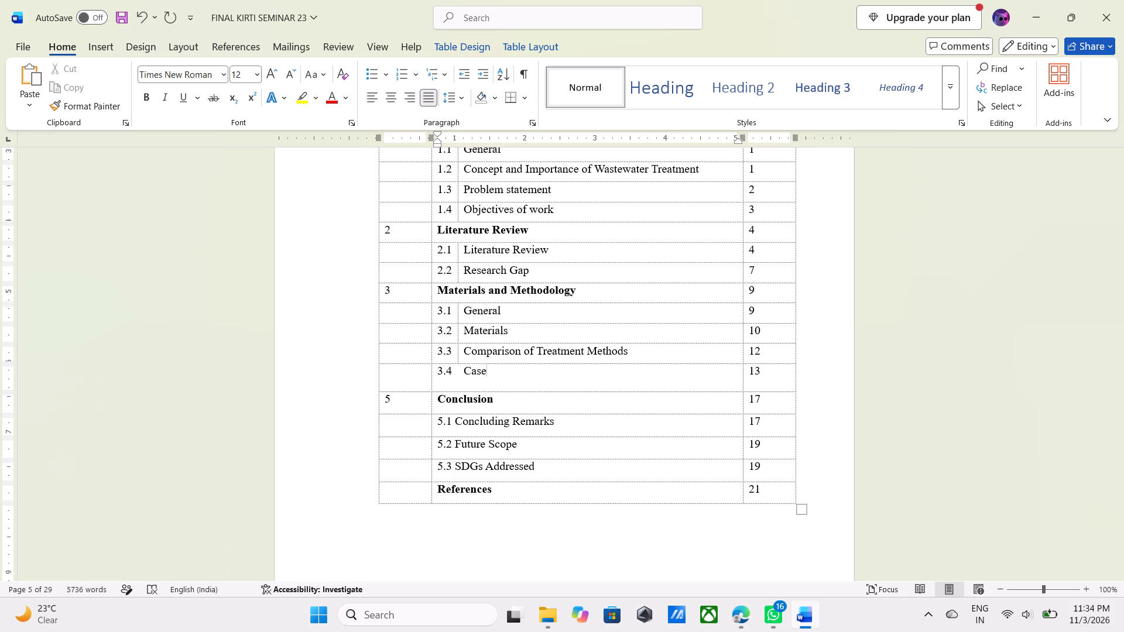
pyautogui.write('study')
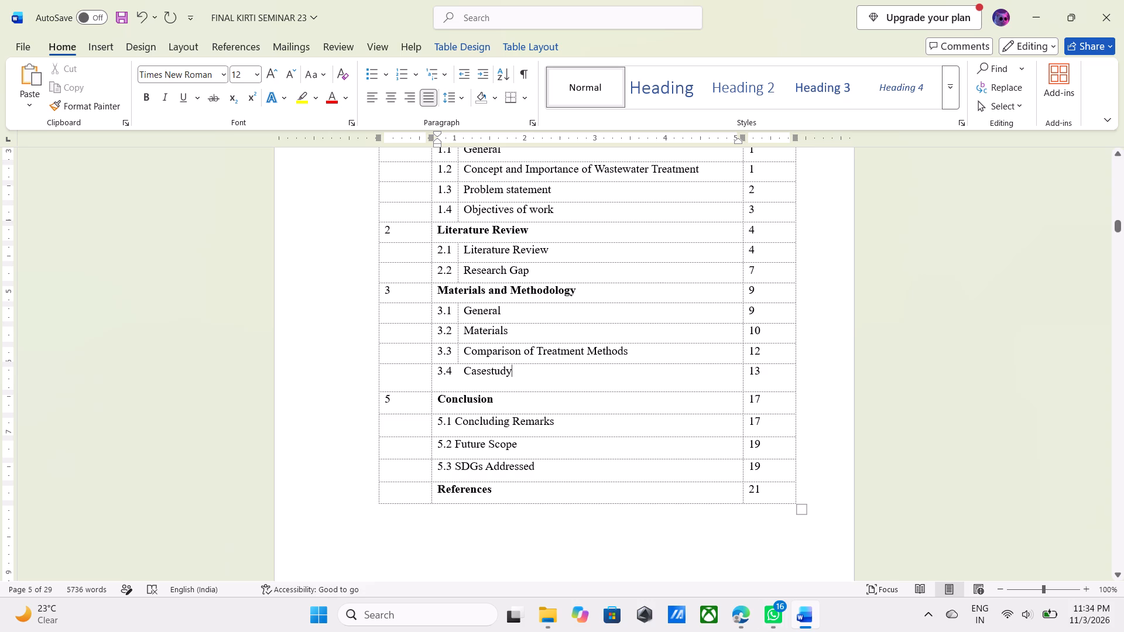
pyautogui.click(803, 610)
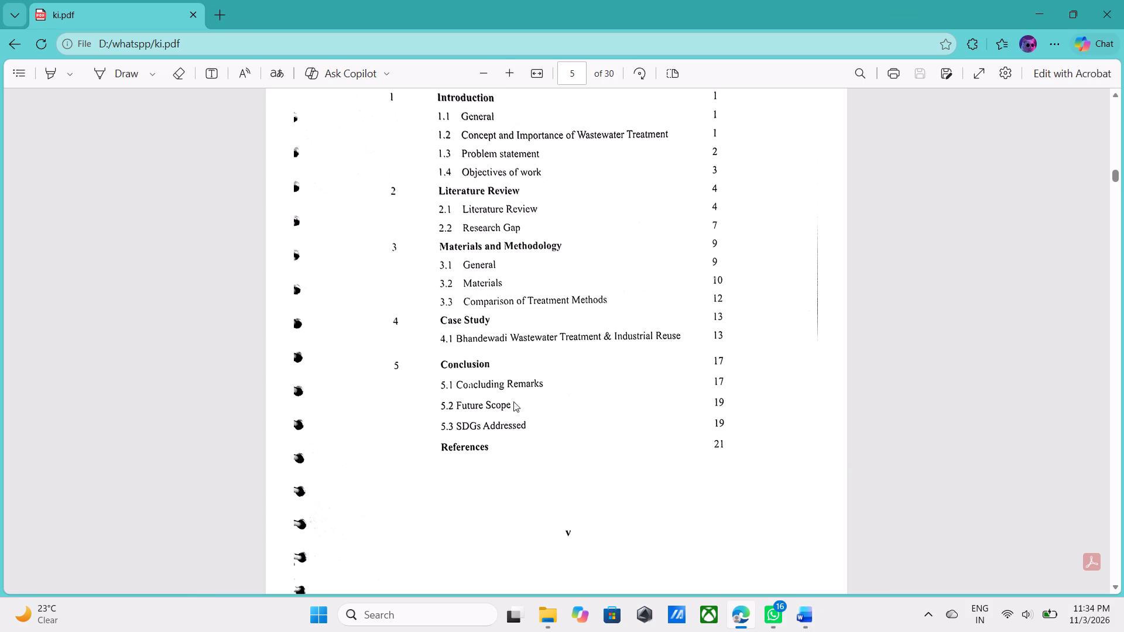
pyautogui.hotkey('alt', 'Tab')
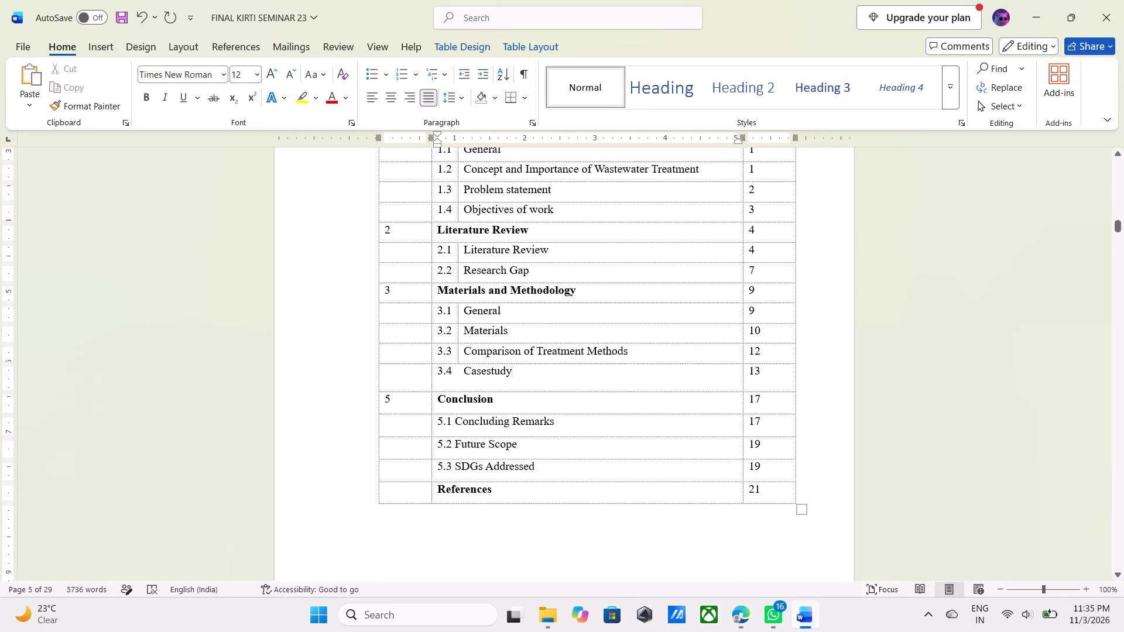
pyautogui.click(488, 368)
pyautogui.press('space')
pyautogui.press('Right')
pyautogui.press('BackSpace')
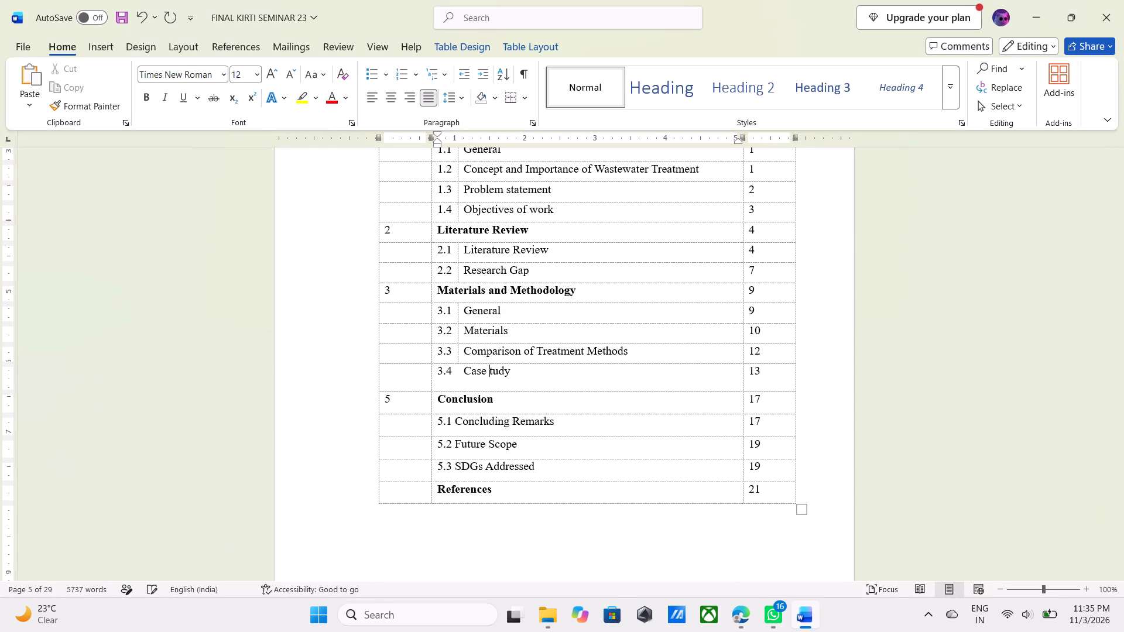
pyautogui.hotkey('shift', 's')
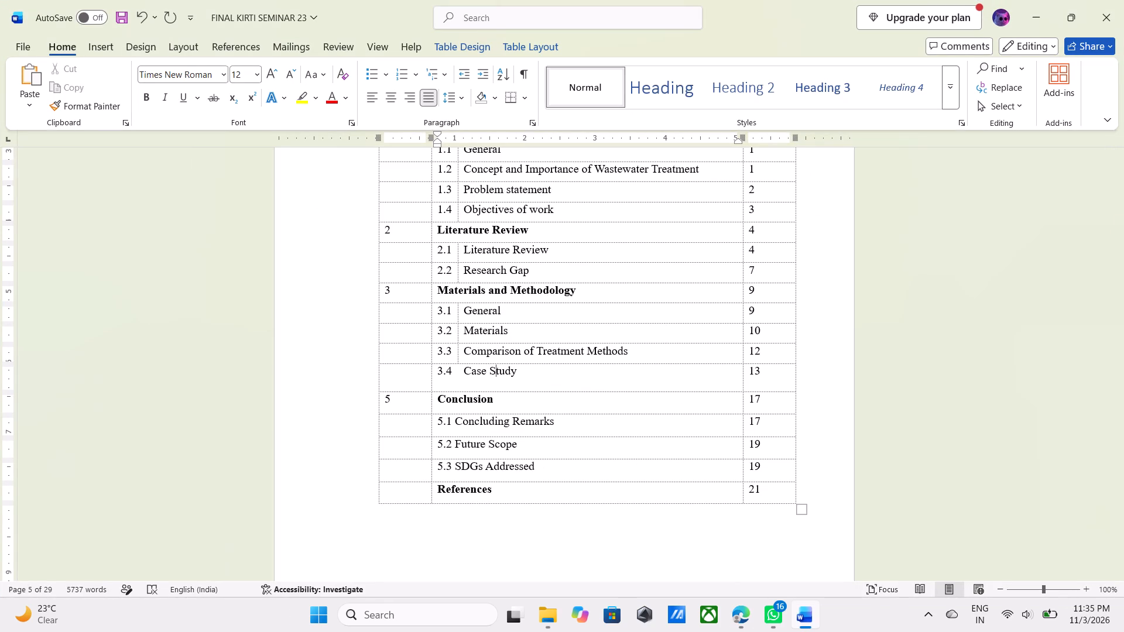
pyautogui.click(989, 360)
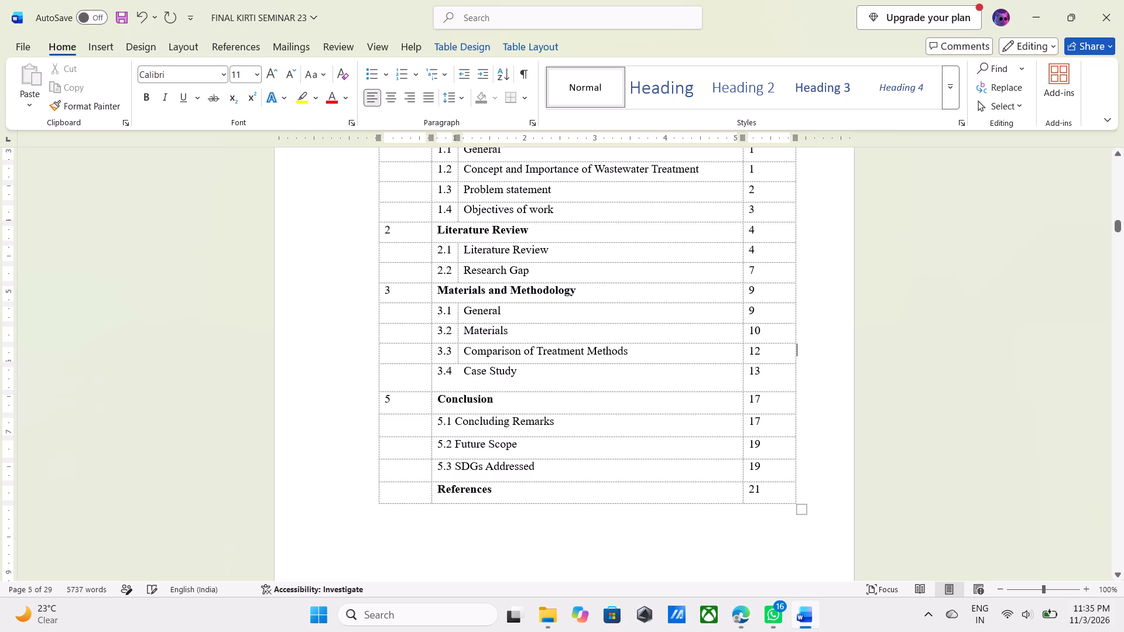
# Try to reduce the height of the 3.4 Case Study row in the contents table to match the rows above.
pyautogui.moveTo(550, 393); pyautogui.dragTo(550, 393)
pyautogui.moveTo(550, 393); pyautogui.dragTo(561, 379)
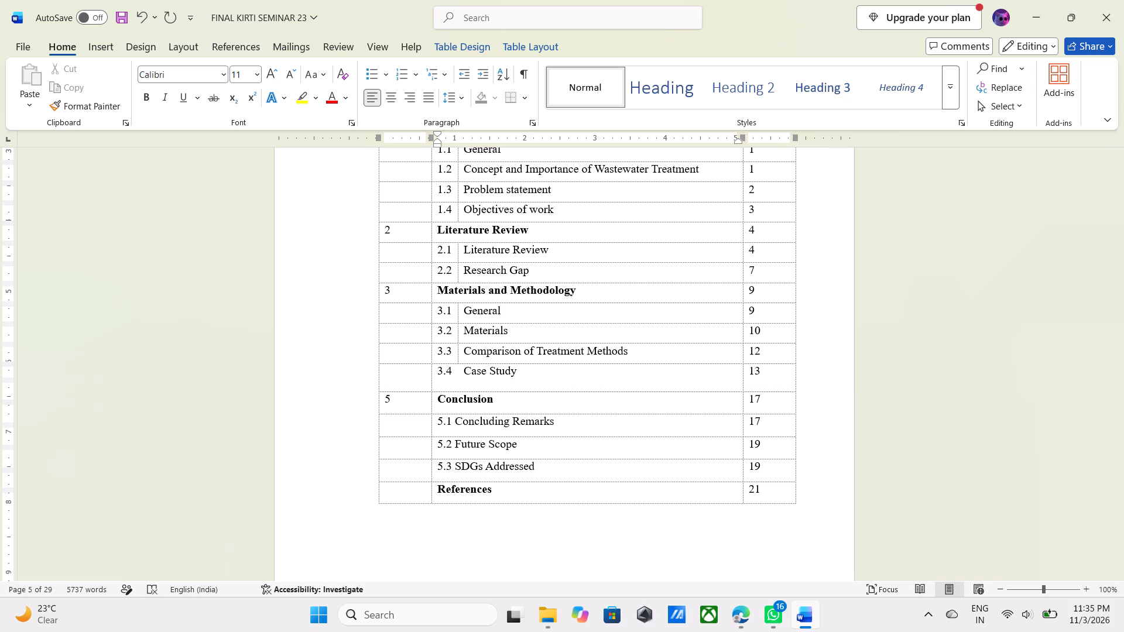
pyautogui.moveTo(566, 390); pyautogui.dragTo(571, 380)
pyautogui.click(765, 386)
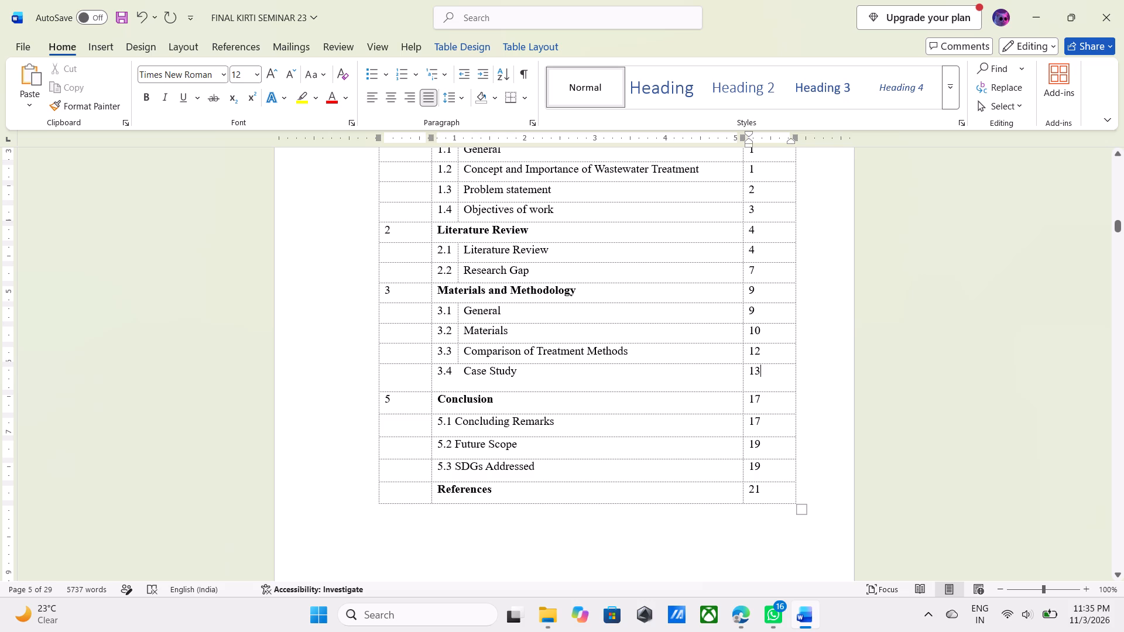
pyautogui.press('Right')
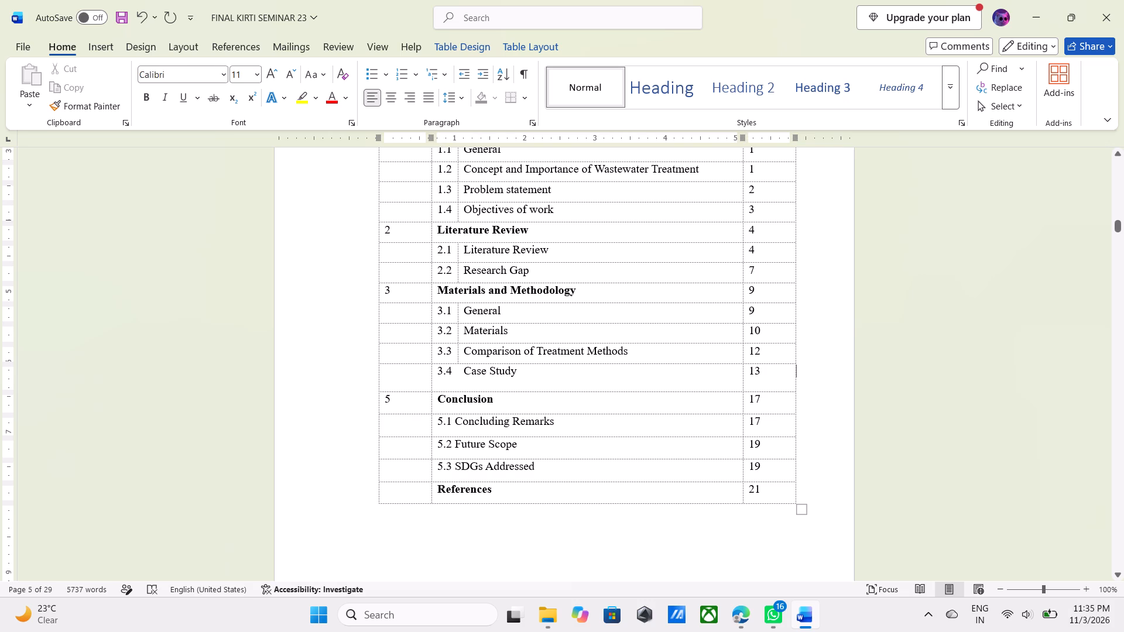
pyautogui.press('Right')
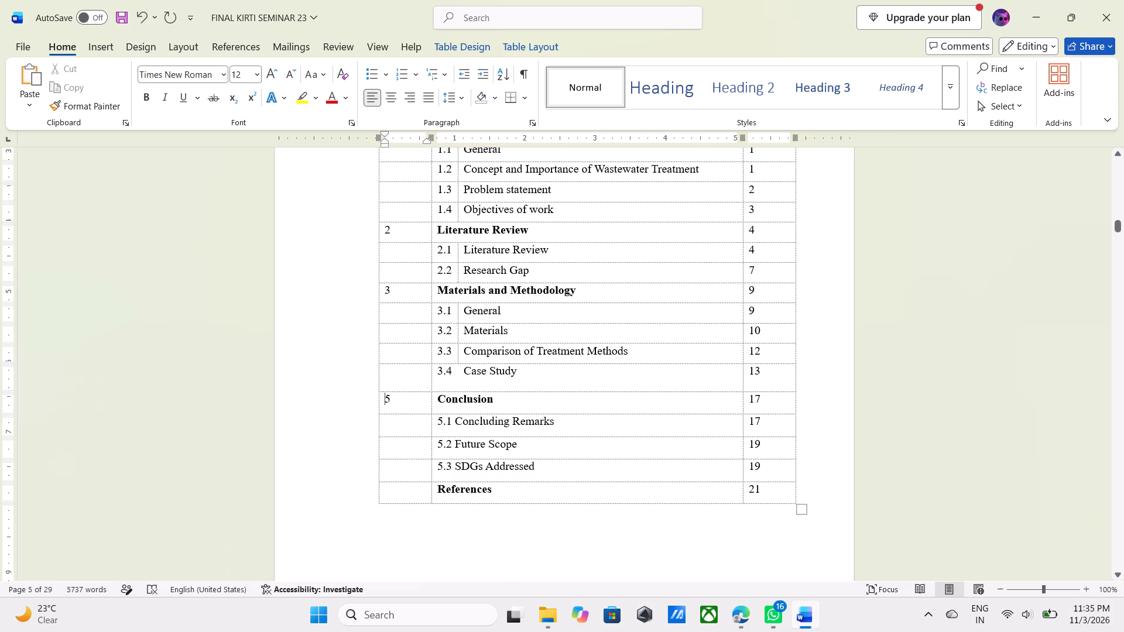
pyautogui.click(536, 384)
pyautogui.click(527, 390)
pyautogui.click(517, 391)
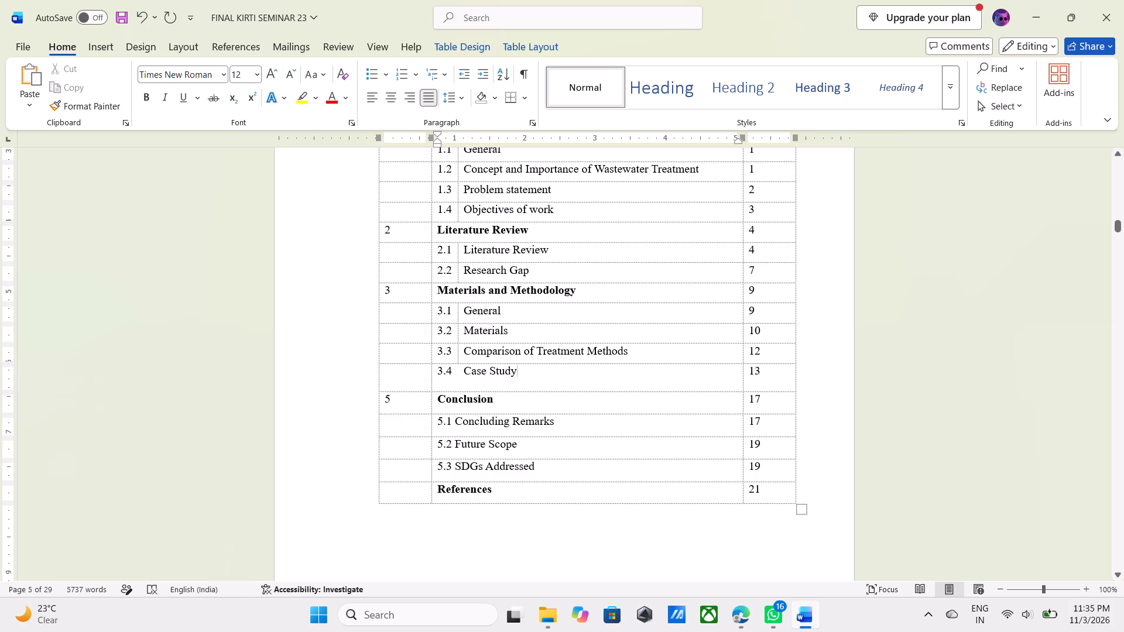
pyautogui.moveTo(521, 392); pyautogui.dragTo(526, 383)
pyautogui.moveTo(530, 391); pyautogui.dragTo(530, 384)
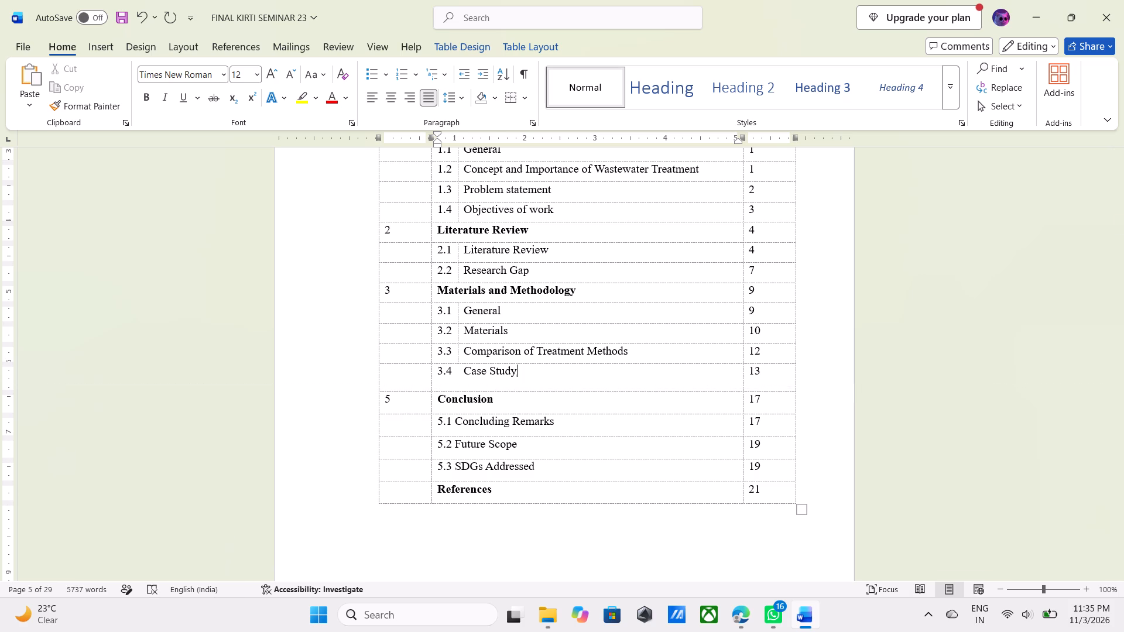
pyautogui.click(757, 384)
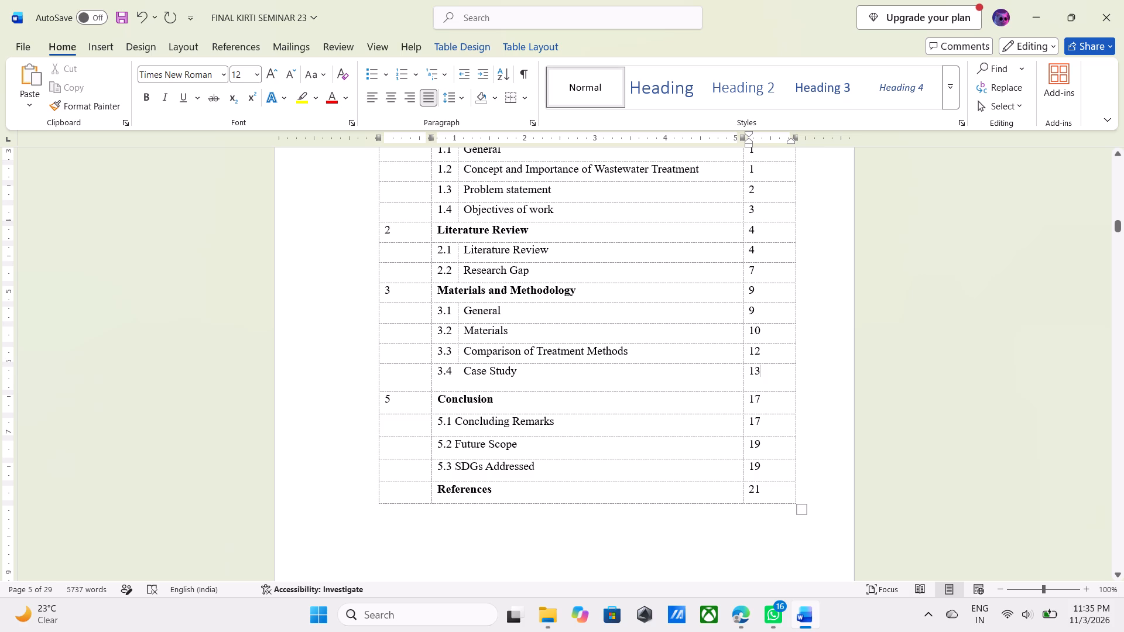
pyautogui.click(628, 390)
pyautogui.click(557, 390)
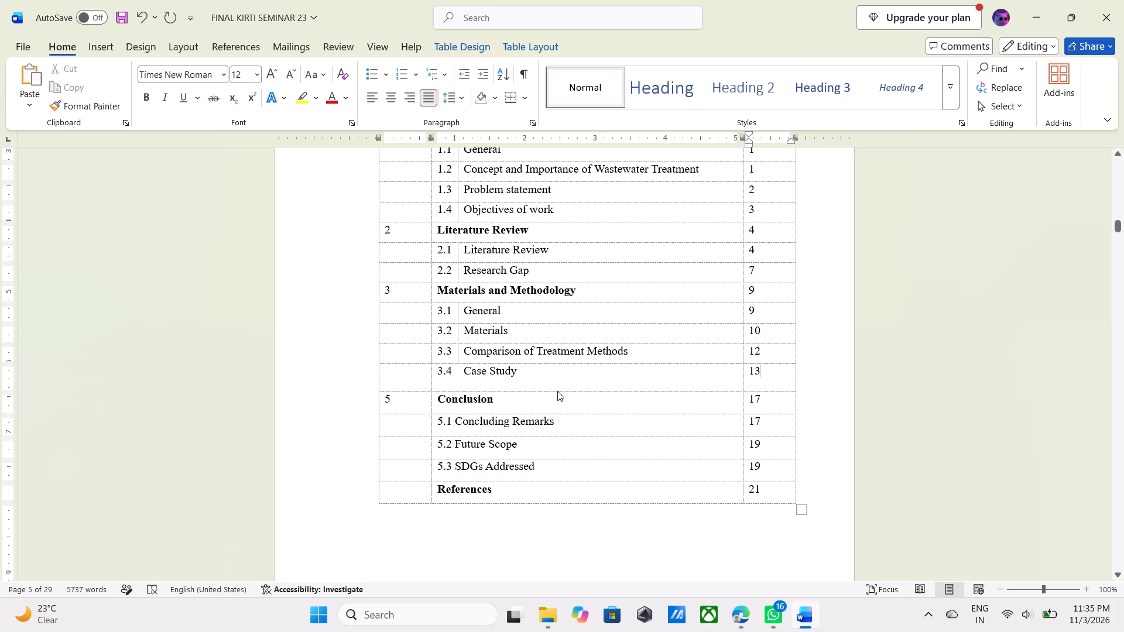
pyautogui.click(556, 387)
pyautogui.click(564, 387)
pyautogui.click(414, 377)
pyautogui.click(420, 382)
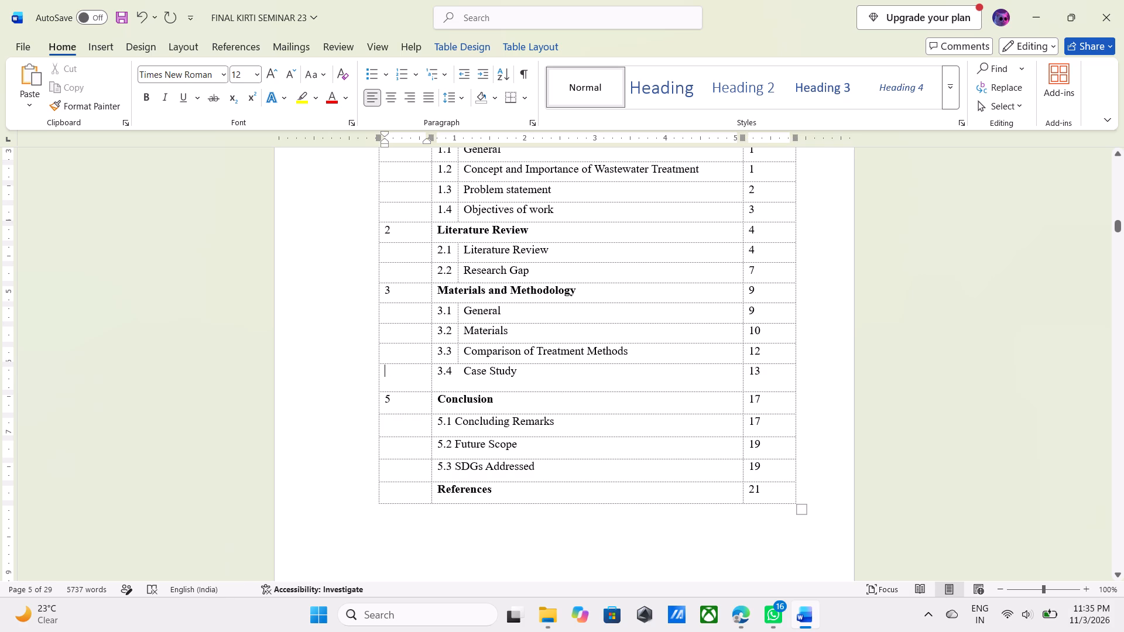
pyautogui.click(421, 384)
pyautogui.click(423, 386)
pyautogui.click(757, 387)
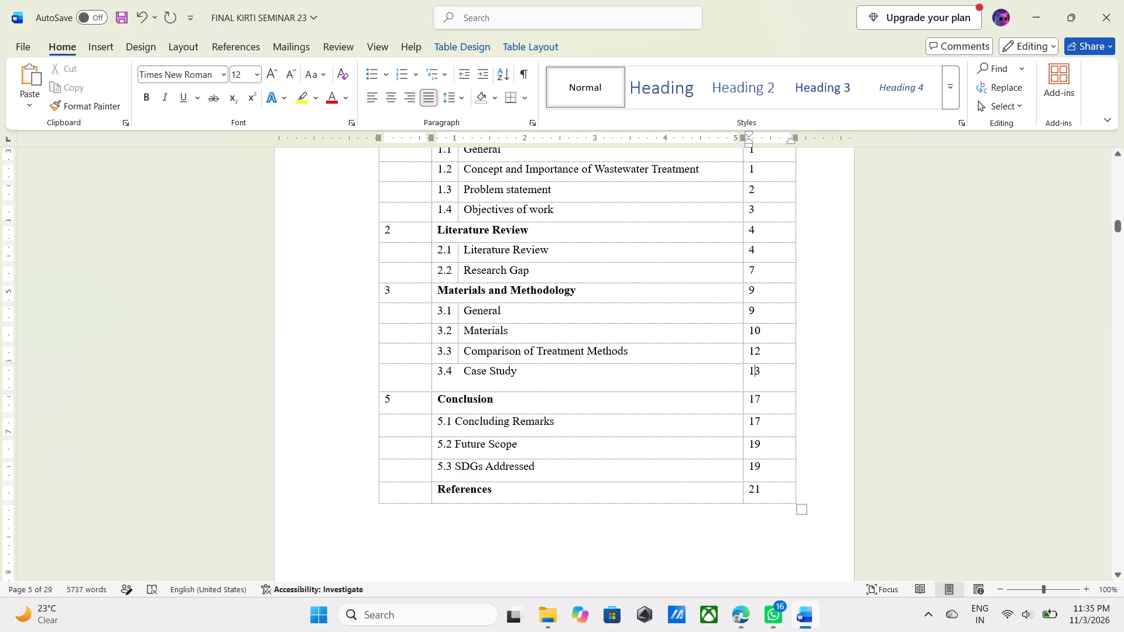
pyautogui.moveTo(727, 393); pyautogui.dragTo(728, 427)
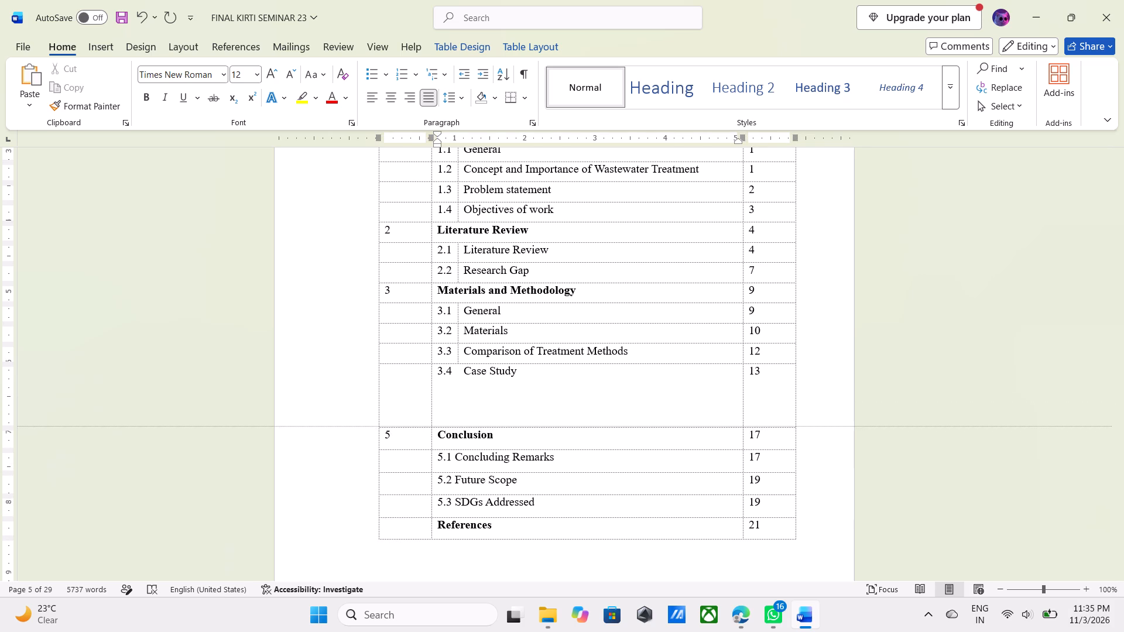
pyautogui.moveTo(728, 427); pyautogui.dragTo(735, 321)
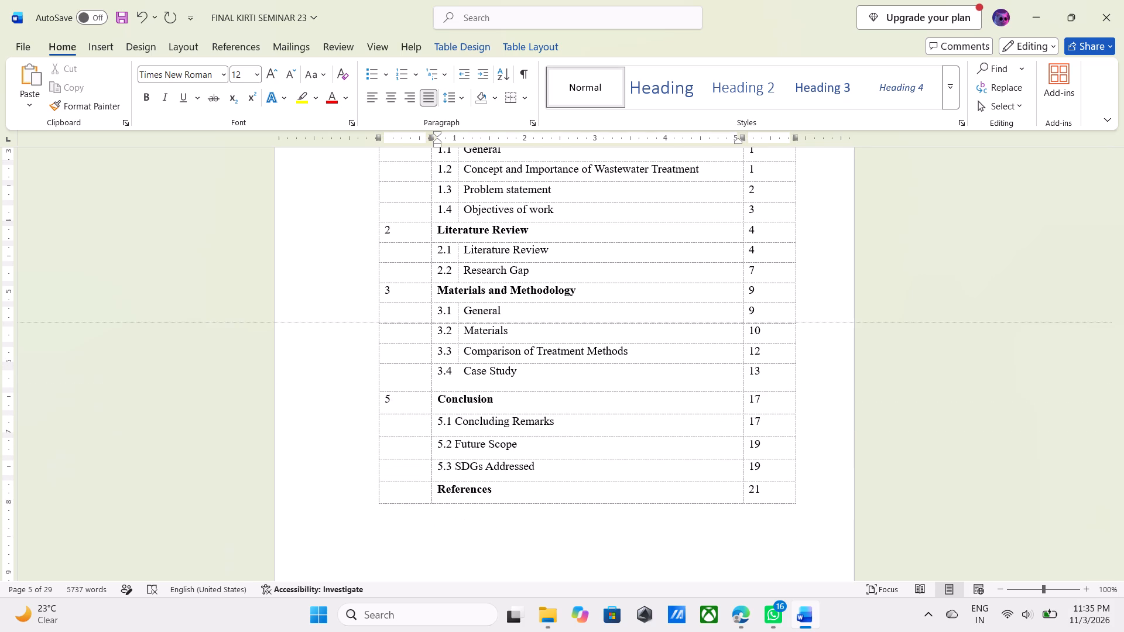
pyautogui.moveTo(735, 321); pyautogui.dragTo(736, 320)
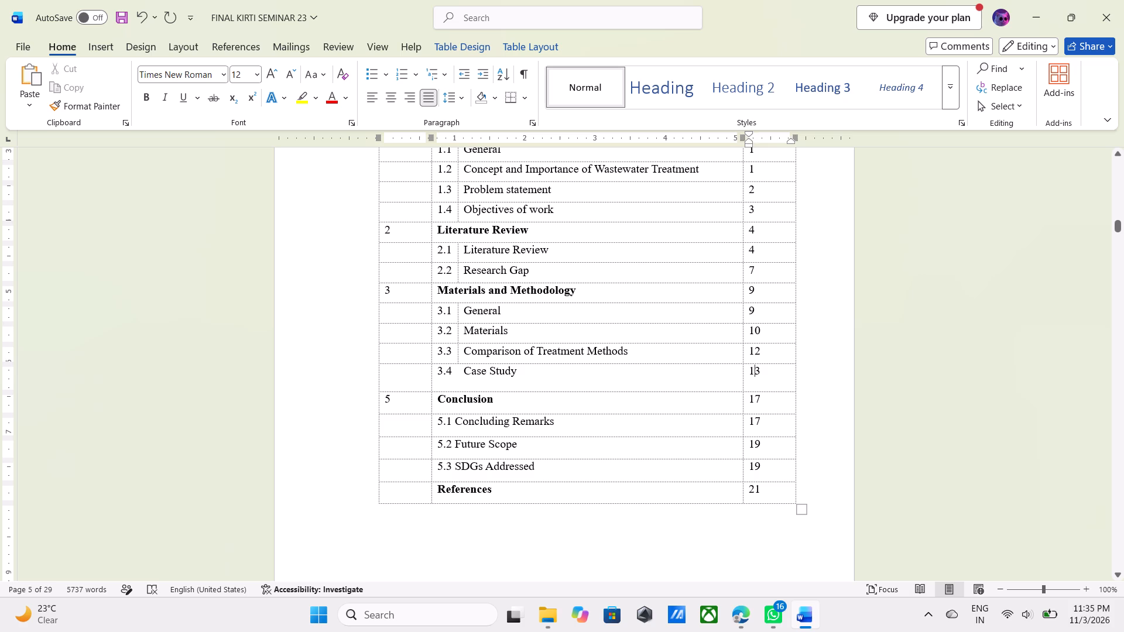
# Capture a rectangular screen snip of the contents table from about entry 1.4 down through the References row.
pyautogui.click(905, 347)
pyautogui.scroll(-1, 569, 319)
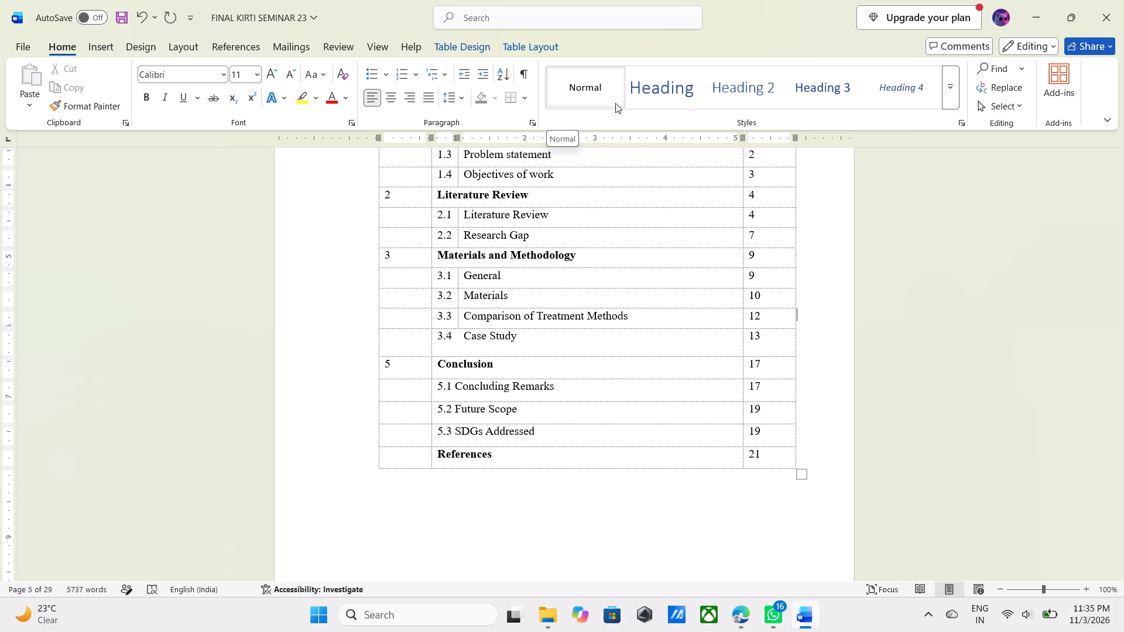
pyautogui.press('Print')
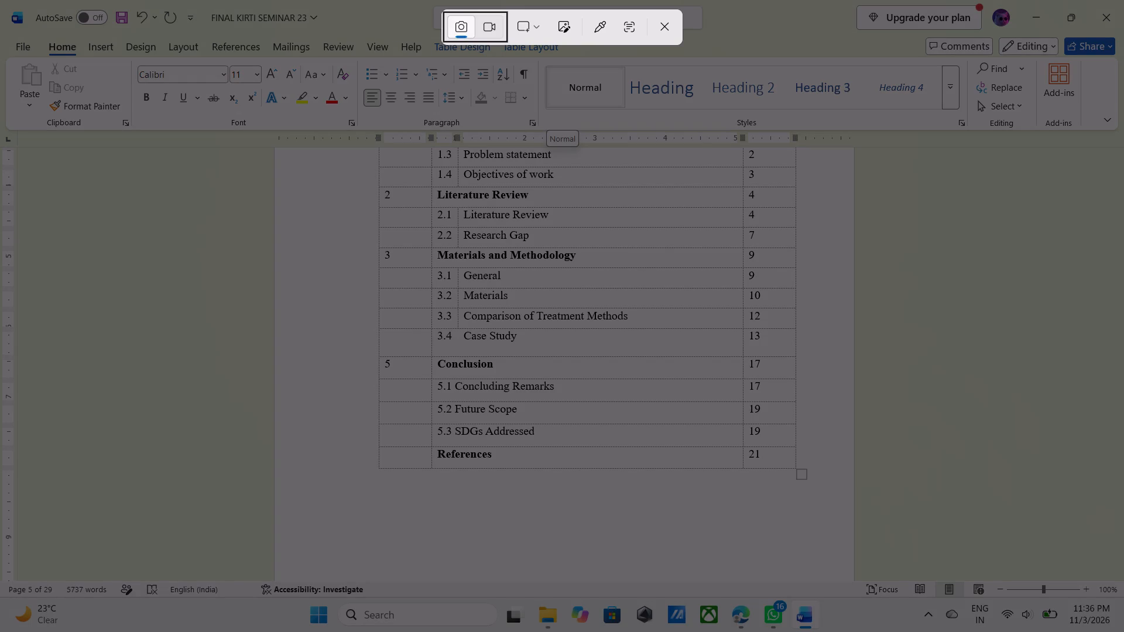
pyautogui.moveTo(350, 173); pyautogui.dragTo(815, 483)
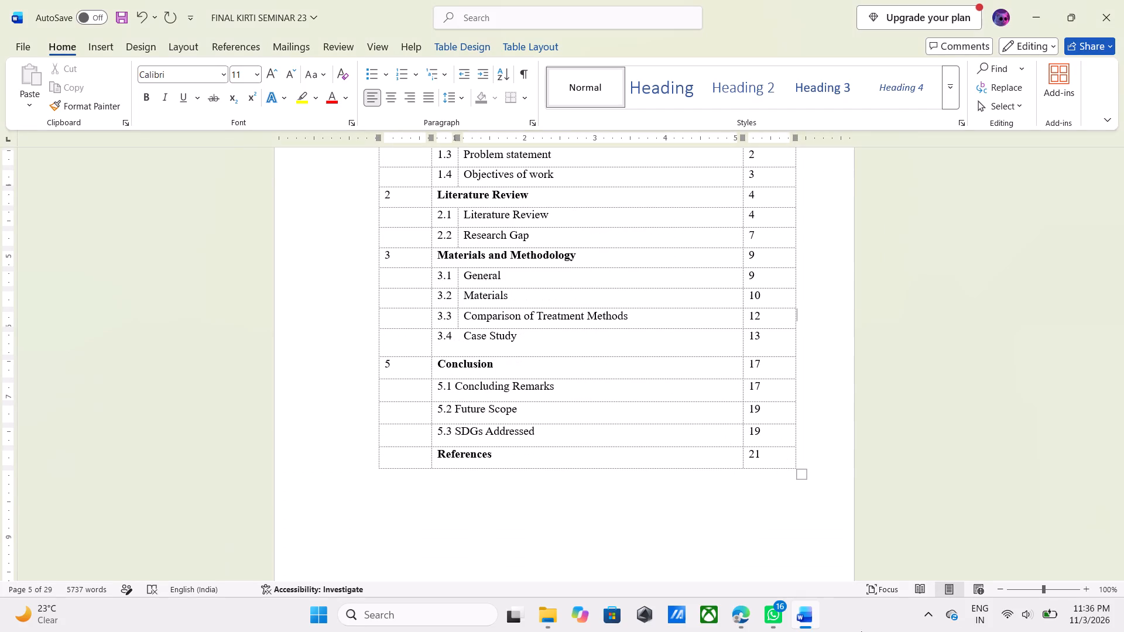
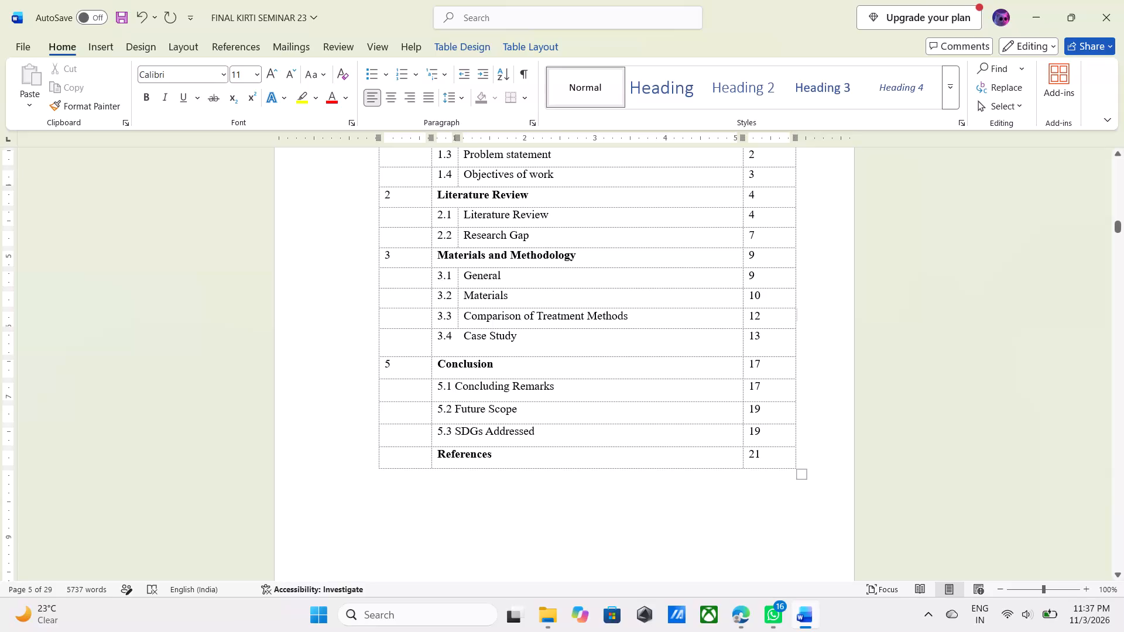
# Change the Conclusion row's chapter number in the contents table to 4.
pyautogui.press('BackSpace')
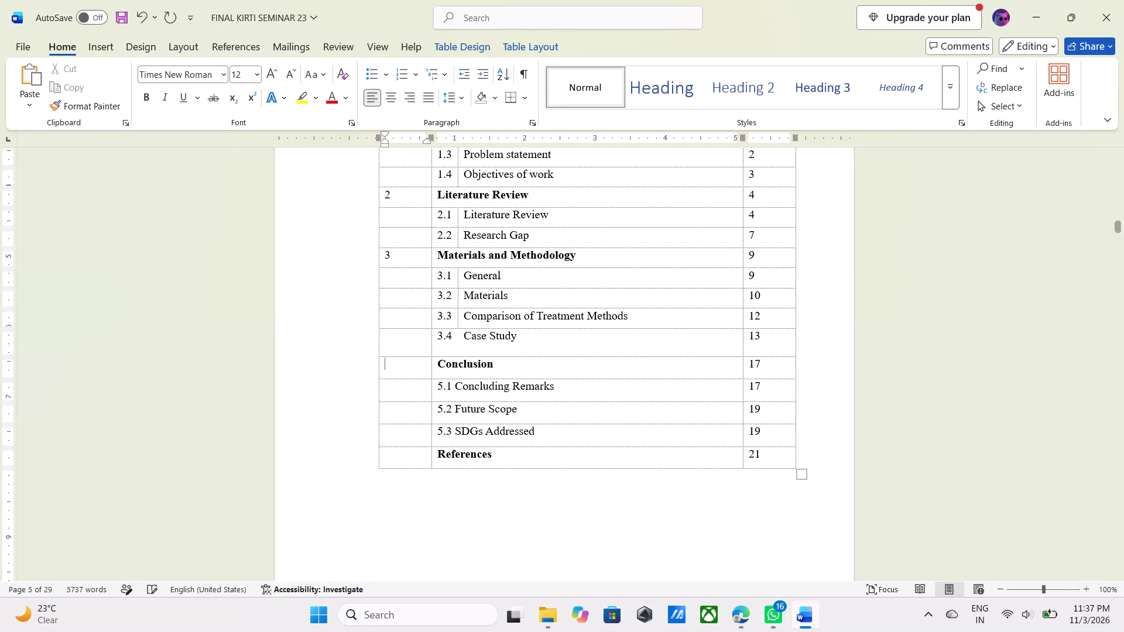
pyautogui.press('4')
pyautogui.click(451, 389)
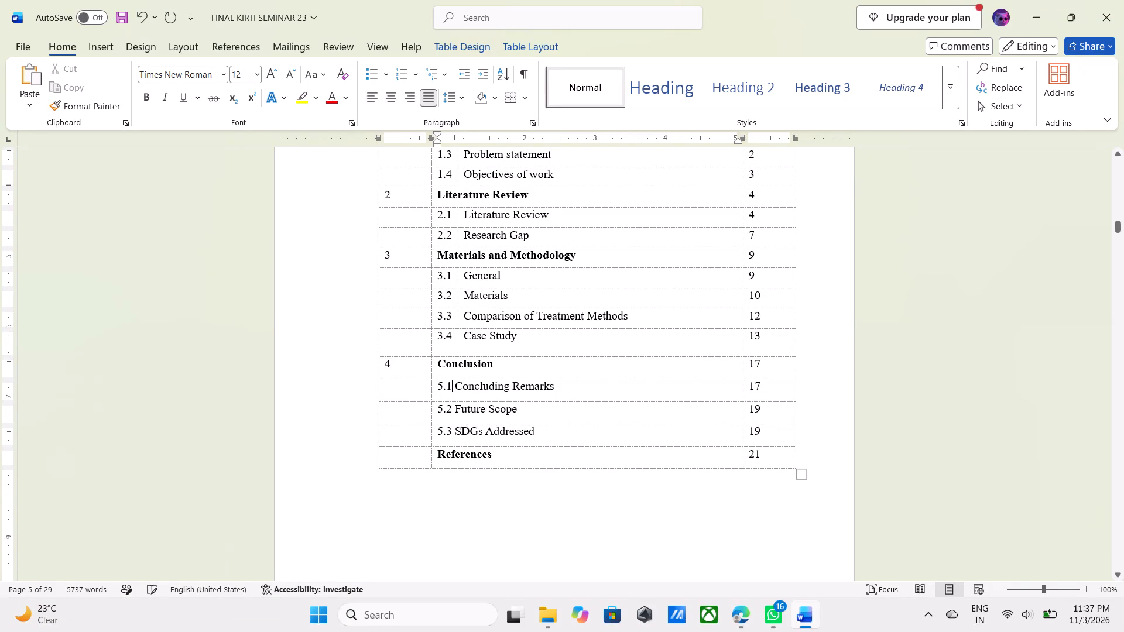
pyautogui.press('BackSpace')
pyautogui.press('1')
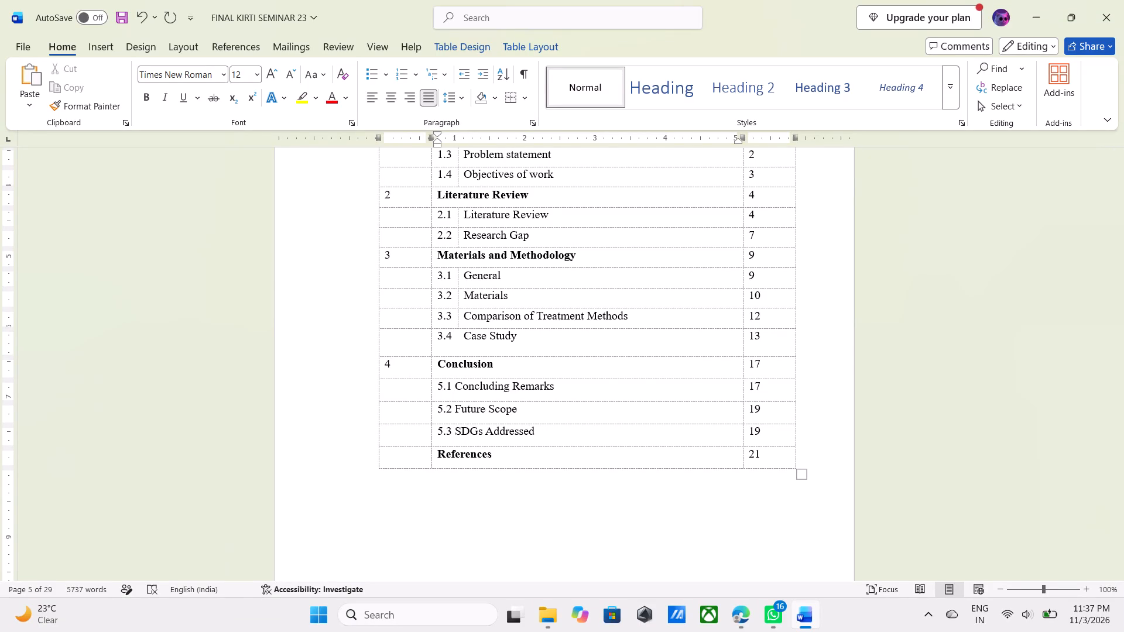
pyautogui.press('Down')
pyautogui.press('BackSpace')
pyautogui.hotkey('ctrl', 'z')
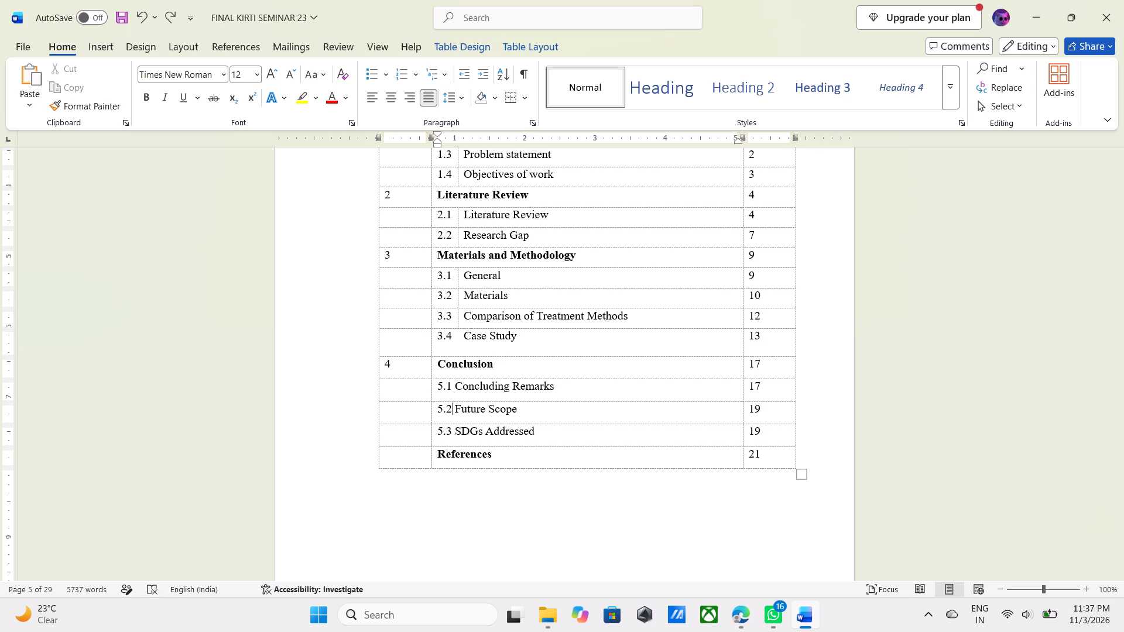
# Renumber the Concluding Remarks, Future Scope and SDGs Addressed contents entries as 4.1, 4.2 and 4.3.
pyautogui.click(441, 387)
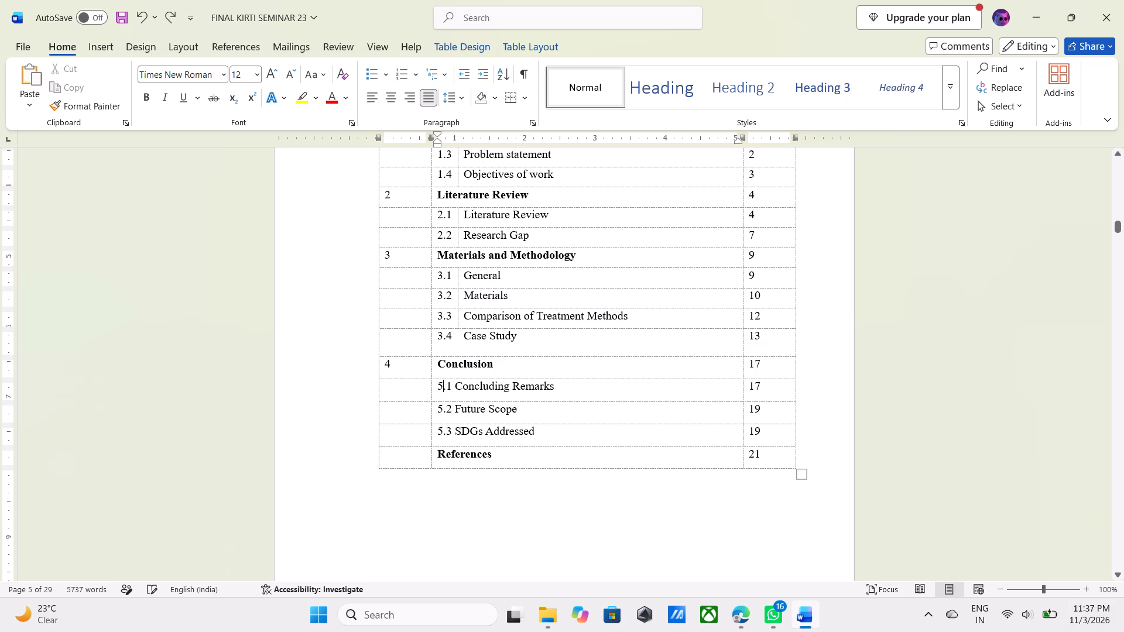
pyautogui.press('Left')
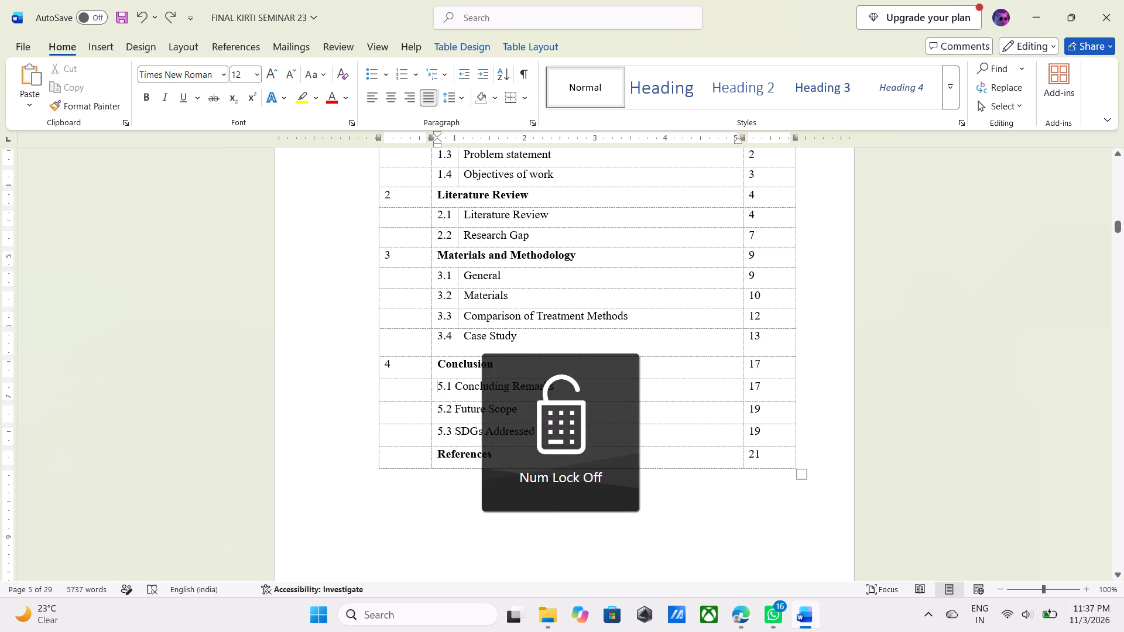
pyautogui.press('BackSpace')
pyautogui.press('Left')
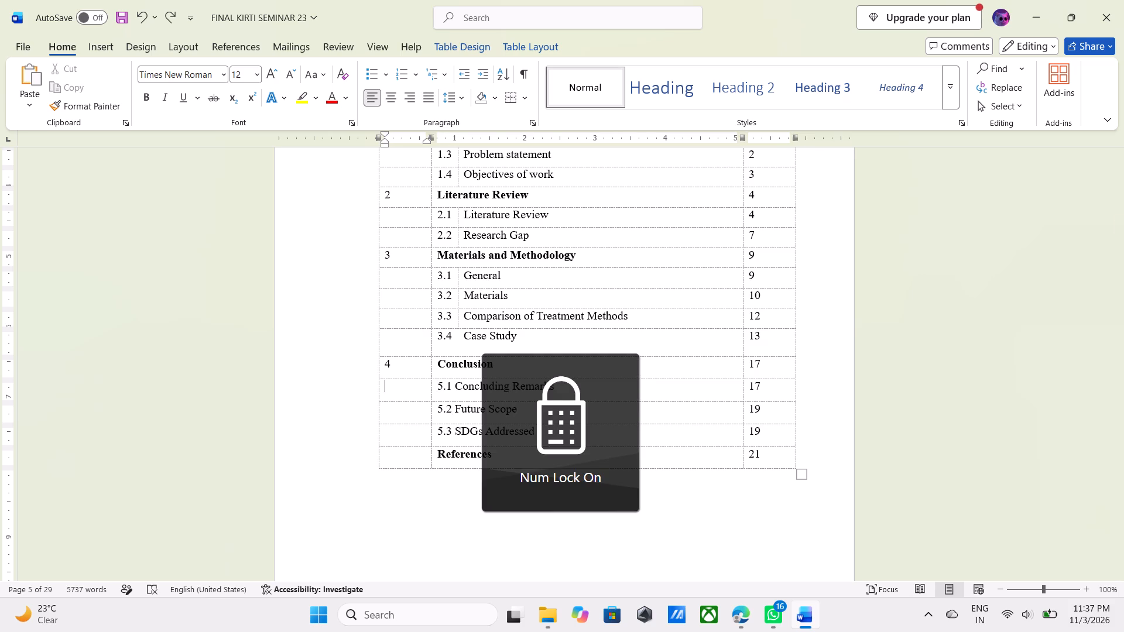
pyautogui.press('Right')
pyautogui.press('Right')
pyautogui.press('BackSpace')
pyautogui.press('4')
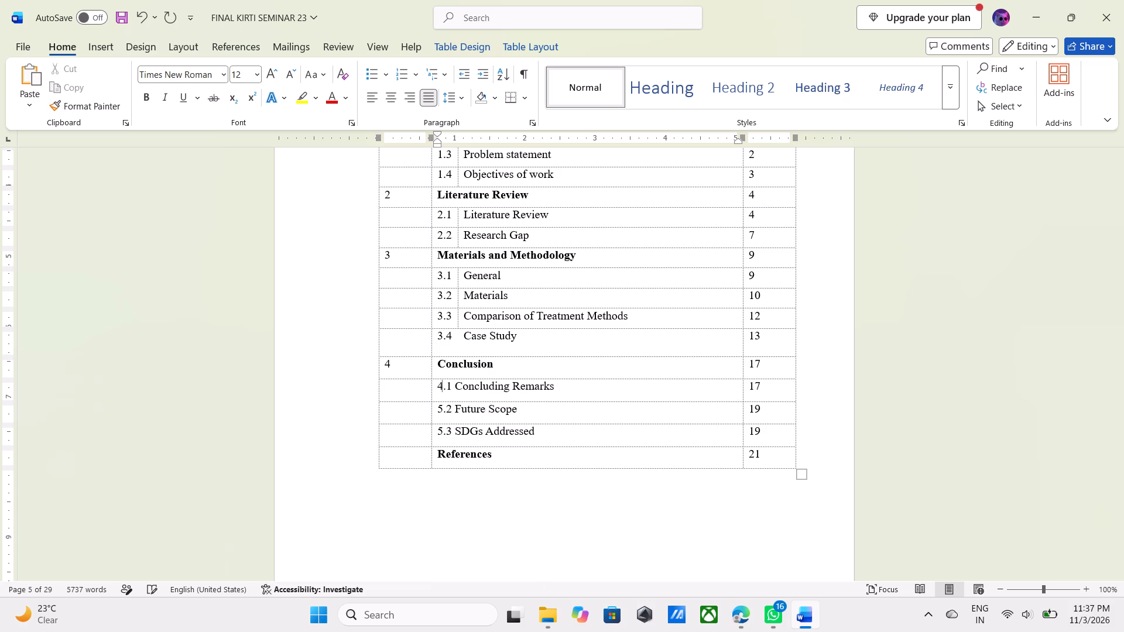
pyautogui.press('Down')
pyautogui.press('BackSpace')
pyautogui.press('4')
pyautogui.press('Down')
pyautogui.press('BackSpace')
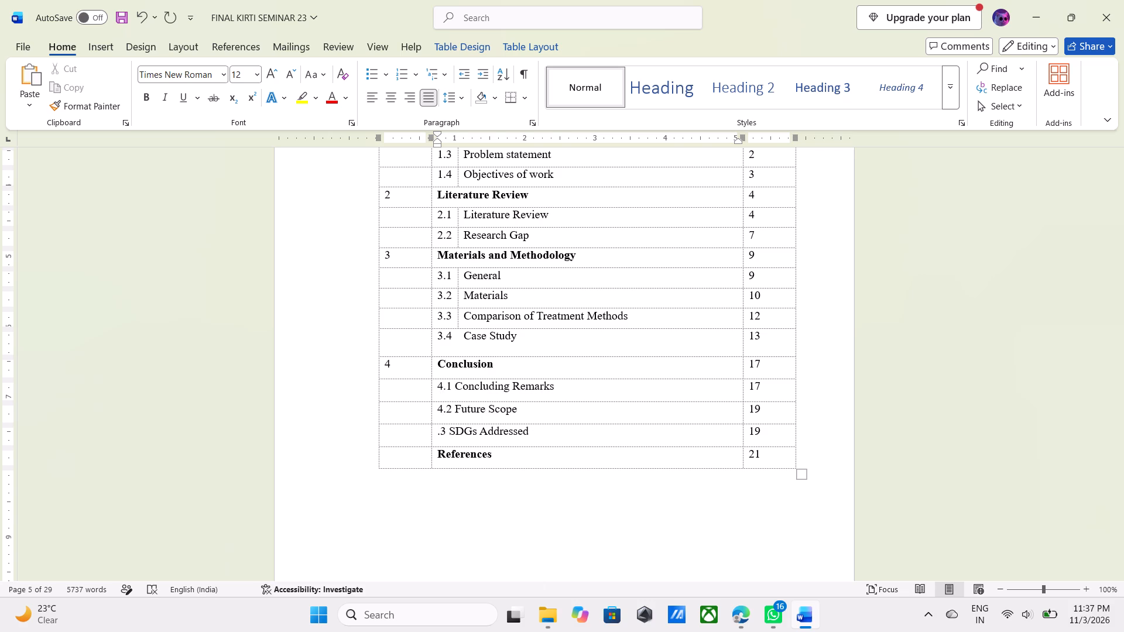
pyautogui.press('4')
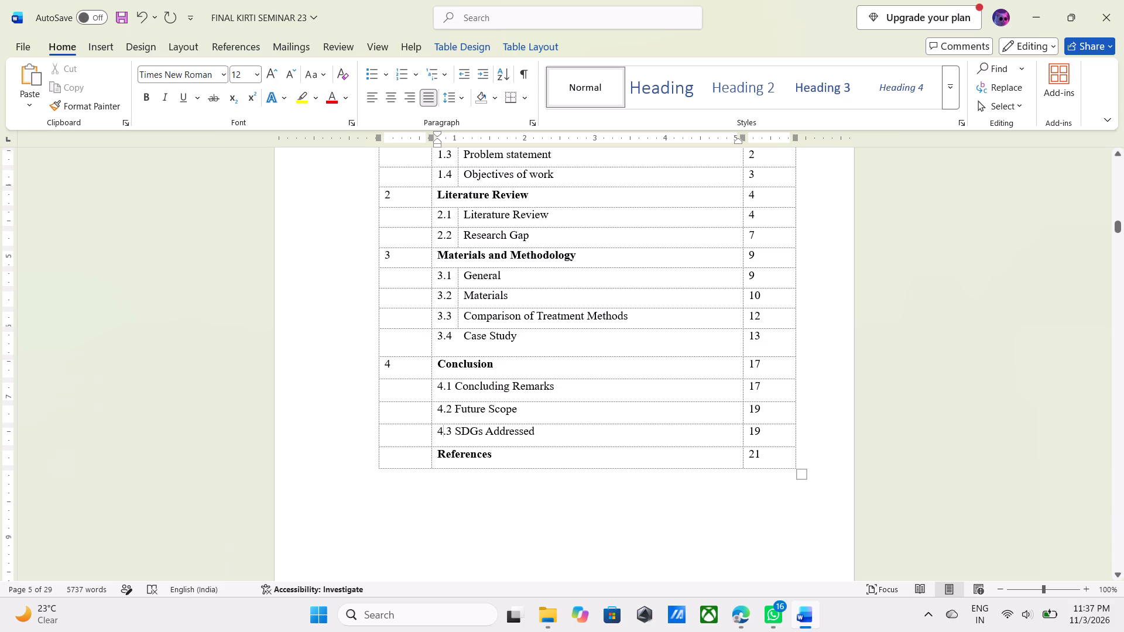
pyautogui.click(953, 361)
# Compare the List of Figures in the scanned PDF in Edge with the one in the Word report.
pyautogui.click(743, 613)
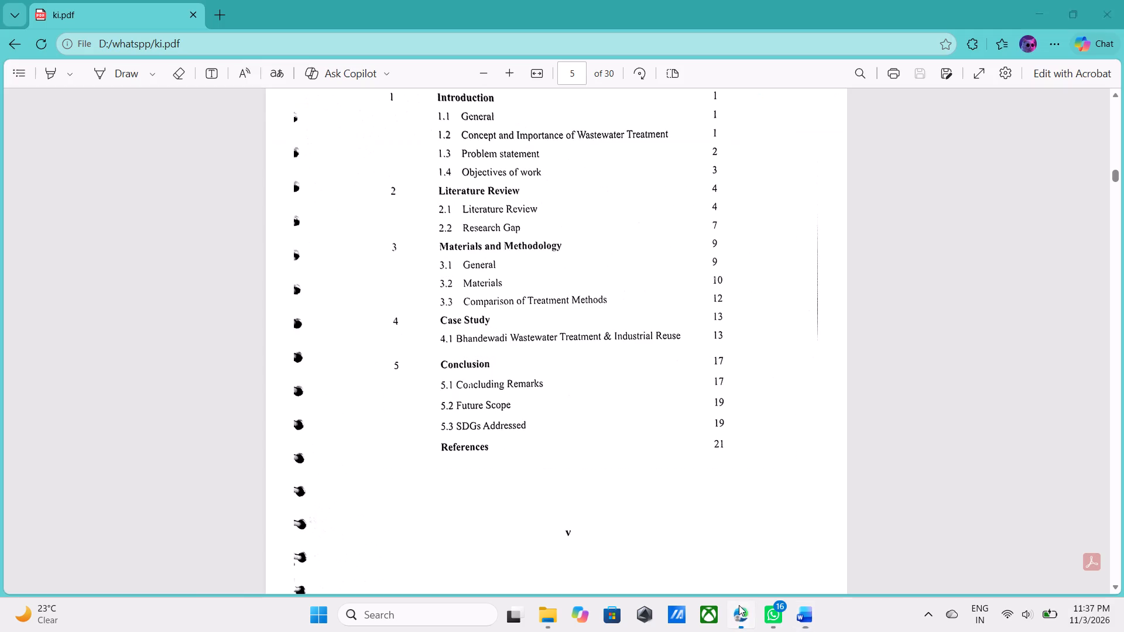
pyautogui.scroll(-8, 516, 279)
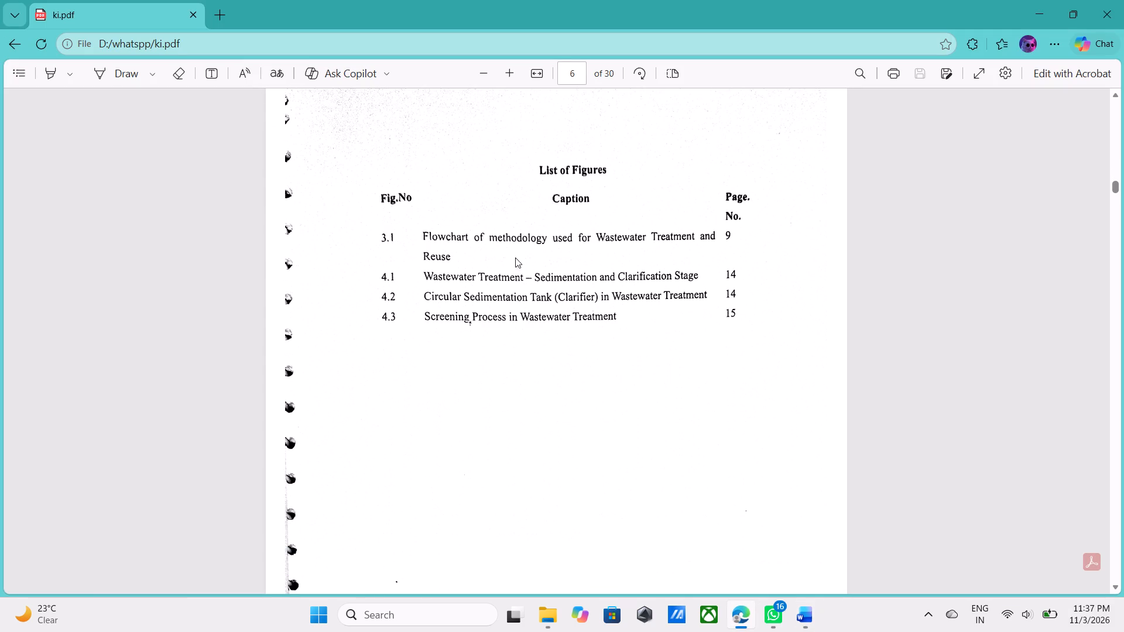
pyautogui.scroll(-1, 527, 255)
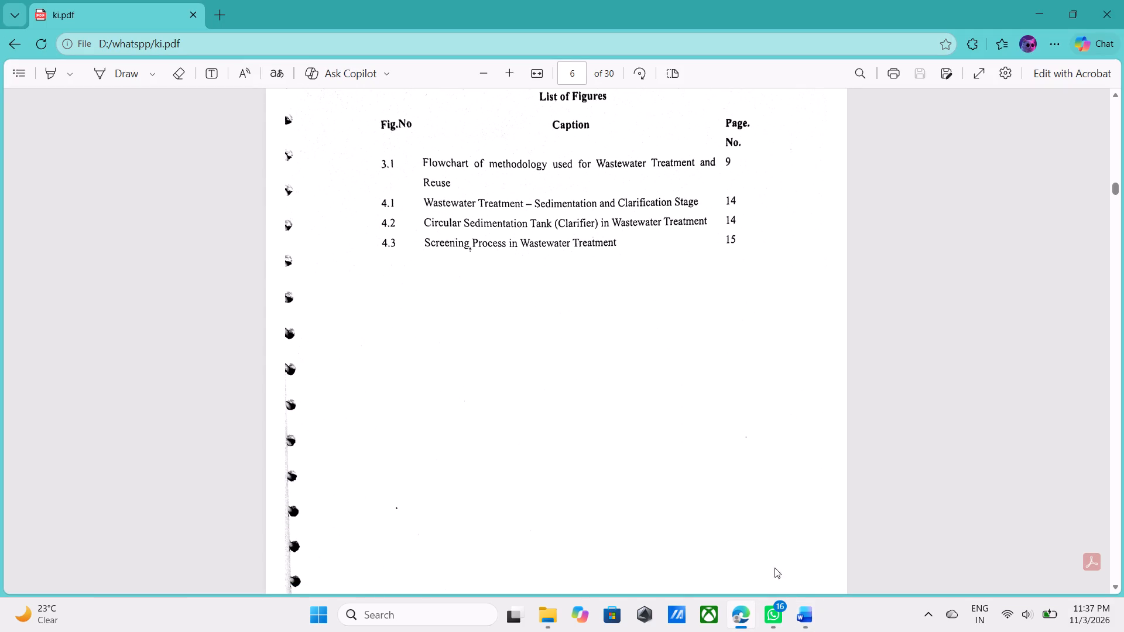
pyautogui.click(804, 620)
pyautogui.scroll(-8, 669, 439)
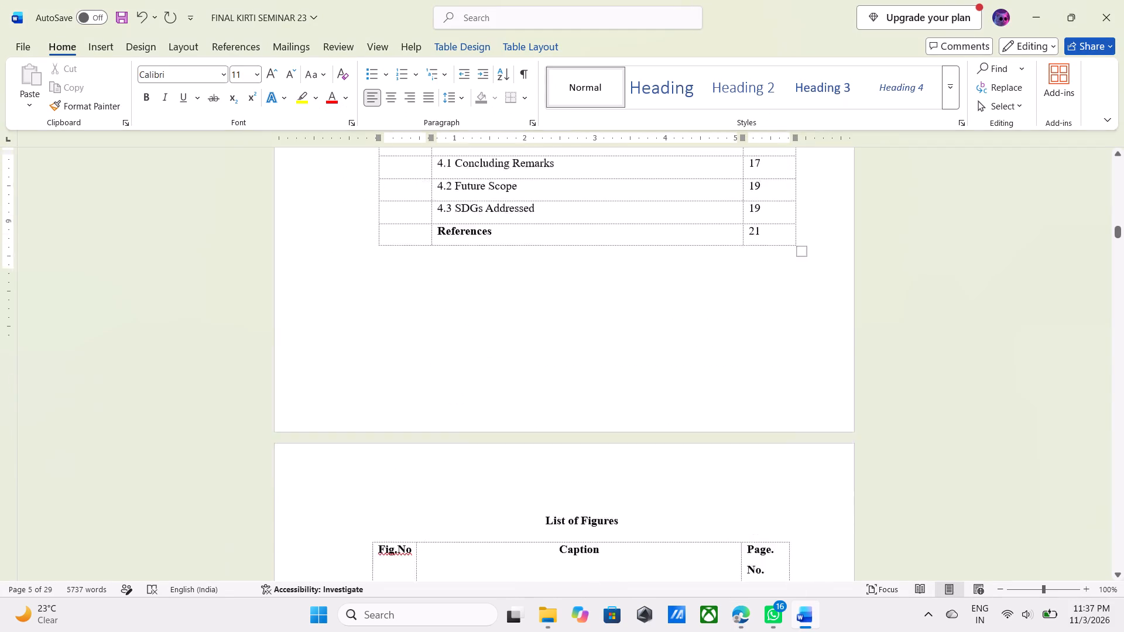
pyautogui.scroll(-4, 651, 407)
pyautogui.scroll(-1, 391, 446)
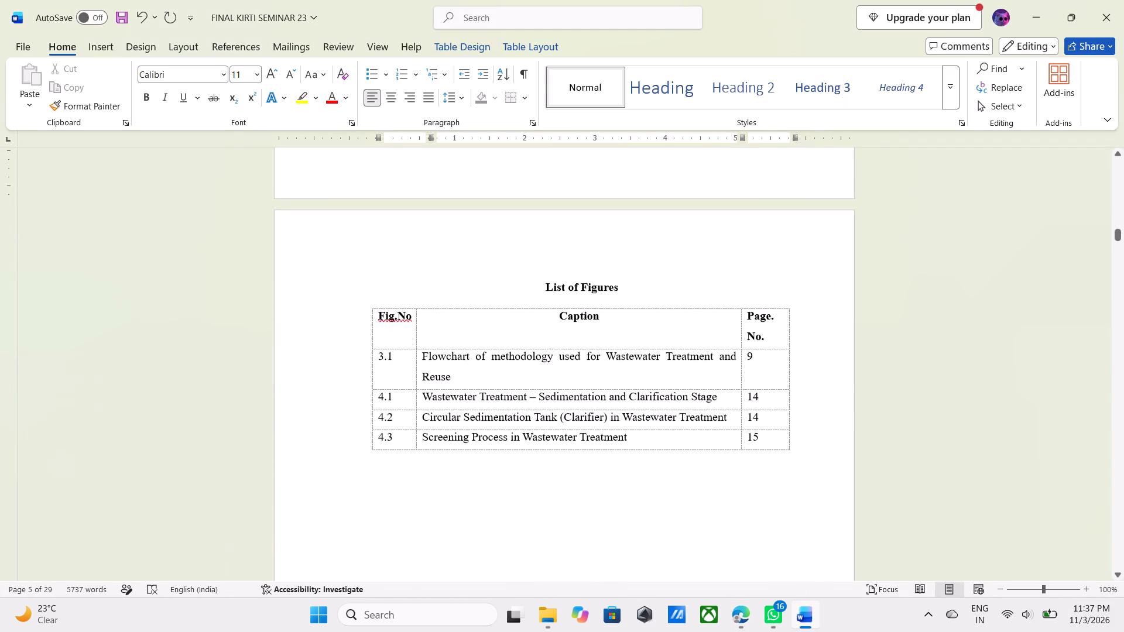
pyautogui.scroll(-1, 395, 442)
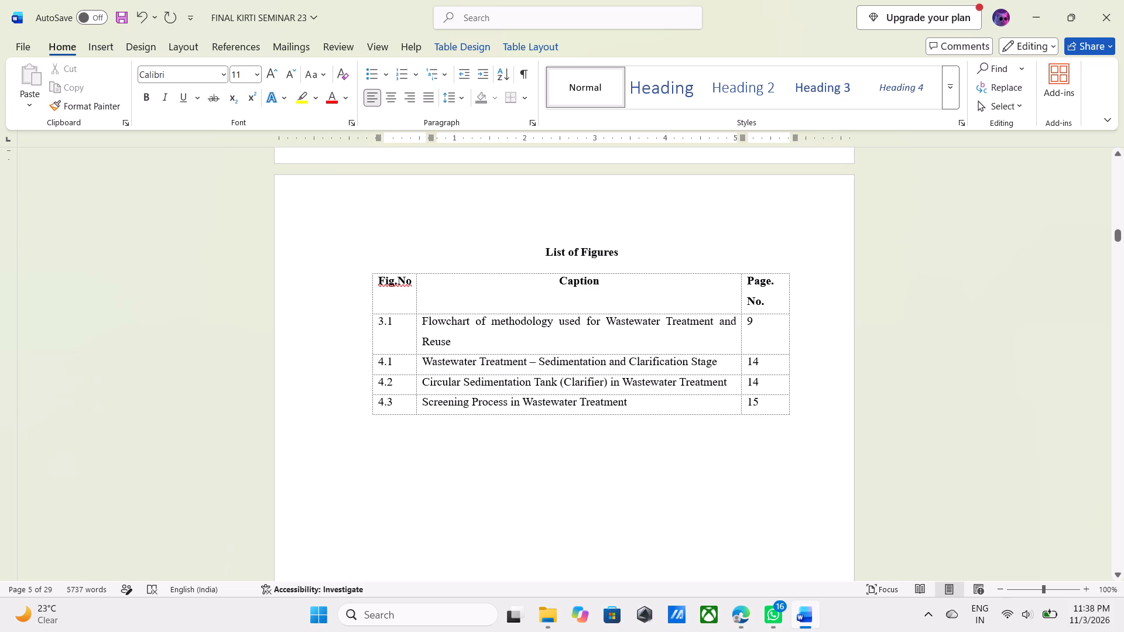
# In the List of Figures, renumber the Sedimentation and Clarification Stage, Circular Sedimentation Tank and Screening Process entries as 3.2, 3.3 and 3.4.
pyautogui.click(400, 365)
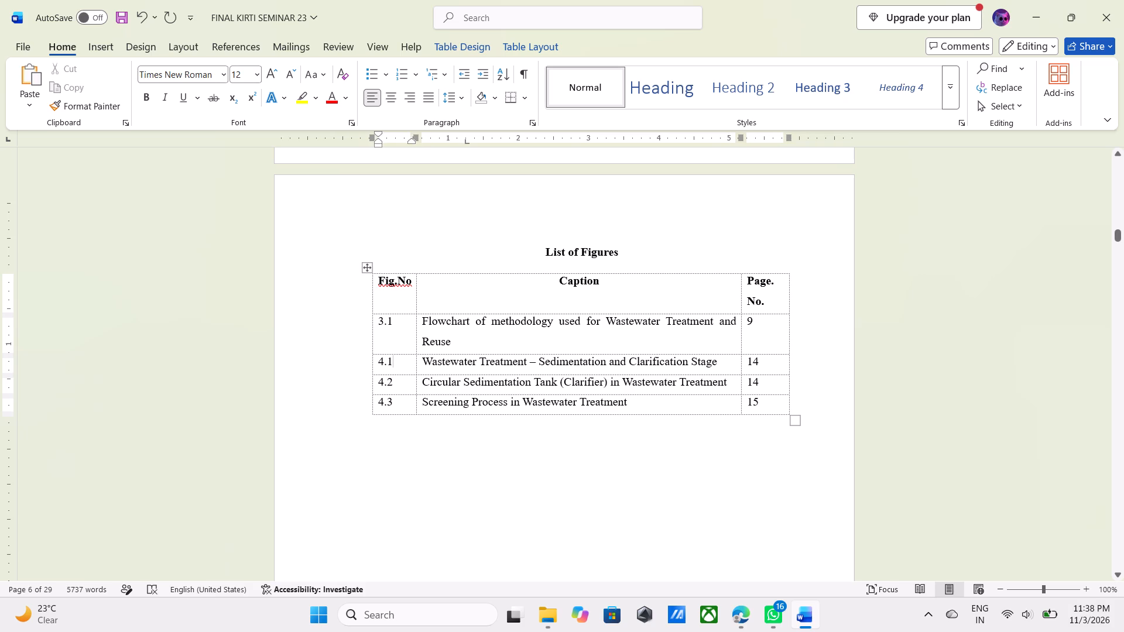
pyautogui.press('BackSpace')
pyautogui.press('BackSpace')
pyautogui.press('BackSpace')
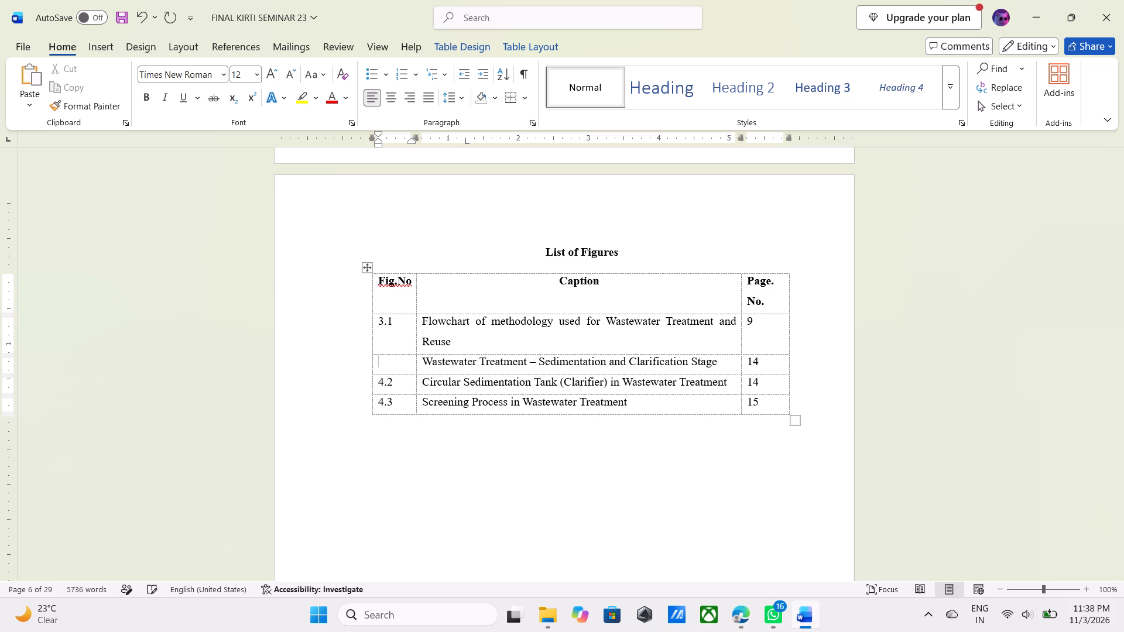
pyautogui.write('3.2')
pyautogui.press('Down')
pyautogui.press('BackSpace')
pyautogui.press('BackSpace')
pyautogui.press('BackSpace')
pyautogui.write('3.3')
pyautogui.press('Down')
pyautogui.press('BackSpace')
pyautogui.press('BackSpace')
pyautogui.press('BackSpace')
pyautogui.write('3.4')
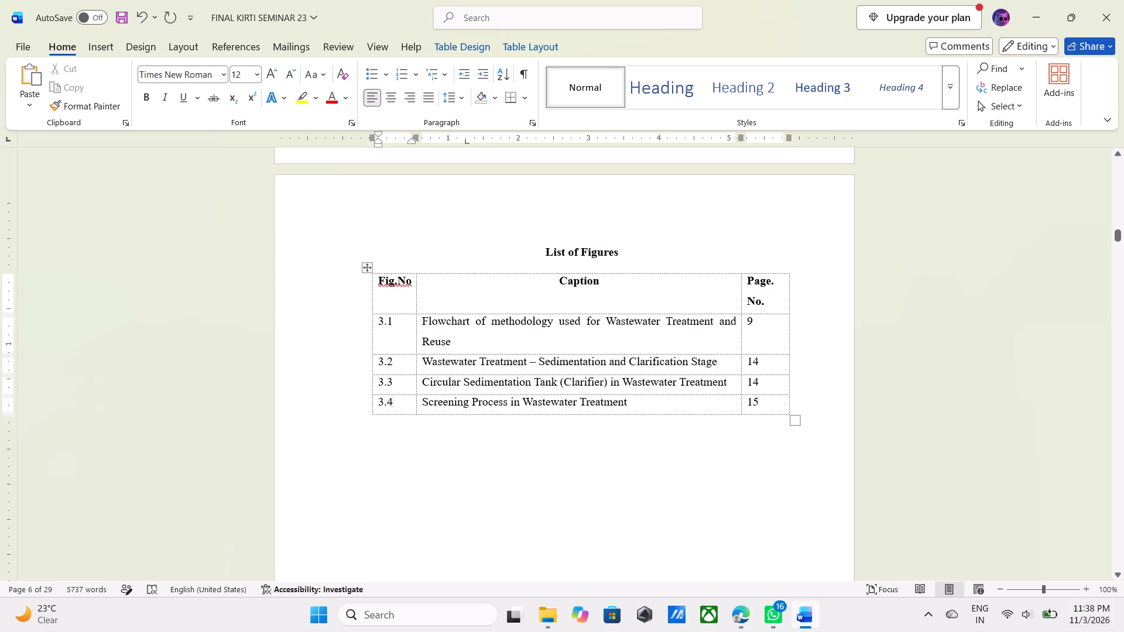
pyautogui.click(923, 409)
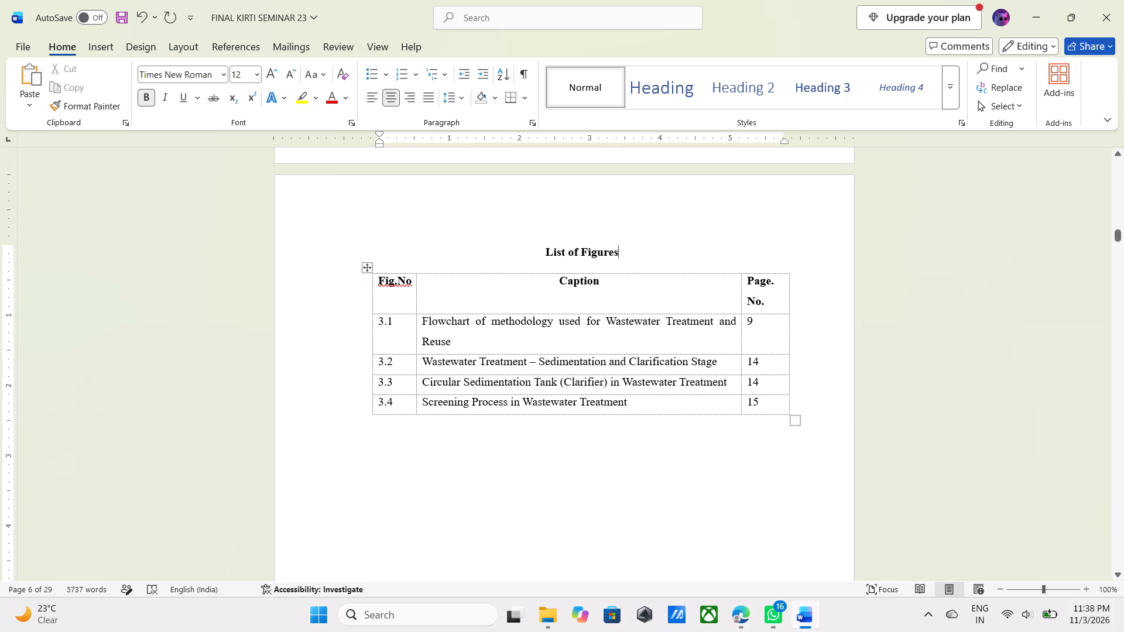
# Switch to the scanned PDF in Edge and check its List of Tables page for marked corrections.
pyautogui.click(746, 608)
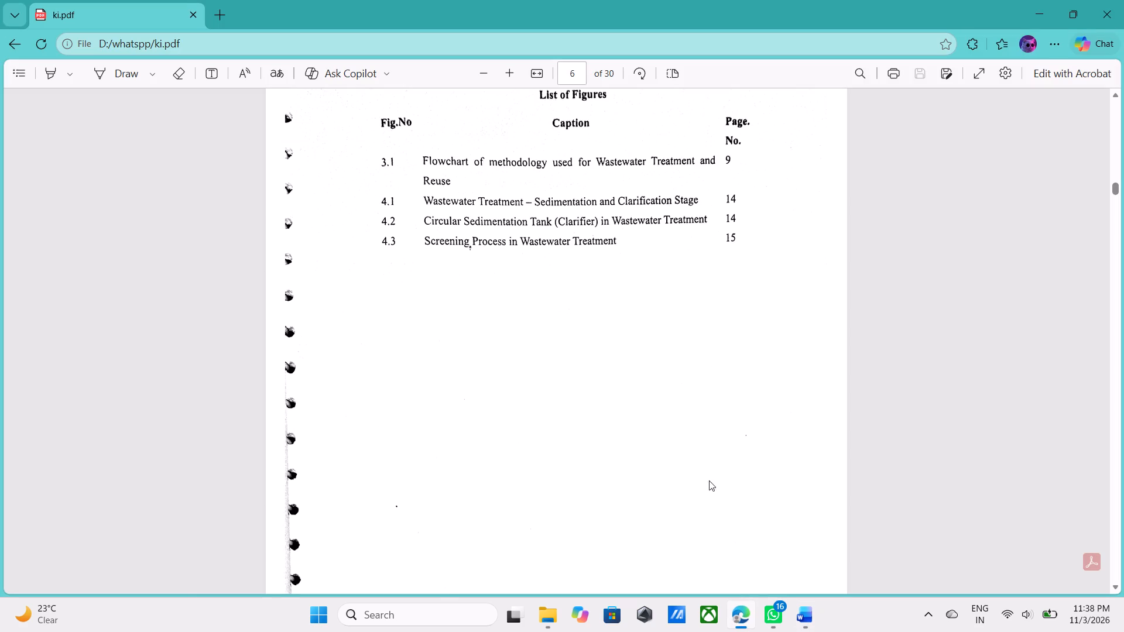
pyautogui.scroll(-5, 619, 390)
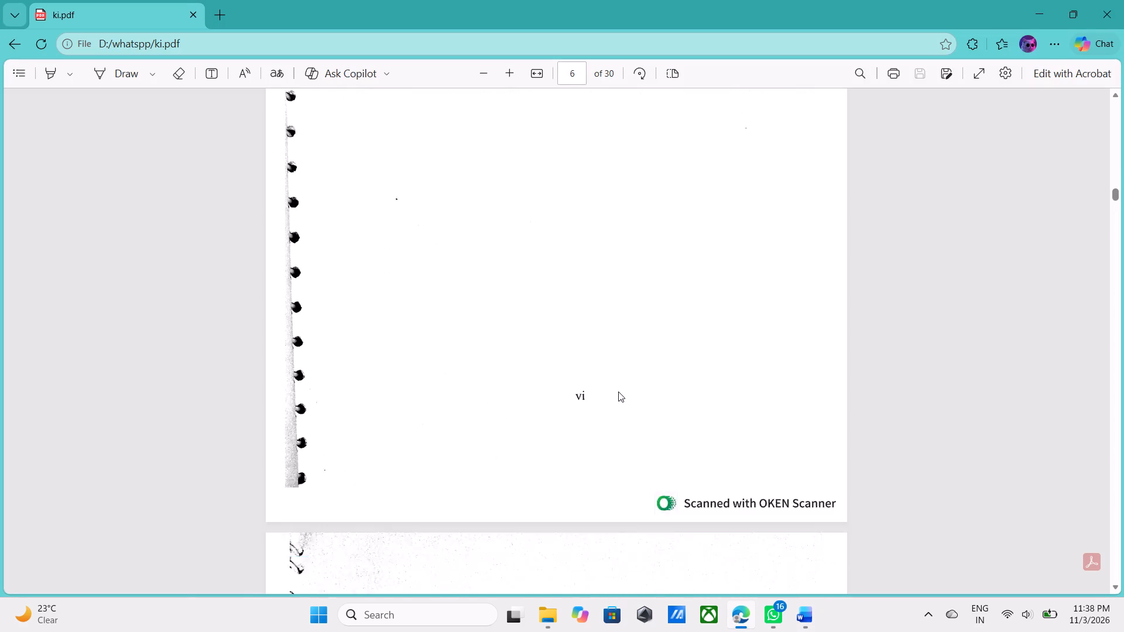
pyautogui.scroll(-6, 618, 391)
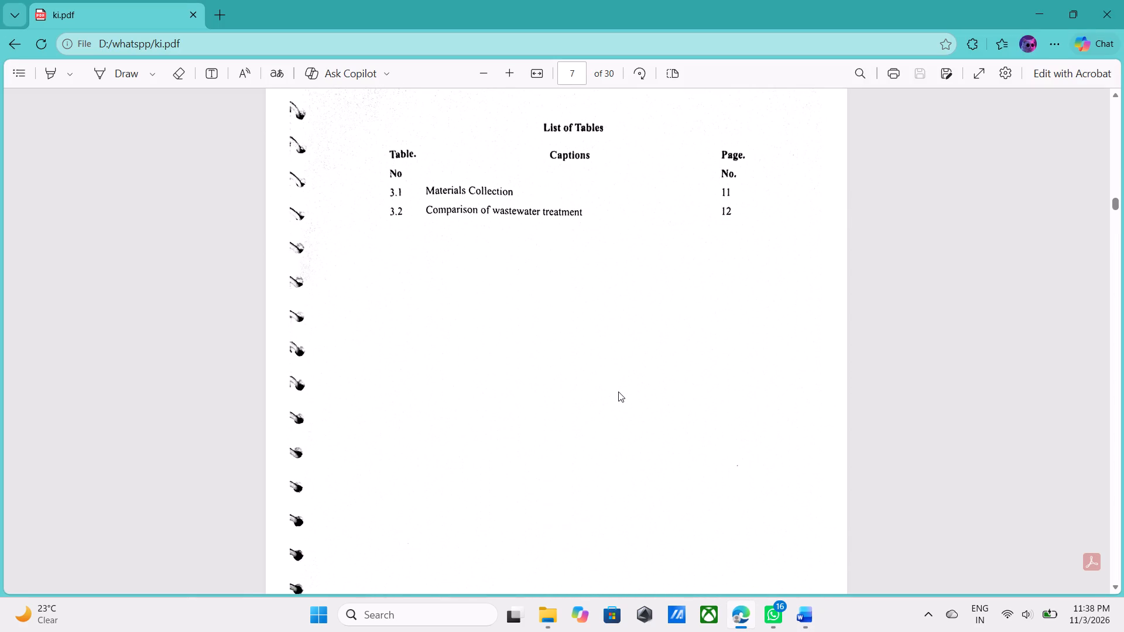
pyautogui.scroll(-1, 615, 384)
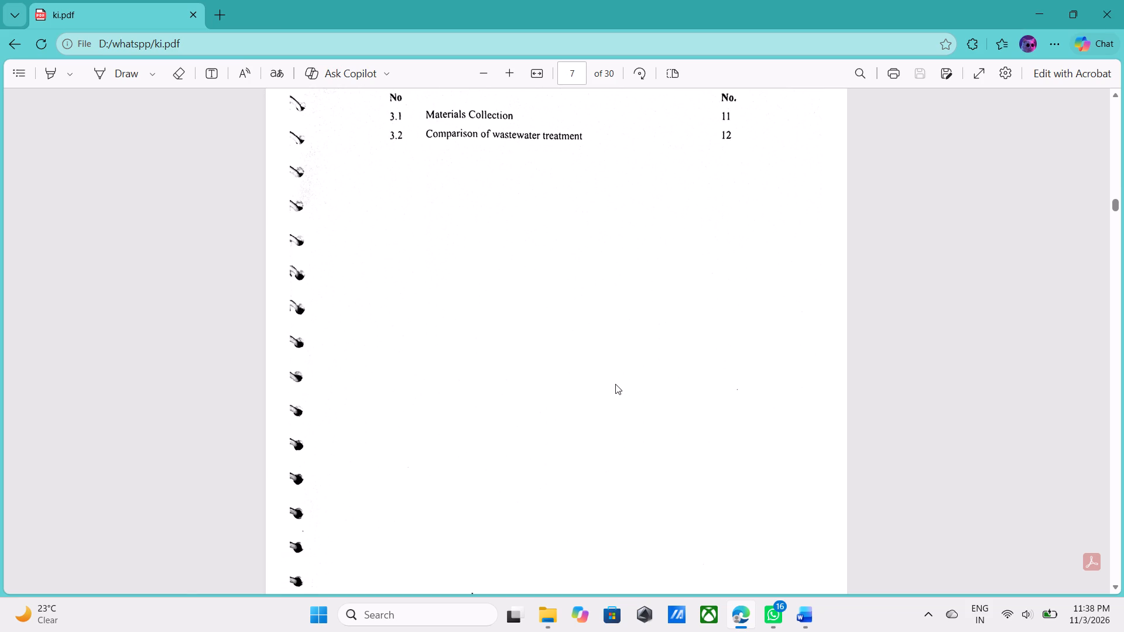
pyautogui.scroll(-7, 615, 384)
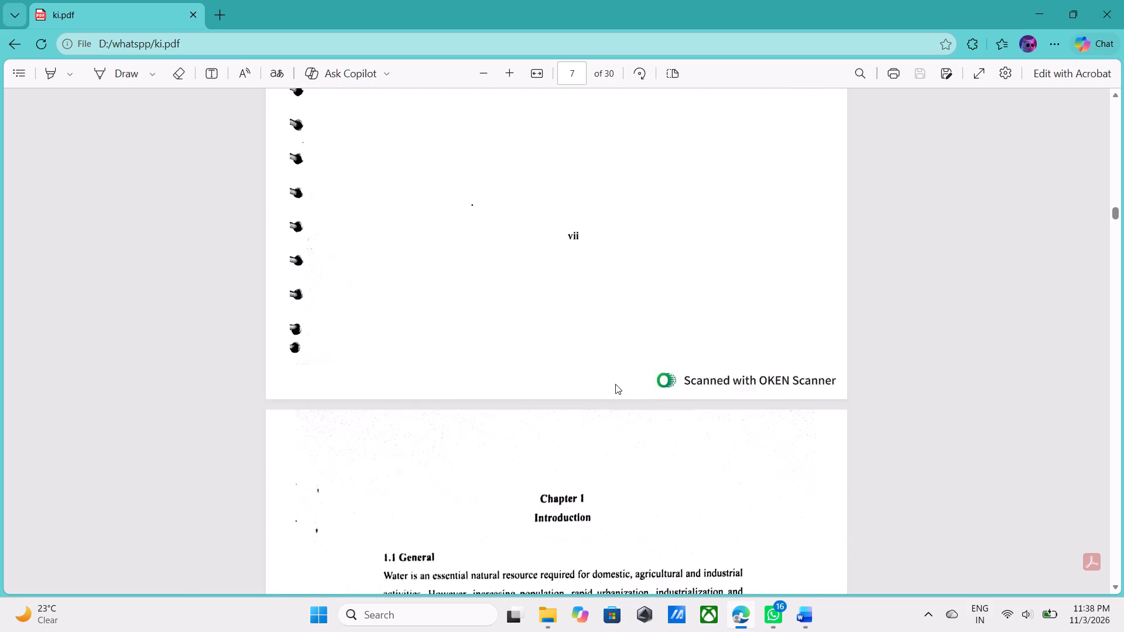
pyautogui.scroll(-6, 615, 384)
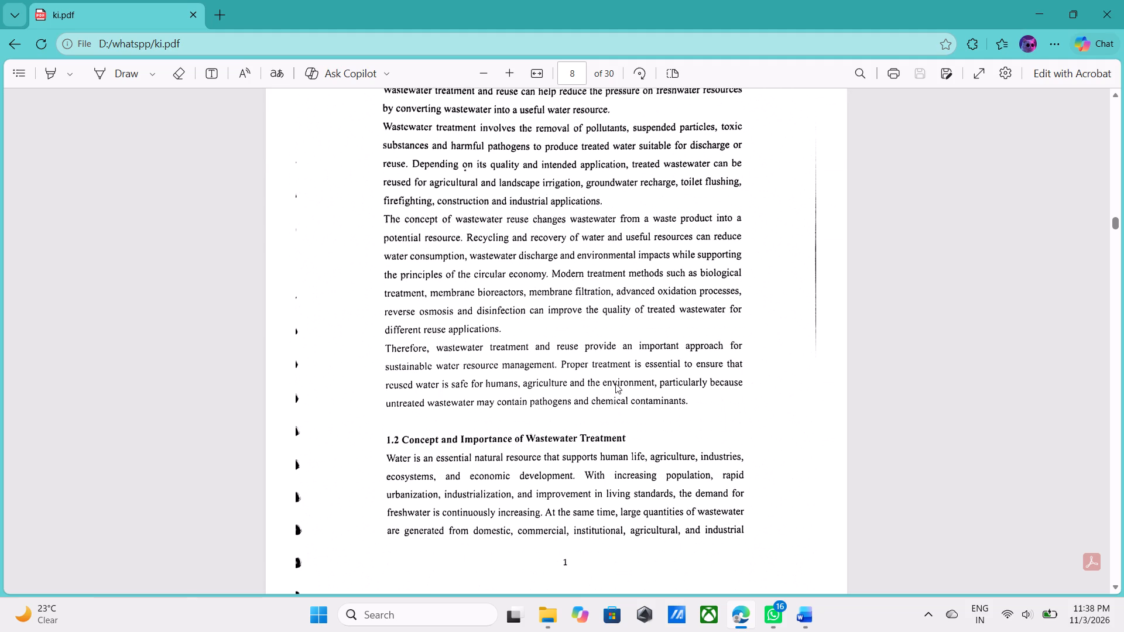
pyautogui.scroll(10, 615, 383)
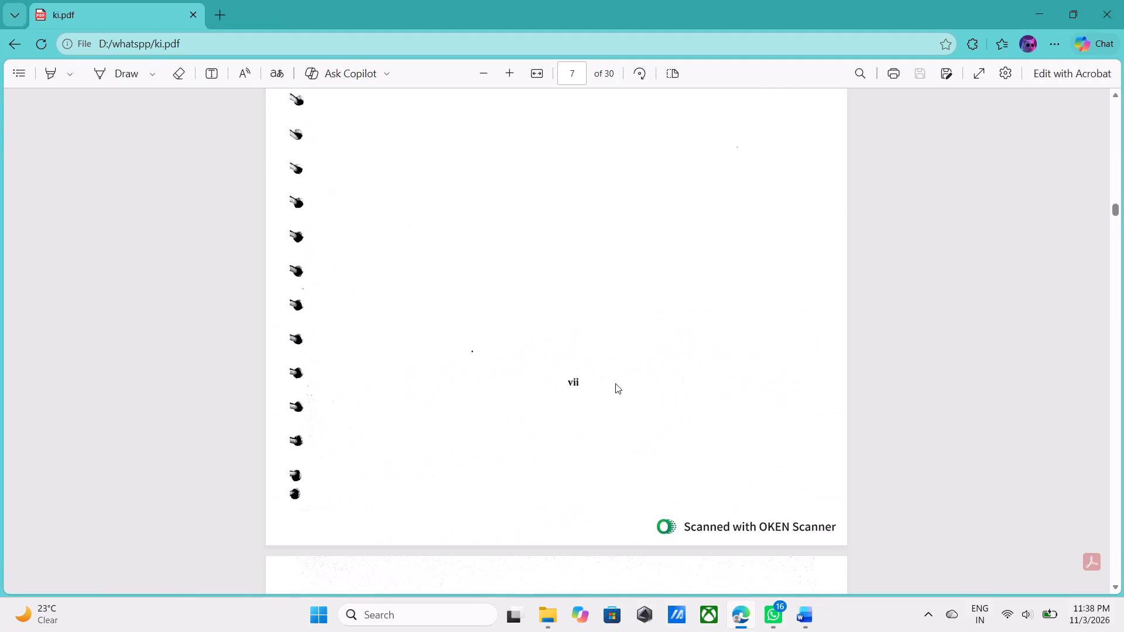
pyautogui.scroll(6, 615, 383)
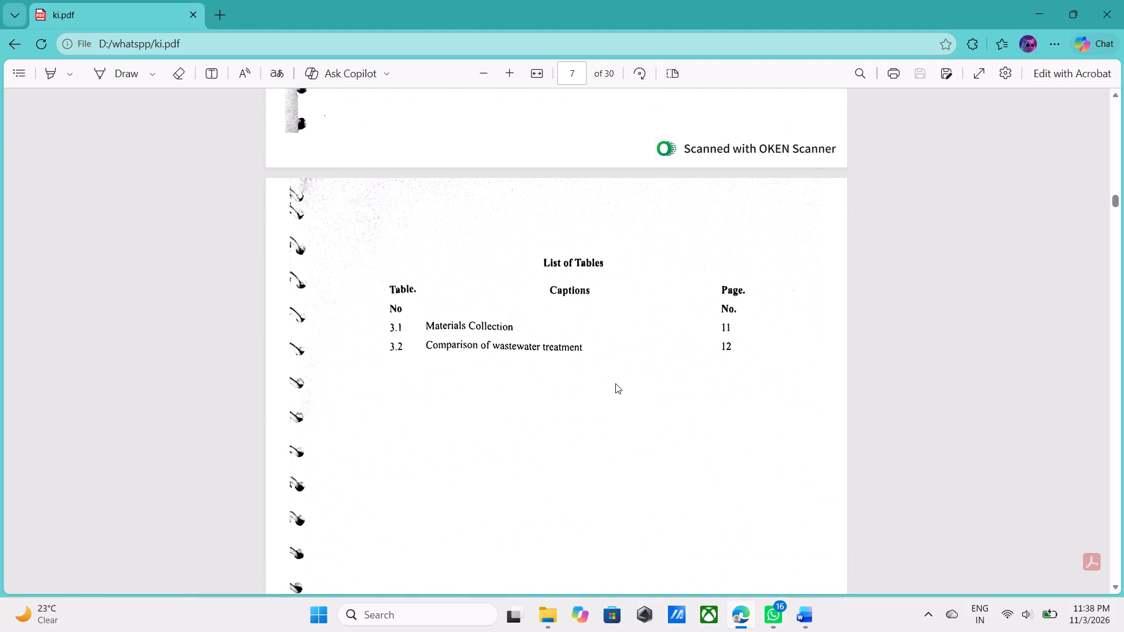
# Look through Chapters 1 to 3 of the scanned PDF, up to the 3.2 Materials page, for handwritten corrections.
pyautogui.scroll(-10, 615, 383)
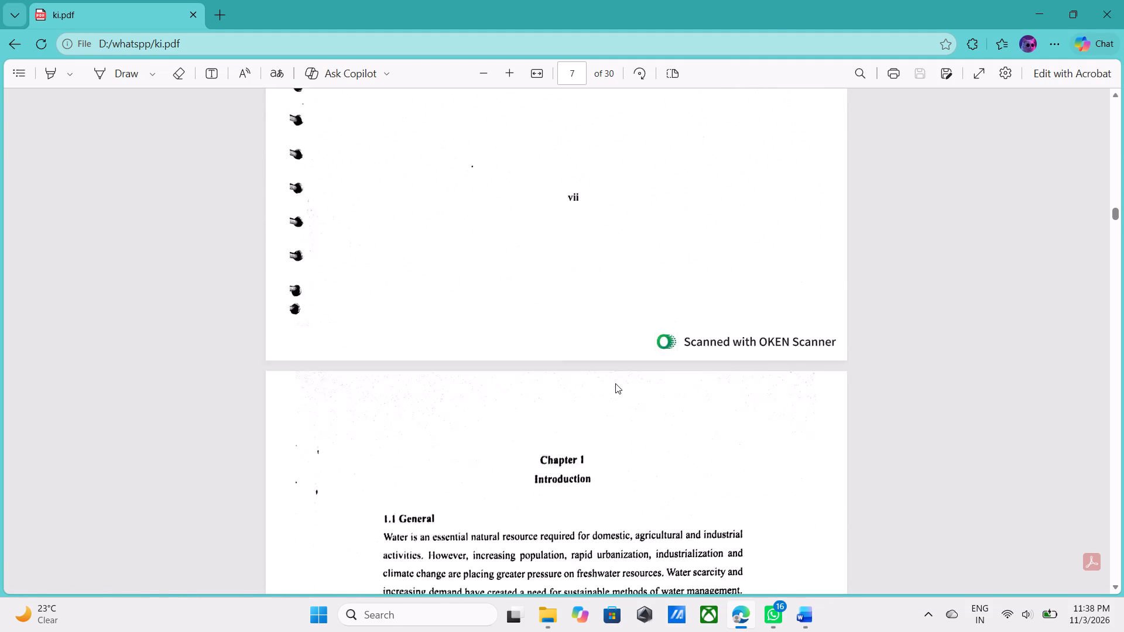
pyautogui.scroll(-19, 615, 383)
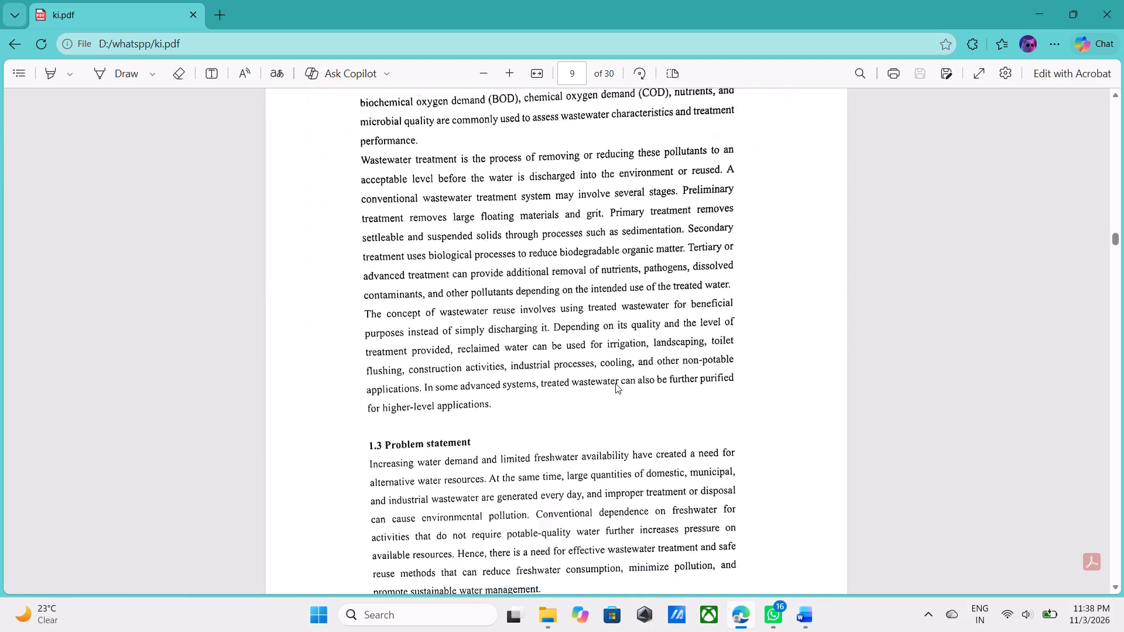
pyautogui.scroll(-19, 615, 383)
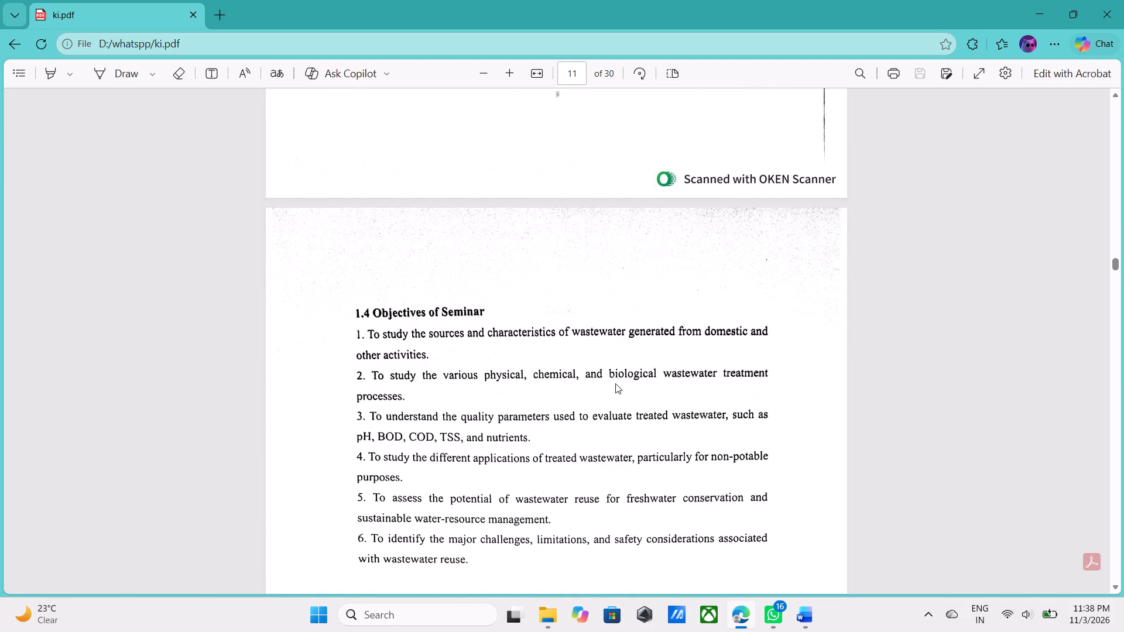
pyautogui.scroll(-19, 615, 383)
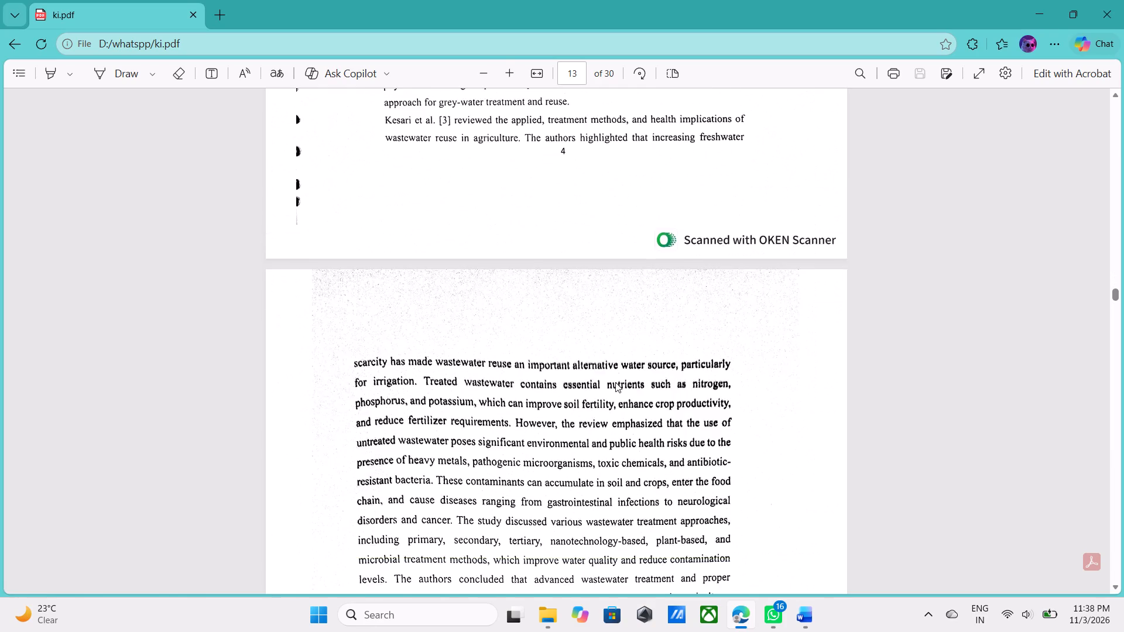
pyautogui.scroll(-14, 615, 382)
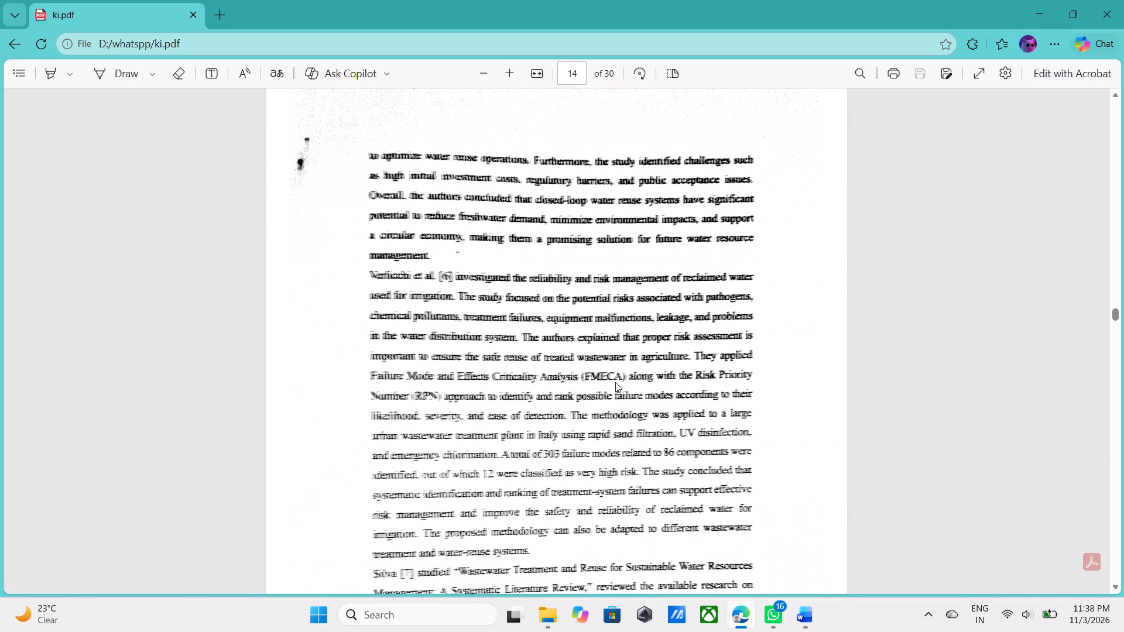
pyautogui.scroll(-15, 615, 382)
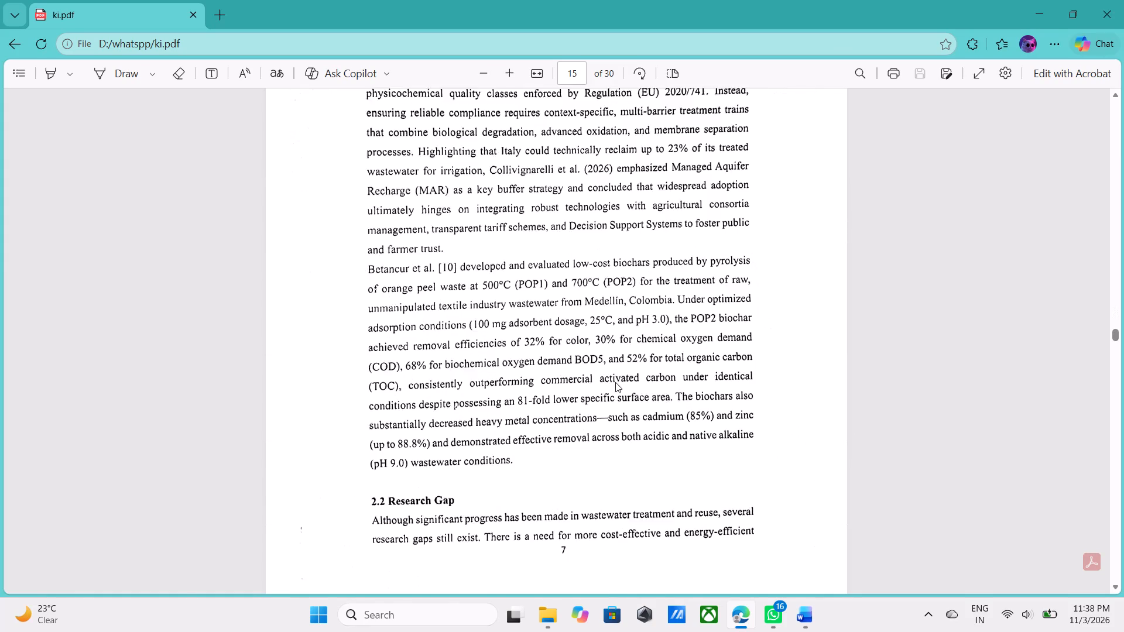
pyautogui.scroll(-17, 615, 382)
pyautogui.scroll(-6, 615, 382)
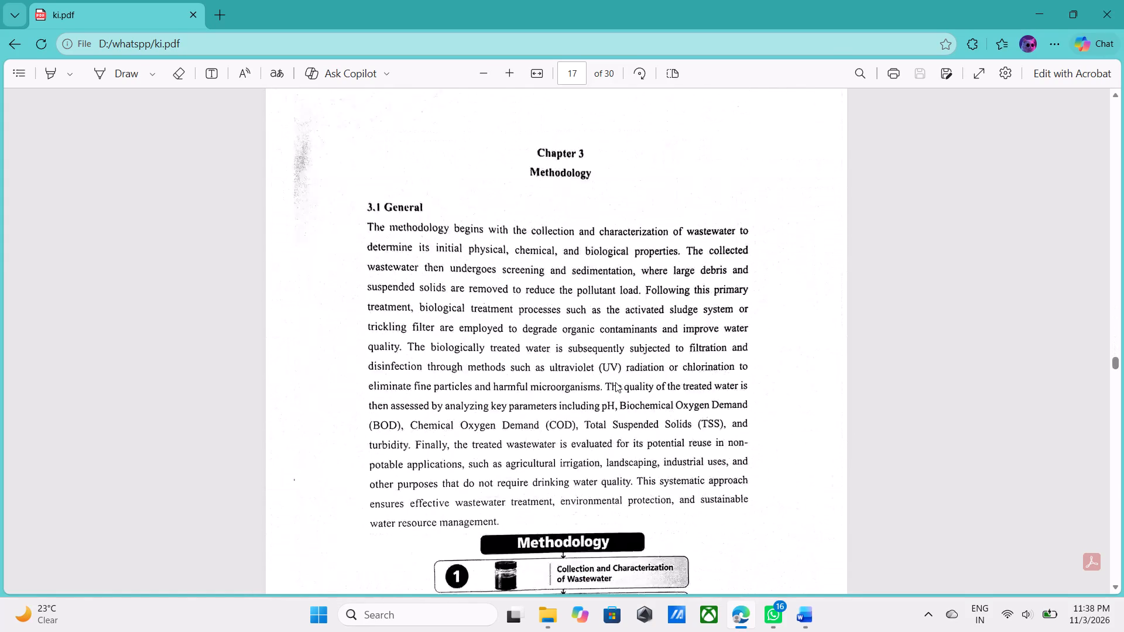
pyautogui.scroll(-4, 615, 382)
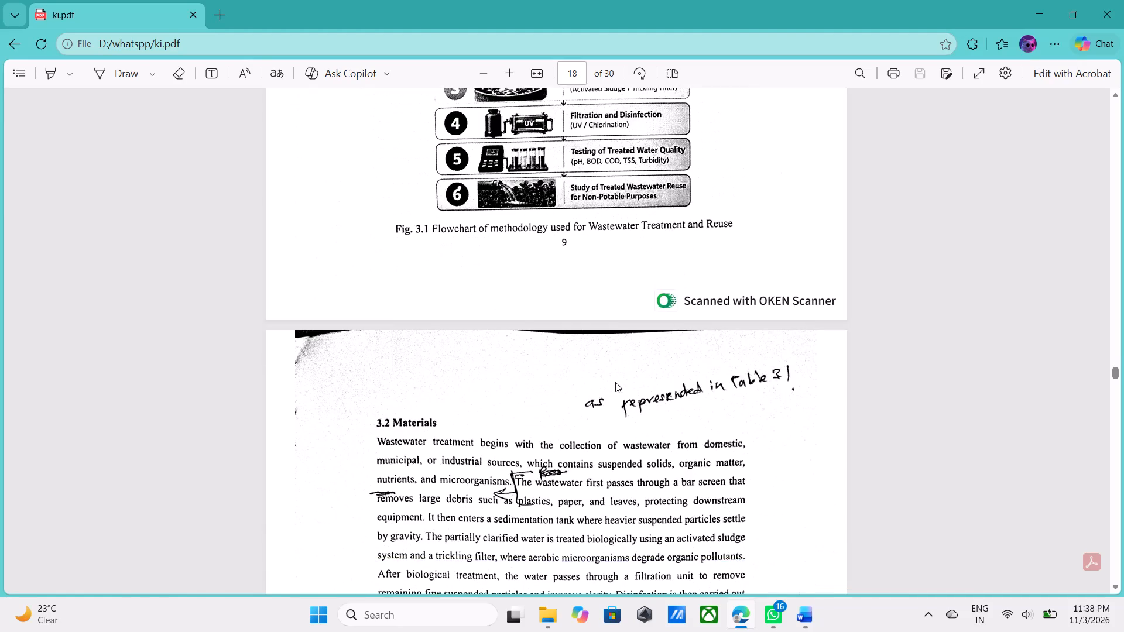
pyautogui.scroll(-2, 615, 382)
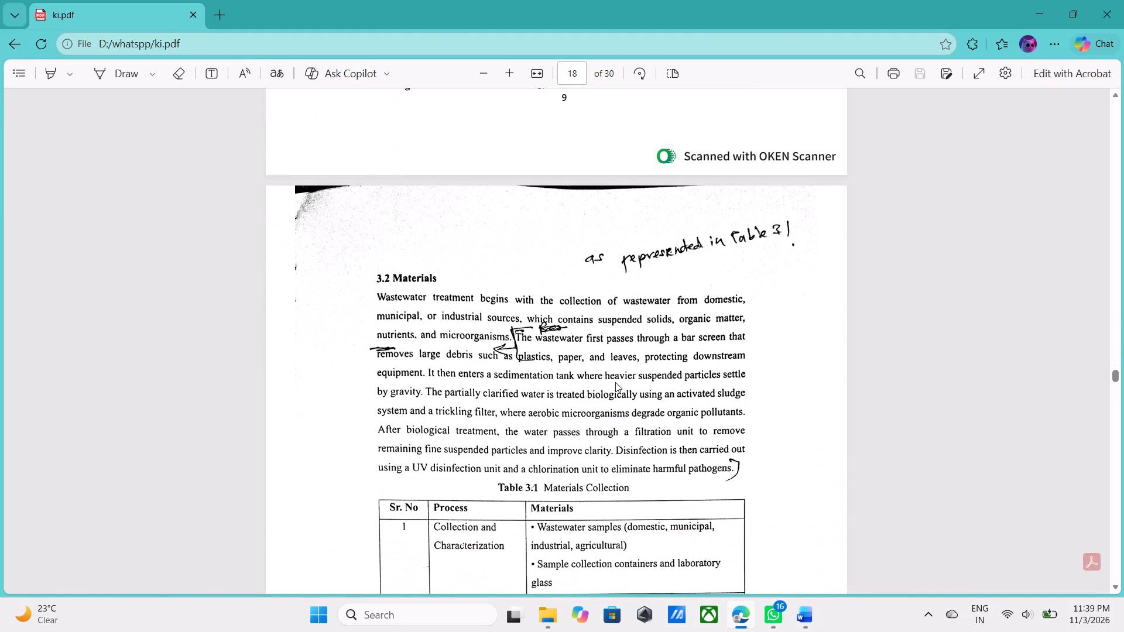
pyautogui.scroll(4, 615, 382)
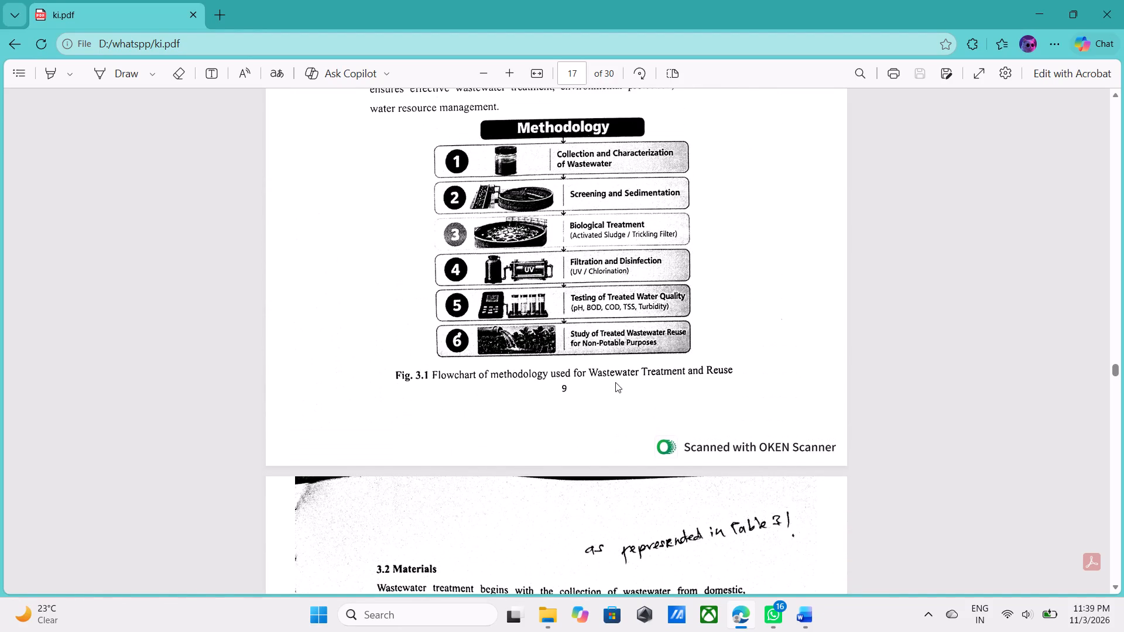
pyautogui.scroll(1, 615, 382)
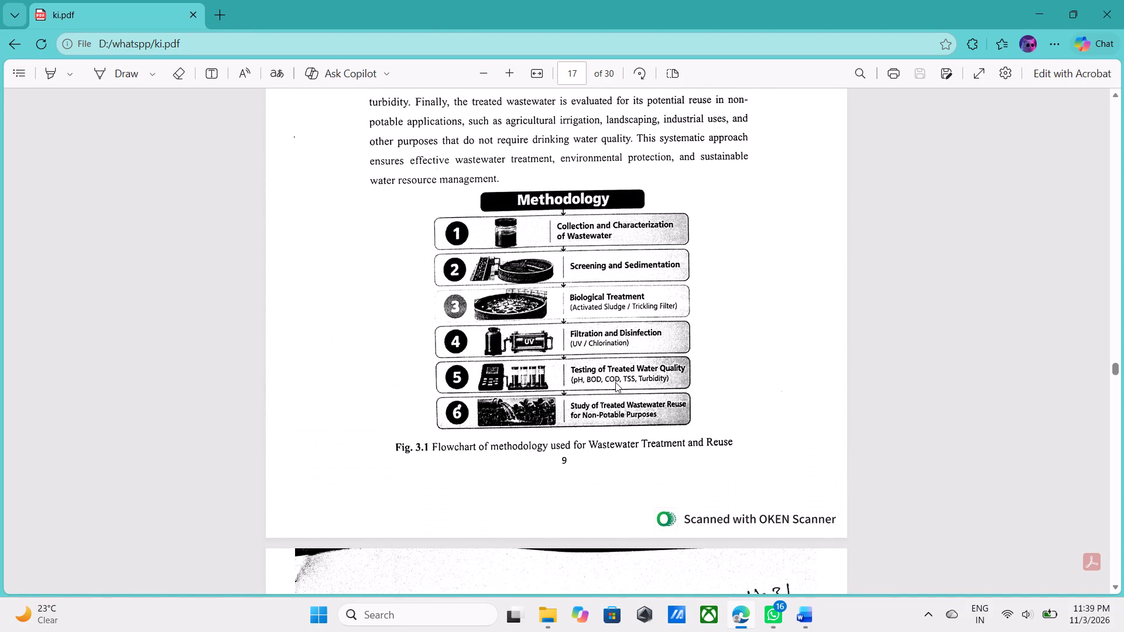
pyautogui.scroll(-1, 615, 382)
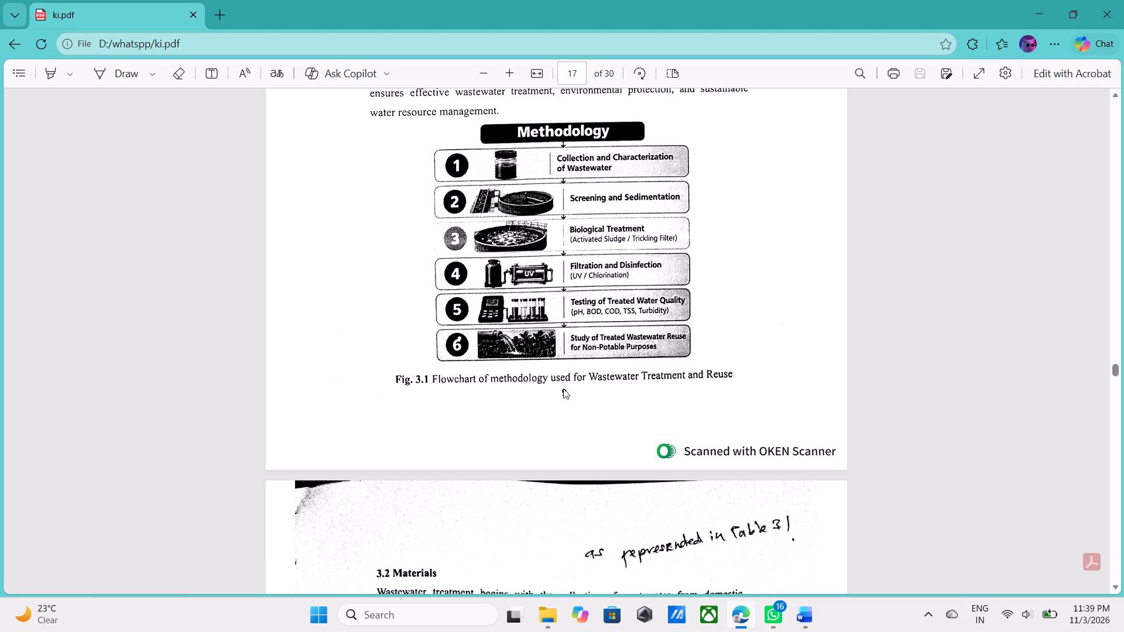
# Return to the Word report and look over the remainder of the List of Figures page.
pyautogui.click(807, 604)
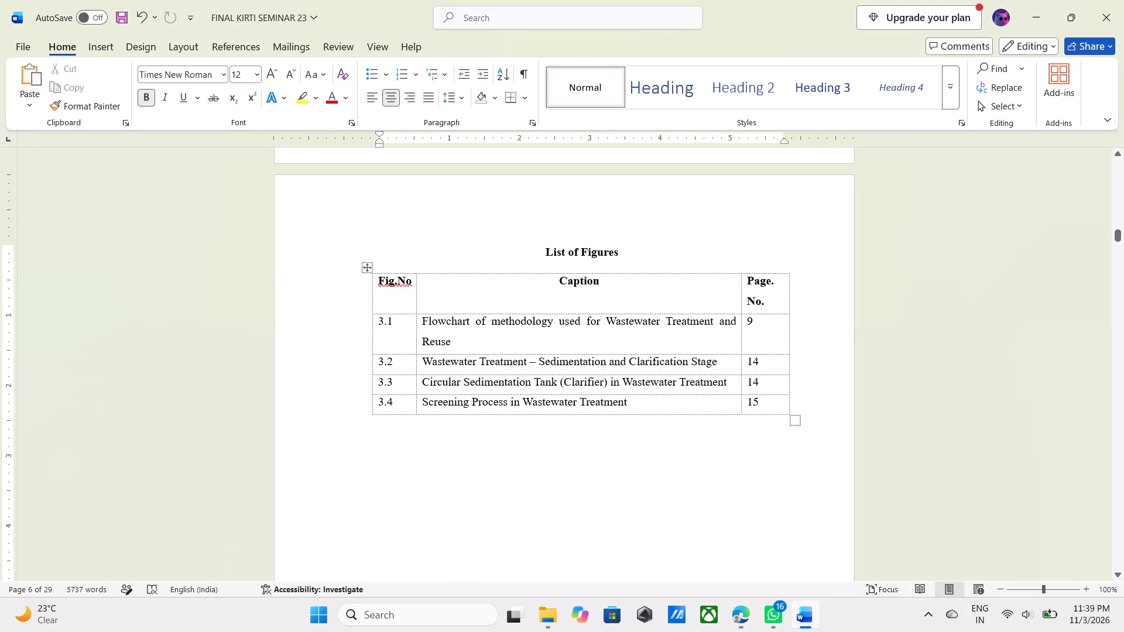
pyautogui.click(921, 428)
pyautogui.scroll(-1, 943, 397)
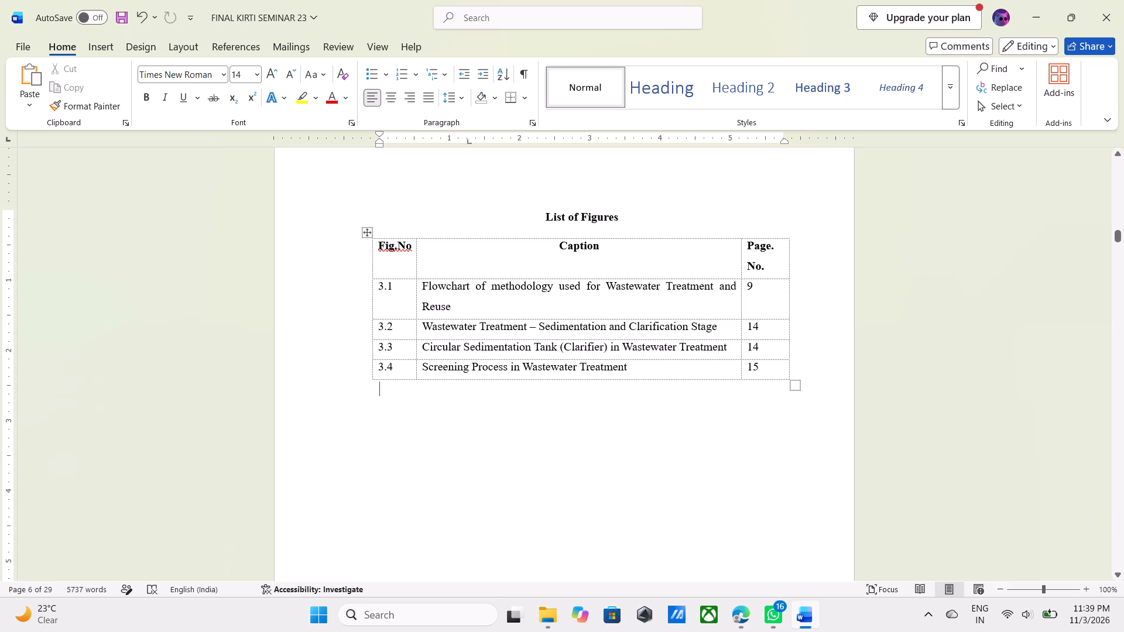
pyautogui.scroll(-9, 914, 291)
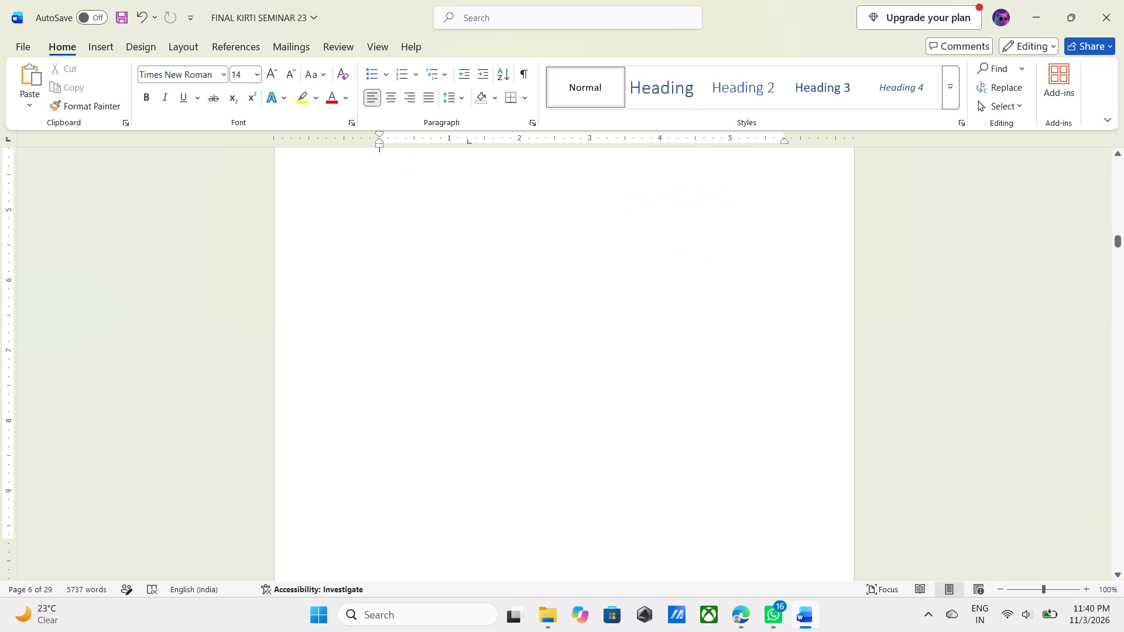
pyautogui.scroll(-2, 918, 285)
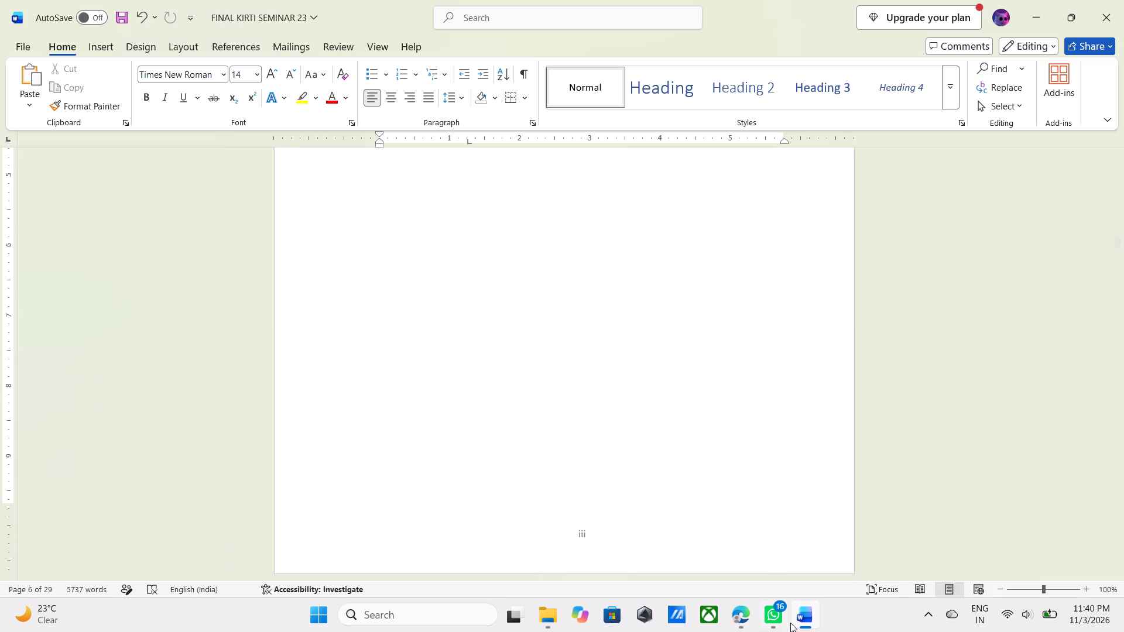
# Switch back to the scanned PDF in Edge and examine the handwritten corrections around the 3.2 Materials paragraph and Fig. 3.1.
pyautogui.click(803, 621)
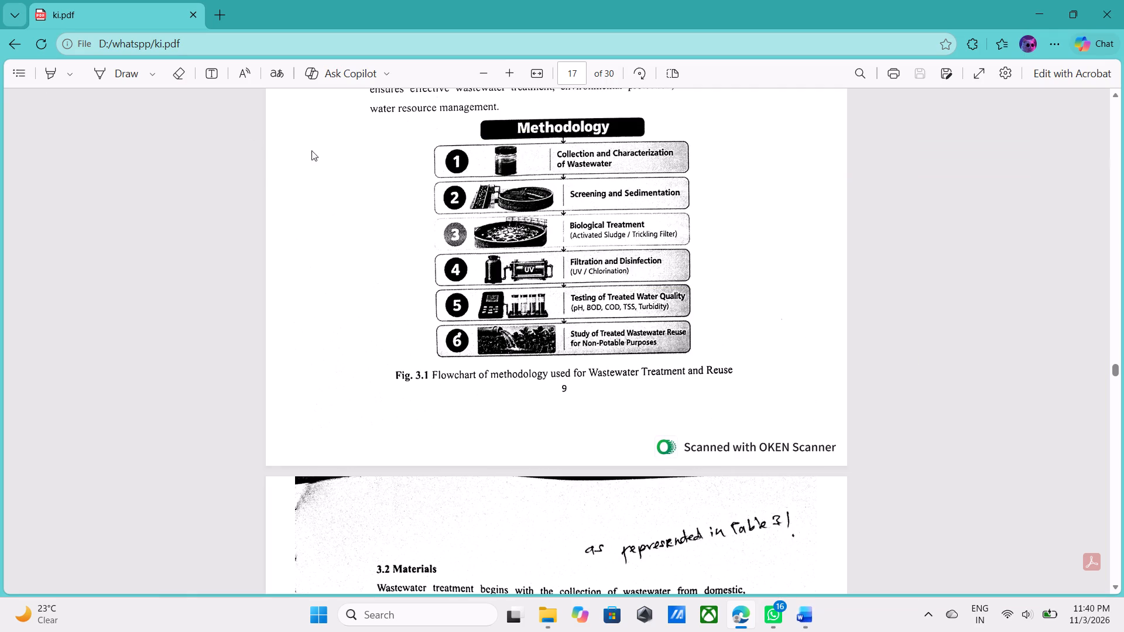
pyautogui.scroll(-6, 459, 283)
pyautogui.scroll(1, 468, 284)
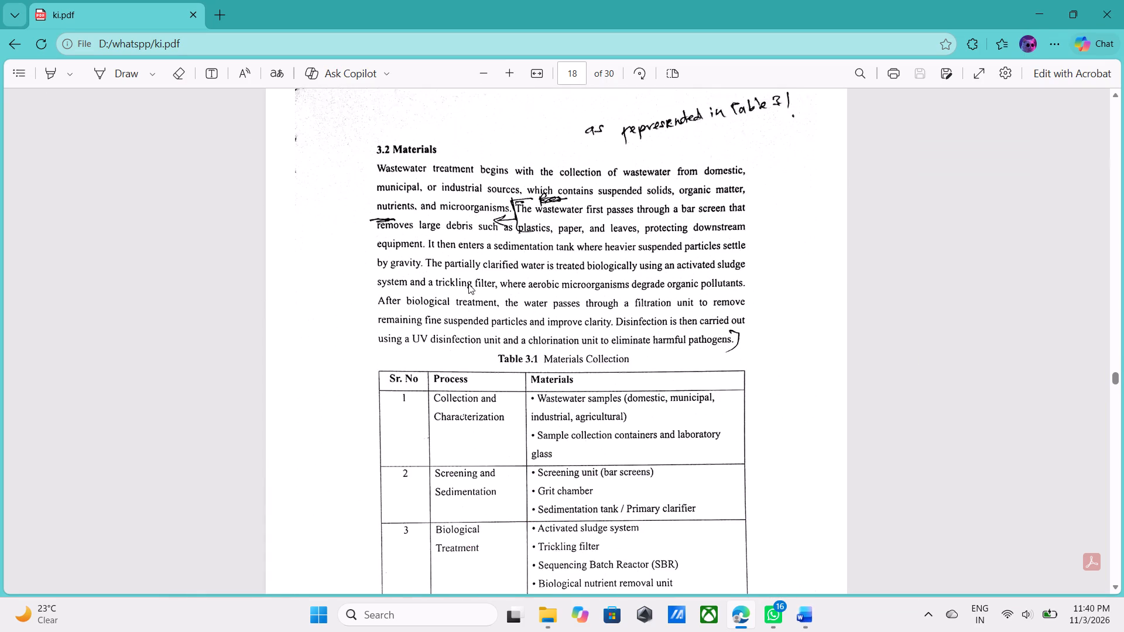
pyautogui.scroll(1, 468, 284)
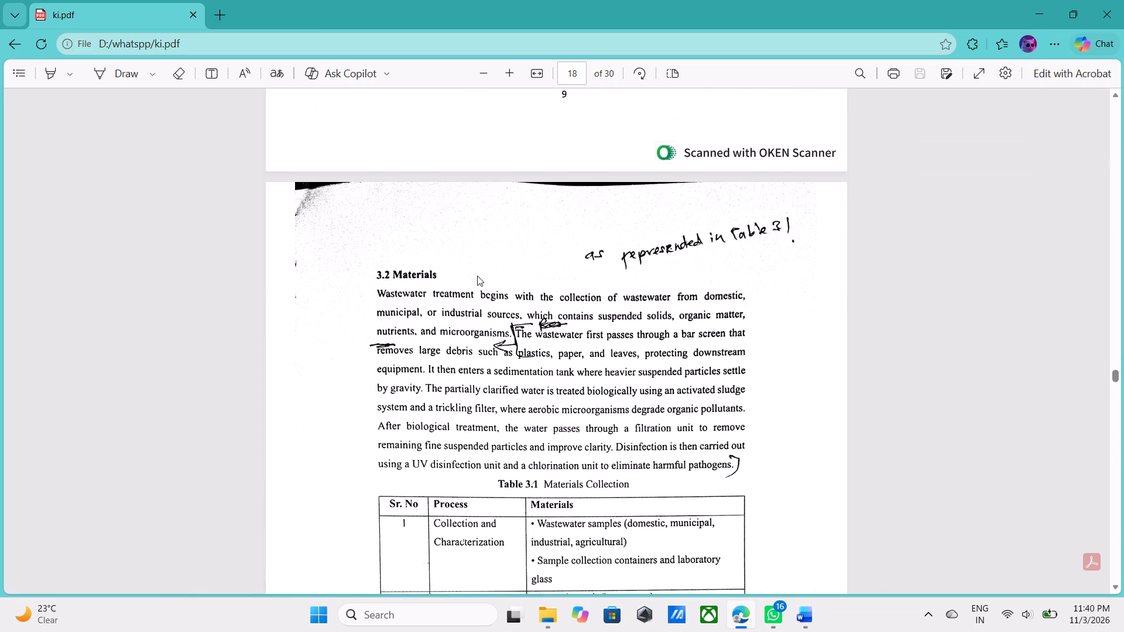
pyautogui.scroll(2, 477, 276)
pyautogui.scroll(-3, 480, 273)
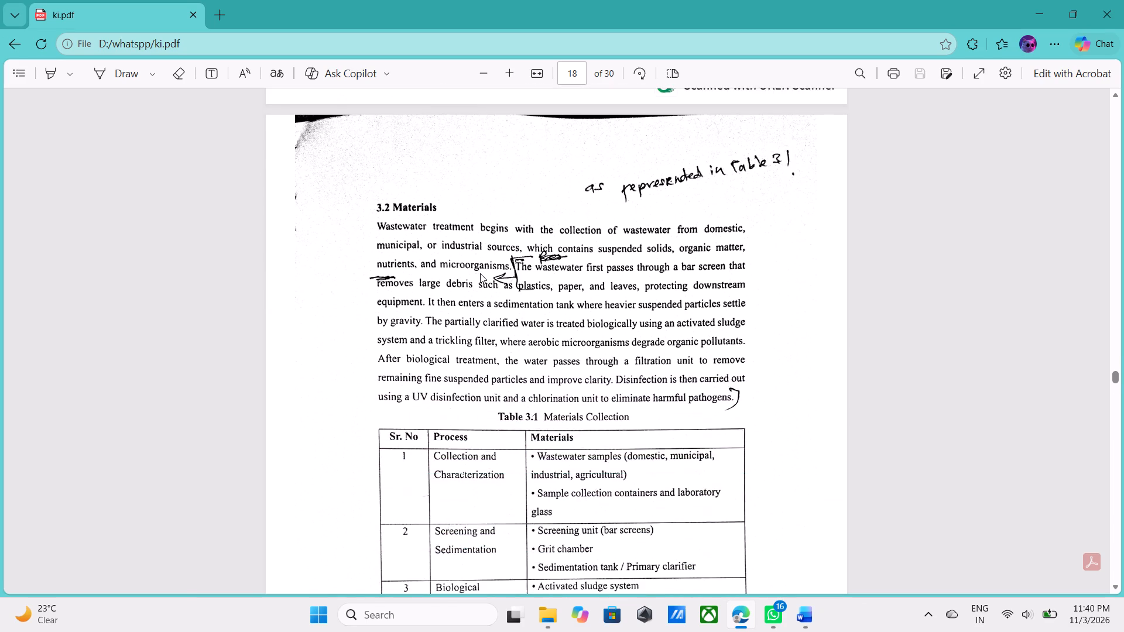
pyautogui.scroll(4, 480, 273)
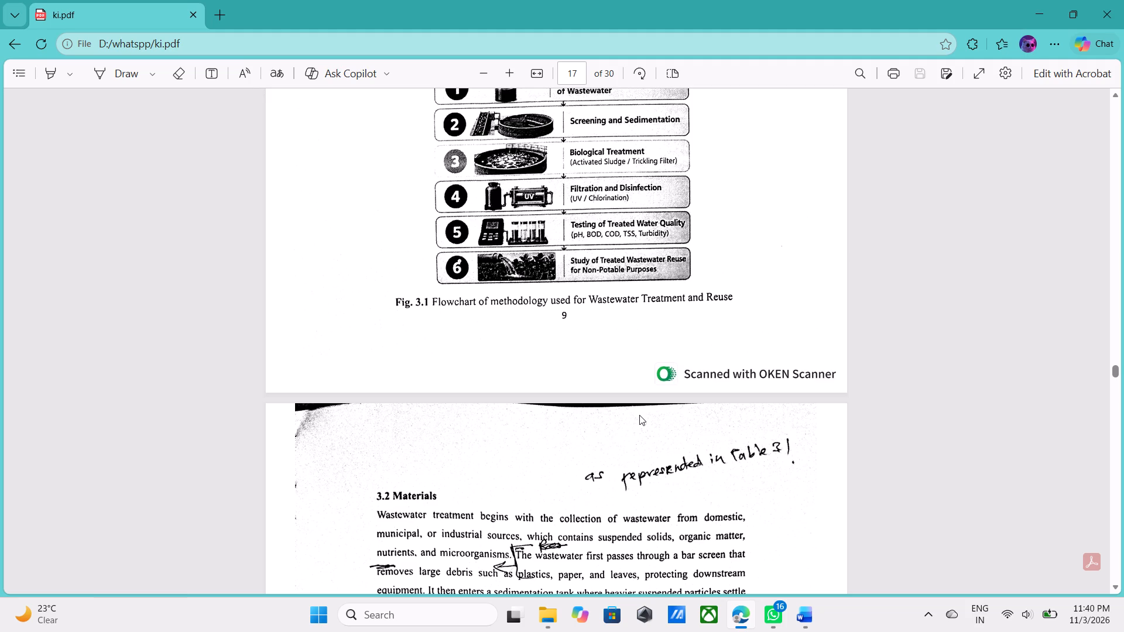
pyautogui.scroll(-1, 639, 415)
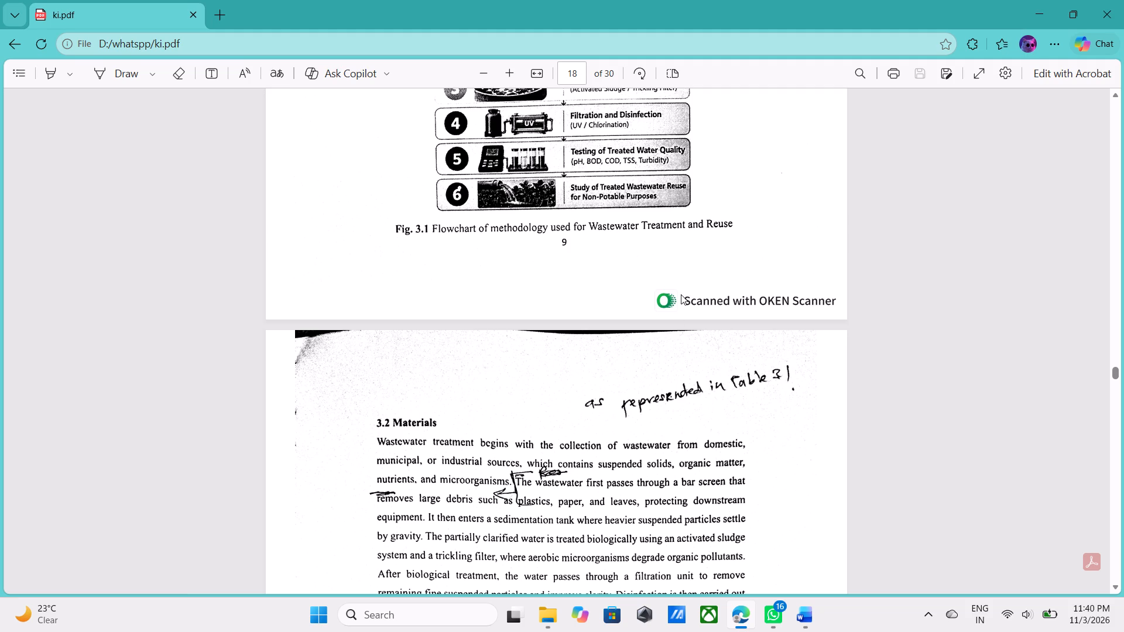
pyautogui.scroll(-2, 631, 269)
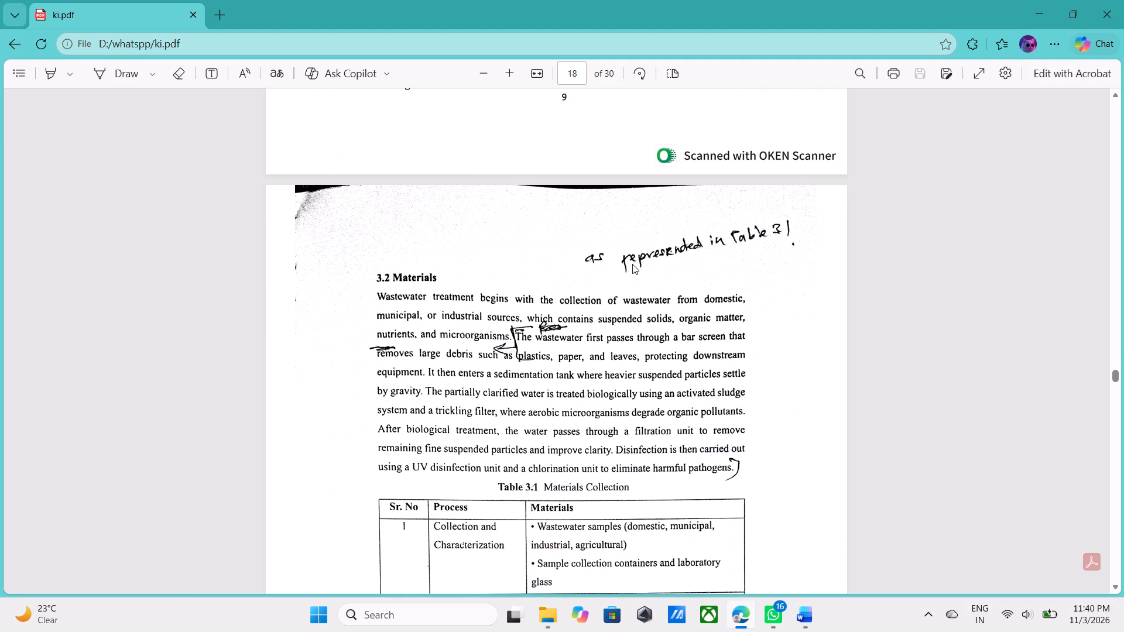
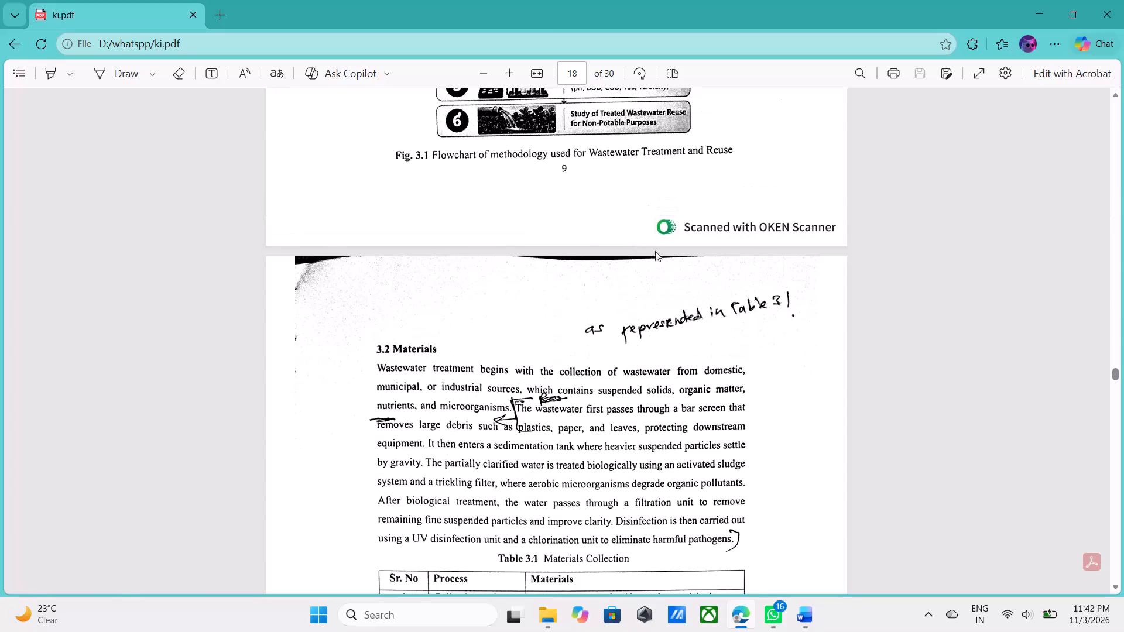
# Recheck the handwritten marks around 3.2 Materials in the PDF, and switch to the Word report to look ahead to Chapter 1.
pyautogui.scroll(-1, 660, 270)
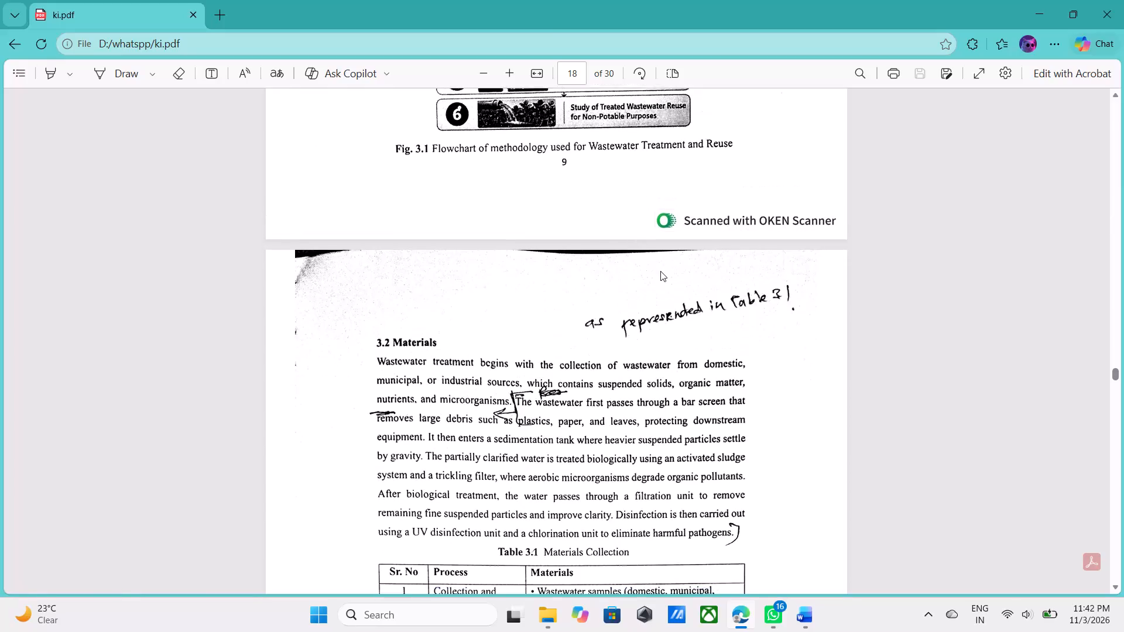
pyautogui.scroll(-1, 660, 271)
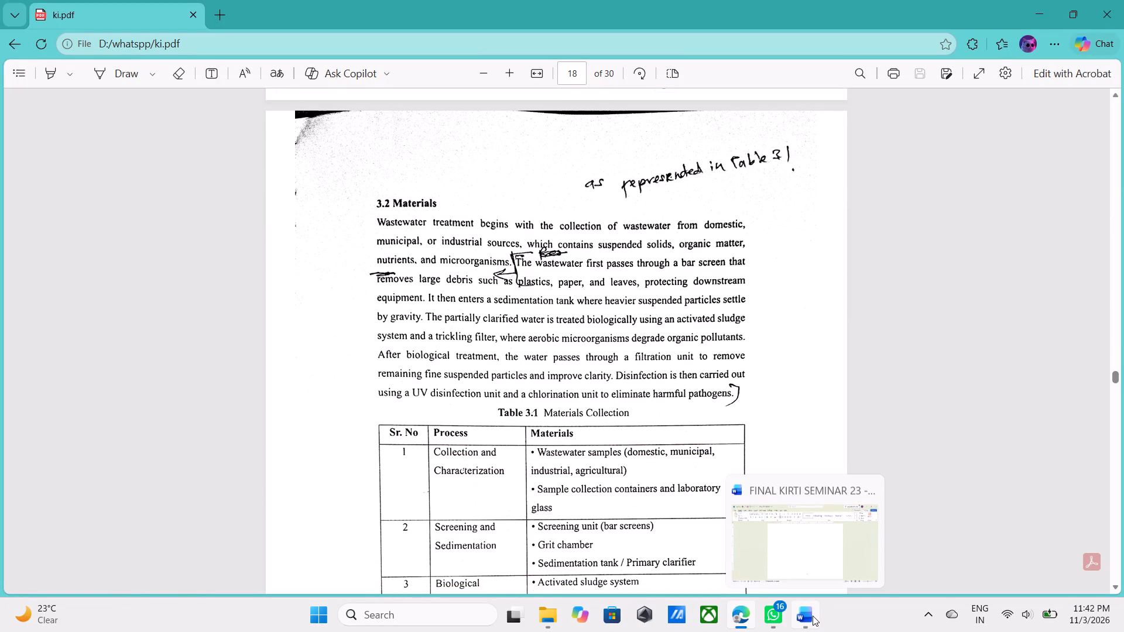
pyautogui.click(813, 616)
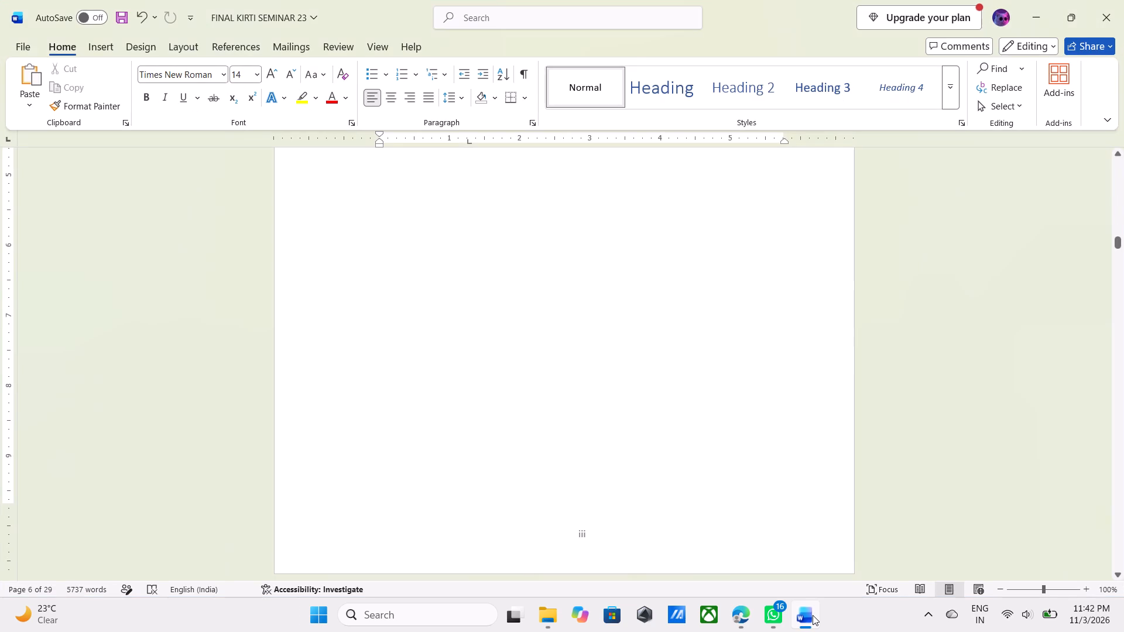
pyautogui.scroll(-8, 712, 463)
pyautogui.scroll(-15, 712, 462)
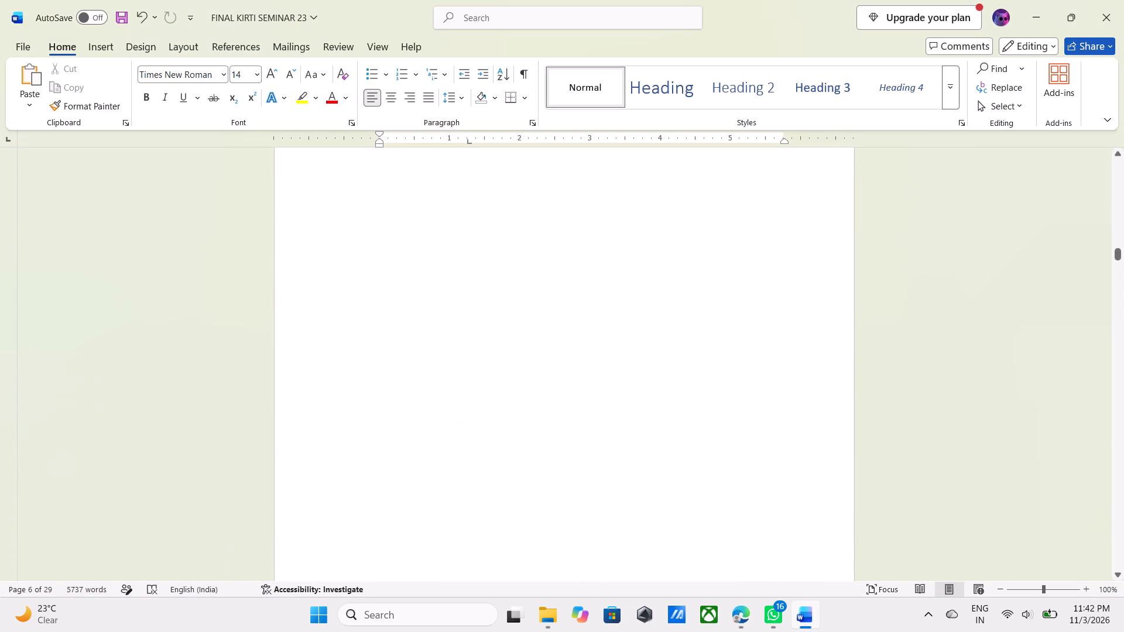
pyautogui.scroll(-16, 711, 461)
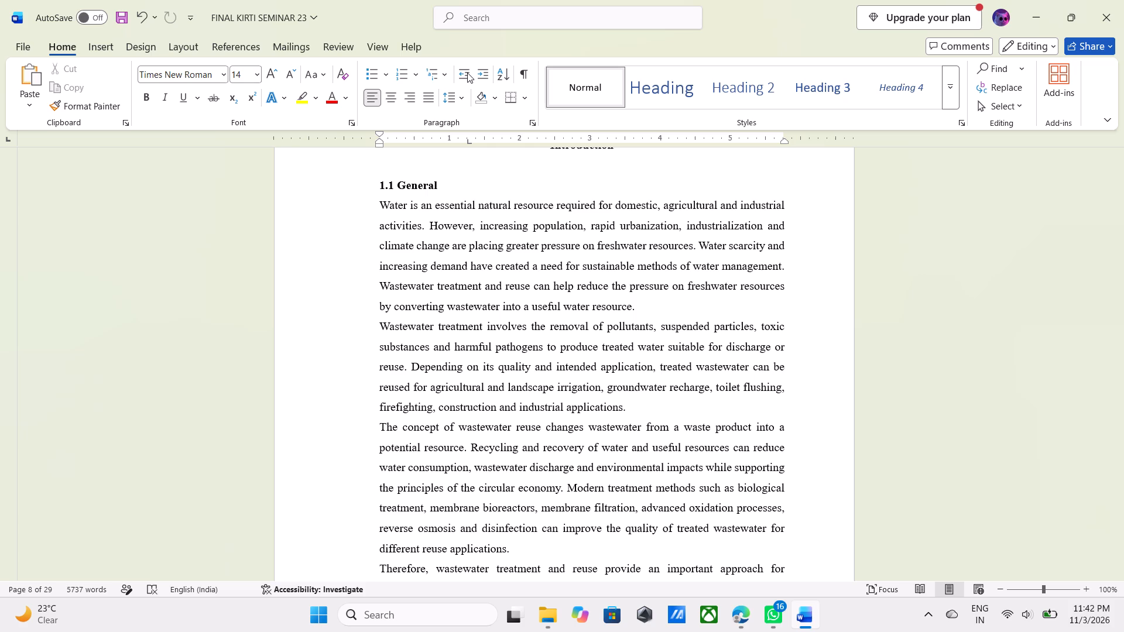
# Check the indentation and line spacing in the paragraph settings, leaving them as they are.
pyautogui.click(282, 47)
pyautogui.click(189, 49)
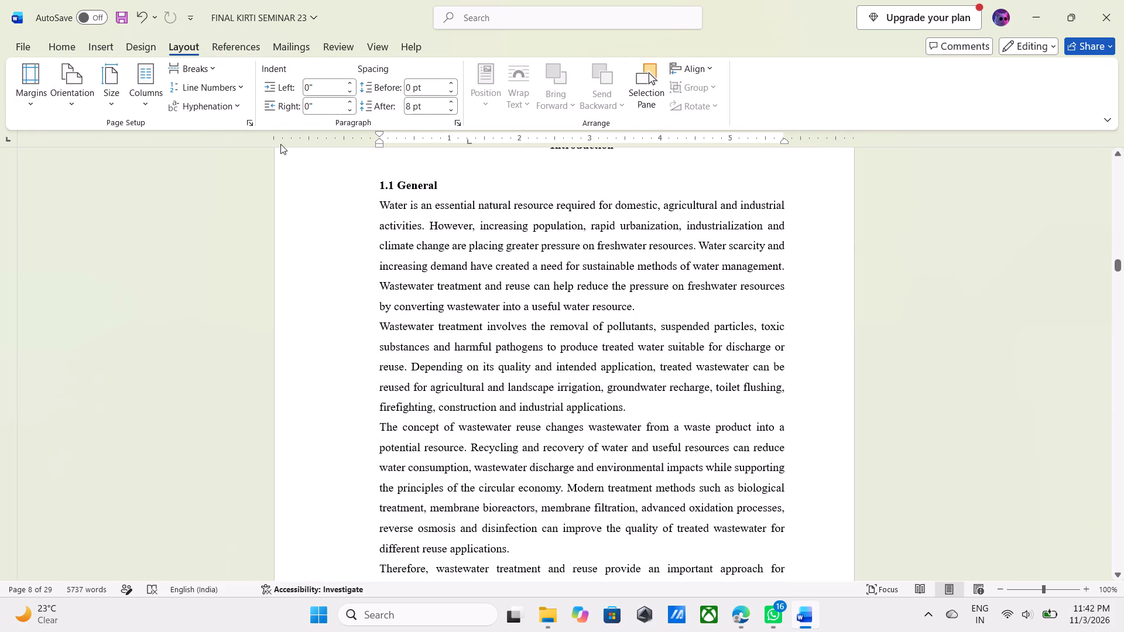
pyautogui.click(458, 124)
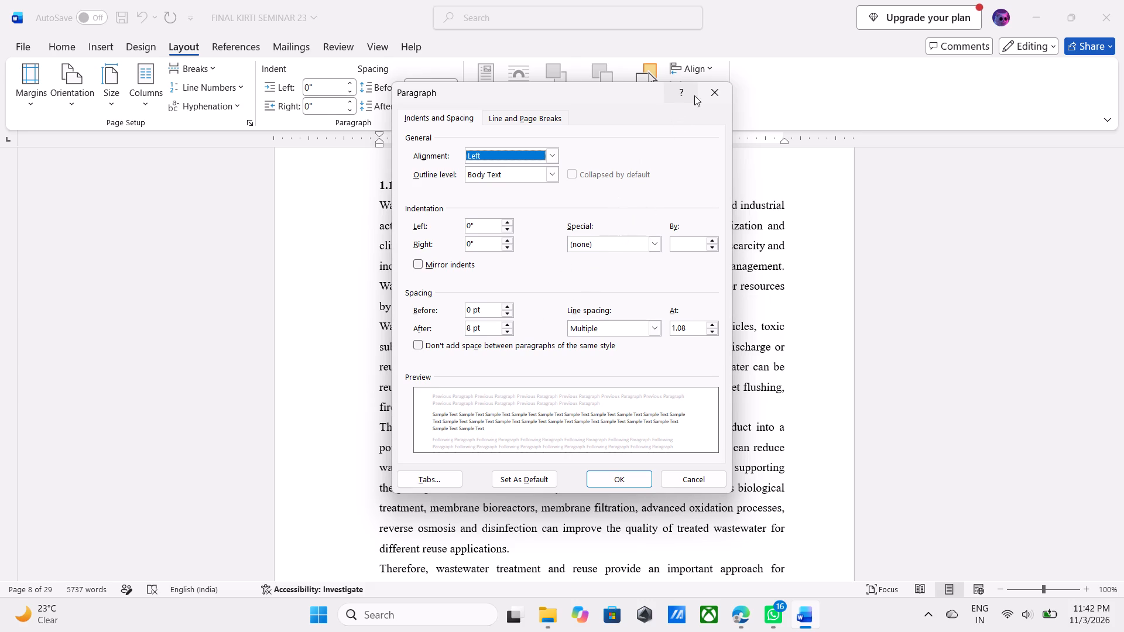
pyautogui.click(710, 92)
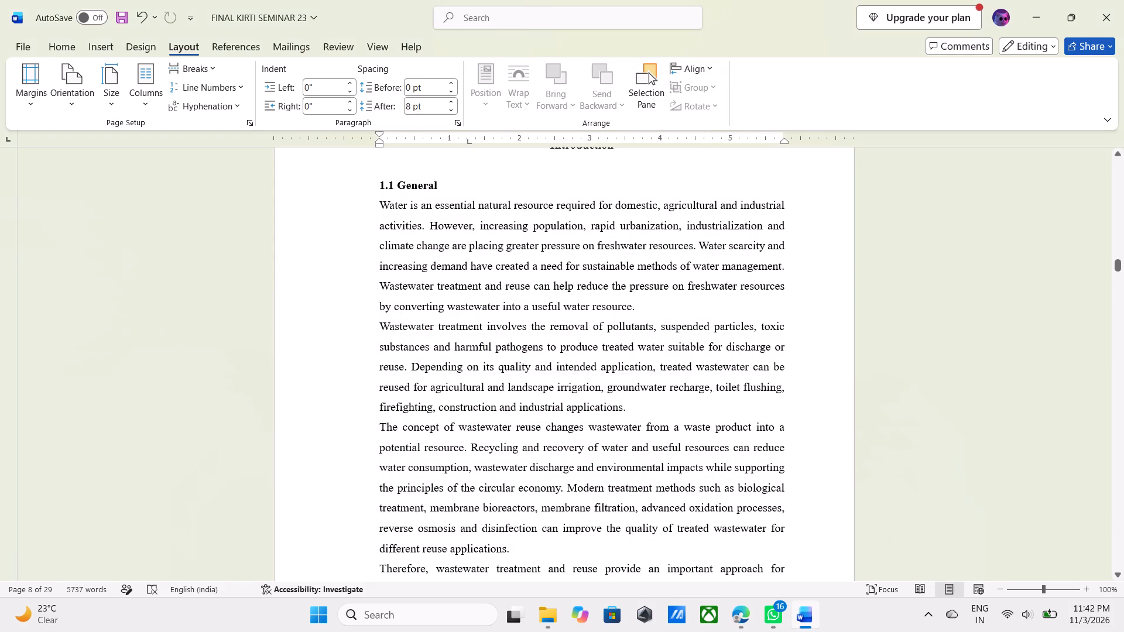
# Check the custom page margin settings for the current section, keeping the existing values.
pyautogui.scroll(-9, 457, 259)
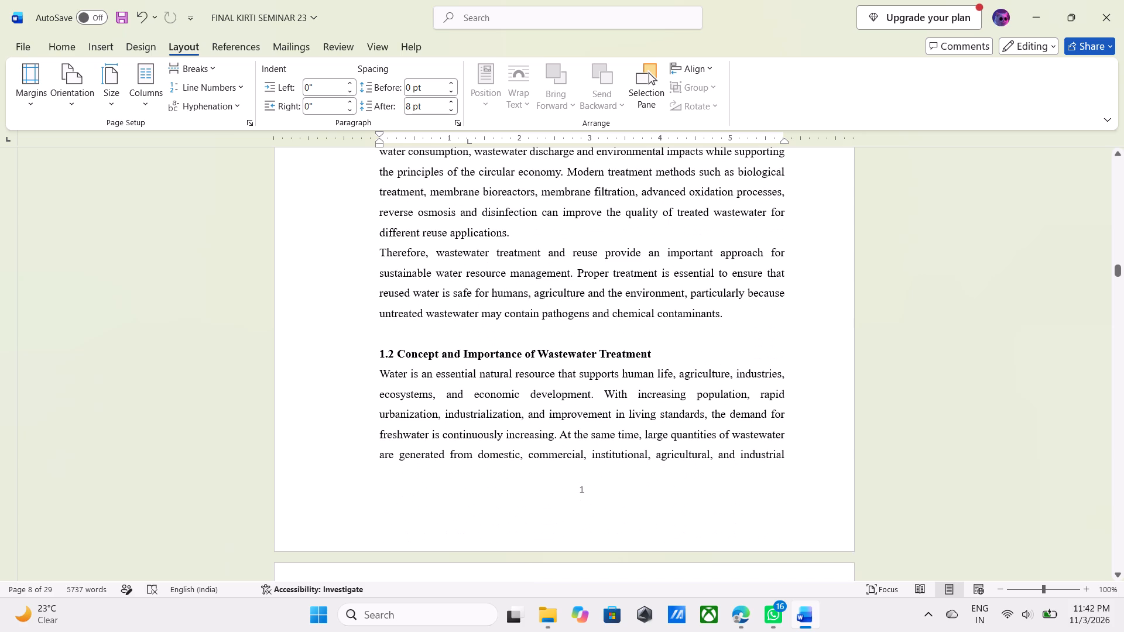
pyautogui.scroll(2, 455, 260)
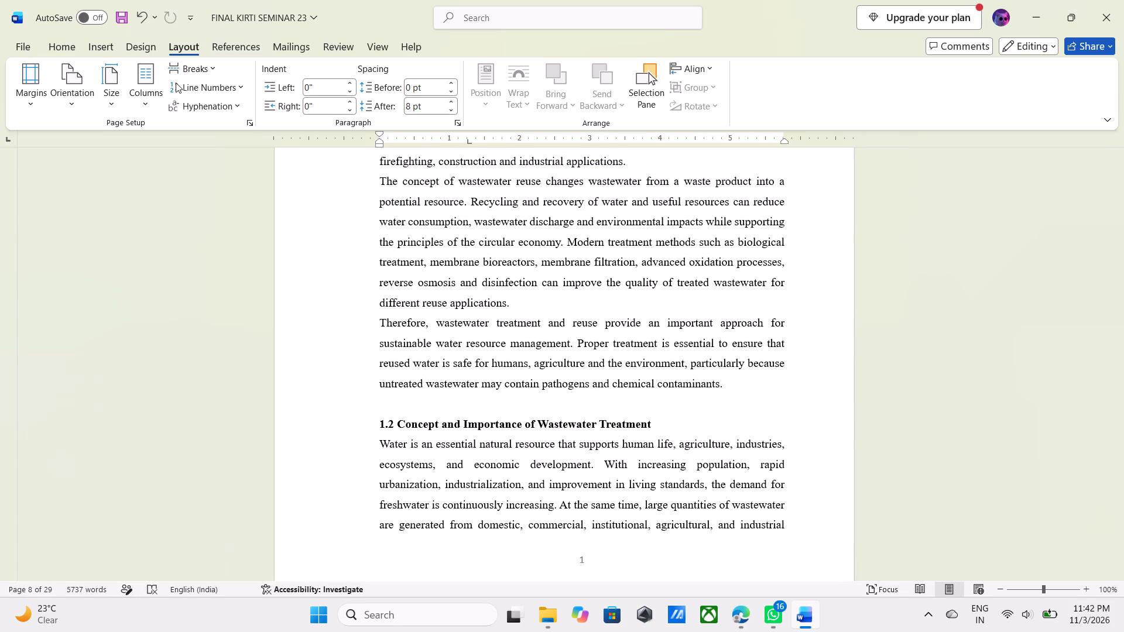
pyautogui.click(23, 100)
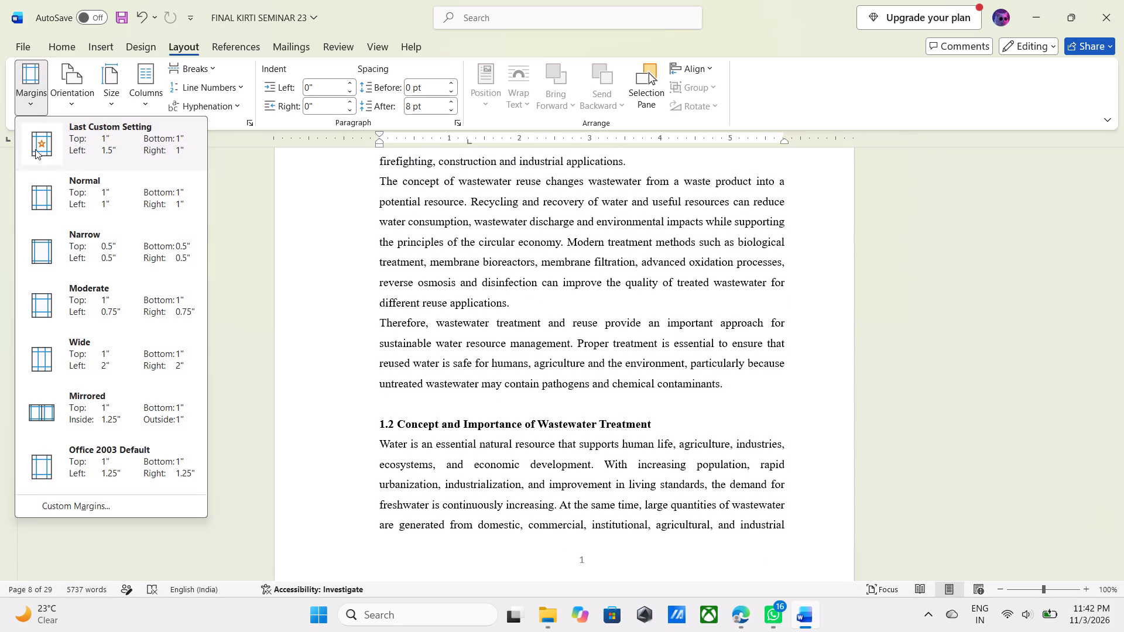
pyautogui.click(82, 505)
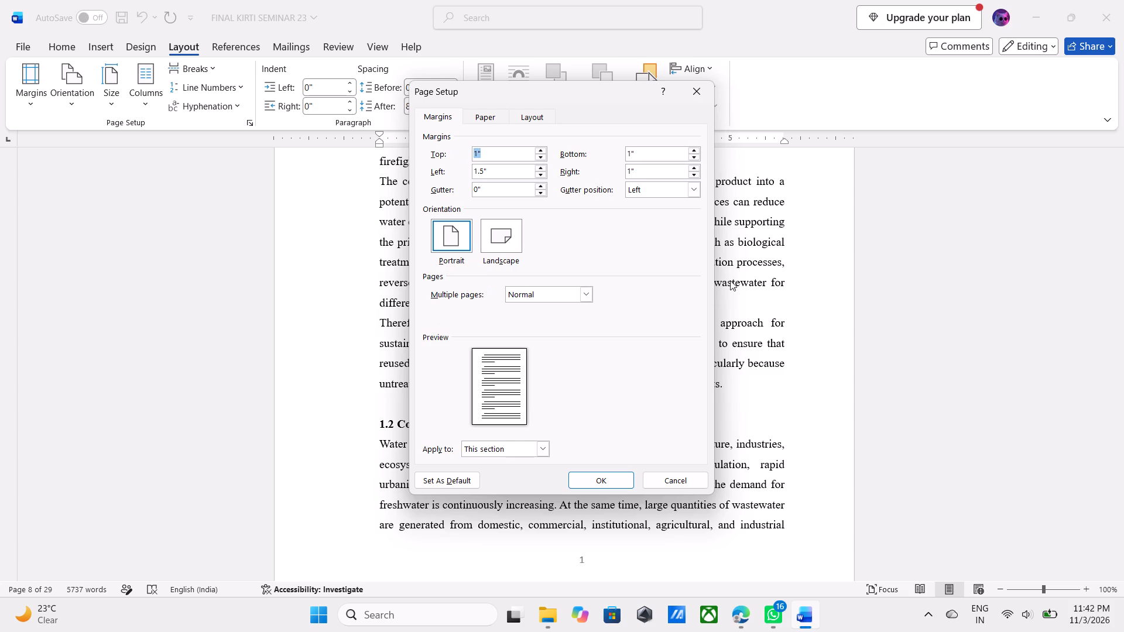
pyautogui.click(608, 482)
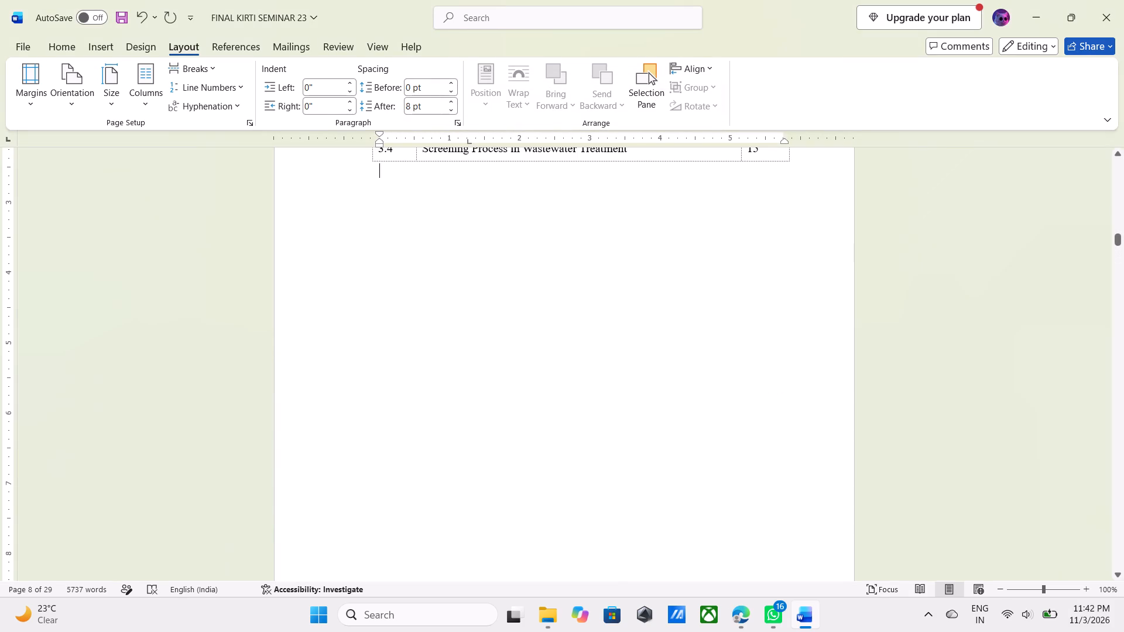
# Look over the report from the List of Figures through Chapter 1 to section 1.3 Problem statement.
pyautogui.scroll(-1, 523, 310)
pyautogui.scroll(9, 523, 310)
pyautogui.scroll(-3, 523, 310)
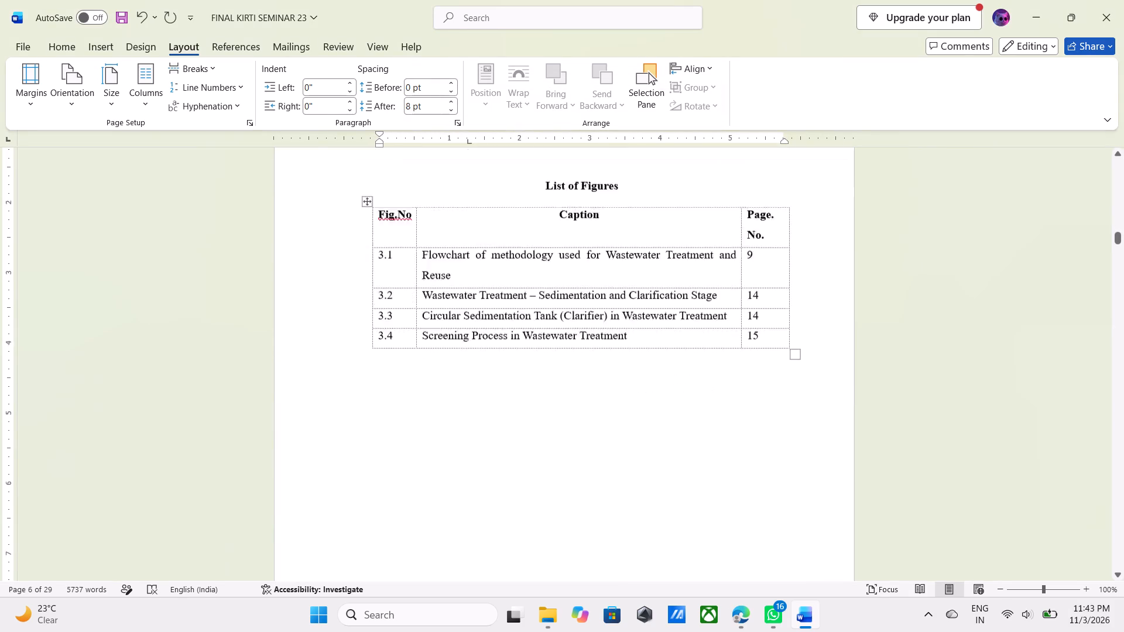
pyautogui.scroll(-20, 523, 310)
pyautogui.scroll(-20, 523, 310)
pyautogui.scroll(-5, 523, 310)
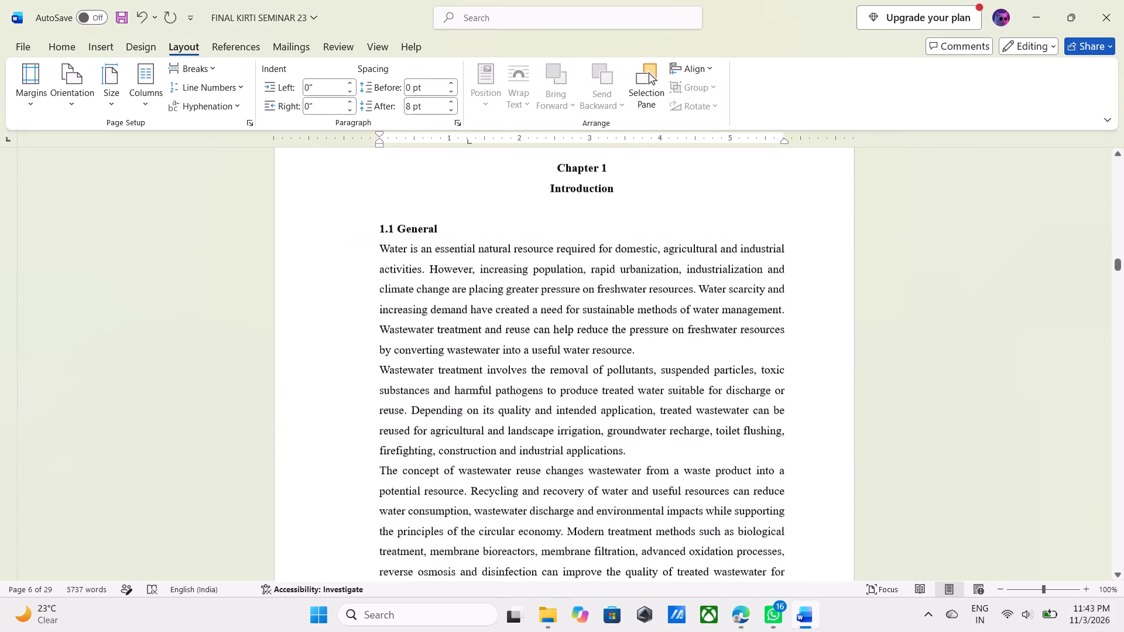
pyautogui.scroll(-20, 537, 298)
pyautogui.scroll(-16, 537, 298)
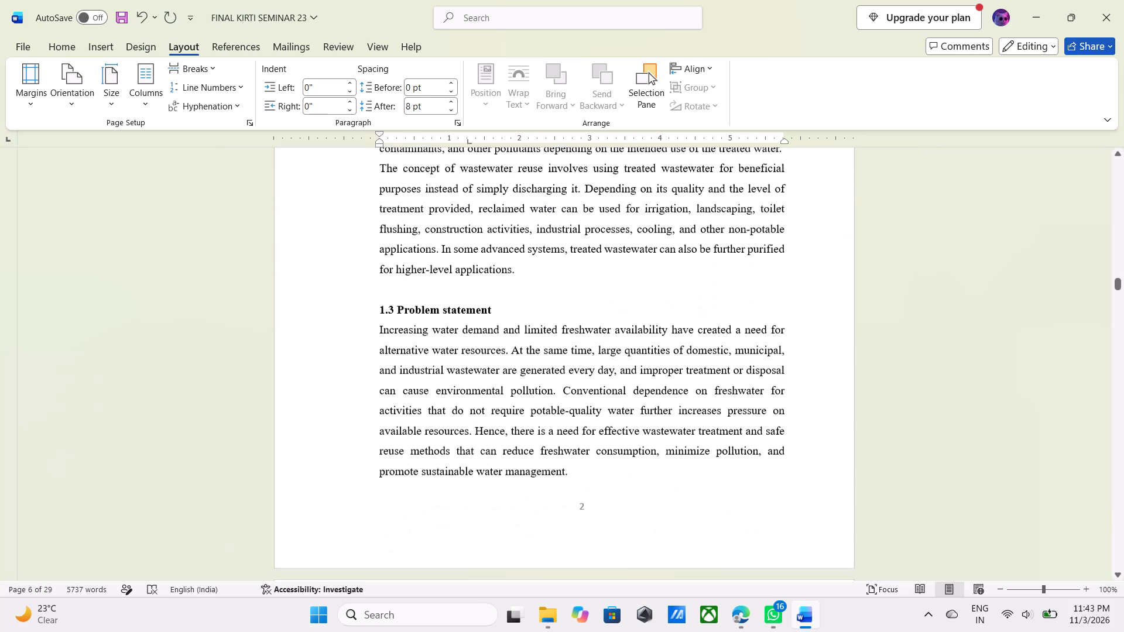
pyautogui.scroll(-1, 537, 293)
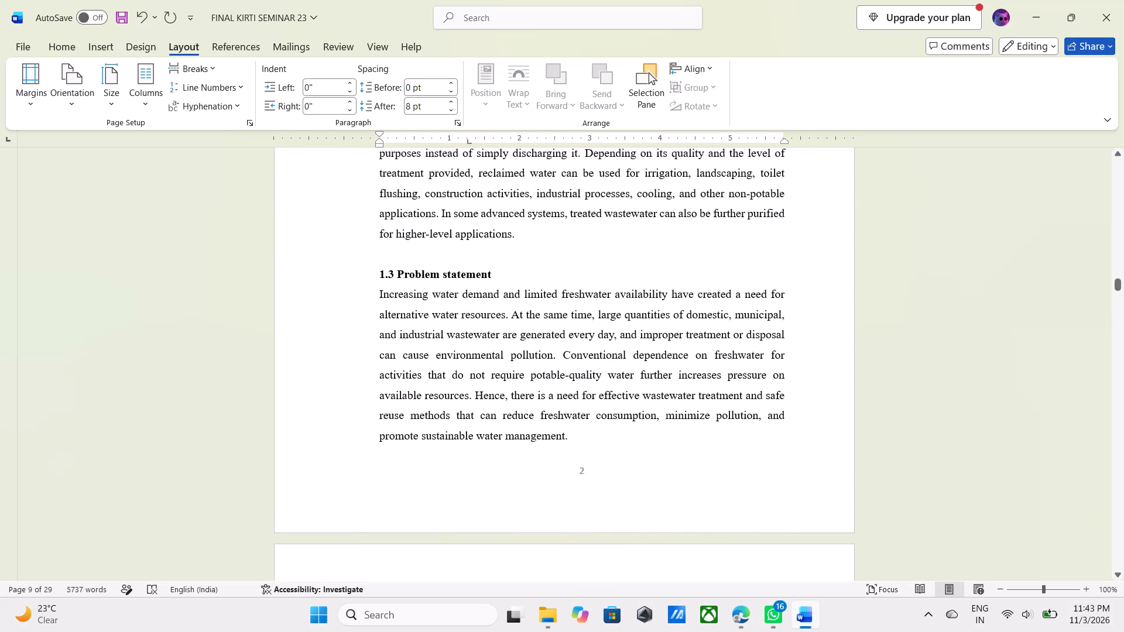
pyautogui.moveTo(570, 439); pyautogui.dragTo(570, 431)
pyautogui.moveTo(570, 431); pyautogui.dragTo(405, 310)
pyautogui.click(405, 310)
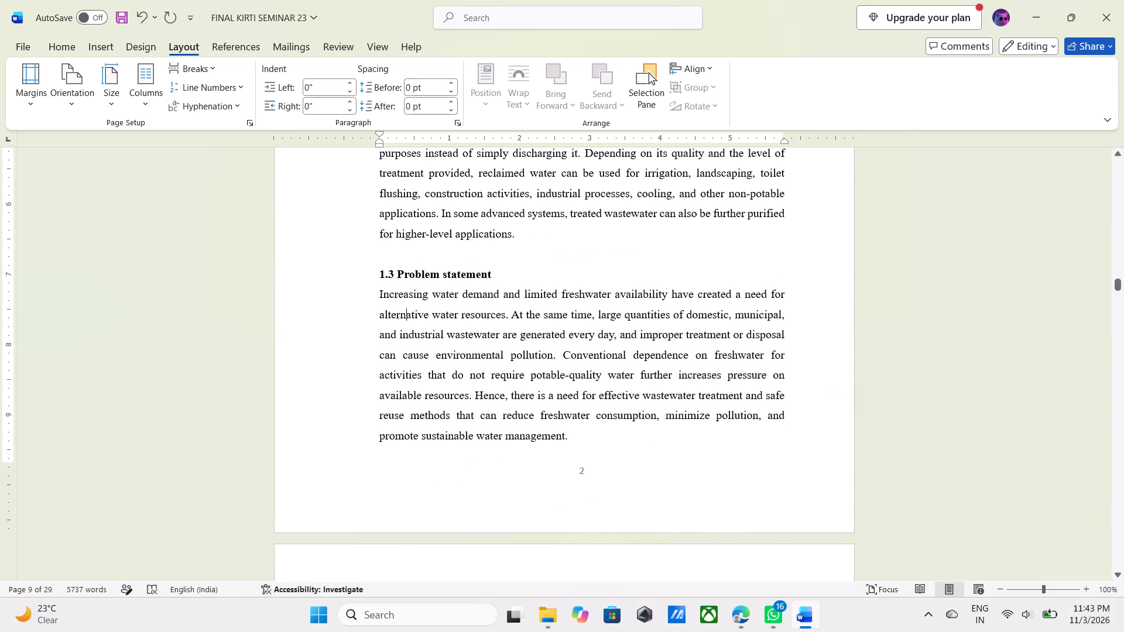
# Look through Chapters 2 and 3 of the report to locate the 3.2 Materials paragraph that is marked in the scan.
pyautogui.scroll(-13, 405, 310)
pyautogui.scroll(-20, 402, 305)
pyautogui.scroll(-1, 402, 305)
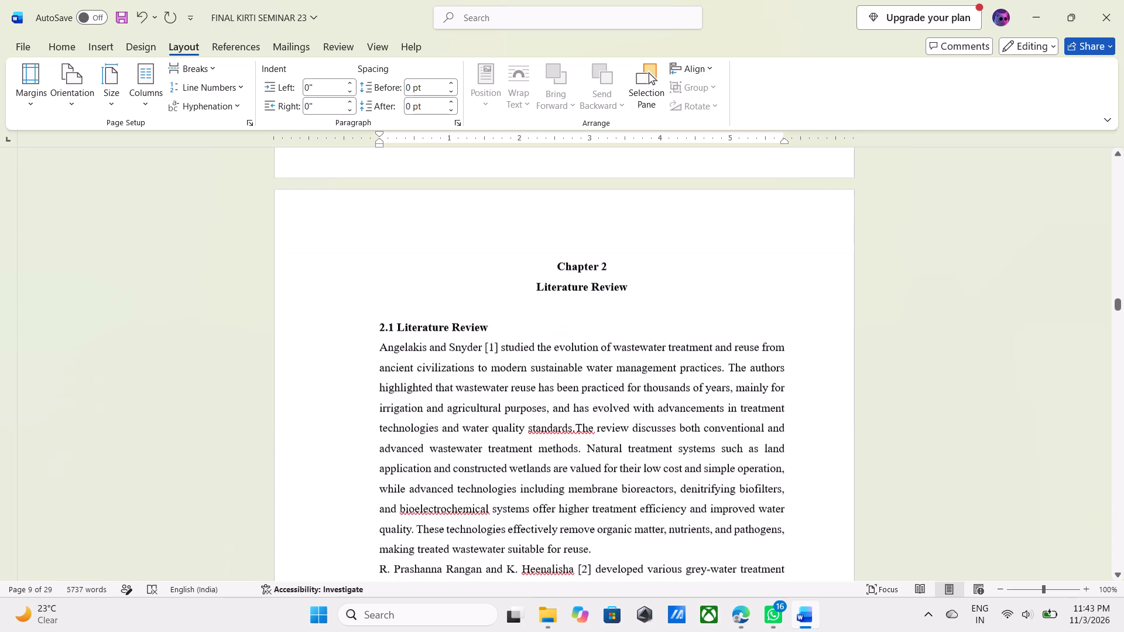
pyautogui.scroll(-17, 409, 297)
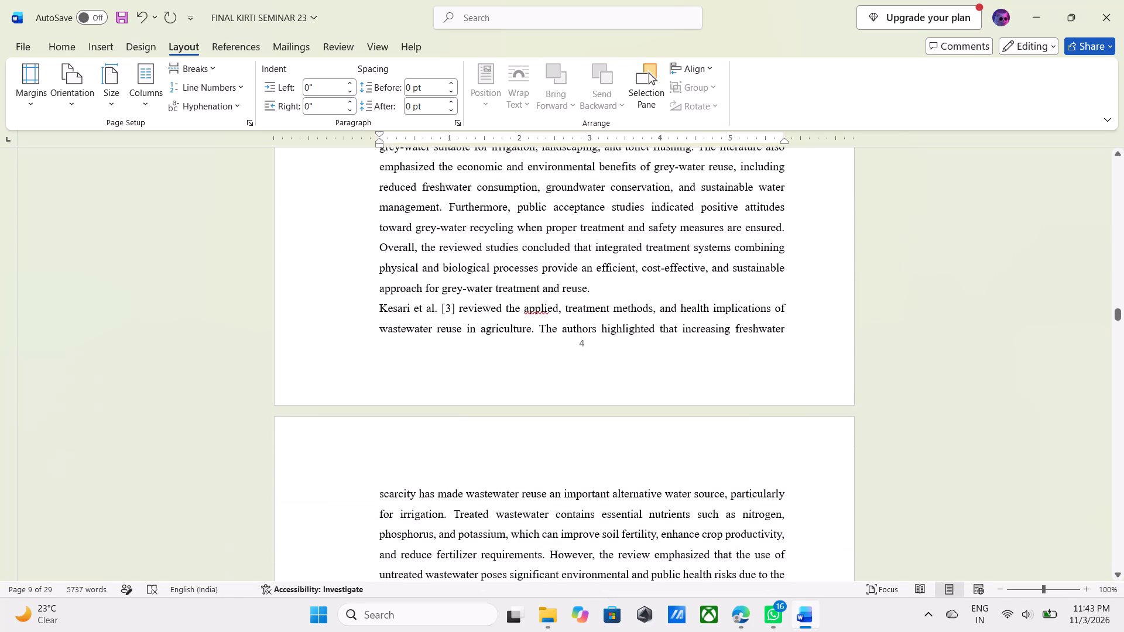
pyautogui.moveTo(1123, 314); pyautogui.dragTo(1123, 348)
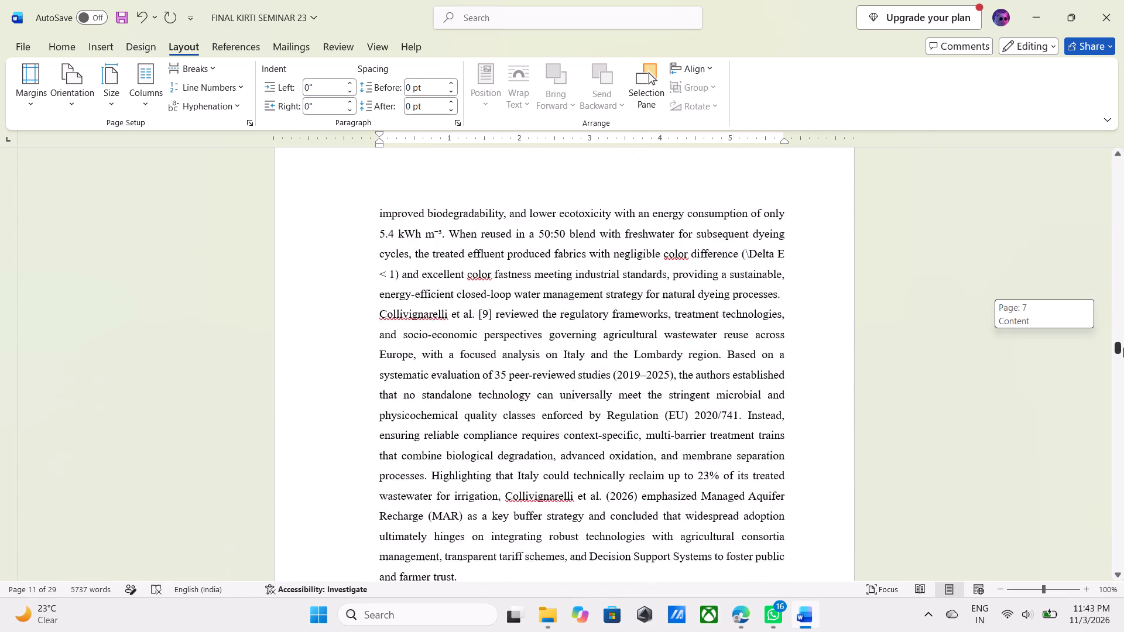
pyautogui.moveTo(1123, 348); pyautogui.dragTo(1123, 369)
pyautogui.scroll(8, 683, 254)
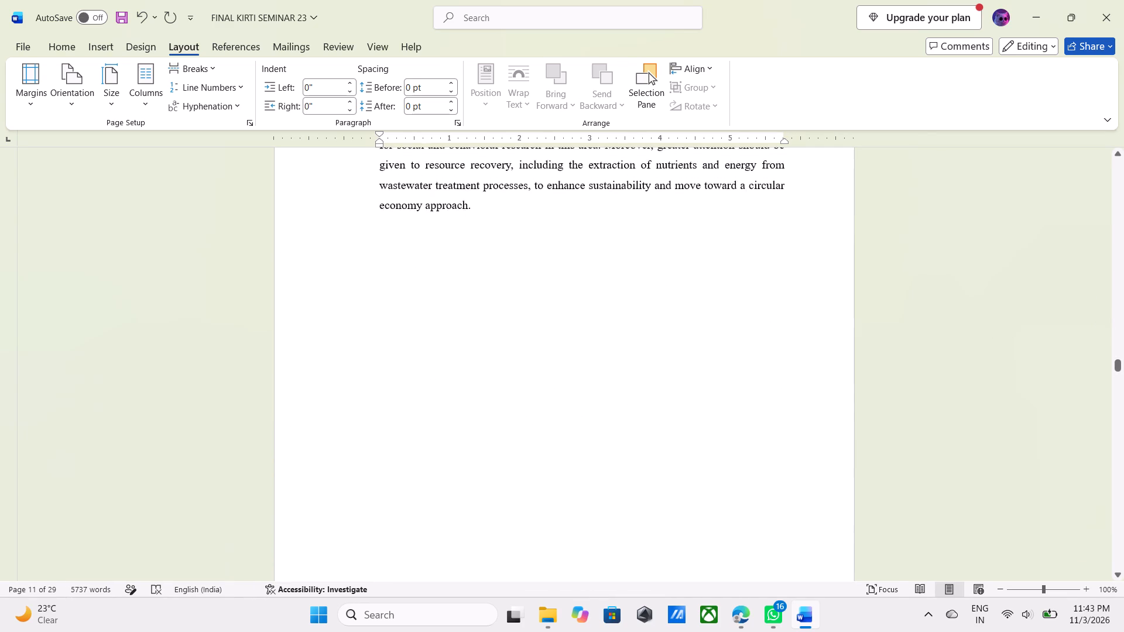
pyautogui.scroll(3, 672, 254)
pyautogui.scroll(-19, 671, 255)
pyautogui.scroll(-4, 632, 271)
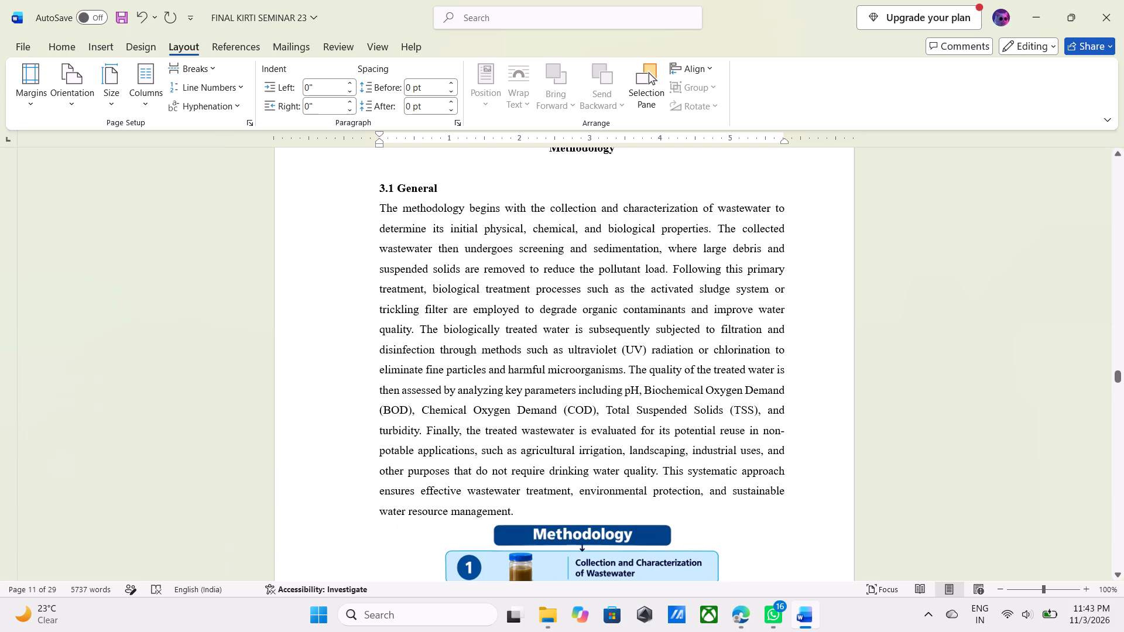
pyautogui.scroll(-19, 463, 291)
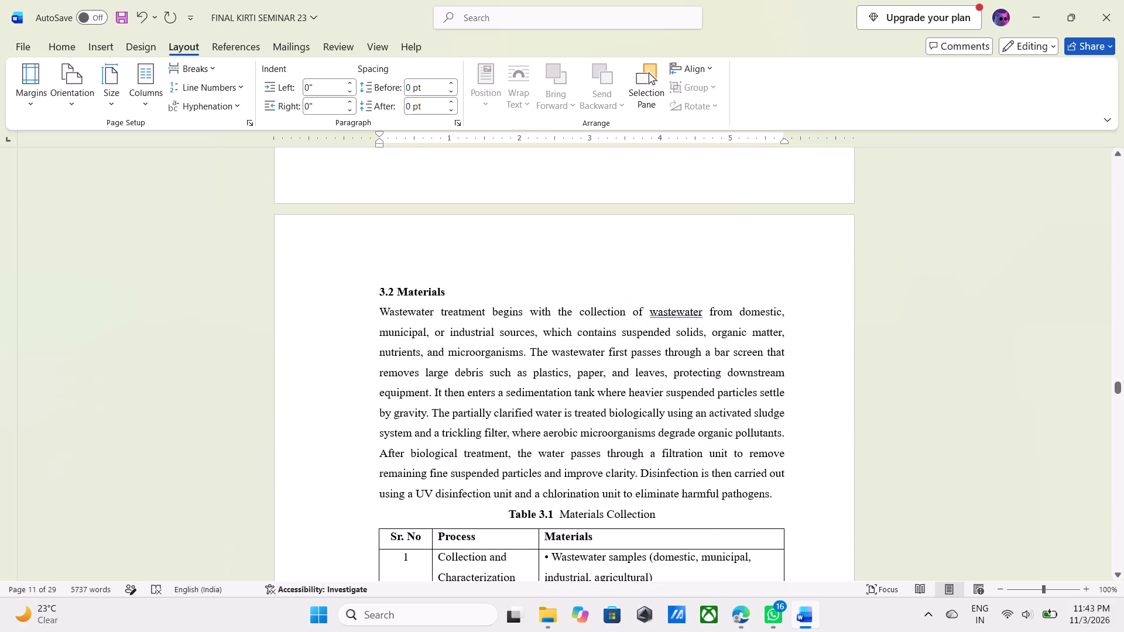
pyautogui.scroll(-1, 470, 279)
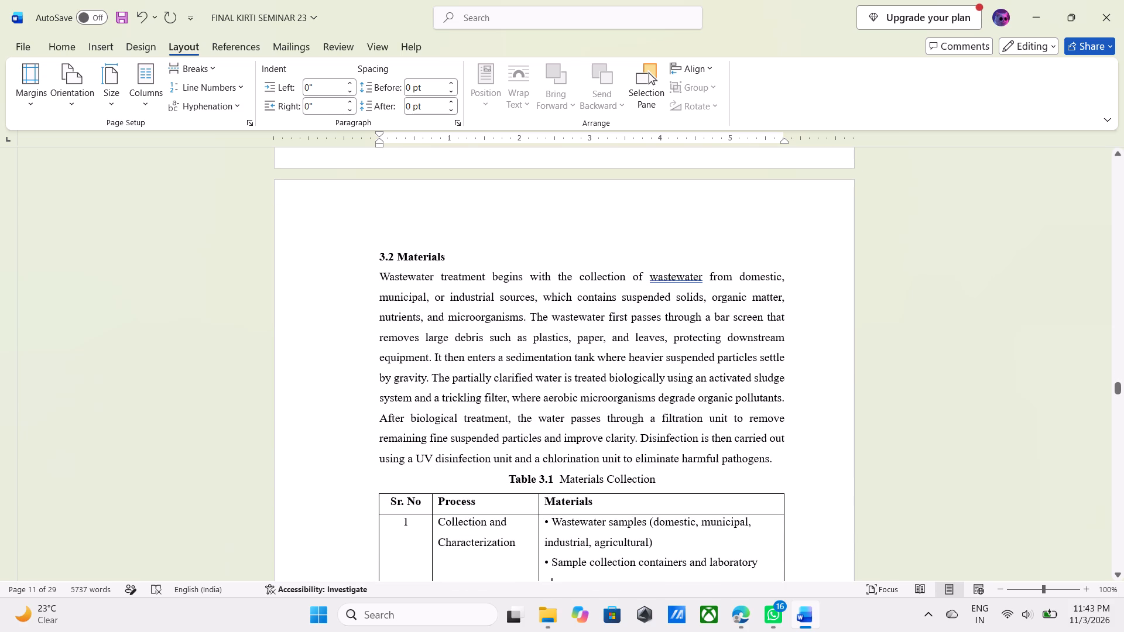
# Copy the 3.2 Materials text from "The wastewater first passes through a bar screen" to "harmful pathogens." and remove it from above Table 3.1.
pyautogui.moveTo(531, 316); pyautogui.dragTo(534, 318)
pyautogui.moveTo(534, 318); pyautogui.dragTo(780, 461)
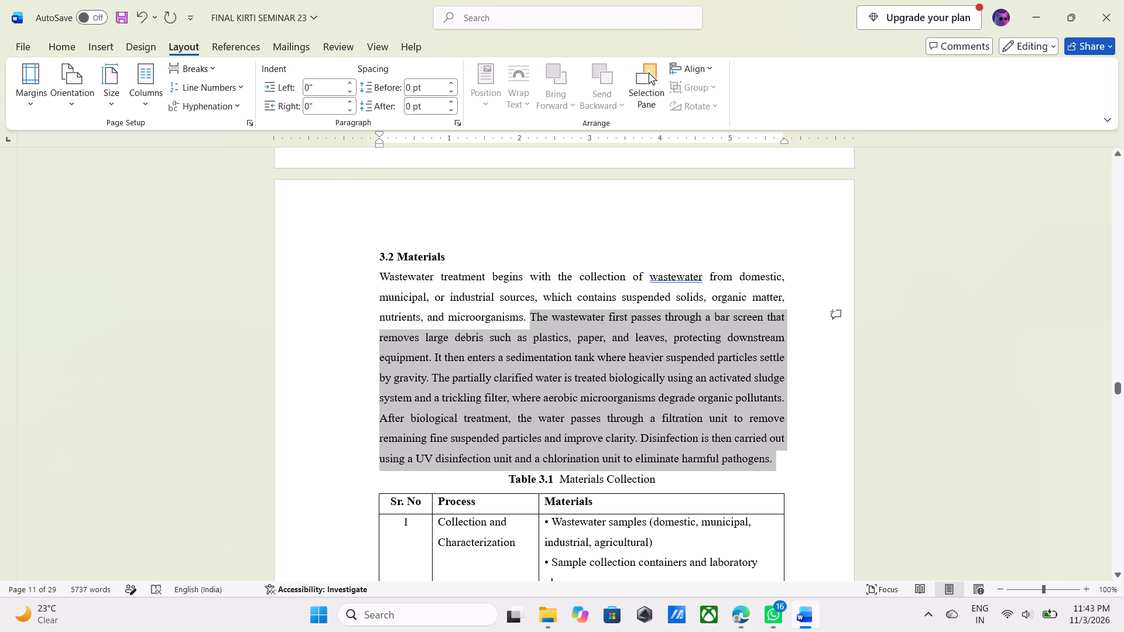
pyautogui.moveTo(780, 461); pyautogui.dragTo(779, 462)
pyautogui.scroll(-17, 685, 406)
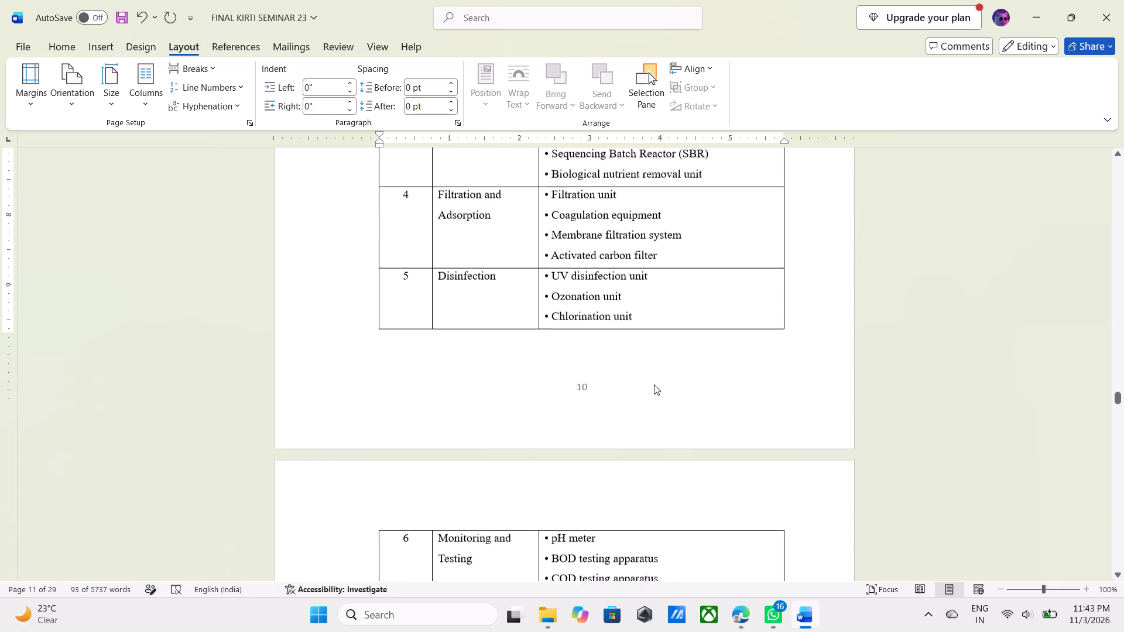
pyautogui.scroll(-7, 654, 382)
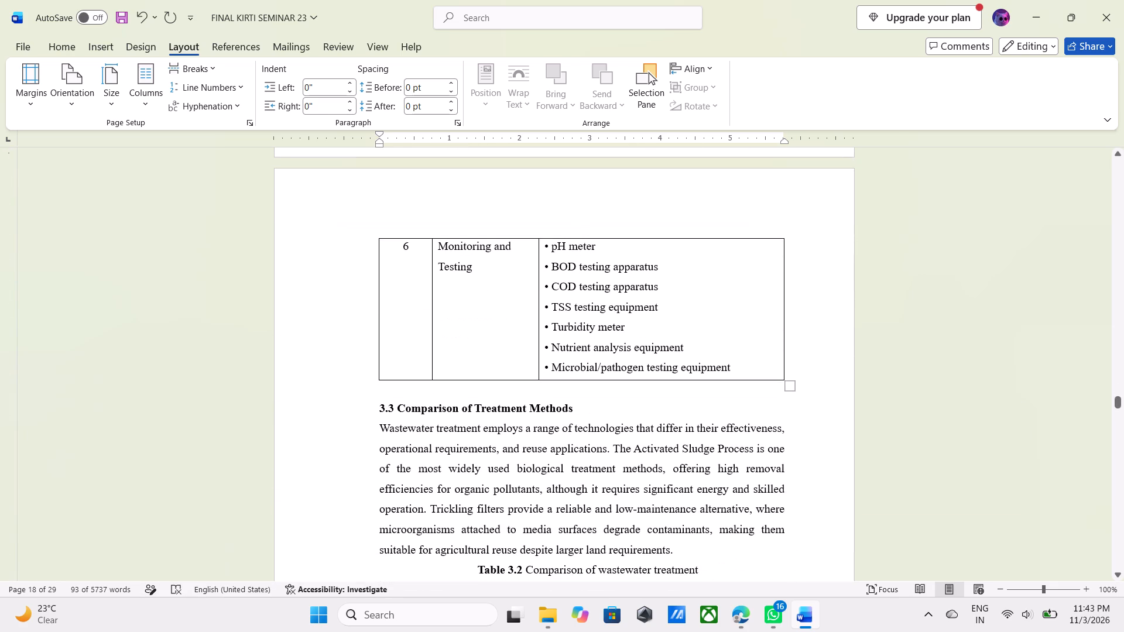
pyautogui.scroll(18, 657, 375)
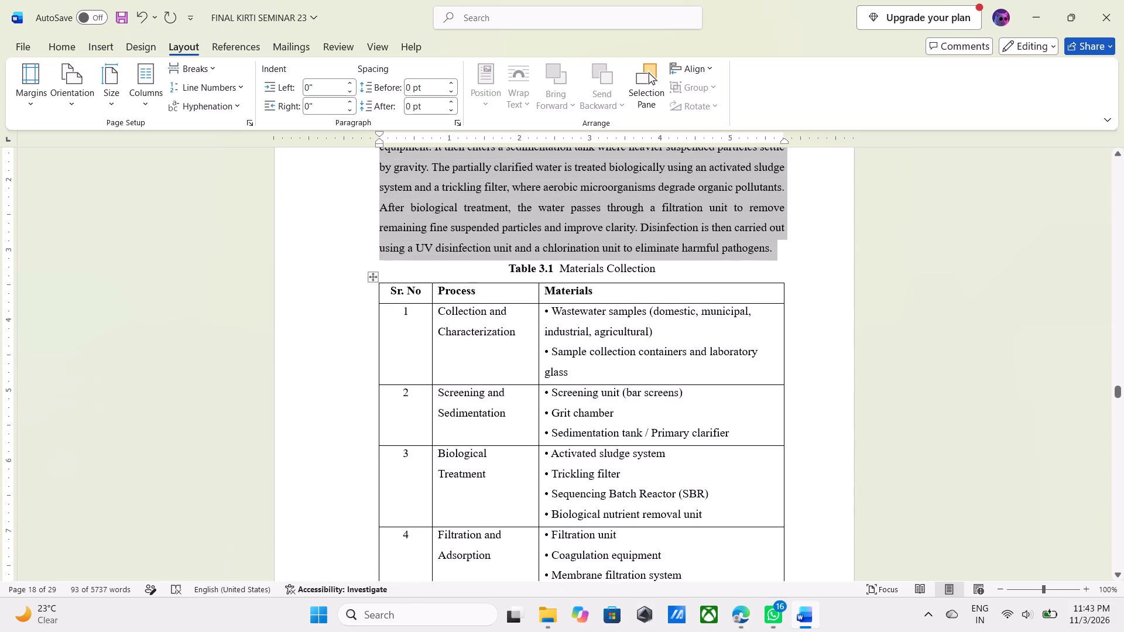
pyautogui.scroll(3, 661, 363)
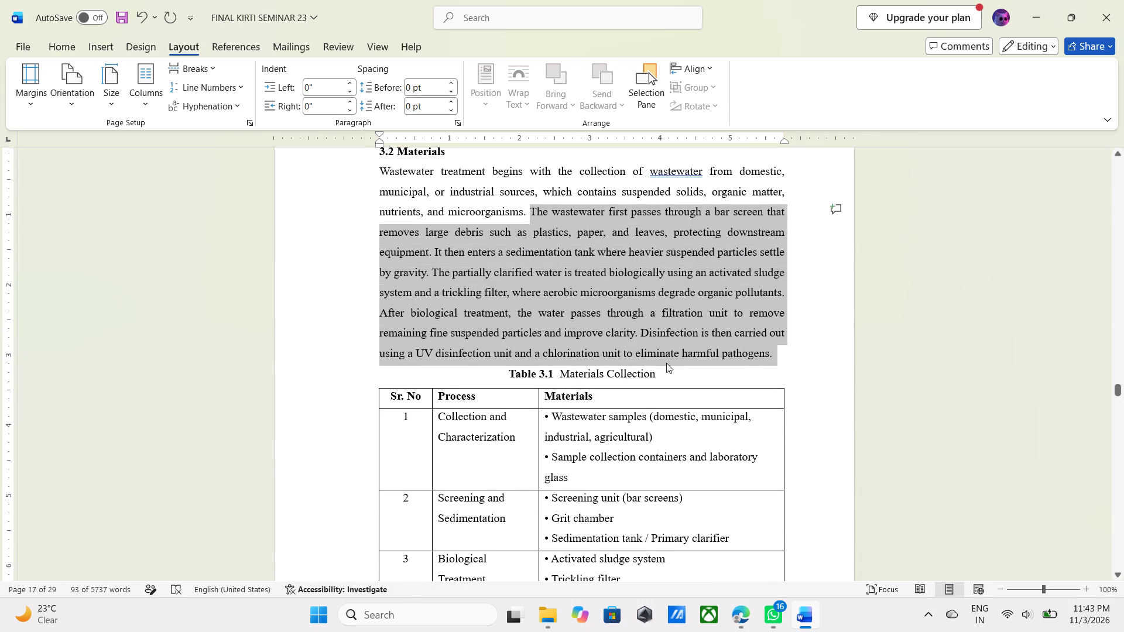
pyautogui.hotkey('ctrl', 'c')
pyautogui.press('BackSpace')
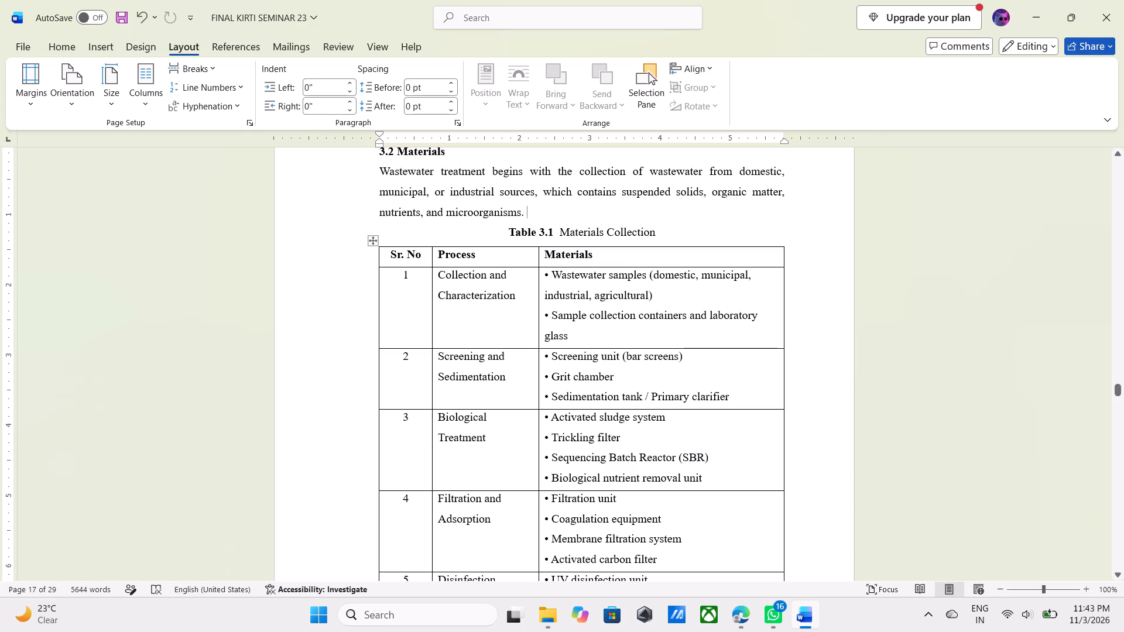
# Paste the copied bar screen paragraph on a new line below Table 3.1, directly before the 3.3 Comparison of Treatment Methods heading, without blank lines after it.
pyautogui.scroll(-8, 549, 229)
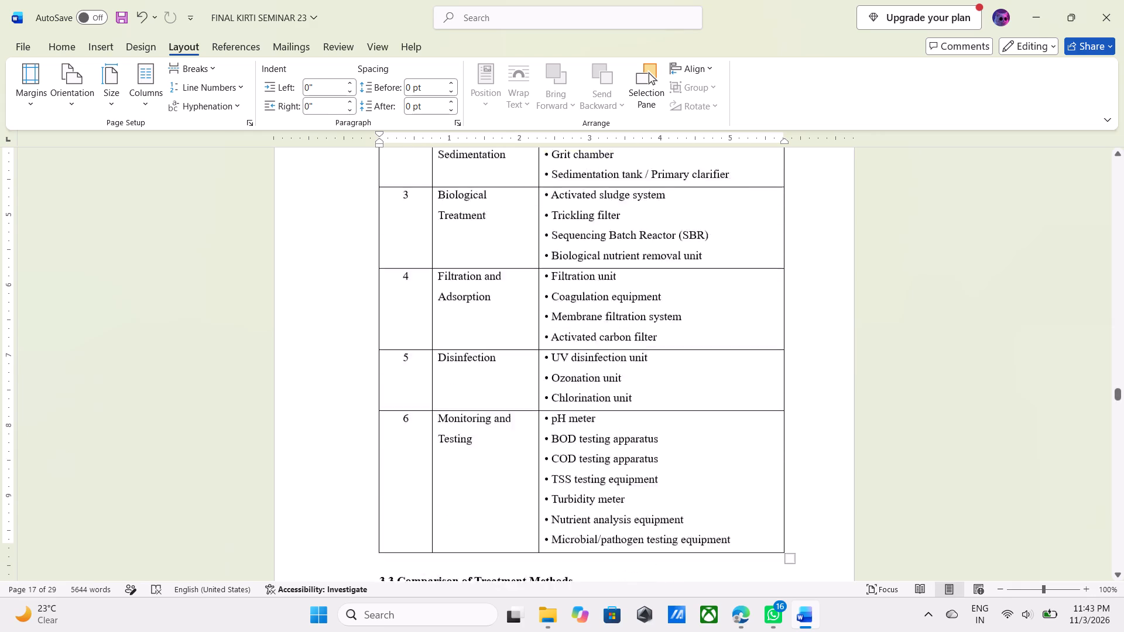
pyautogui.scroll(-4, 549, 236)
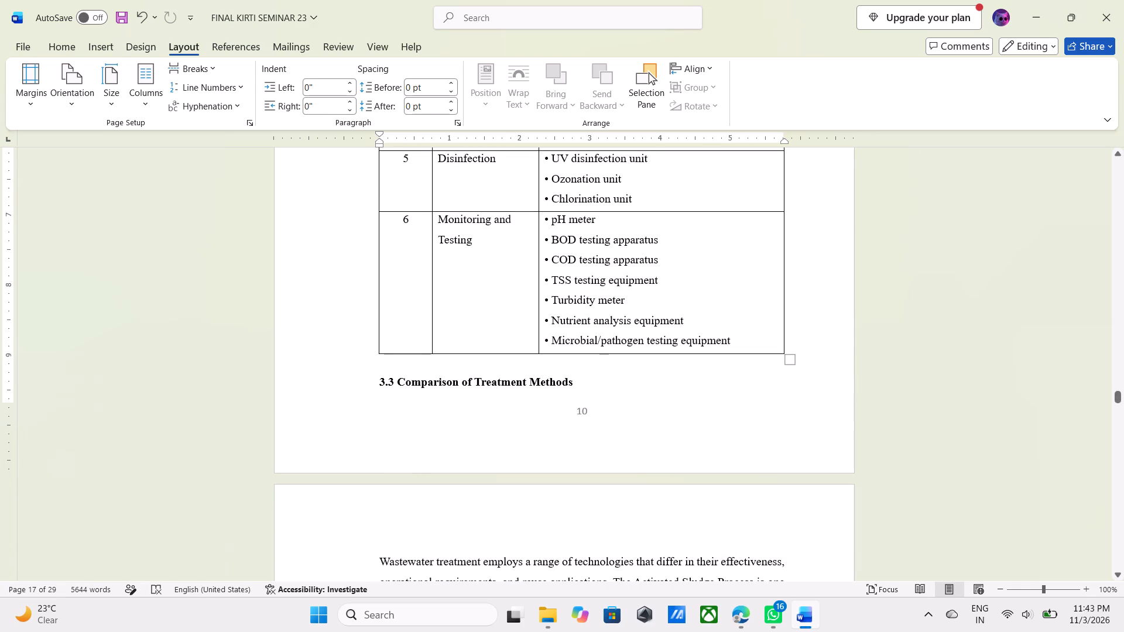
pyautogui.click(579, 372)
pyautogui.press('Return')
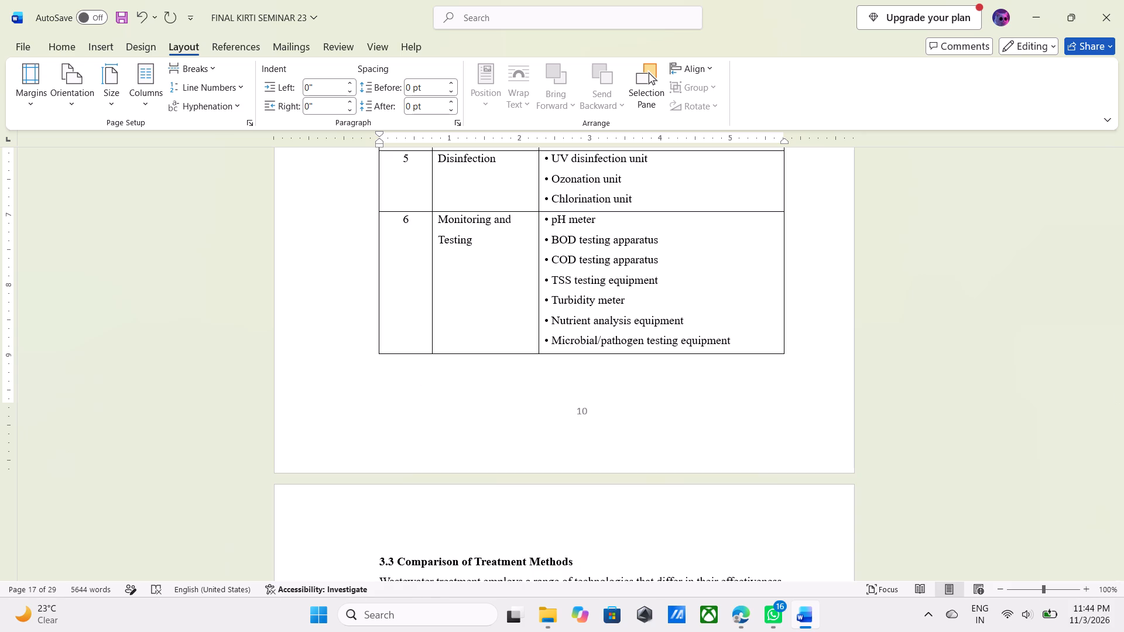
pyautogui.hotkey('ctrl', 'v')
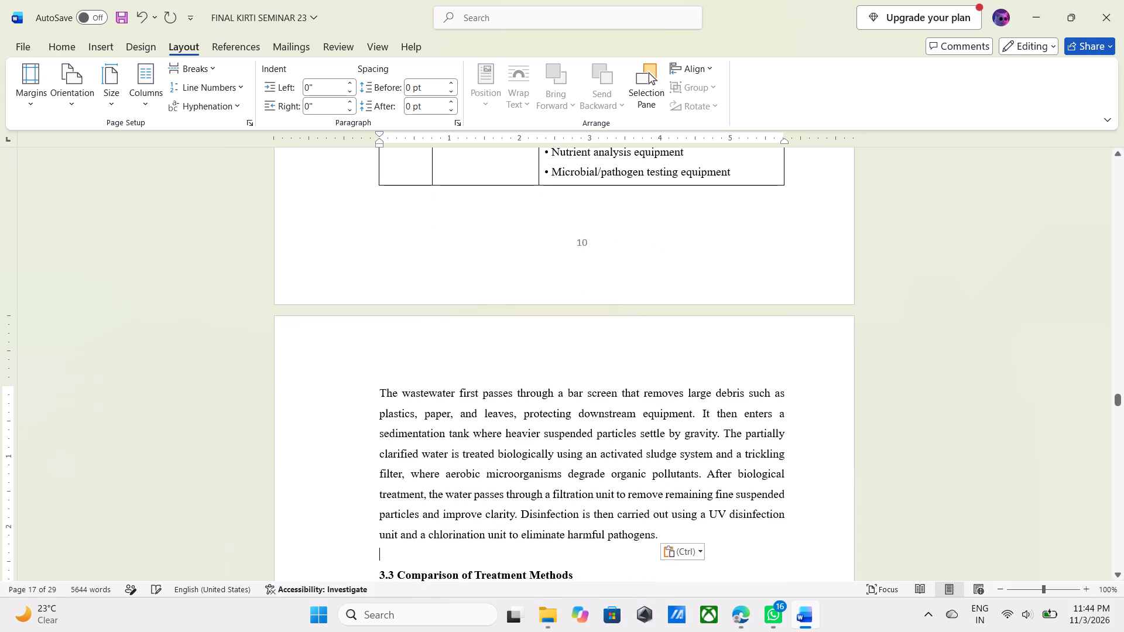
pyautogui.press('.')
pyautogui.press('Return')
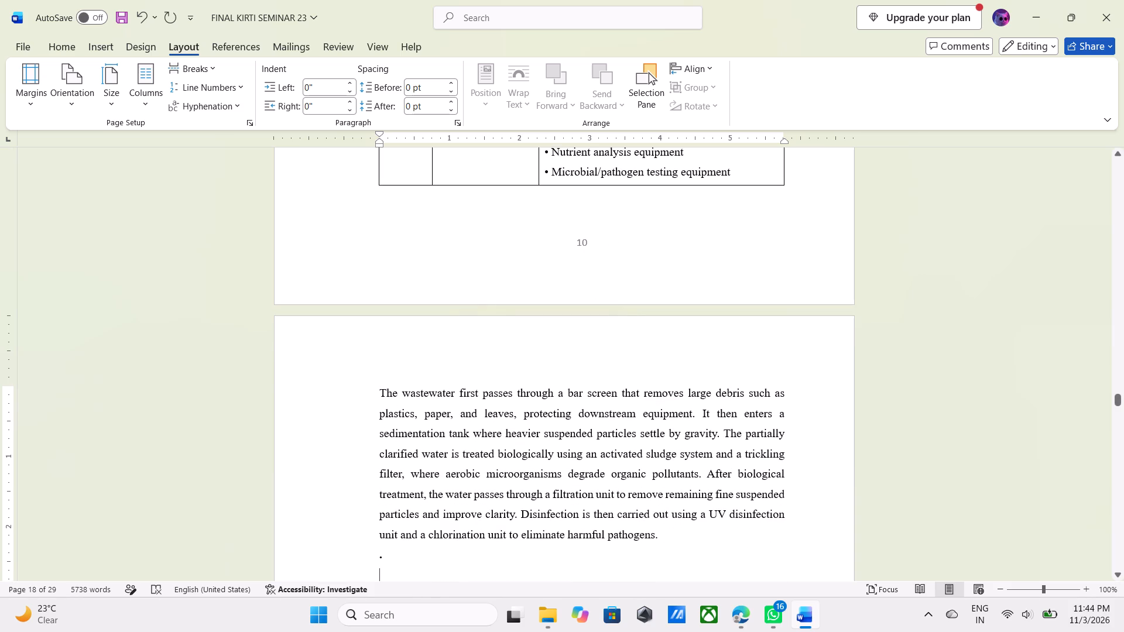
pyautogui.press('BackSpace')
pyautogui.press('BackSpace')
pyautogui.press('BackSpace')
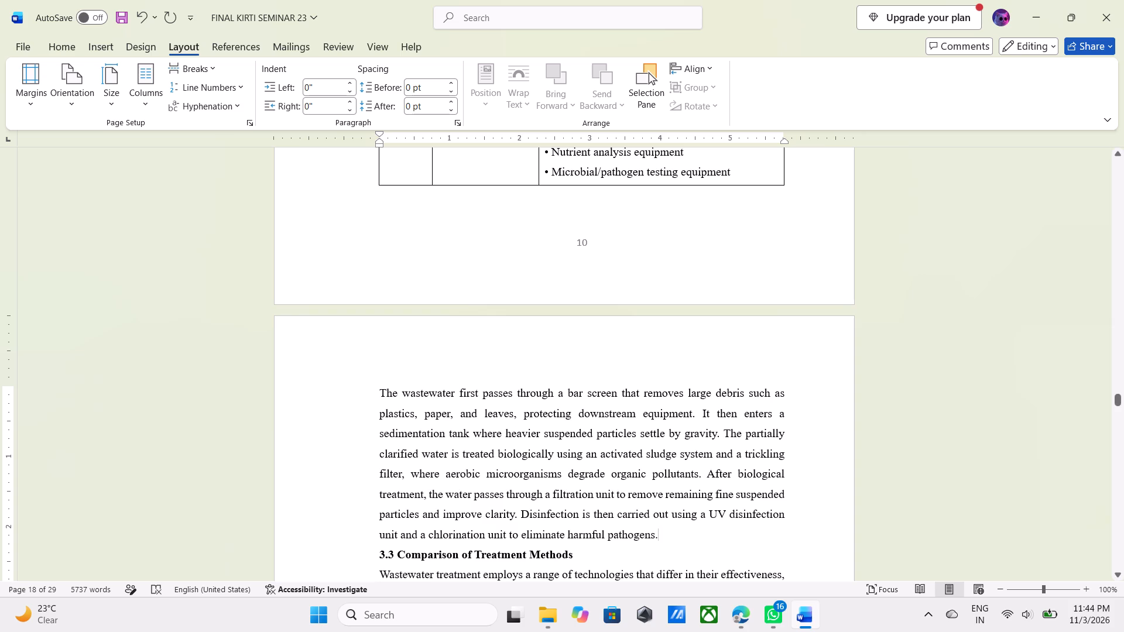
# Check the layout of section 3.2 around Table 3.1, including the moved paragraph and the gap beneath the table.
pyautogui.click(547, 209)
pyautogui.scroll(-1, 417, 289)
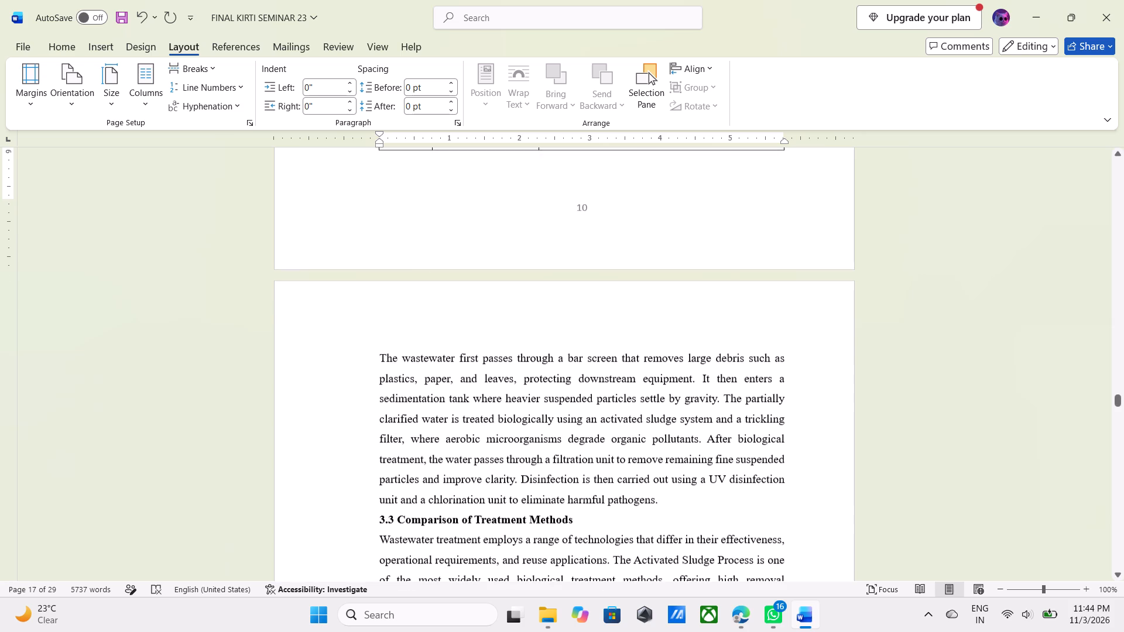
pyautogui.scroll(-1, 396, 267)
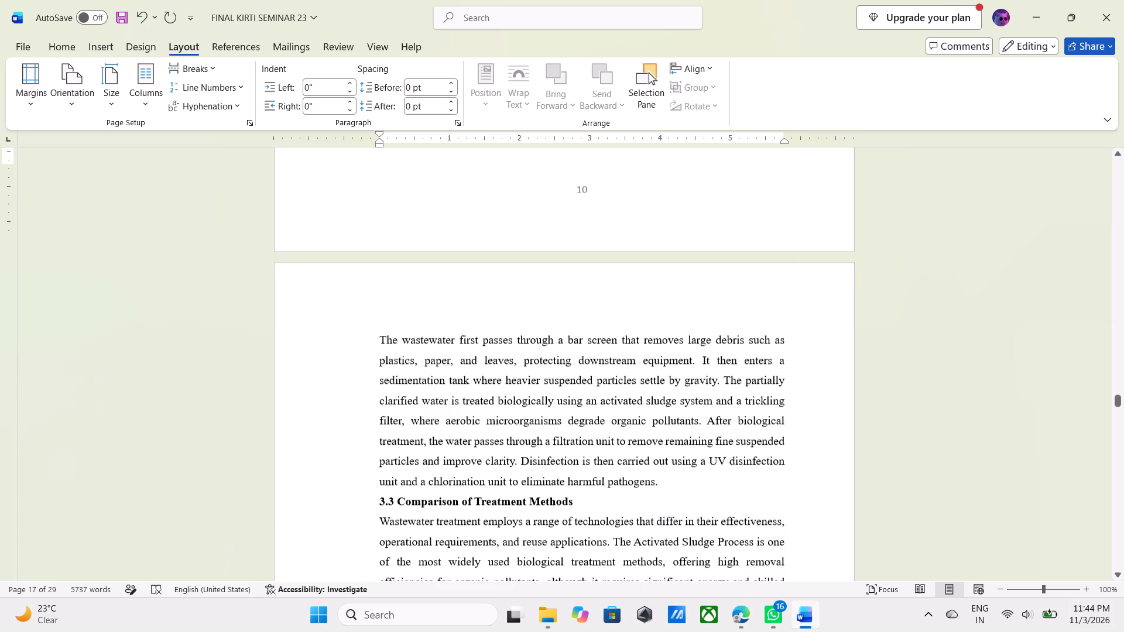
pyautogui.scroll(9, 397, 269)
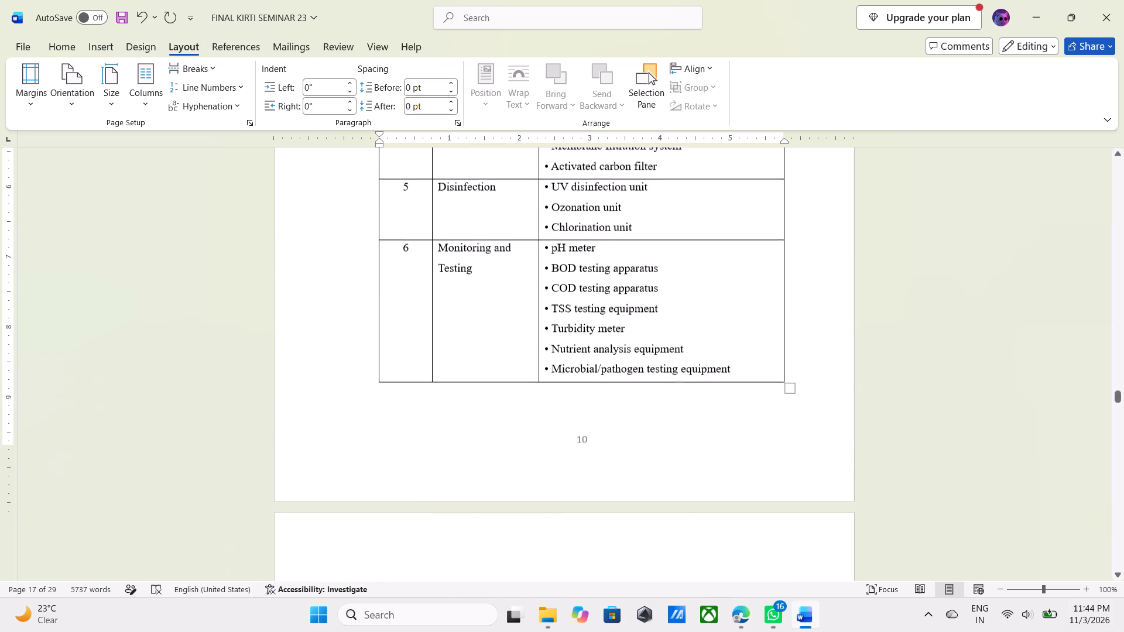
pyautogui.scroll(10, 399, 269)
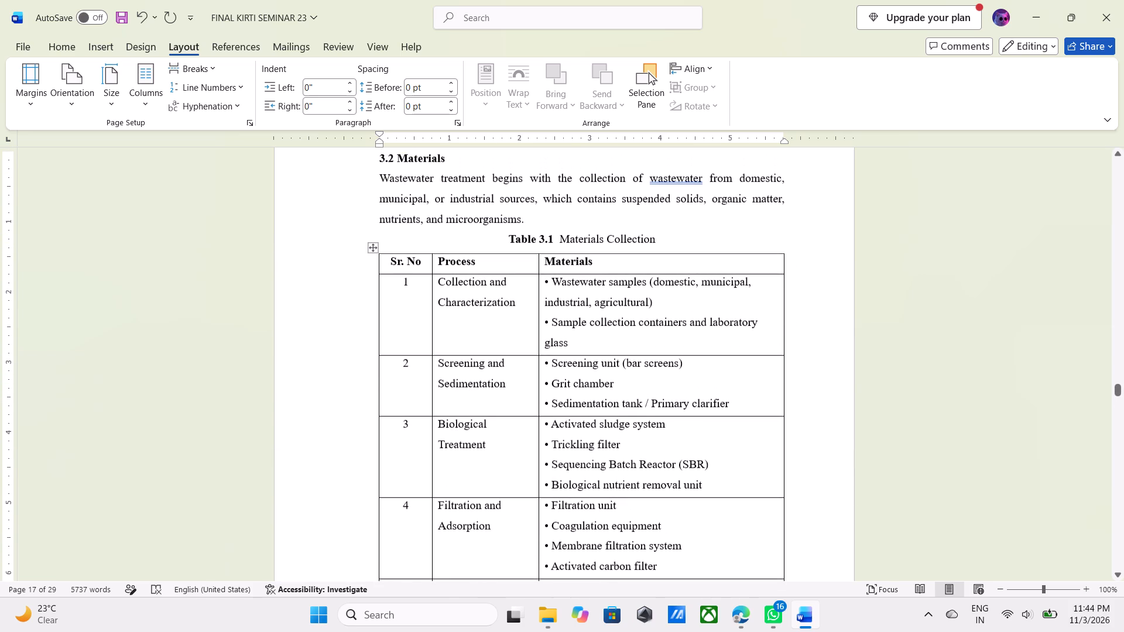
pyautogui.scroll(-18, 400, 270)
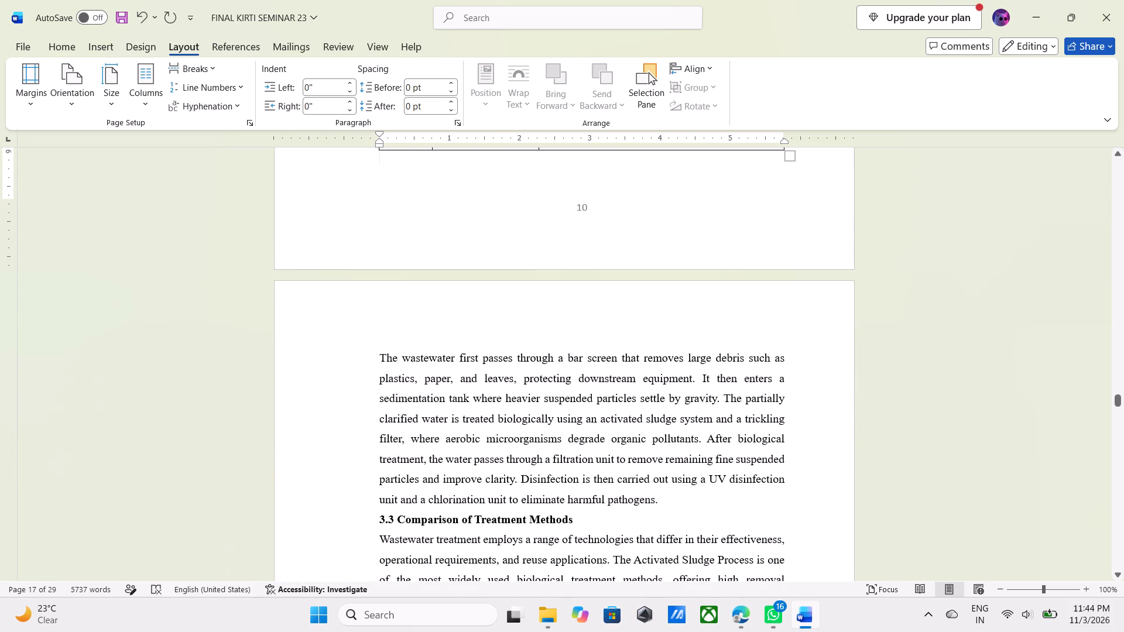
pyautogui.click(409, 339)
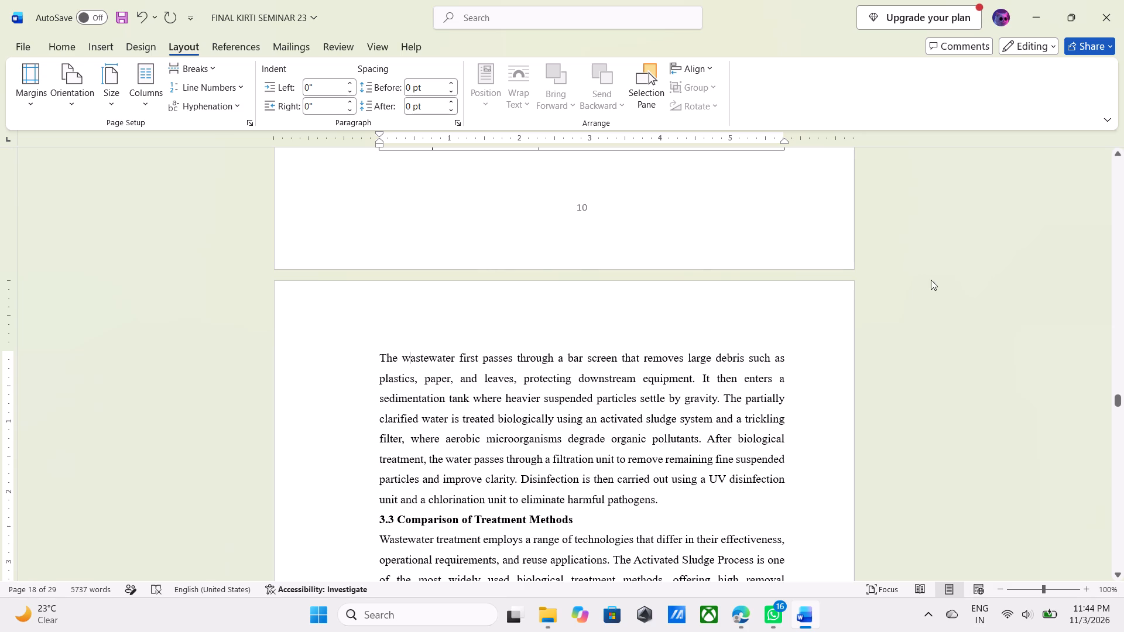
pyautogui.scroll(-5, 931, 280)
pyautogui.scroll(-2, 546, 243)
pyautogui.scroll(6, 544, 249)
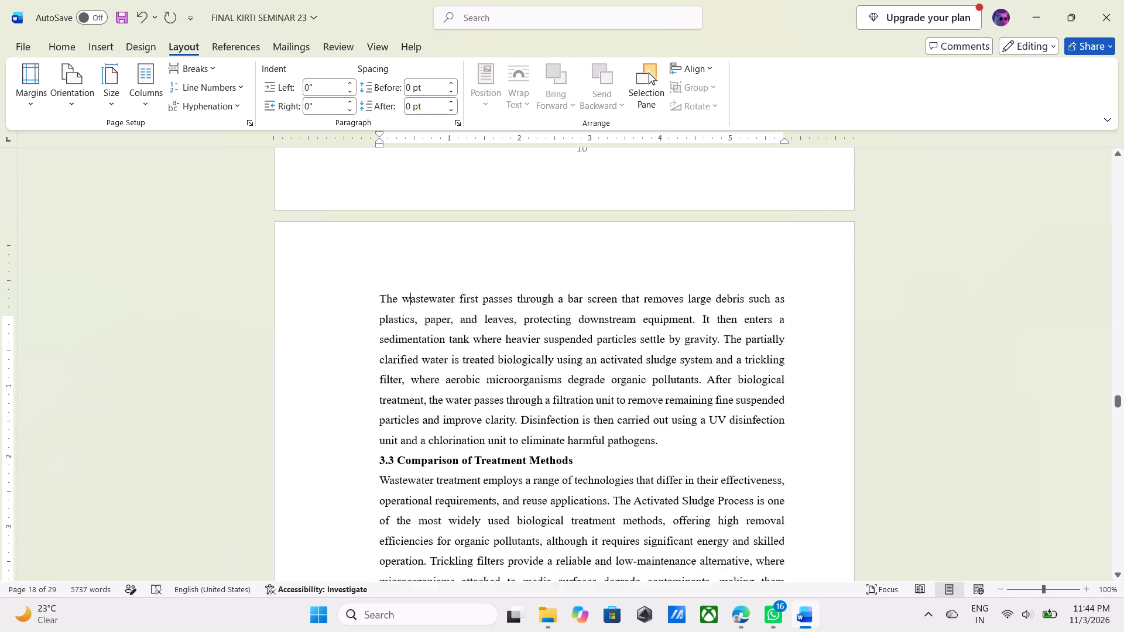
pyautogui.scroll(3, 545, 248)
pyautogui.click(545, 246)
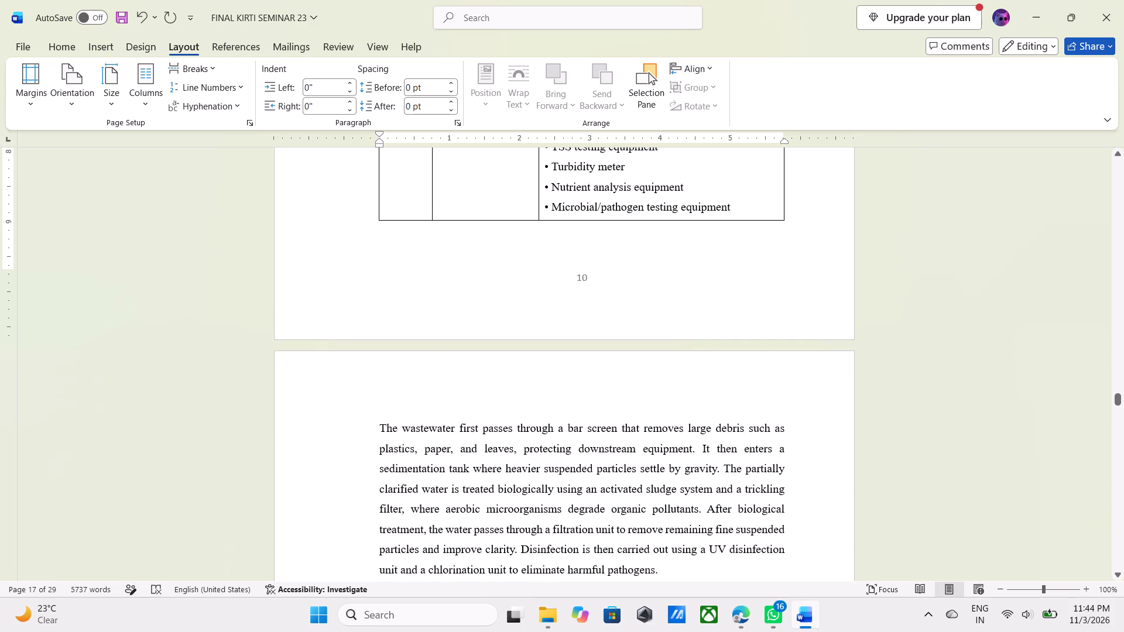
pyautogui.scroll(-1, 546, 246)
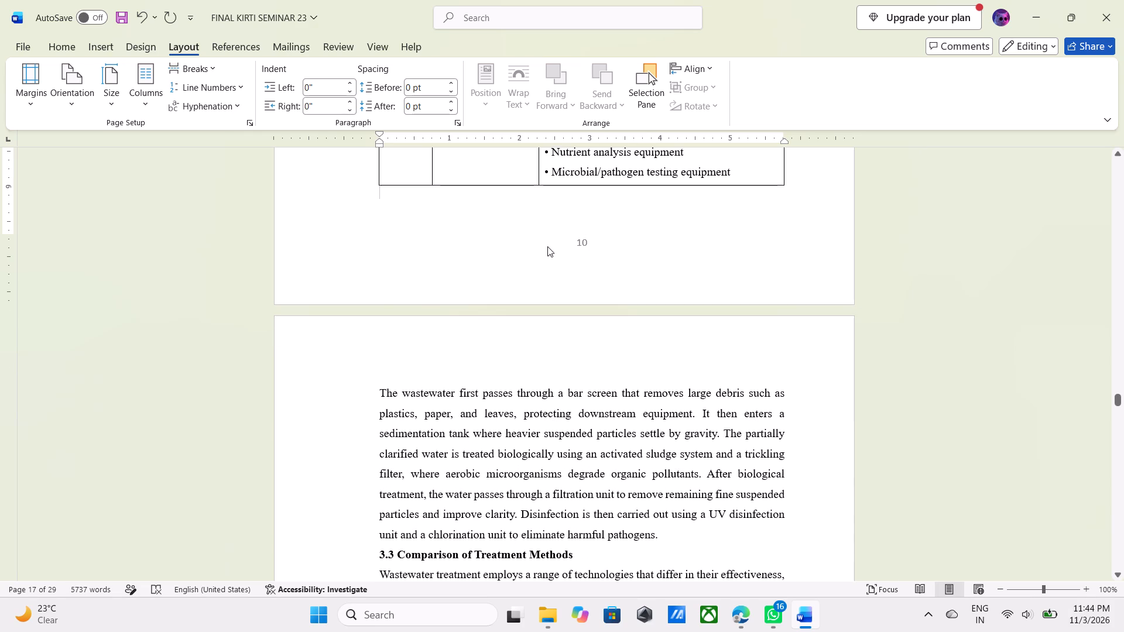
pyautogui.scroll(9, 547, 246)
pyautogui.scroll(-5, 547, 246)
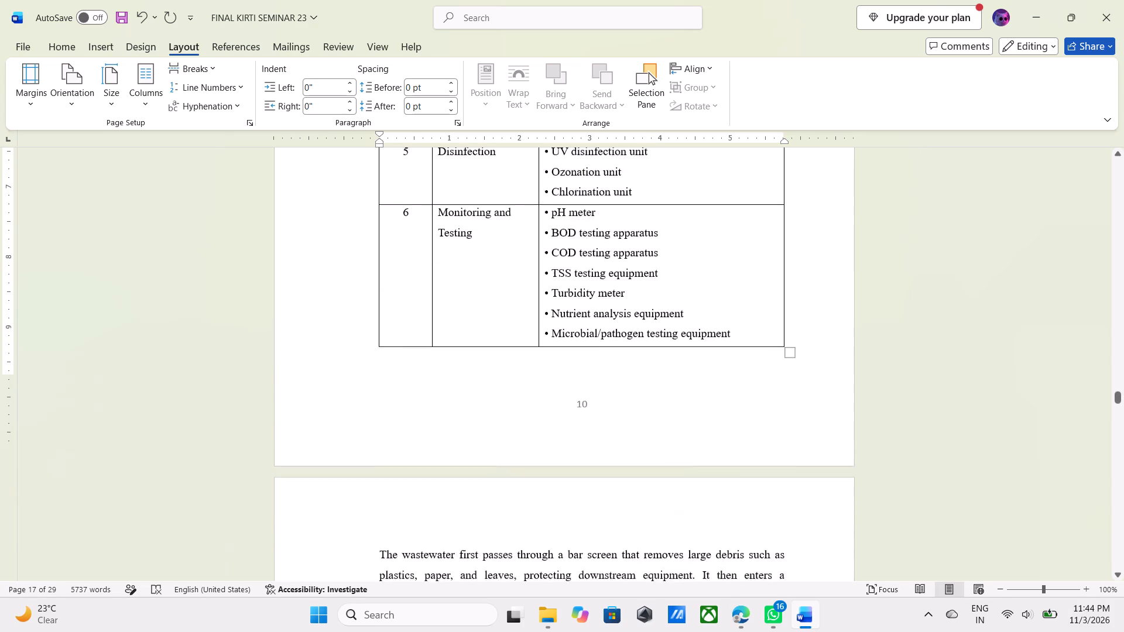
pyautogui.scroll(-8, 547, 246)
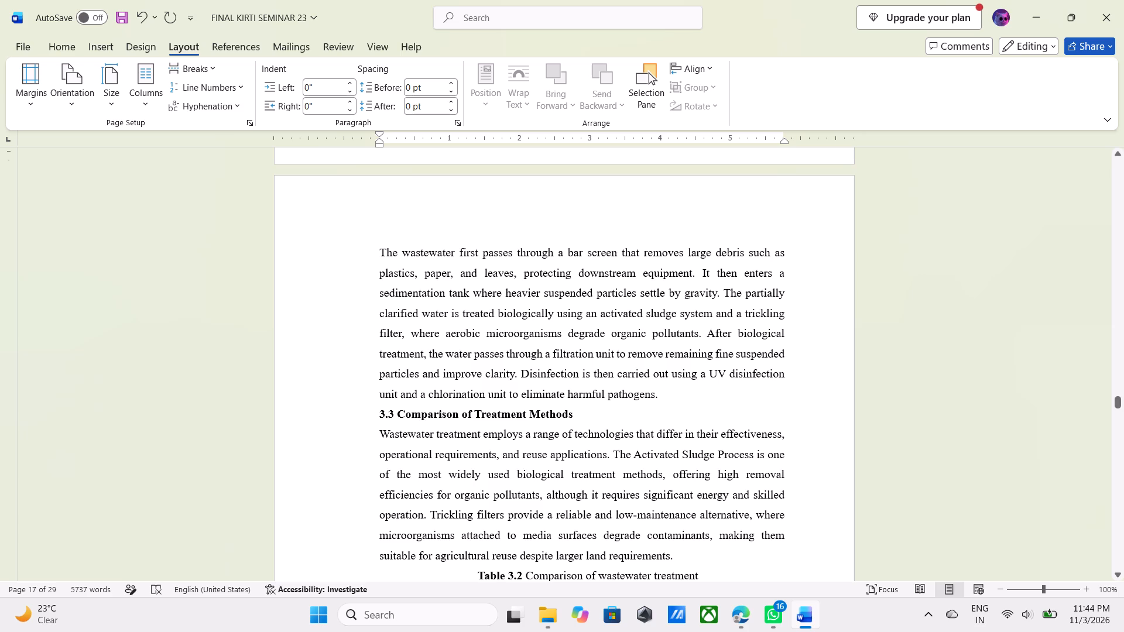
# Capture a screenshot of the page area with the moved paragraph and the beginning of section 3.3.
pyautogui.press('Print')
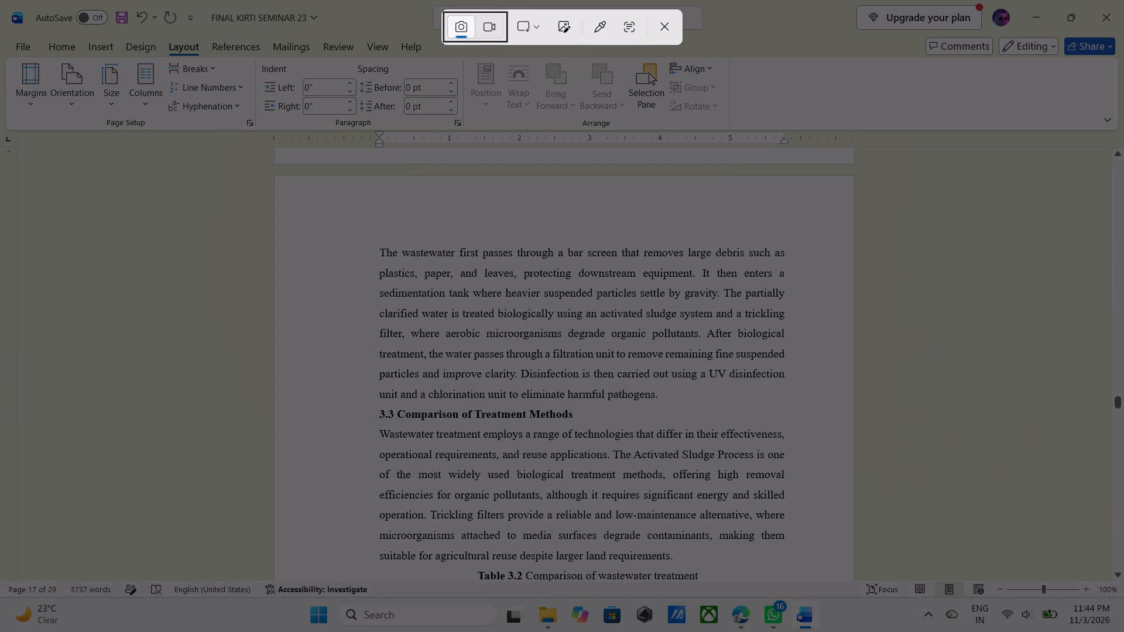
pyautogui.moveTo(352, 207); pyautogui.dragTo(834, 500)
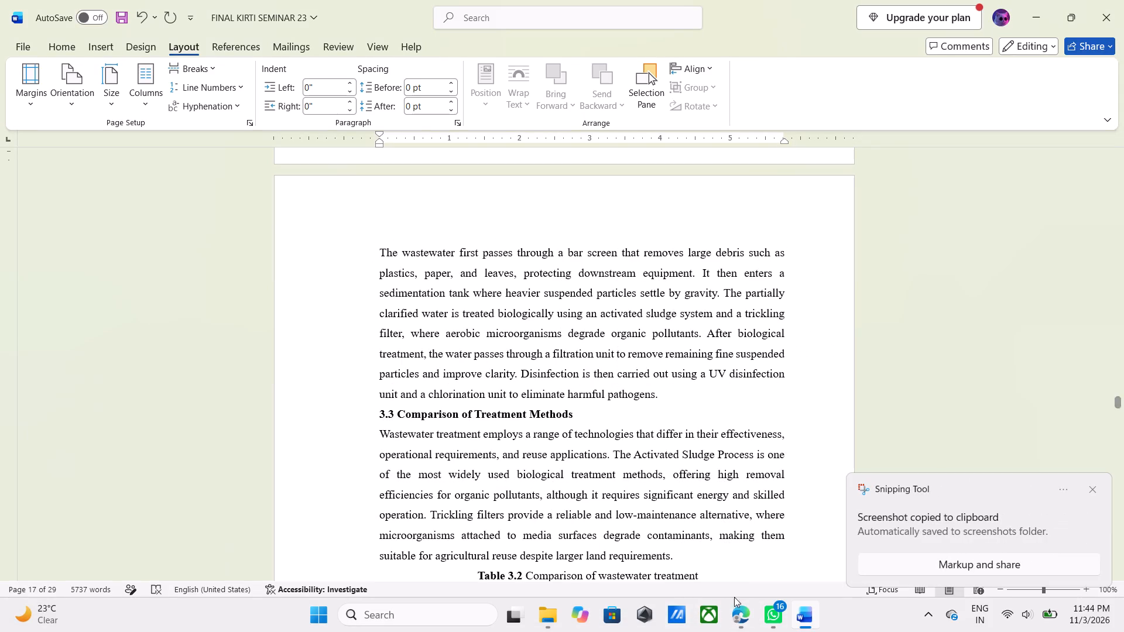
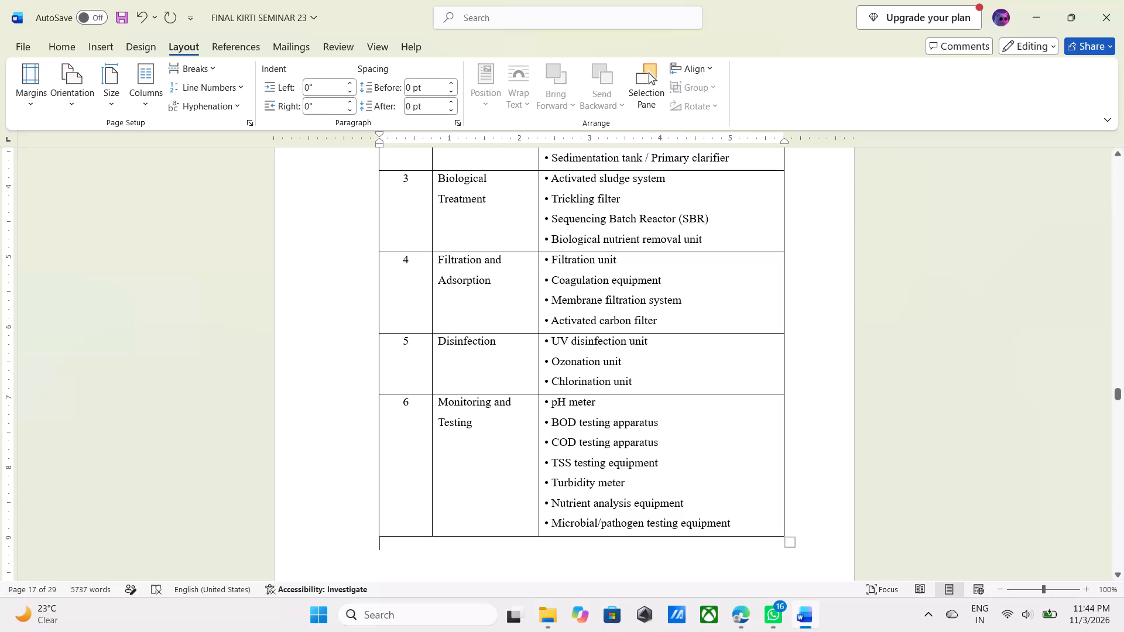
# Capture a screenshot of the page 10 area from the 3.2 Materials introductory paragraph through Table 3.1 to the space beneath it.
pyautogui.keyDown('ctrl'); pyautogui.scroll(-4, 633, 337); pyautogui.keyUp('ctrl')
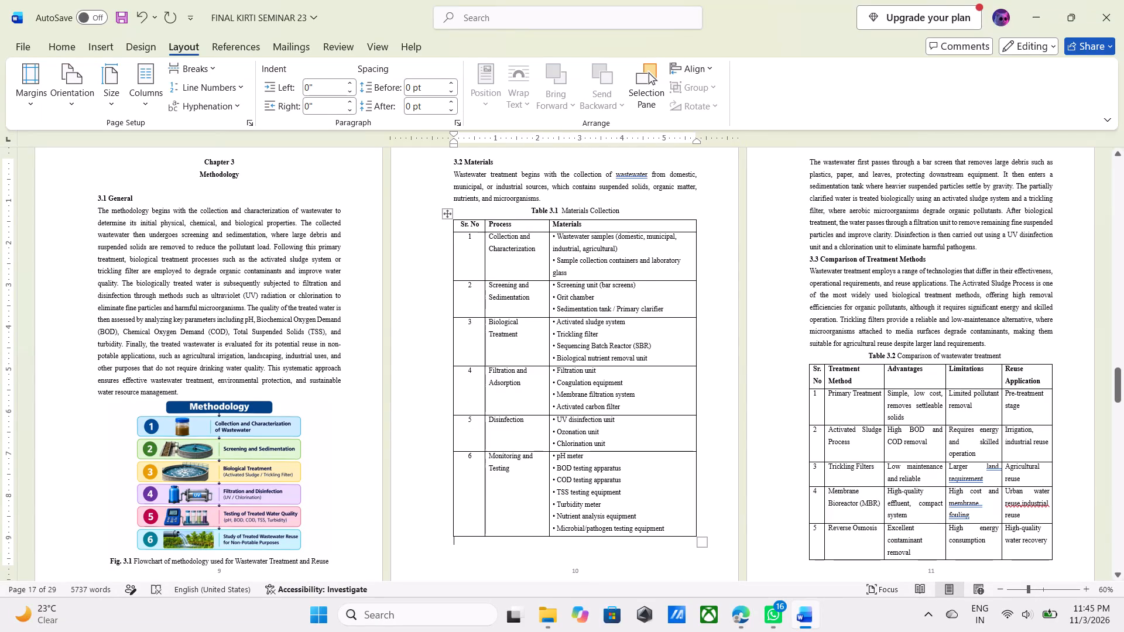
pyautogui.press('Print')
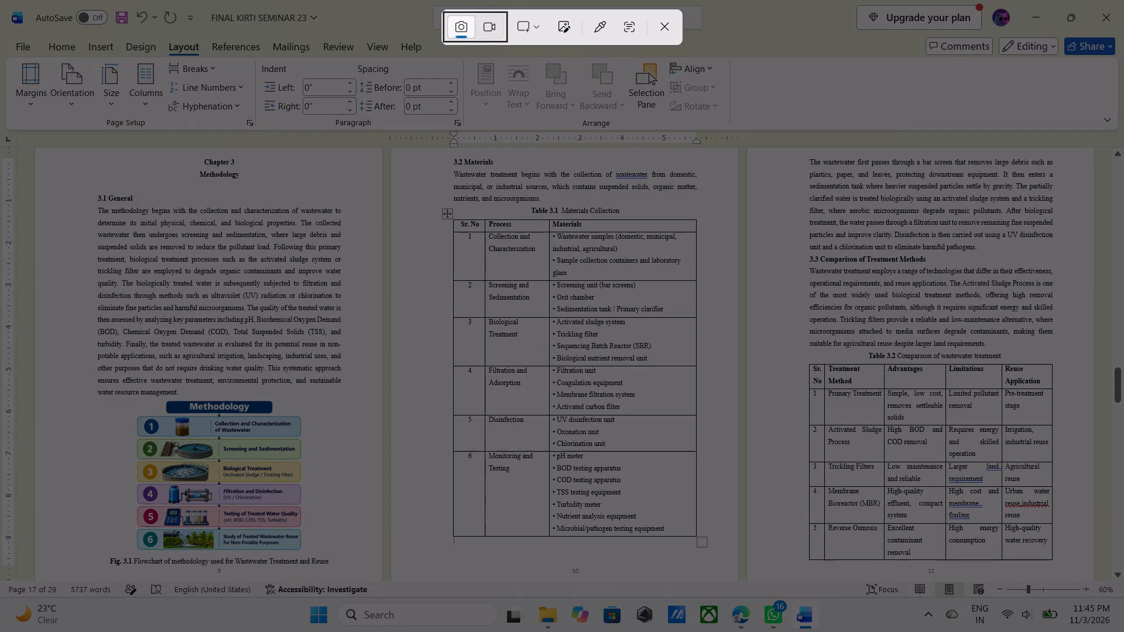
pyautogui.moveTo(421, 173); pyautogui.dragTo(719, 562)
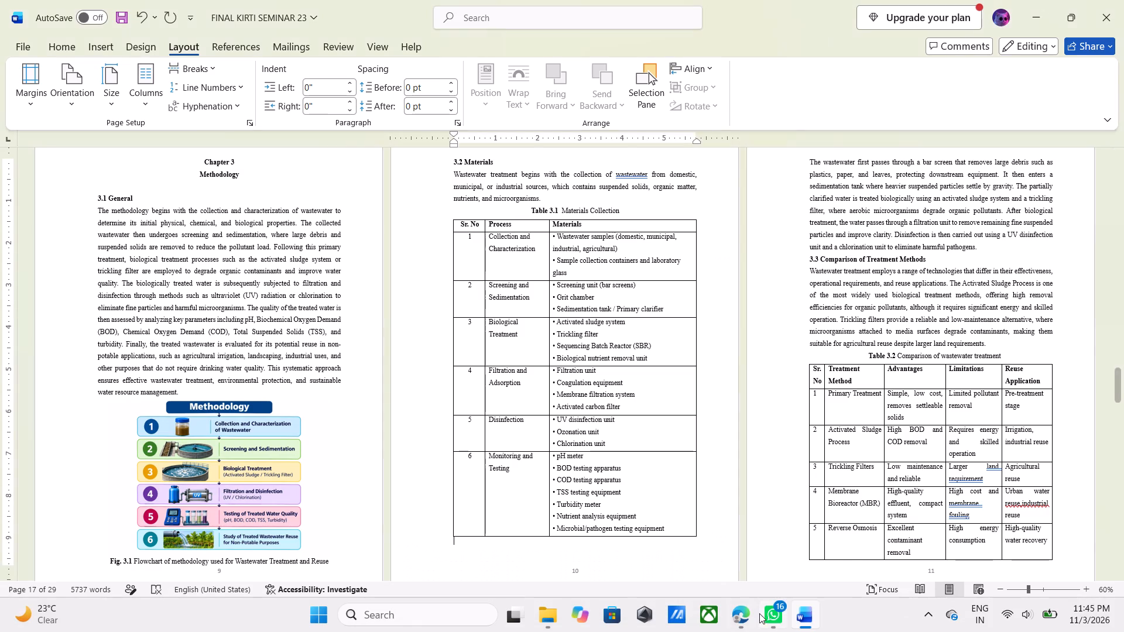
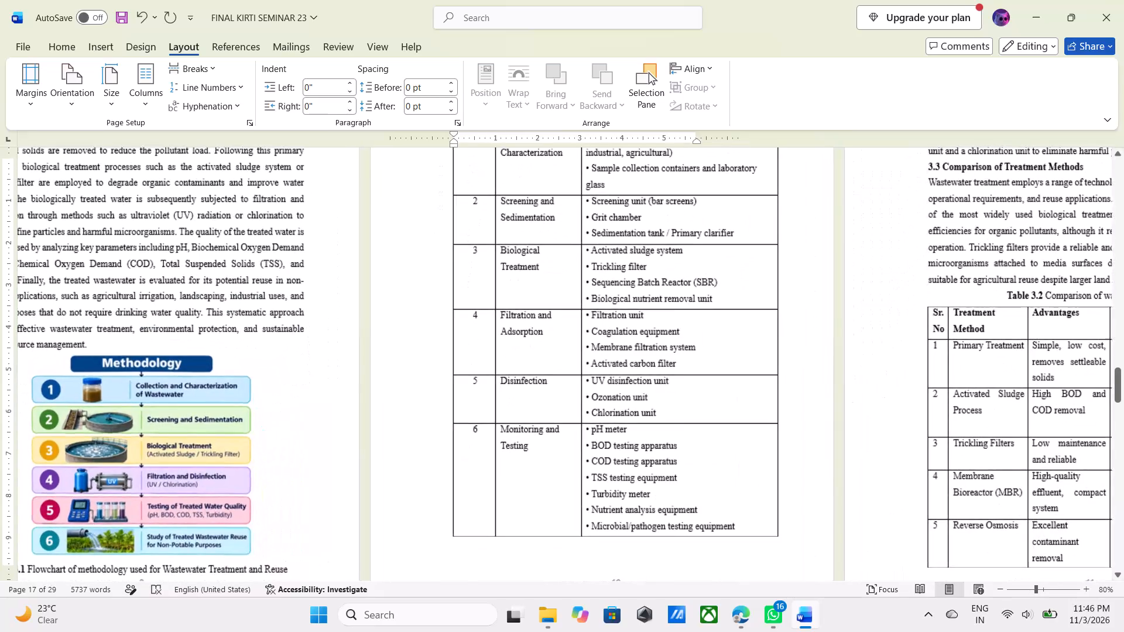
# Capture one screenshot of pages 10 to 12 side by side, from 3.2 Materials through the last rows of Table 3.2.
pyautogui.keyDown('ctrl'); pyautogui.scroll(1, 537, 359); pyautogui.keyUp('ctrl')
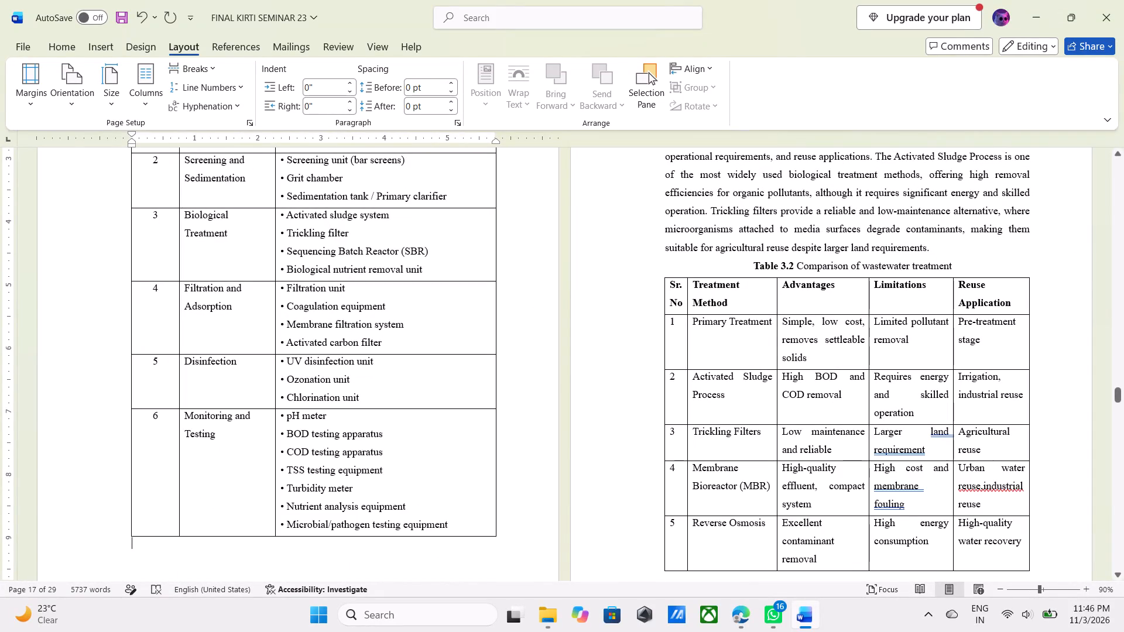
pyautogui.scroll(1, 539, 358)
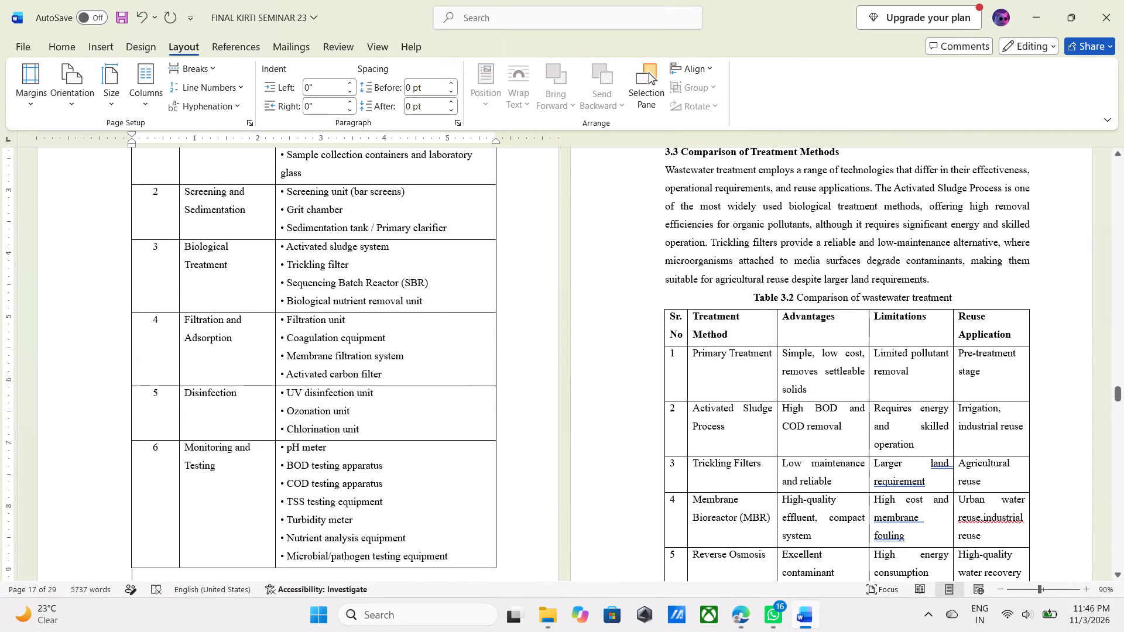
pyautogui.keyDown('ctrl'); pyautogui.scroll(-5, 540, 359); pyautogui.keyUp('ctrl')
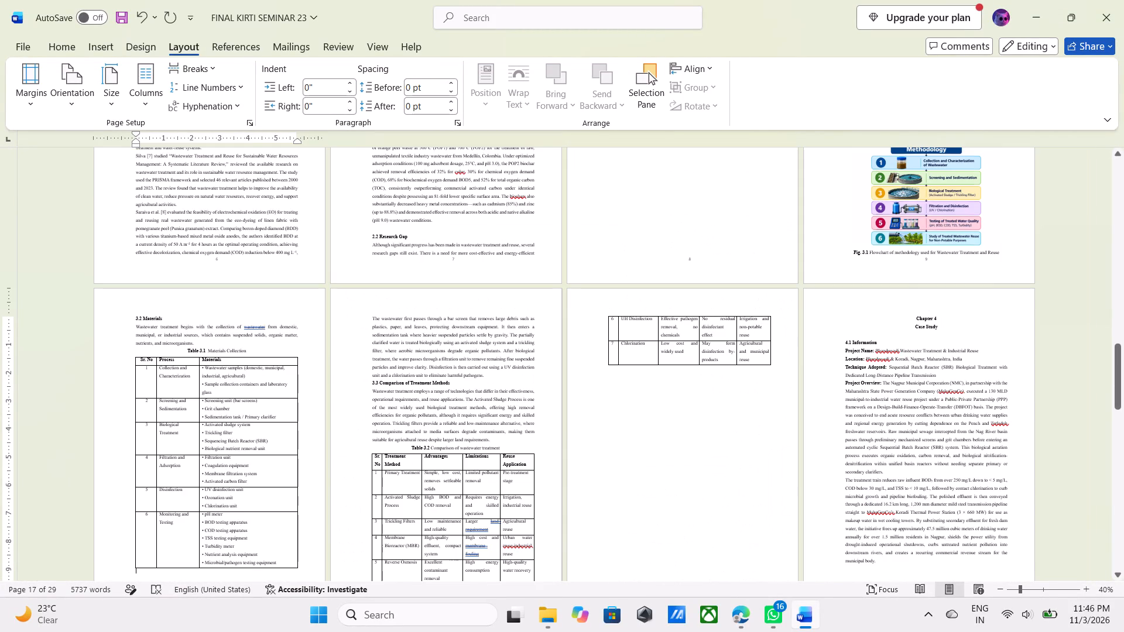
pyautogui.scroll(-1, 540, 359)
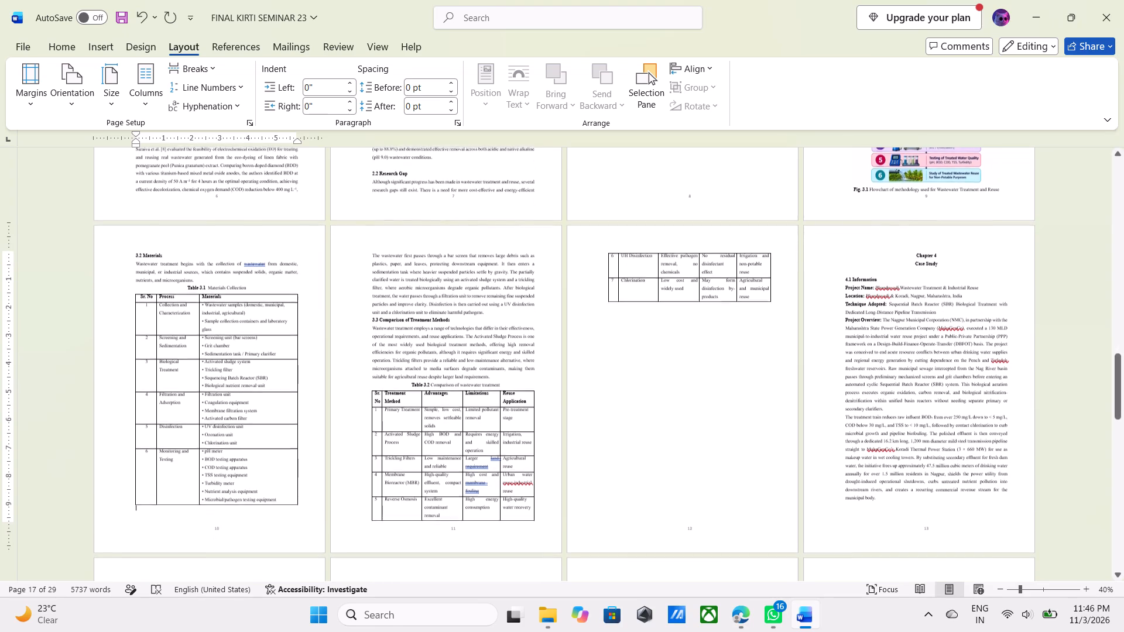
pyautogui.scroll(-3, 540, 359)
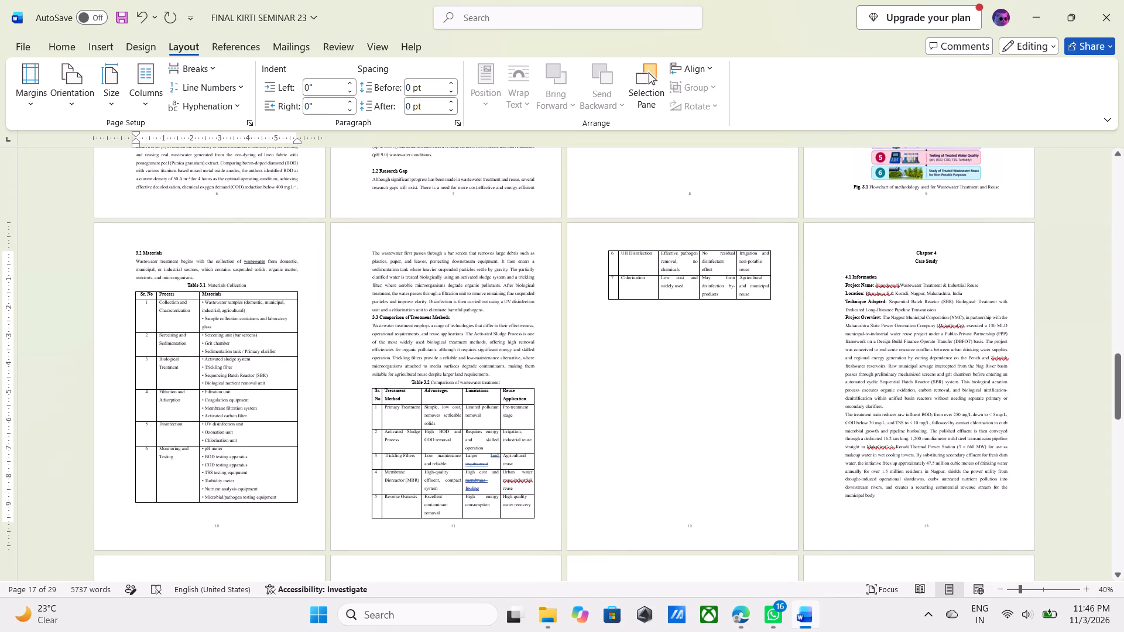
pyautogui.scroll(-2, 540, 359)
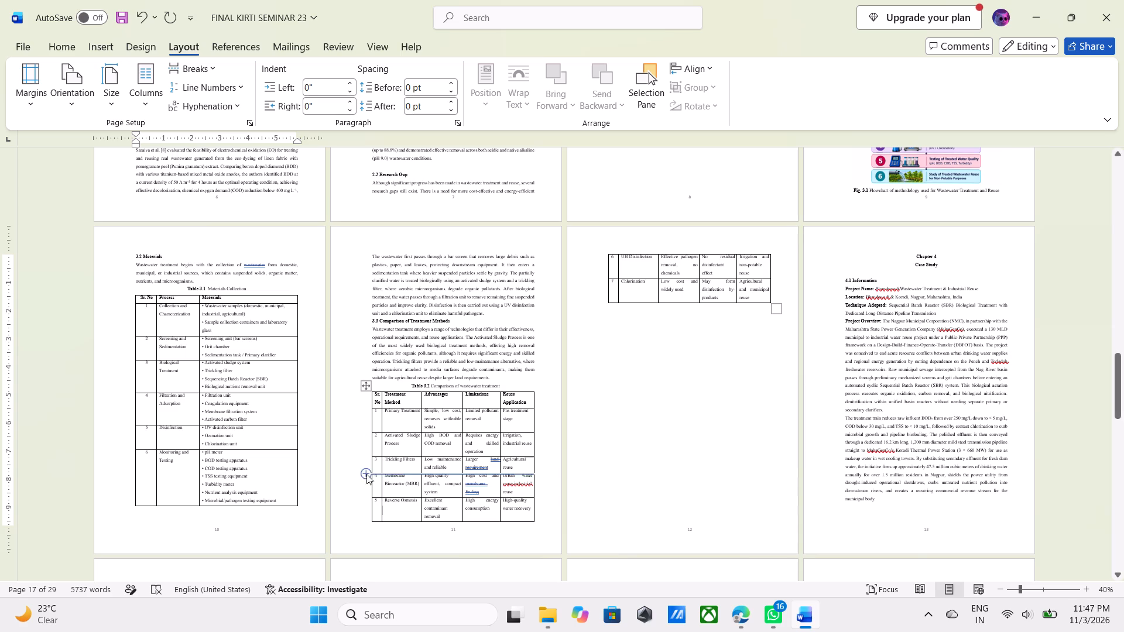
pyautogui.click(673, 373)
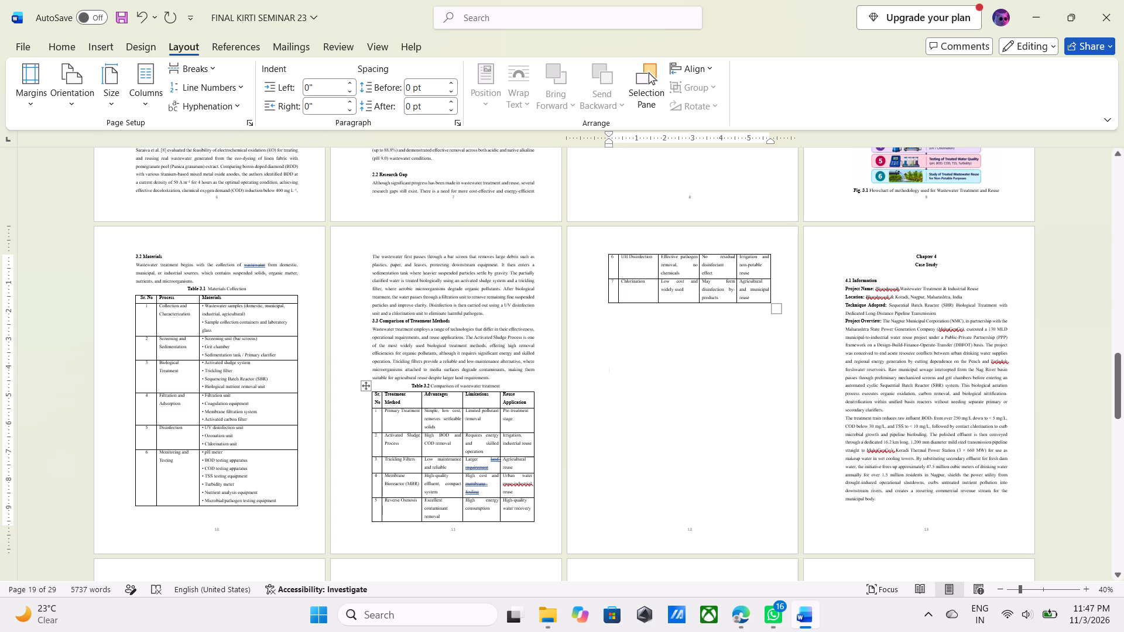
pyautogui.press('Print')
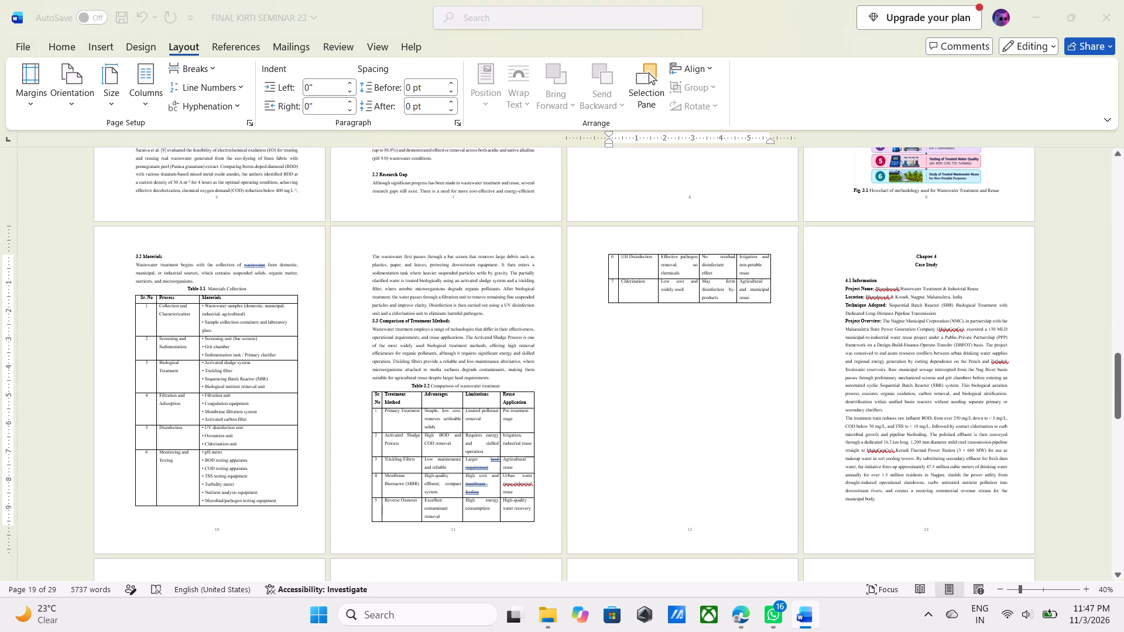
pyautogui.scroll(1, 448, 413)
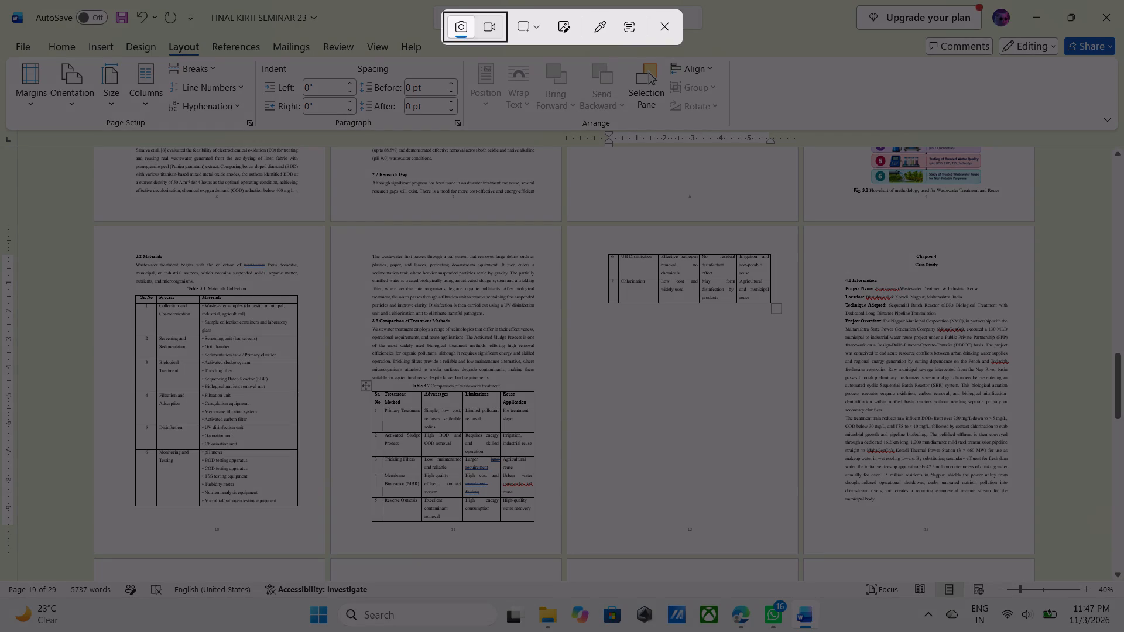
pyautogui.moveTo(91, 229); pyautogui.dragTo(783, 561)
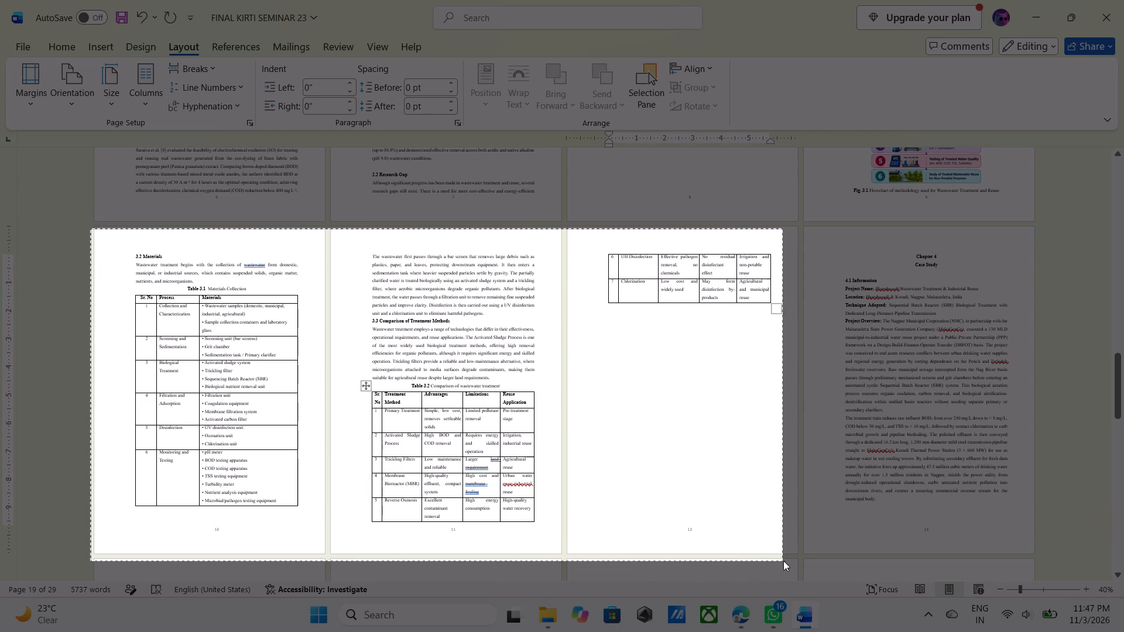
pyautogui.moveTo(783, 561); pyautogui.dragTo(803, 561)
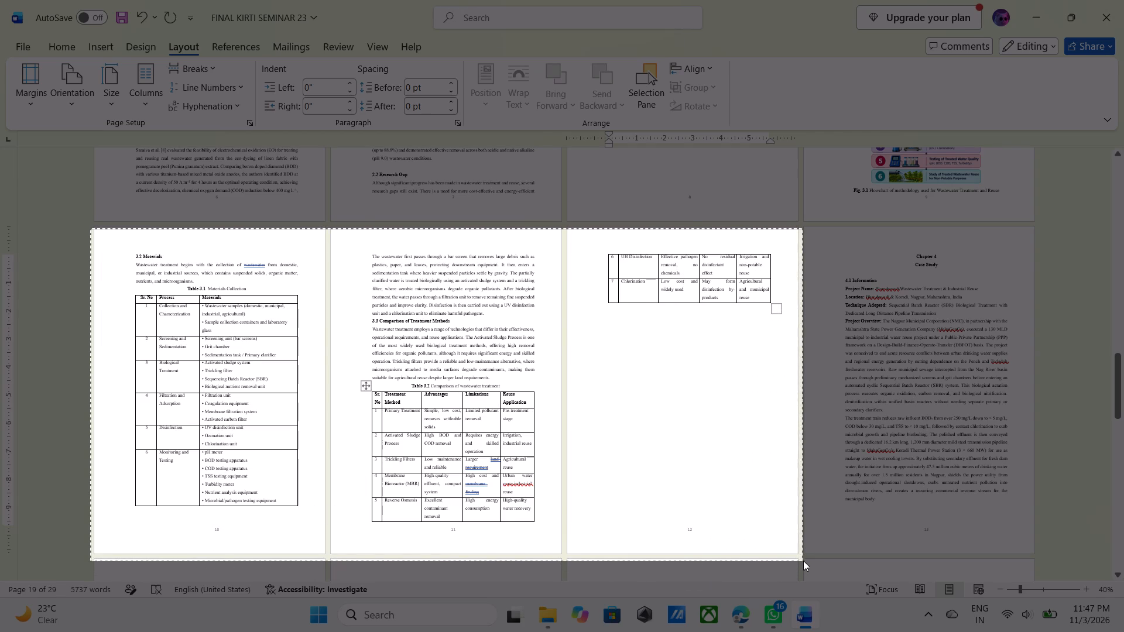
pyautogui.moveTo(803, 561); pyautogui.dragTo(806, 558)
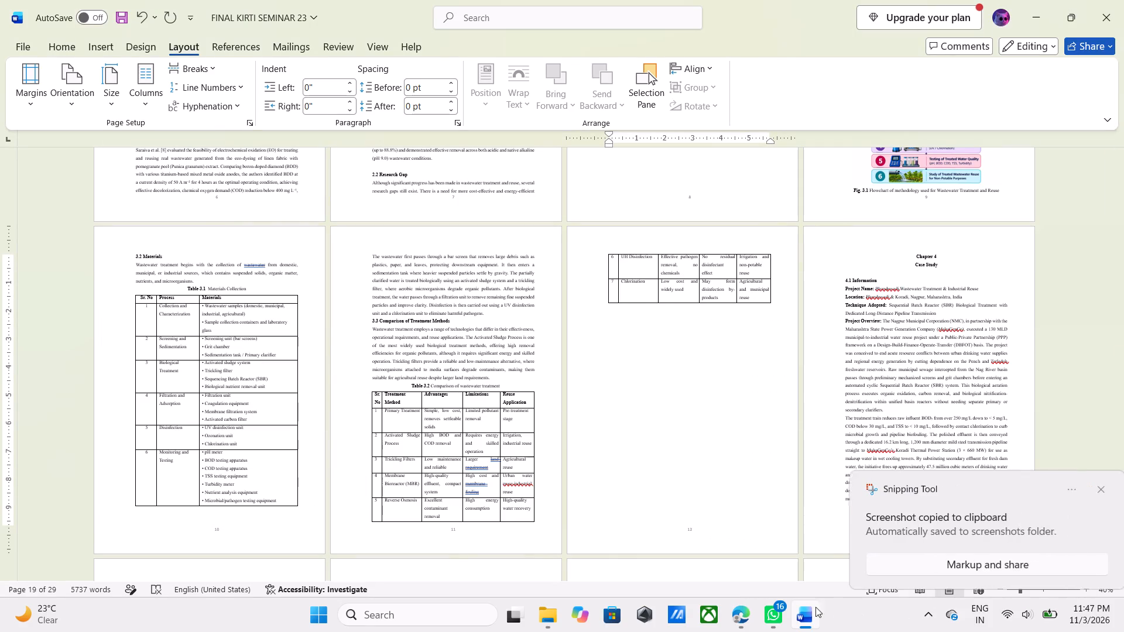
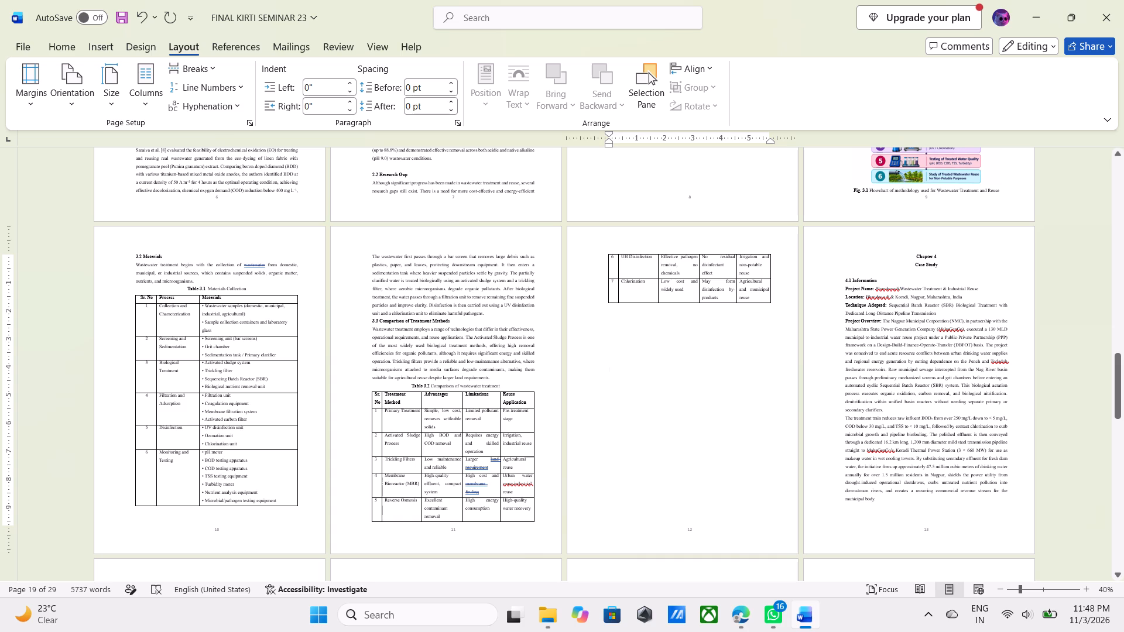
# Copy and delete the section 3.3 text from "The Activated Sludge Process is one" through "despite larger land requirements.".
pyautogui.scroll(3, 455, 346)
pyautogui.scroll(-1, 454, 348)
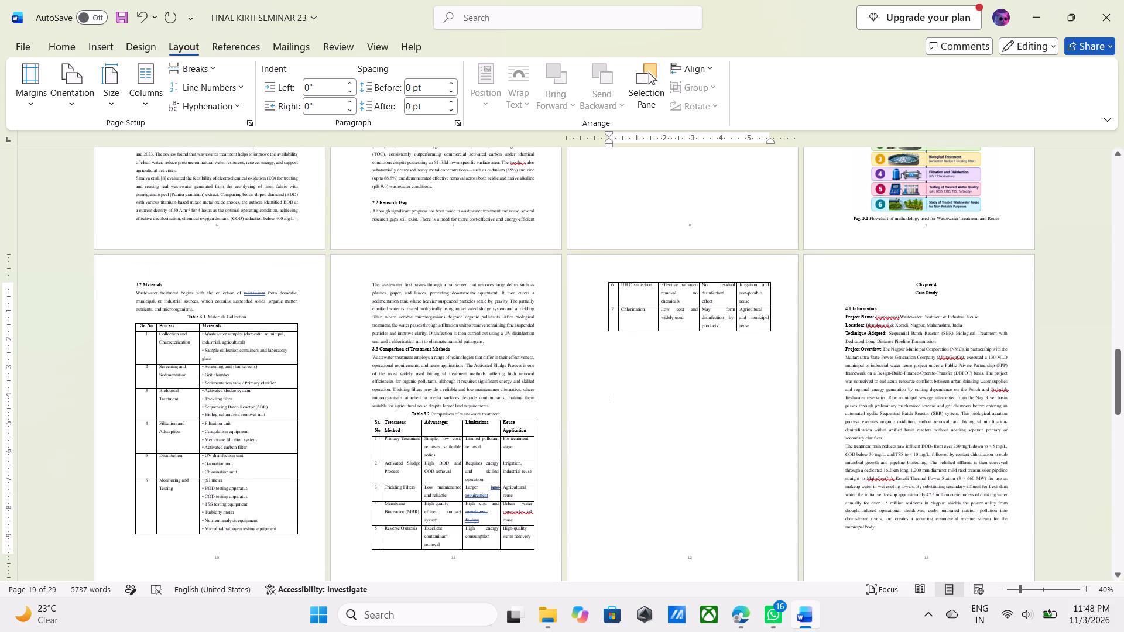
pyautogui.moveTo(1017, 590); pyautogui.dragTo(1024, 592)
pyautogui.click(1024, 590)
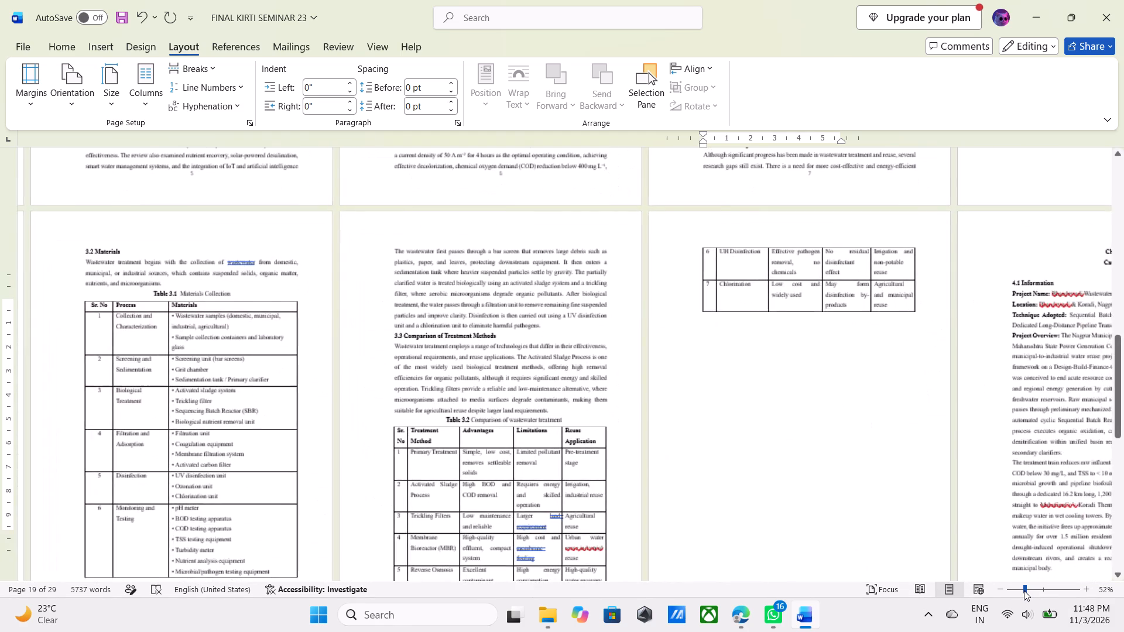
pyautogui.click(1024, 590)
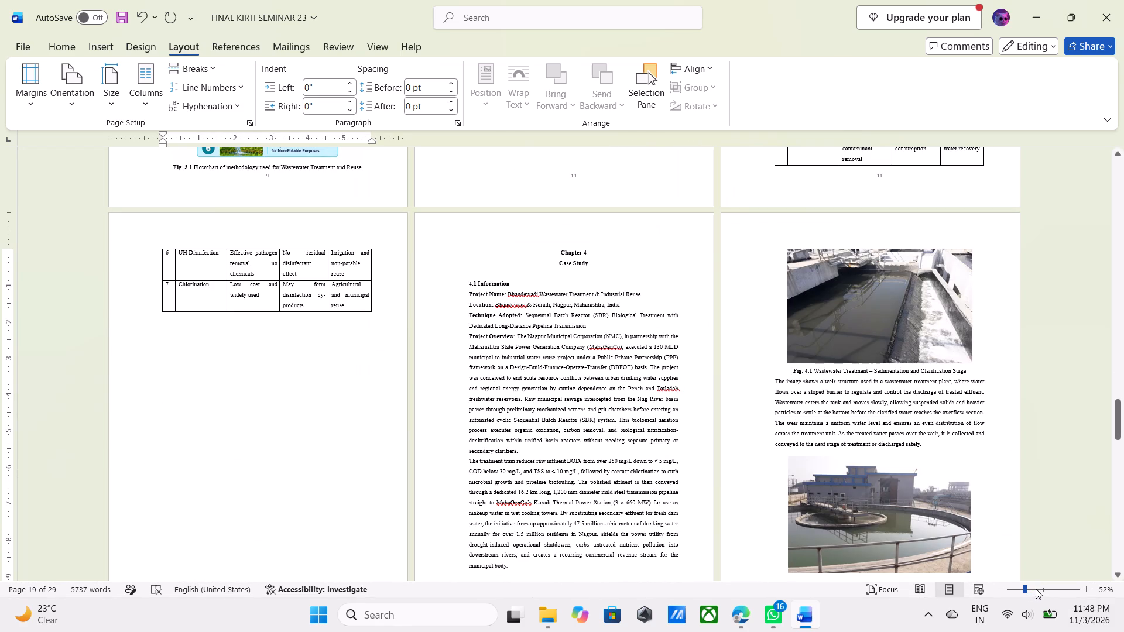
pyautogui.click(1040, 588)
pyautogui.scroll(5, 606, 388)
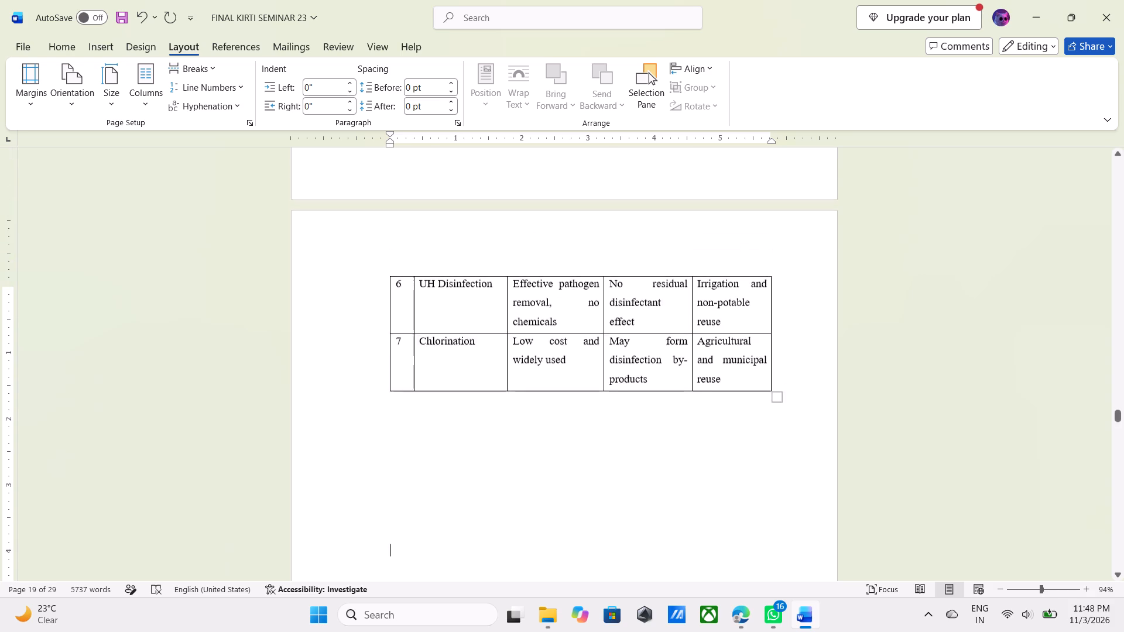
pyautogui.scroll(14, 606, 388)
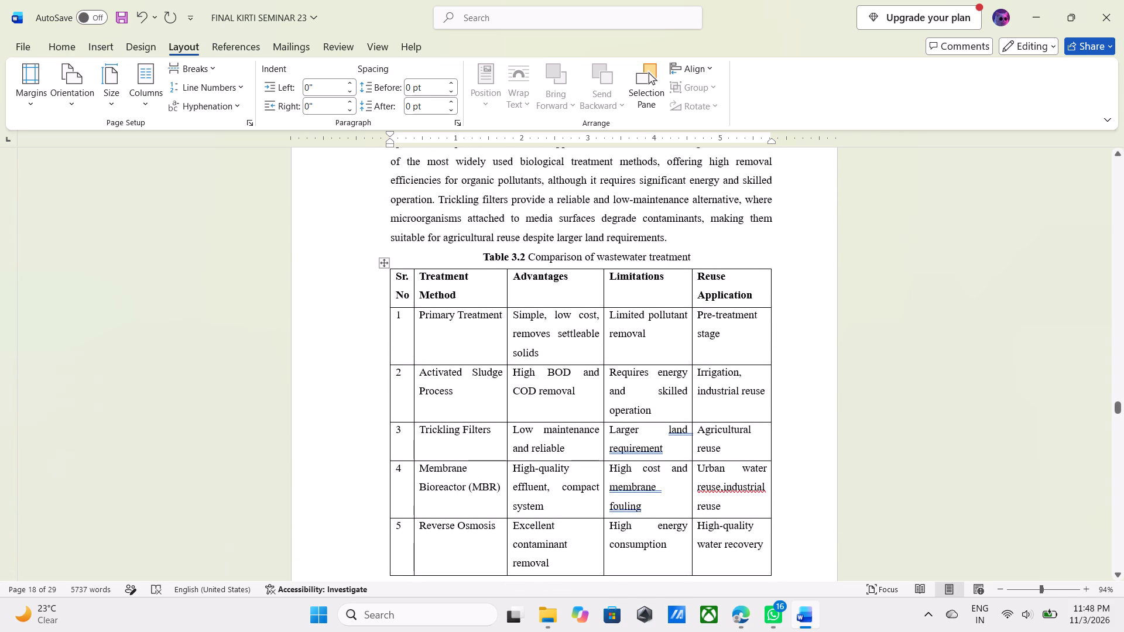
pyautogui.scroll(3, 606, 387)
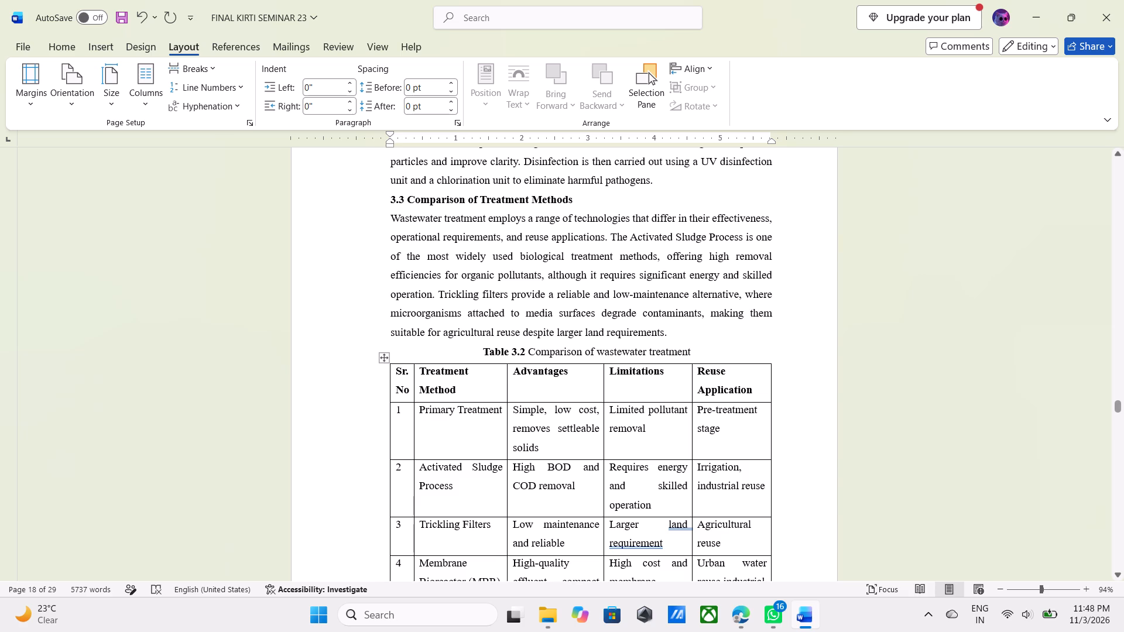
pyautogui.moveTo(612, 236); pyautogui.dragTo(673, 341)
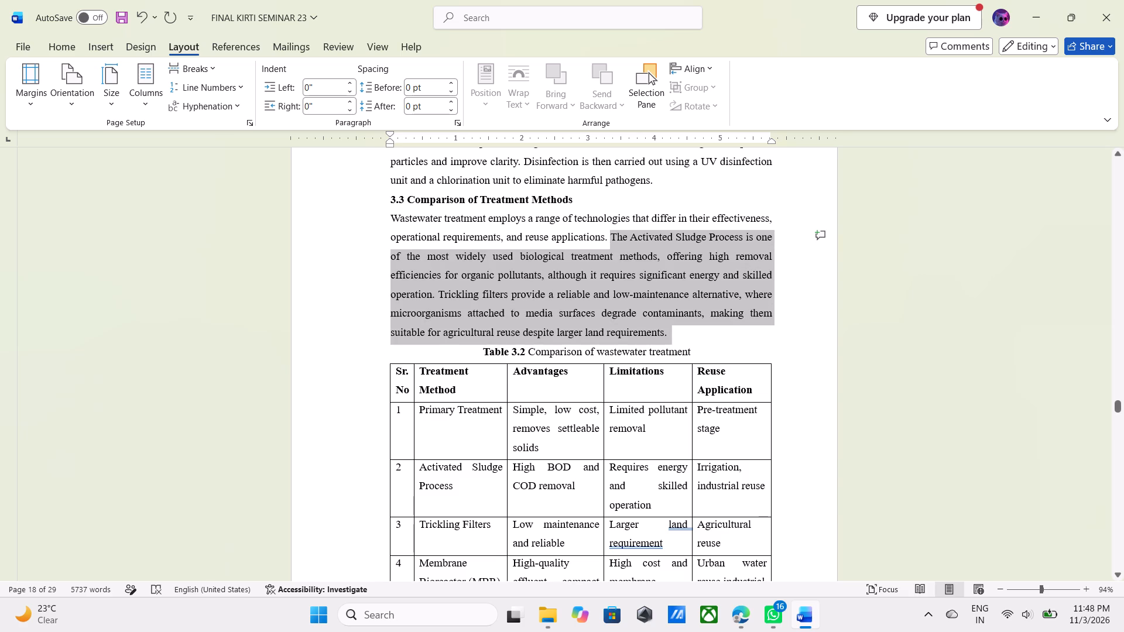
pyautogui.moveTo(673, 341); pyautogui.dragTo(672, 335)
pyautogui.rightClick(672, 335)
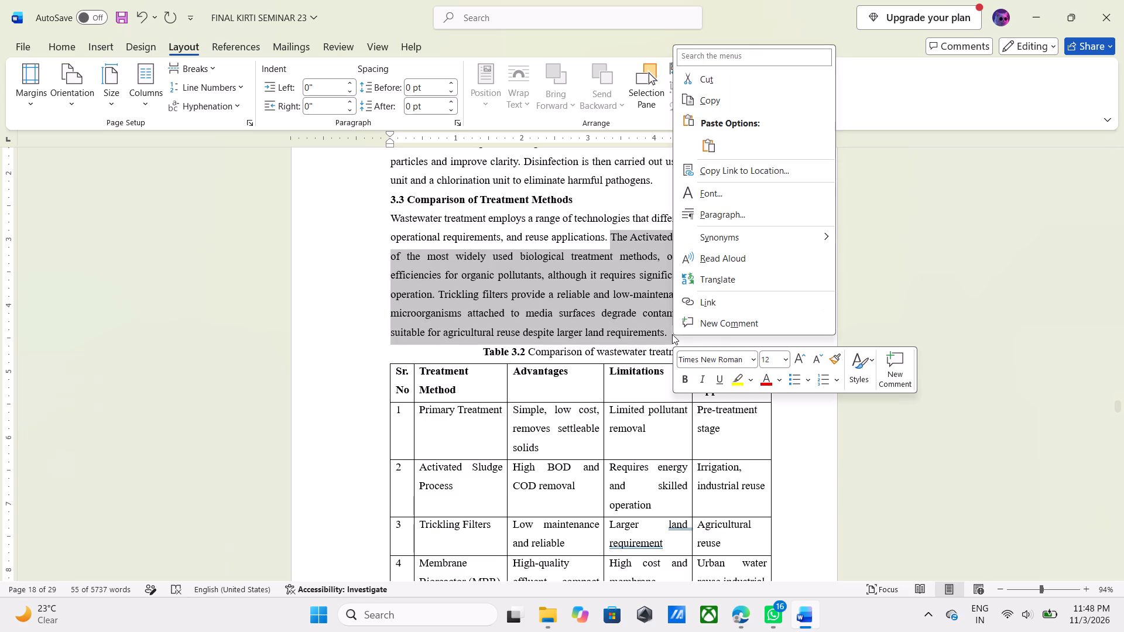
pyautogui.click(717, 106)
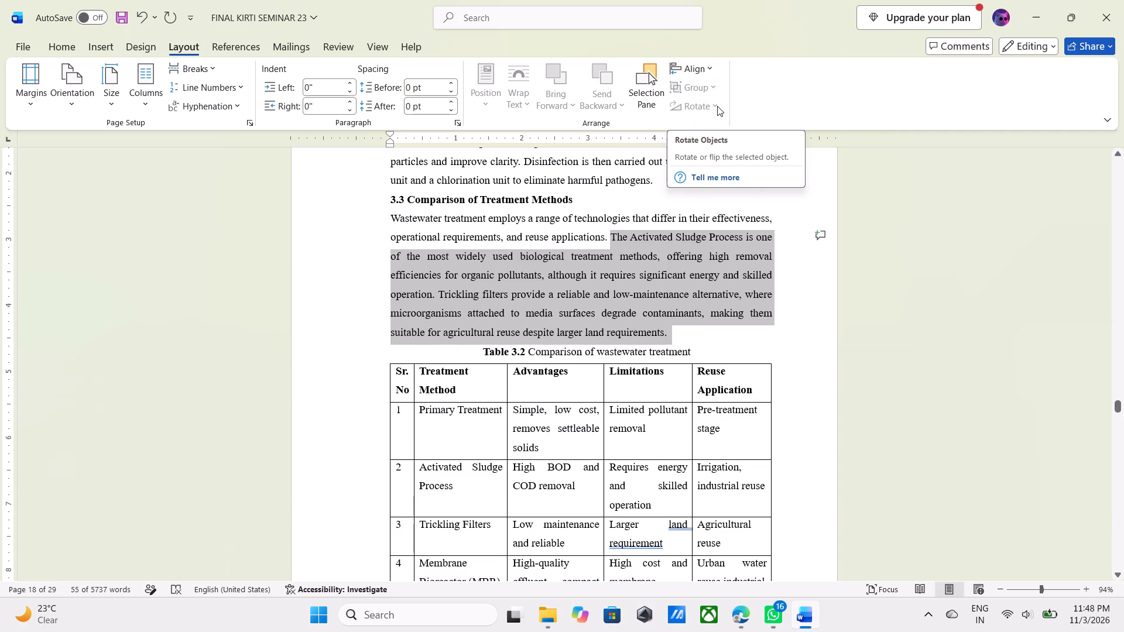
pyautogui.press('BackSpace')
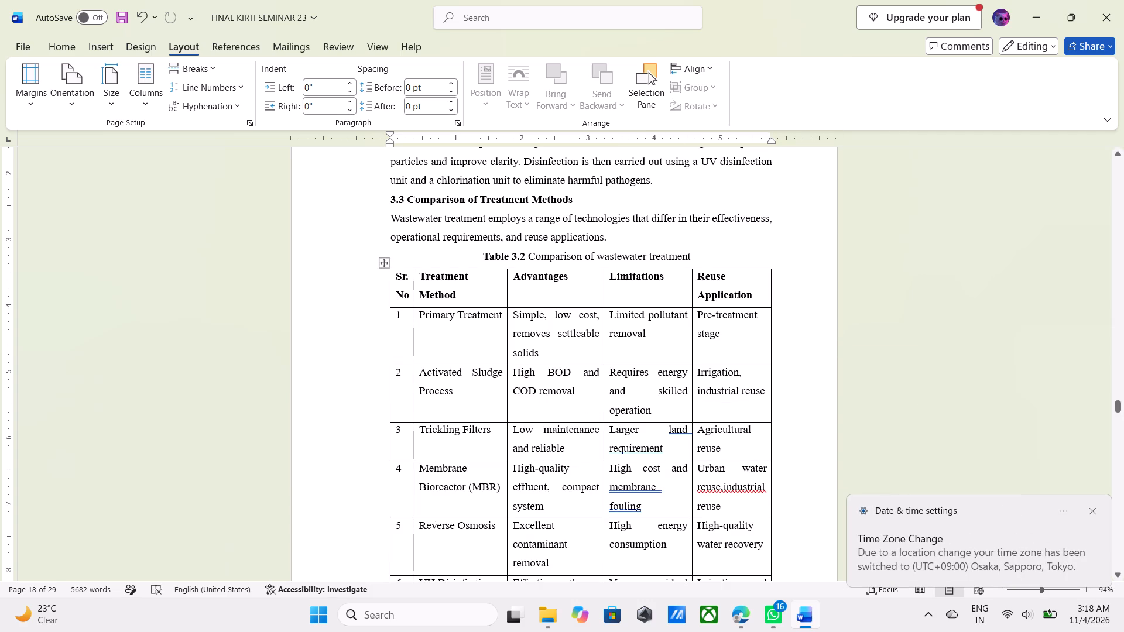
# Check how the rows of Table 3.2 fall across pages 11 and 12 with the shortened section 3.3 text.
pyautogui.scroll(-9, 508, 298)
pyautogui.scroll(1, 509, 304)
pyautogui.scroll(-9, 509, 304)
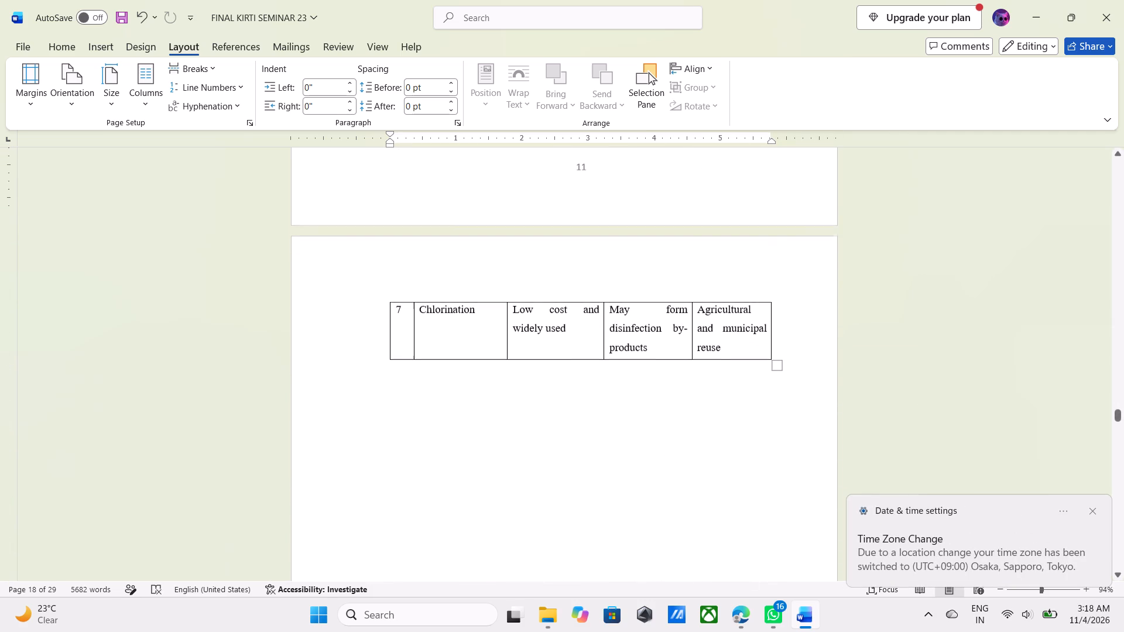
pyautogui.scroll(-1, 510, 304)
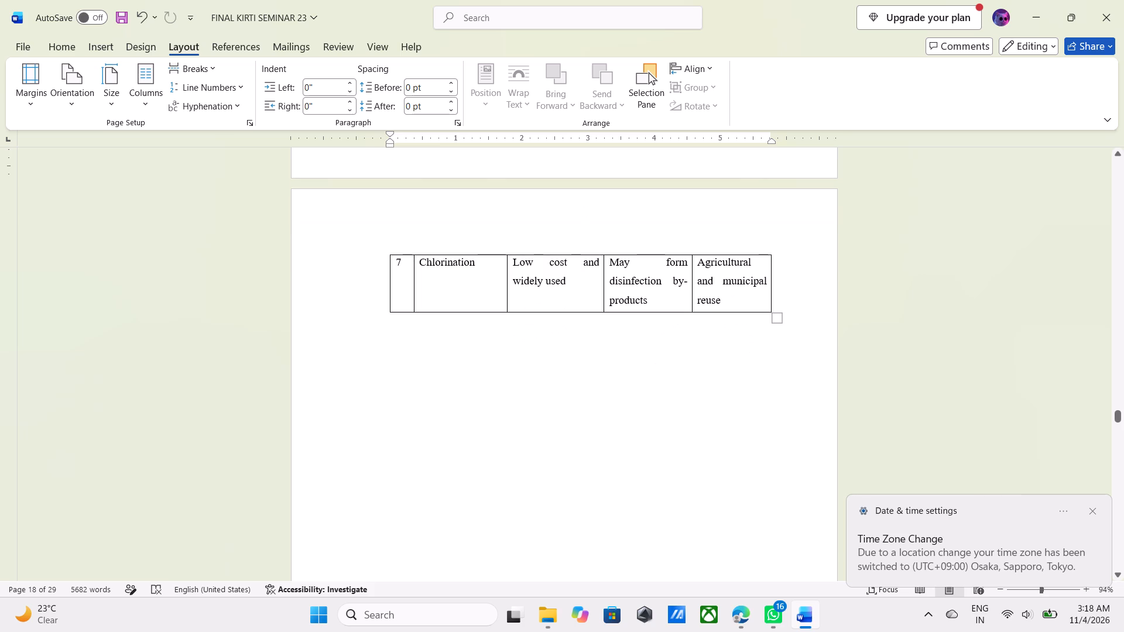
pyautogui.scroll(-7, 510, 304)
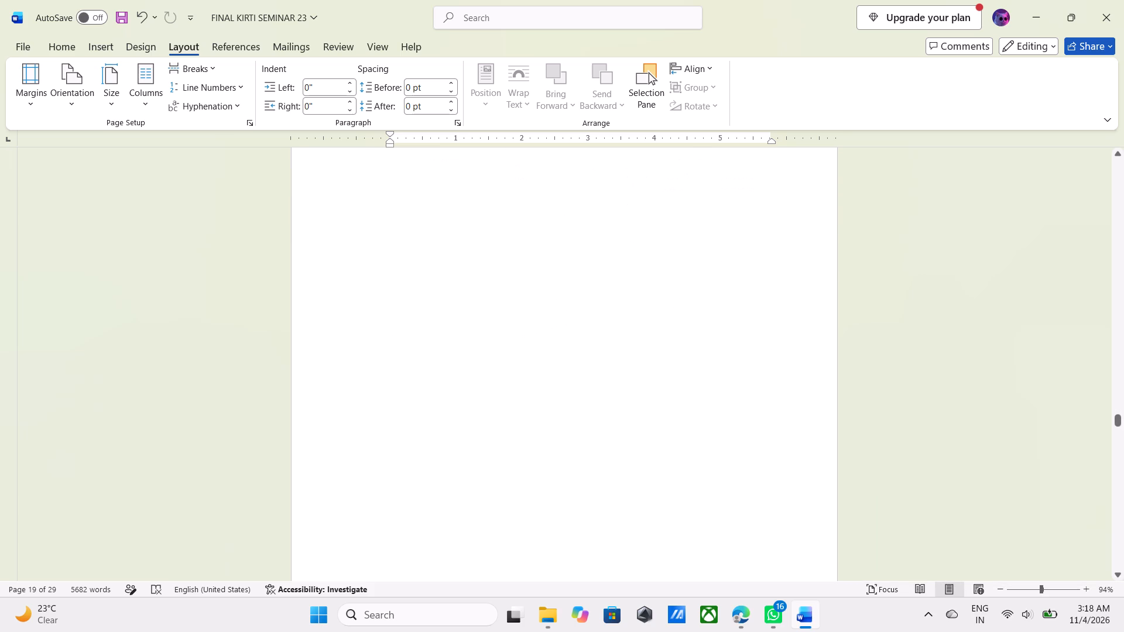
pyautogui.scroll(9, 512, 304)
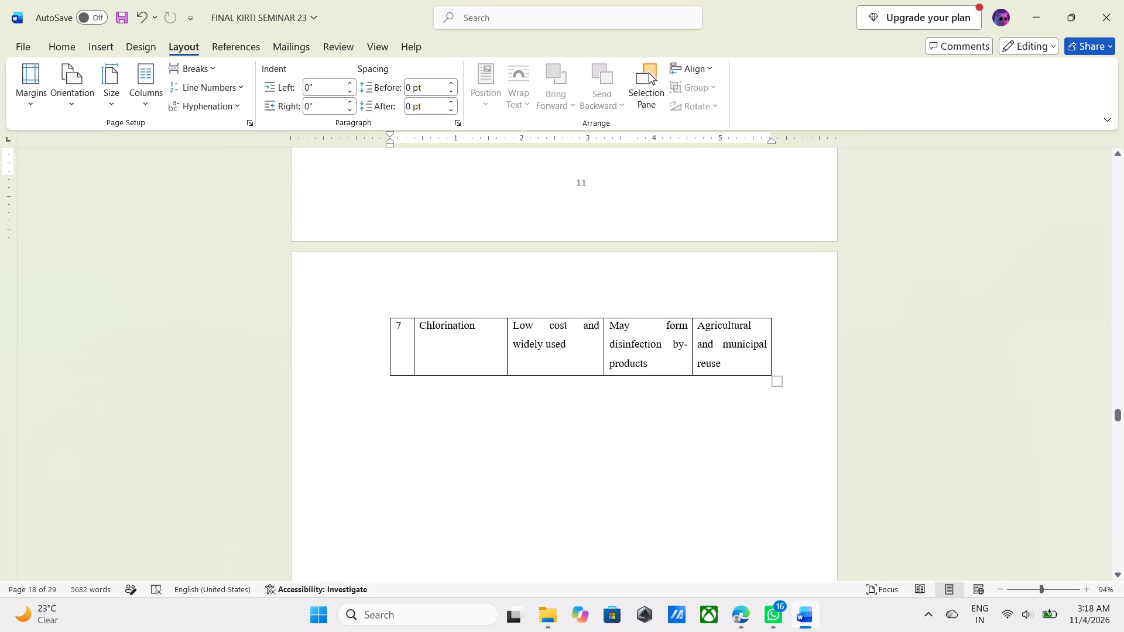
pyautogui.scroll(1, 513, 304)
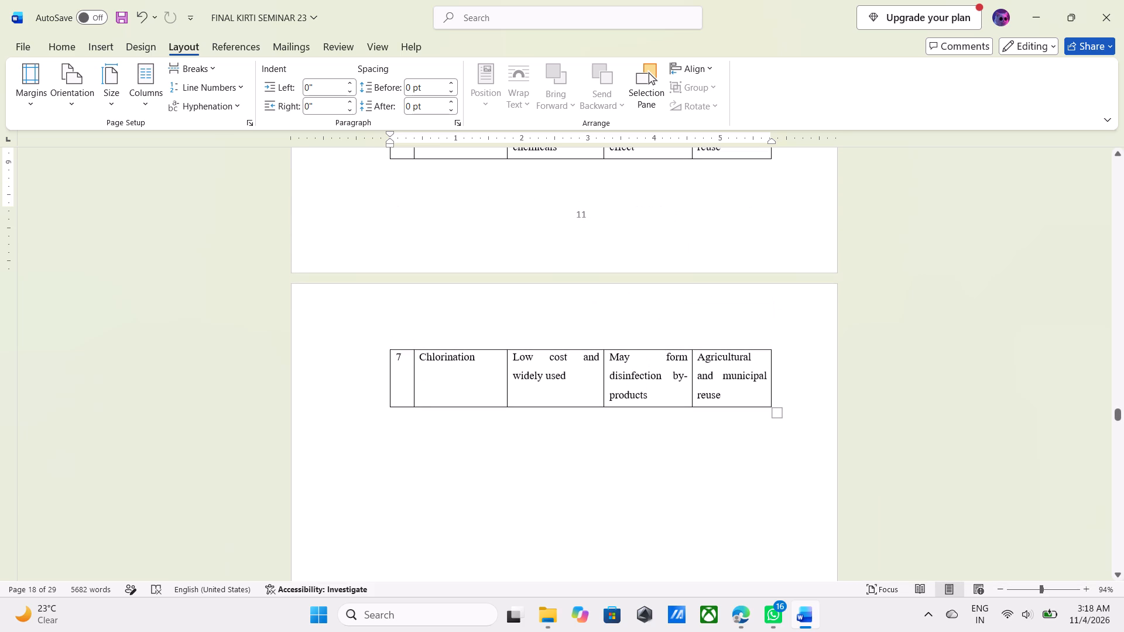
pyautogui.scroll(5, 513, 304)
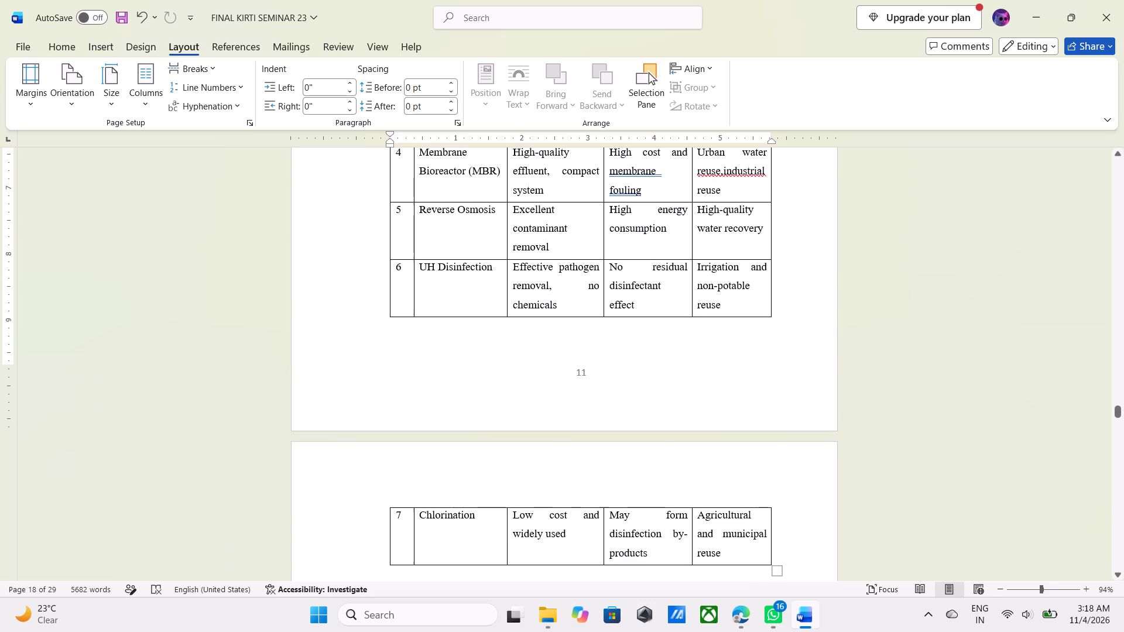
pyautogui.scroll(12, 513, 303)
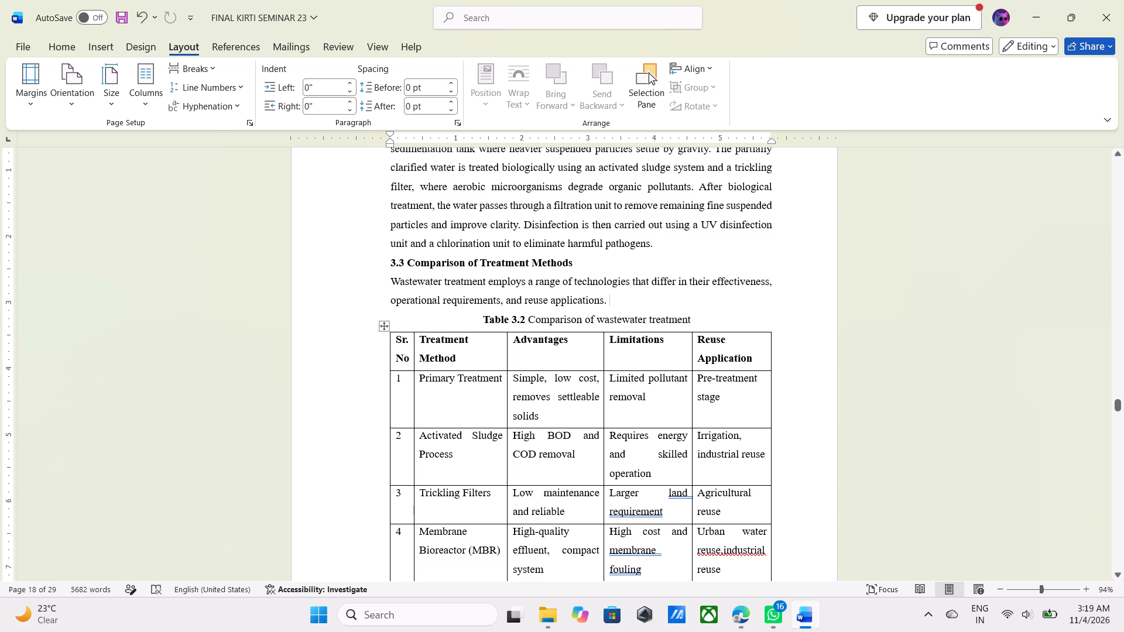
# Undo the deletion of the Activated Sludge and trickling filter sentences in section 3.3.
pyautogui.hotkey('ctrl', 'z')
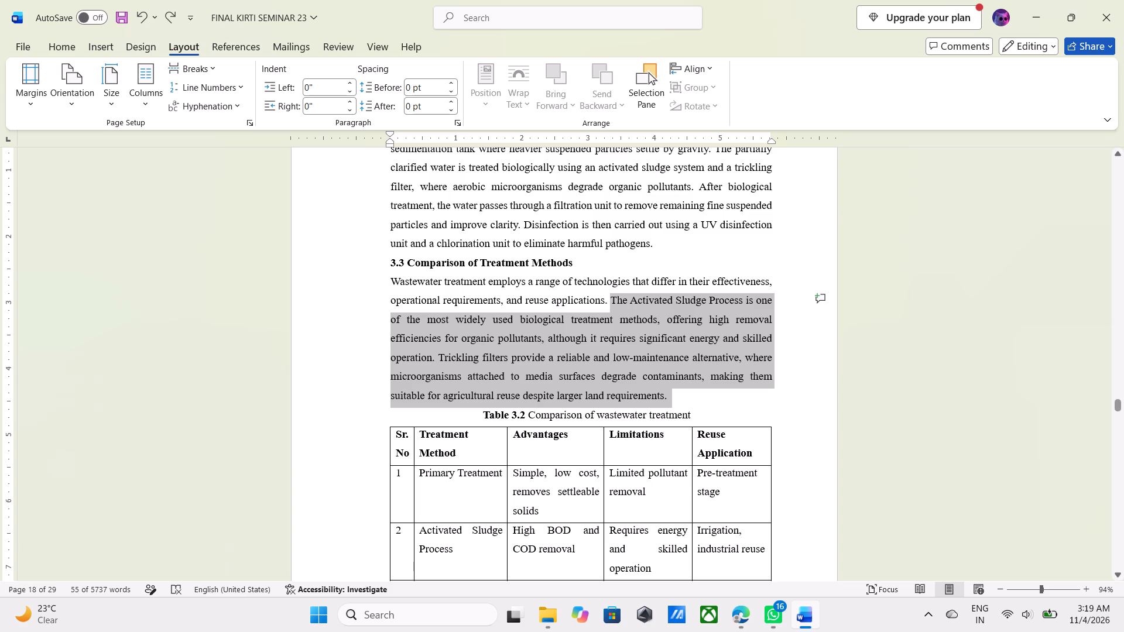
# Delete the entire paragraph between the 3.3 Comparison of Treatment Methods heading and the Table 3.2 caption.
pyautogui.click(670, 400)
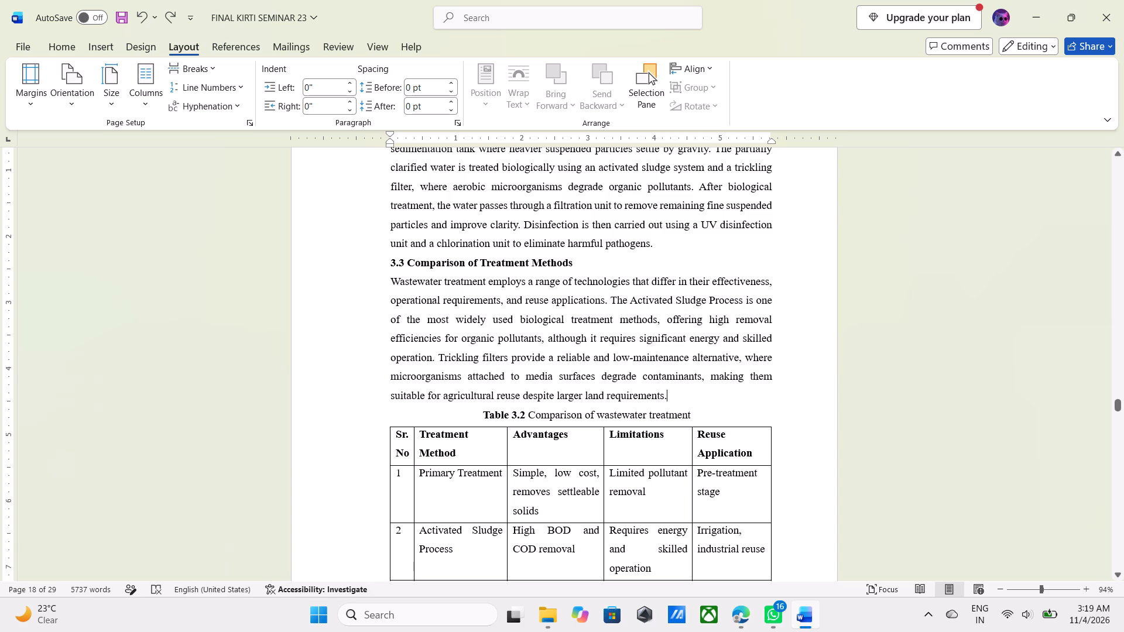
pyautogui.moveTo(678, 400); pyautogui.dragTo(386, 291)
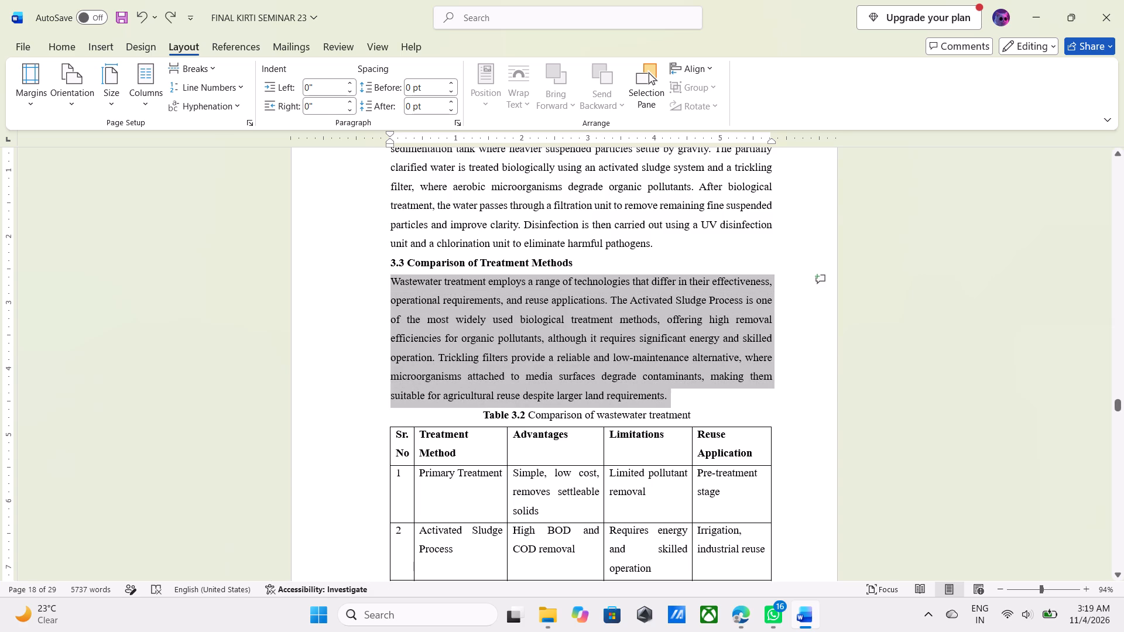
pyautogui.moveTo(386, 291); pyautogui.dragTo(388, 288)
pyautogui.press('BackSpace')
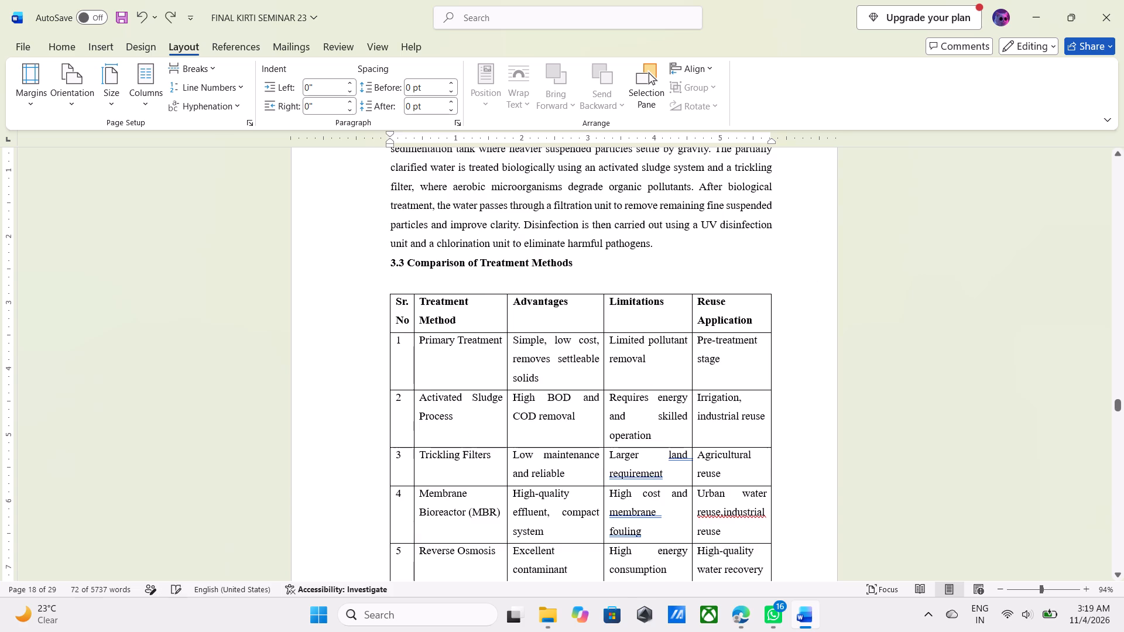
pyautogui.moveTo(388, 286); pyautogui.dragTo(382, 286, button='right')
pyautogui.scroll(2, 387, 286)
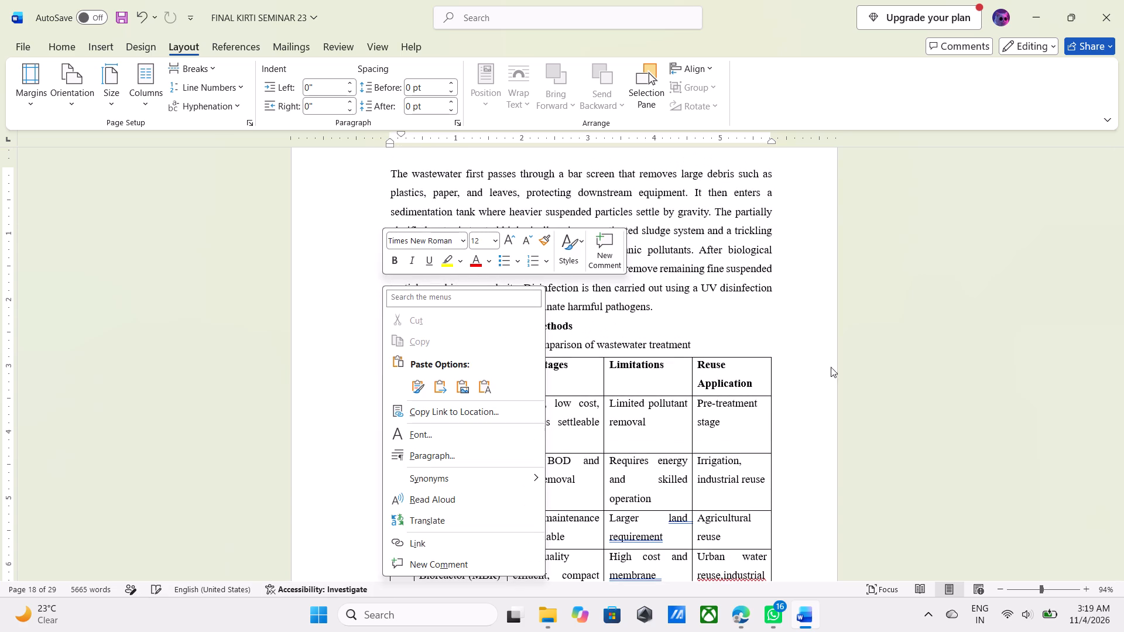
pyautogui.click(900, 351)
# Examine page 11 from its opening paragraph through the last row of Table 3.2, including the break before page 12.
pyautogui.scroll(-12, 626, 331)
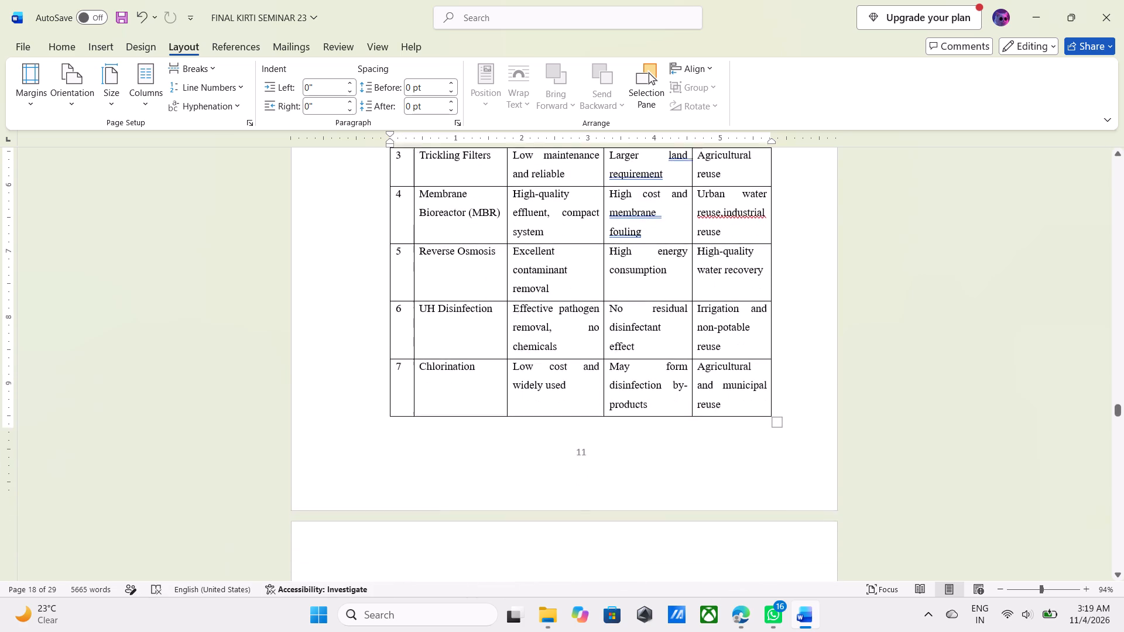
pyautogui.scroll(9, 622, 336)
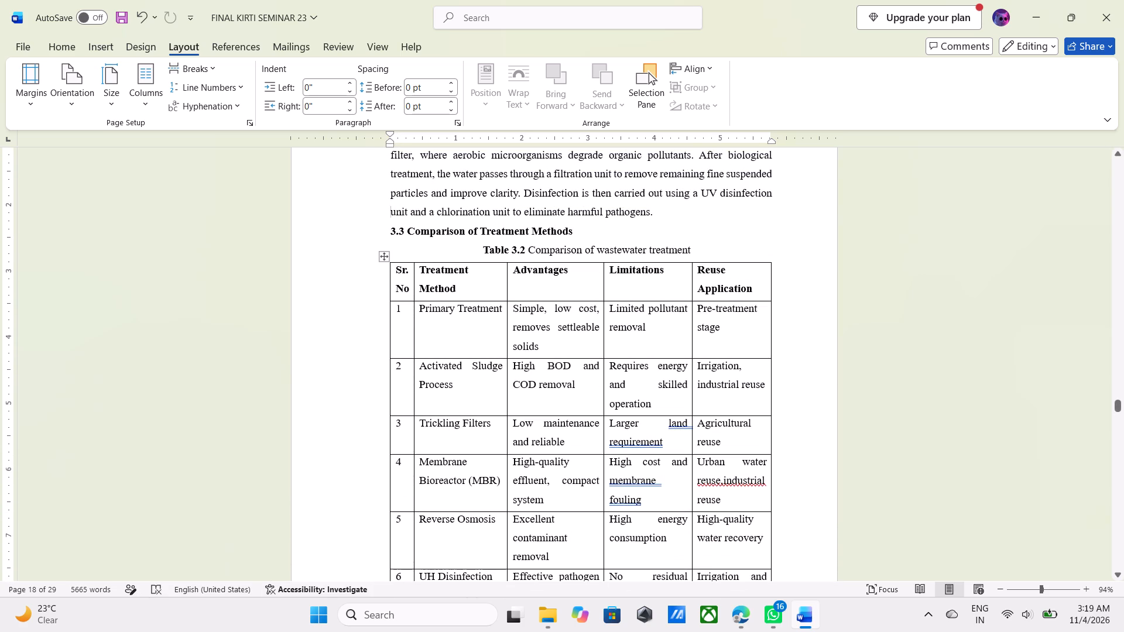
pyautogui.click(909, 392)
pyautogui.click(909, 392)
pyautogui.tripleClick(901, 384)
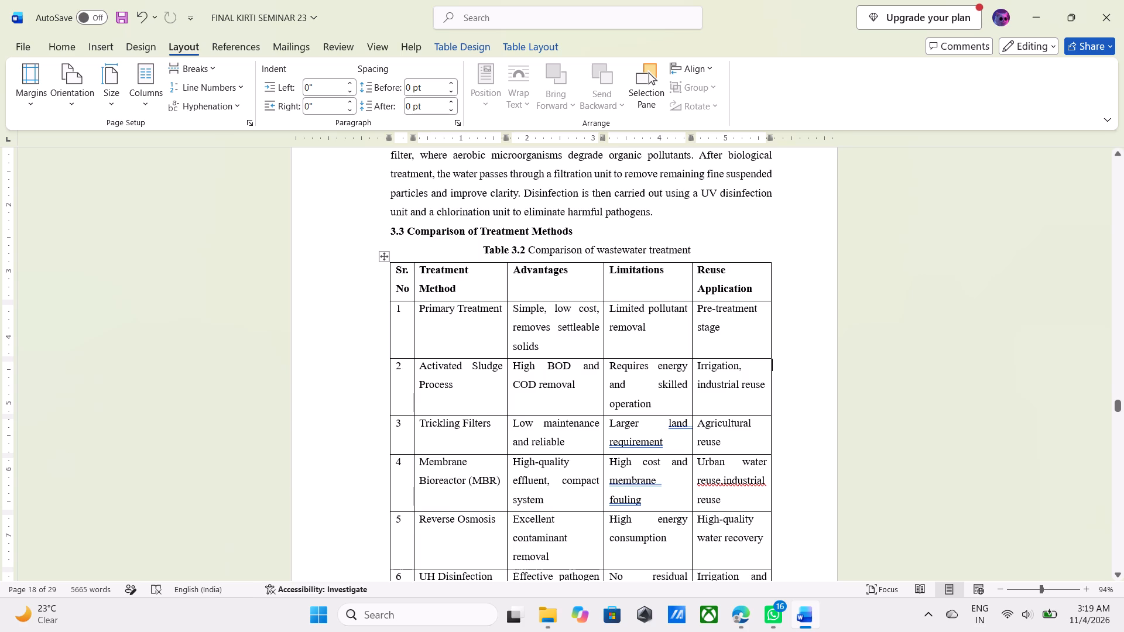
pyautogui.doubleClick(901, 381)
pyautogui.click(902, 379)
pyautogui.scroll(-6, 714, 341)
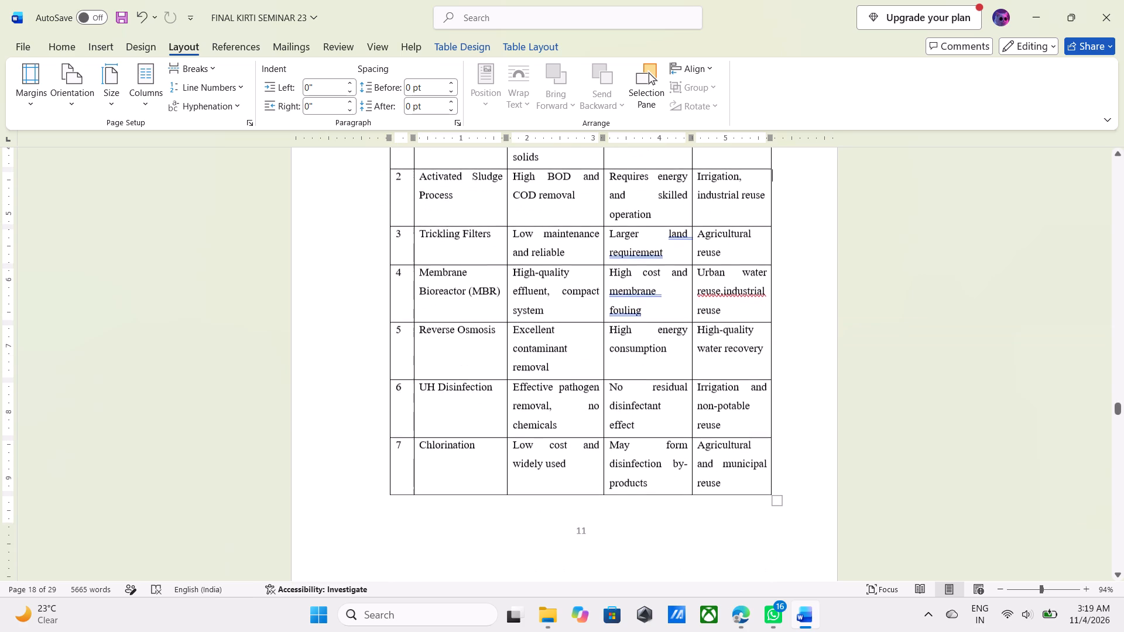
pyautogui.scroll(8, 713, 341)
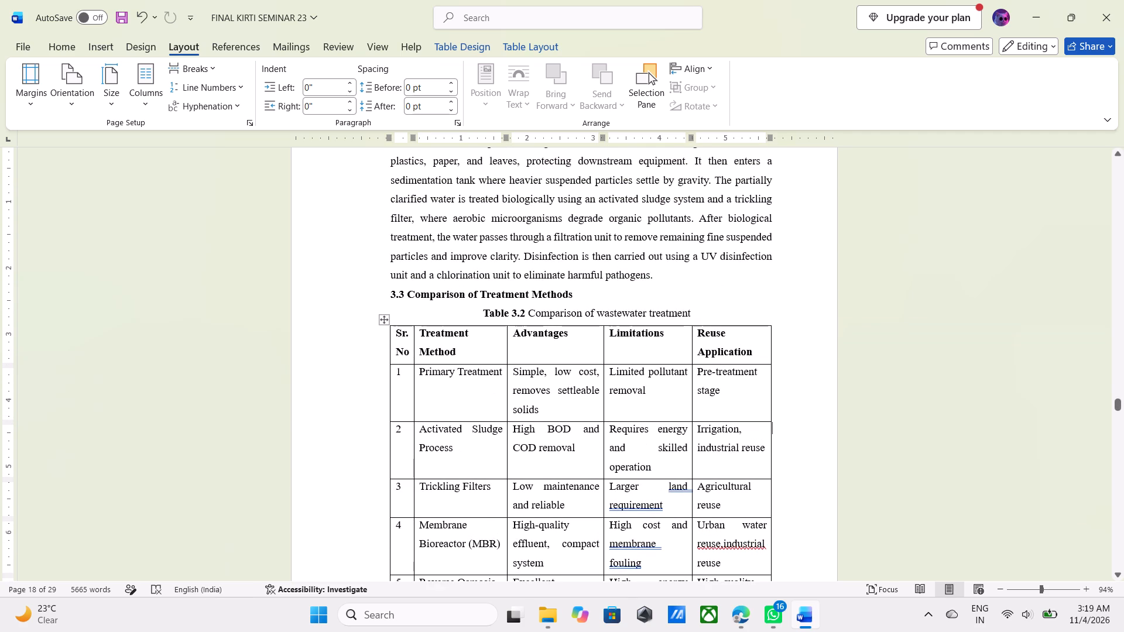
pyautogui.scroll(3, 712, 341)
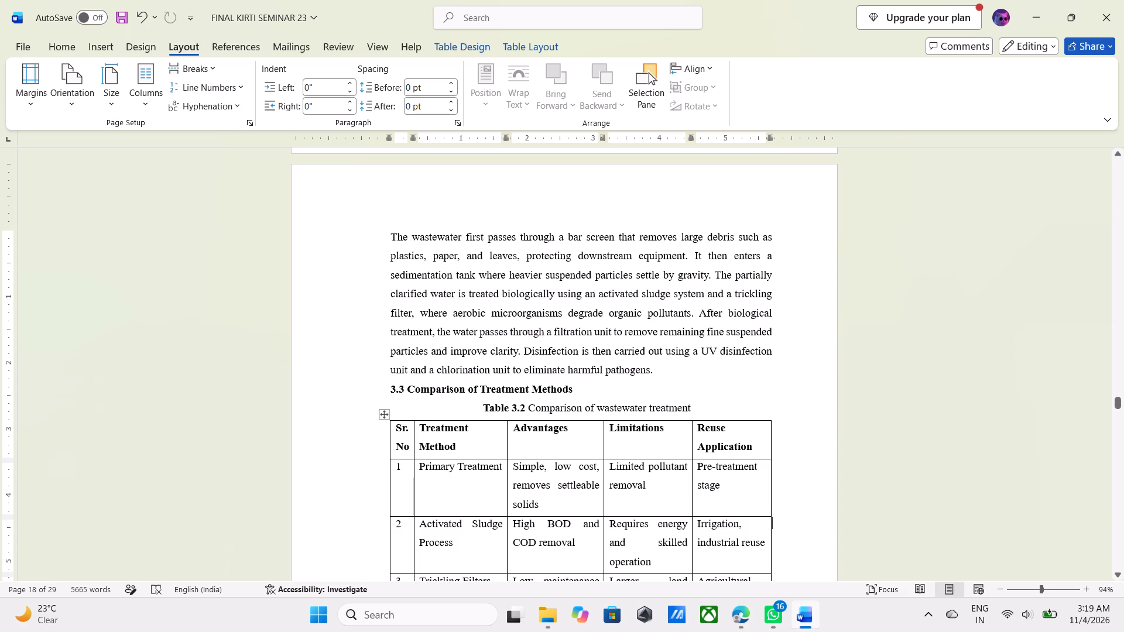
pyautogui.scroll(-2, 502, 359)
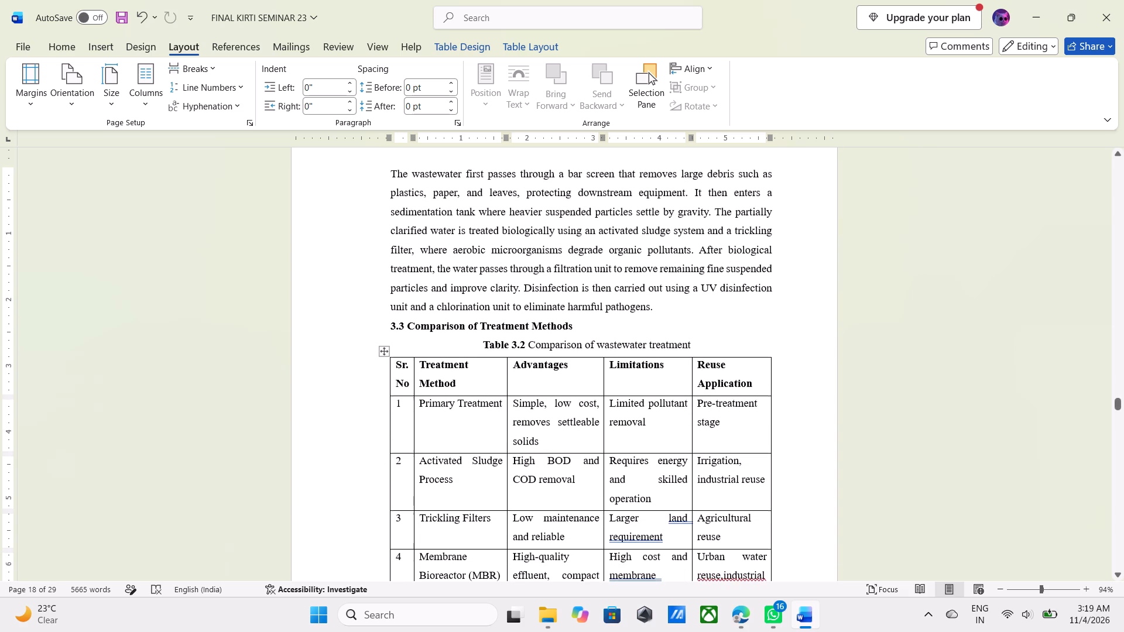
pyautogui.scroll(-4, 502, 359)
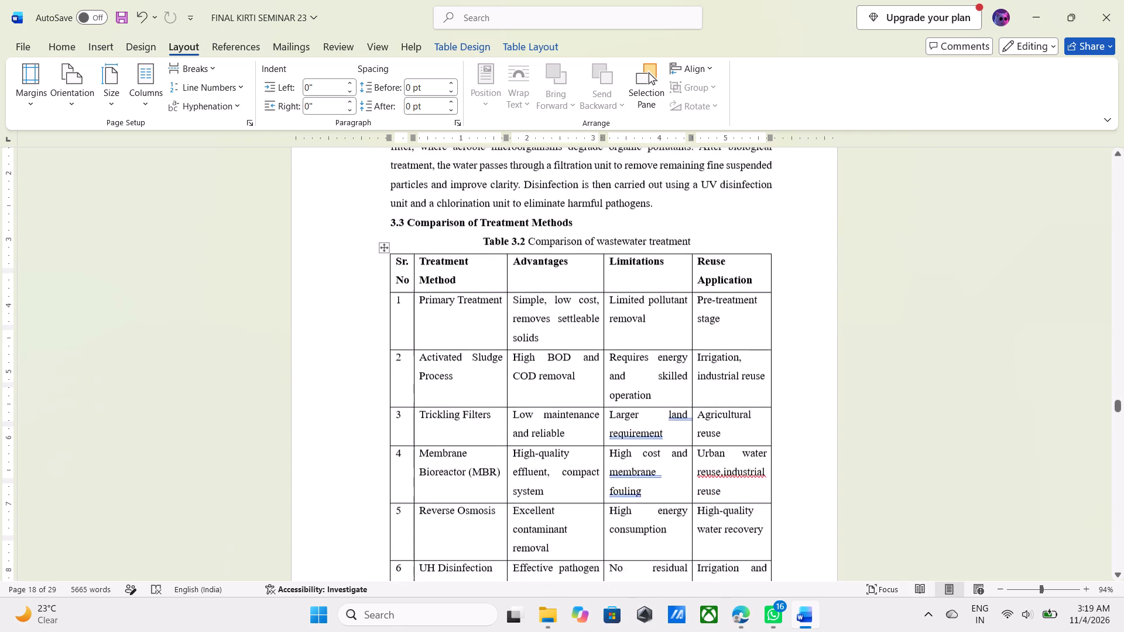
pyautogui.scroll(-11, 500, 355)
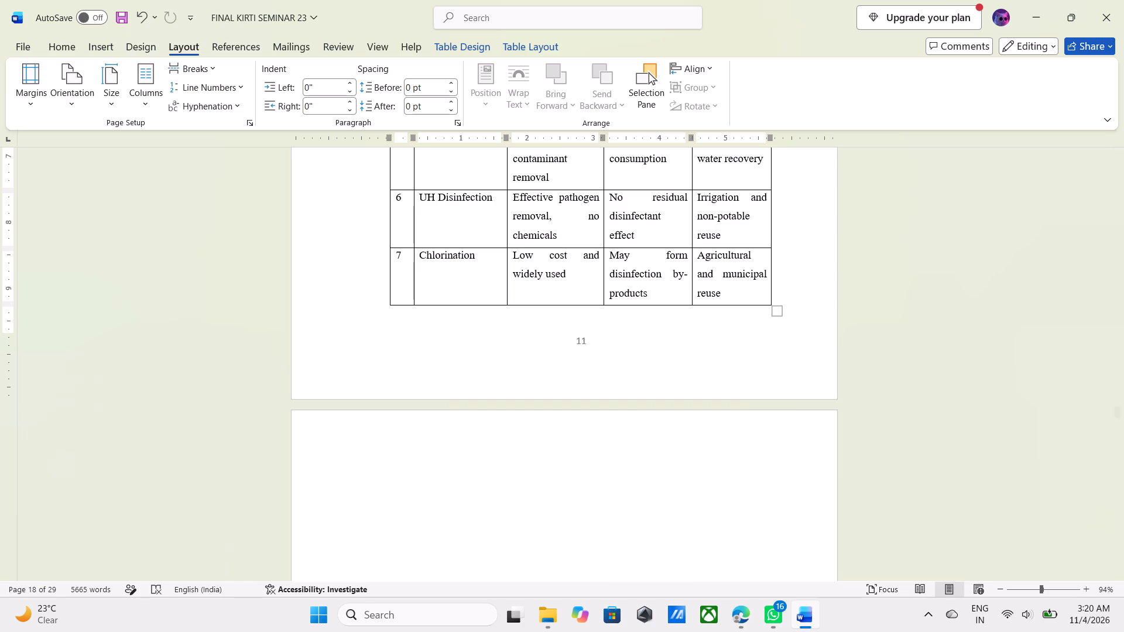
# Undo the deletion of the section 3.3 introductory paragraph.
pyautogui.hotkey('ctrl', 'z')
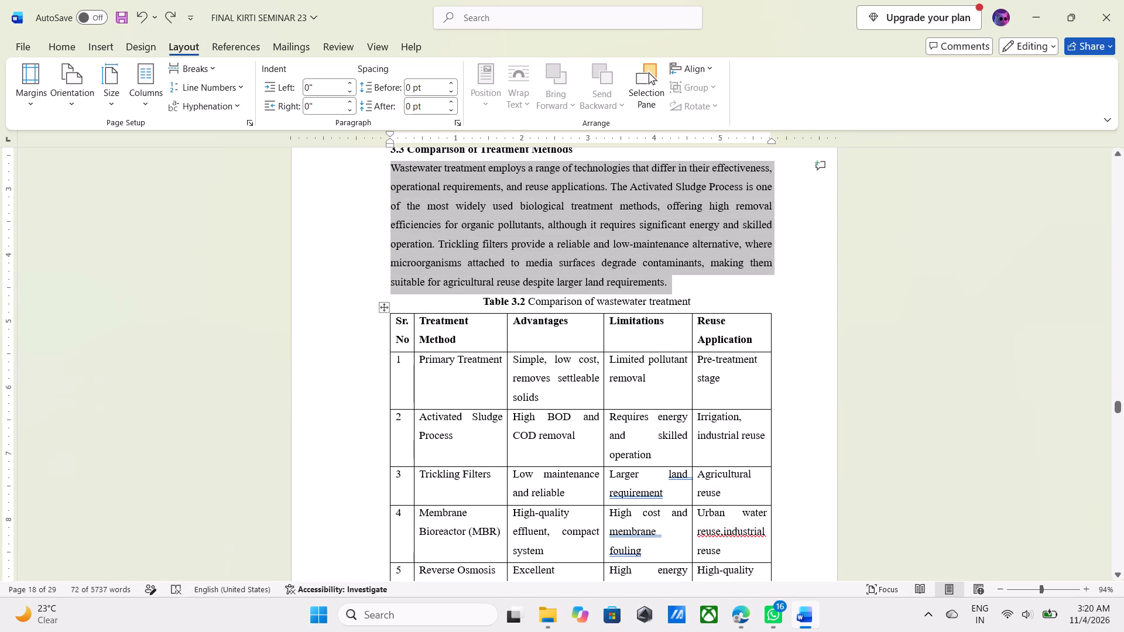
# Move the introductory paragraph of section 3.3 Comparison of Treatment Methods to the page after Table 3.2, at its top.
pyautogui.click(677, 283)
pyautogui.moveTo(677, 283); pyautogui.dragTo(533, 235)
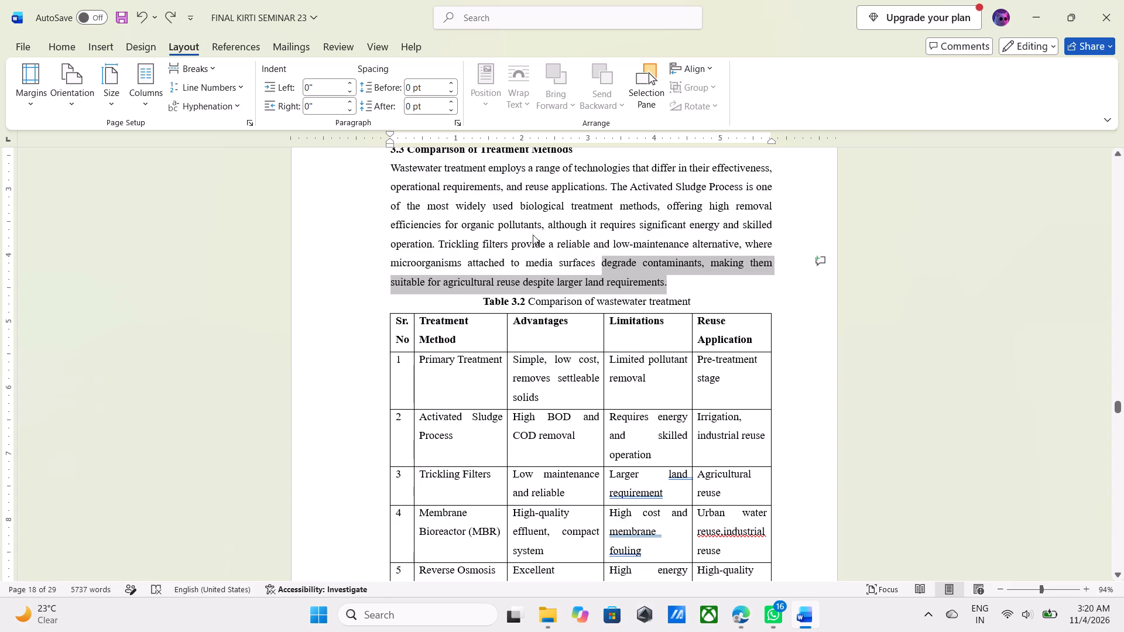
pyautogui.moveTo(533, 235); pyautogui.dragTo(376, 390)
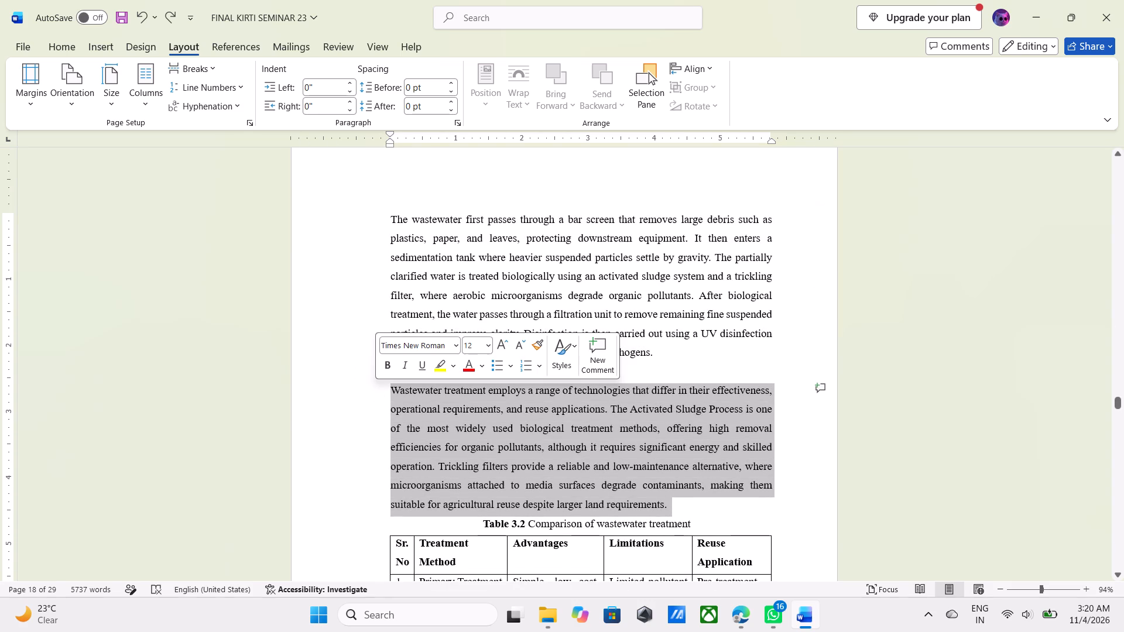
pyautogui.hotkey('ctrl', 'c')
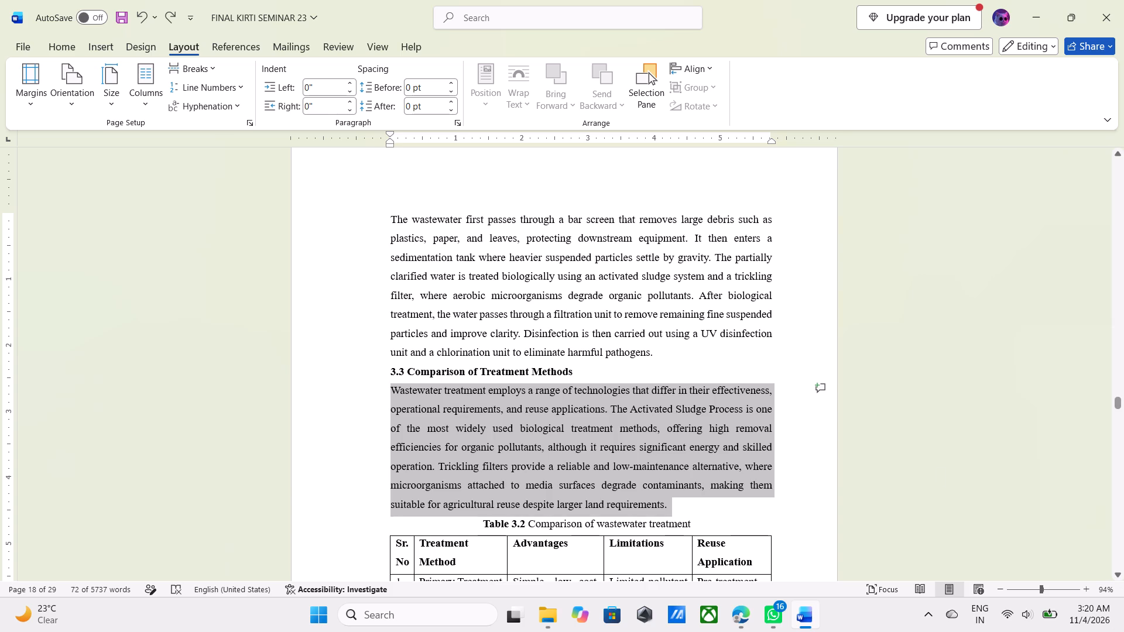
pyautogui.press('BackSpace')
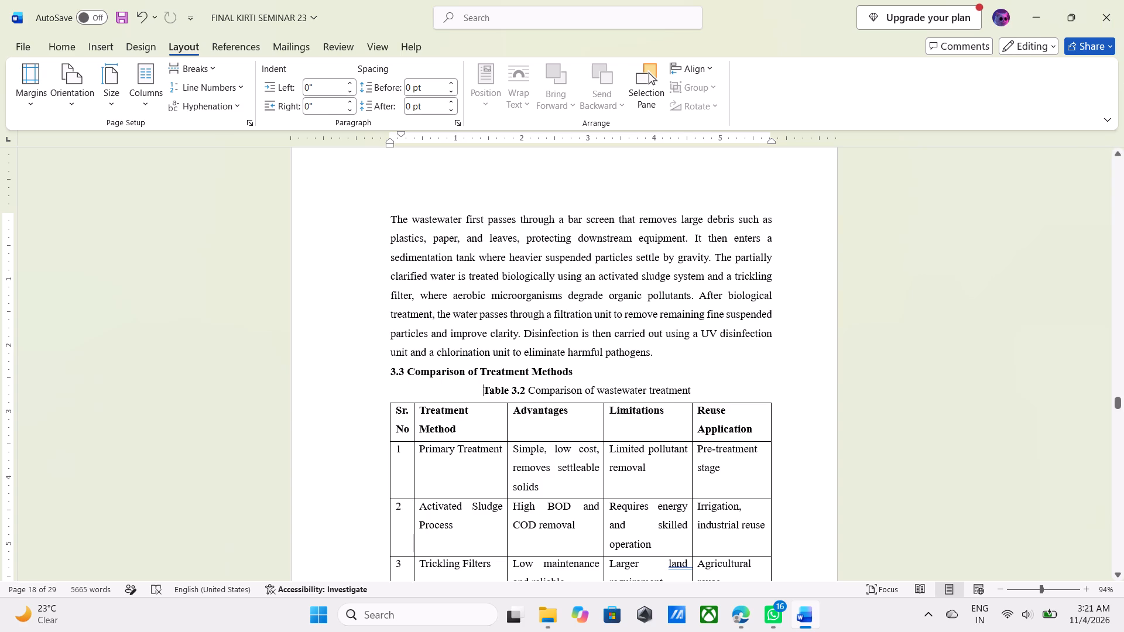
pyautogui.scroll(-20, 590, 252)
pyautogui.click(506, 358)
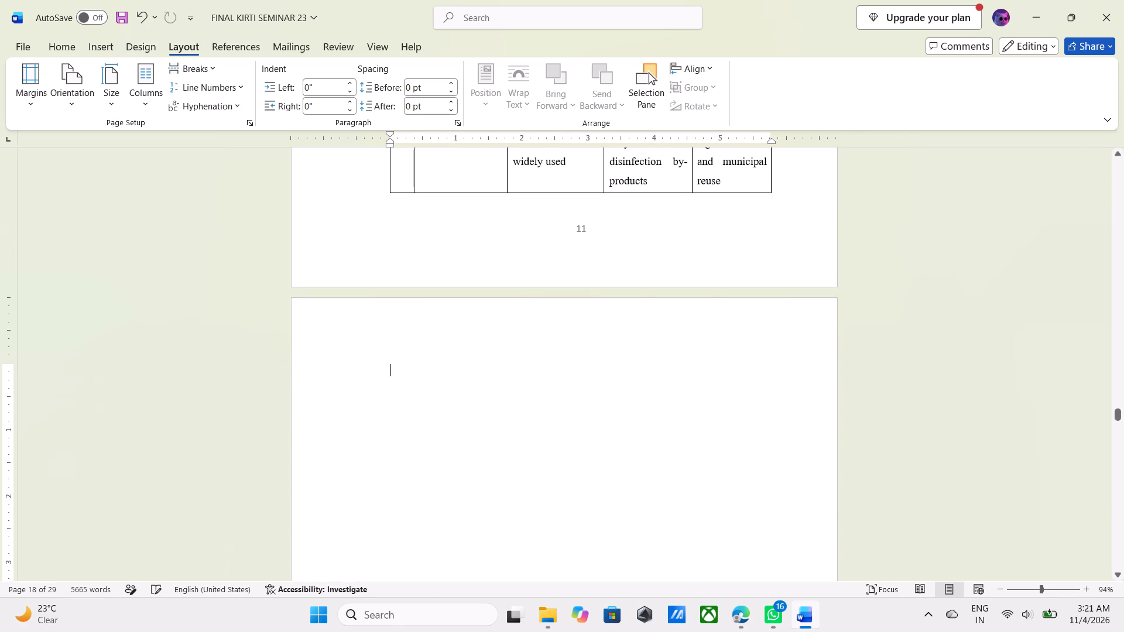
pyautogui.click(505, 331)
pyautogui.hotkey('ctrl', 'v')
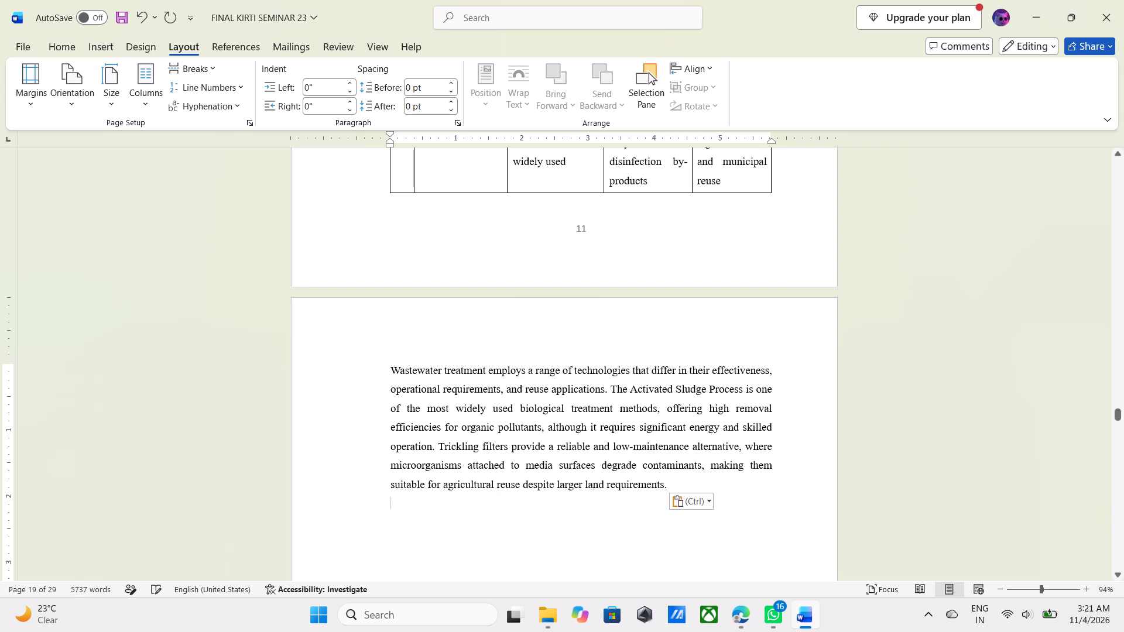
# Examine the layout from section 3.3 and Table 3.2 through the moved paragraph to the Chapter 4 Case Study heading and section 4.1.
pyautogui.scroll(-16, 508, 352)
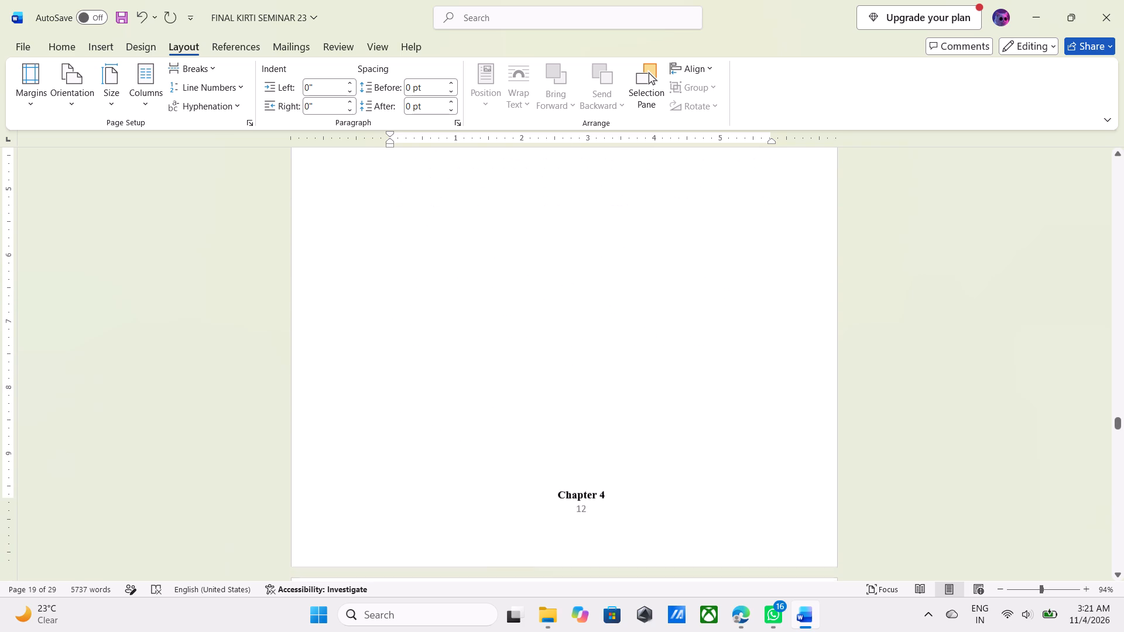
pyautogui.scroll(-7, 513, 346)
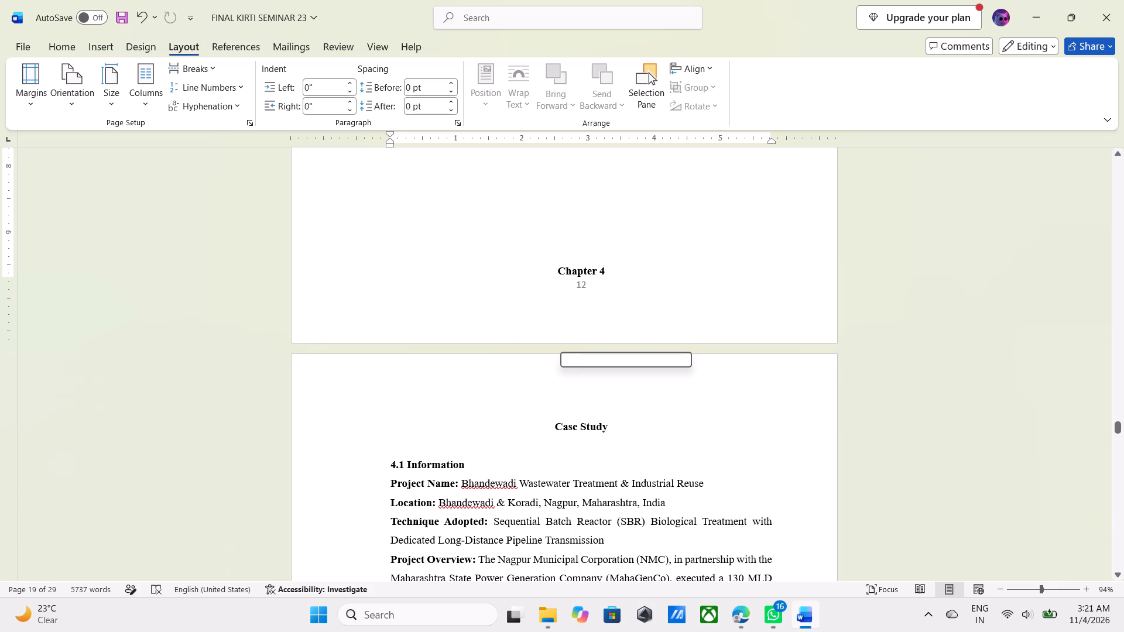
pyautogui.scroll(-4, 592, 355)
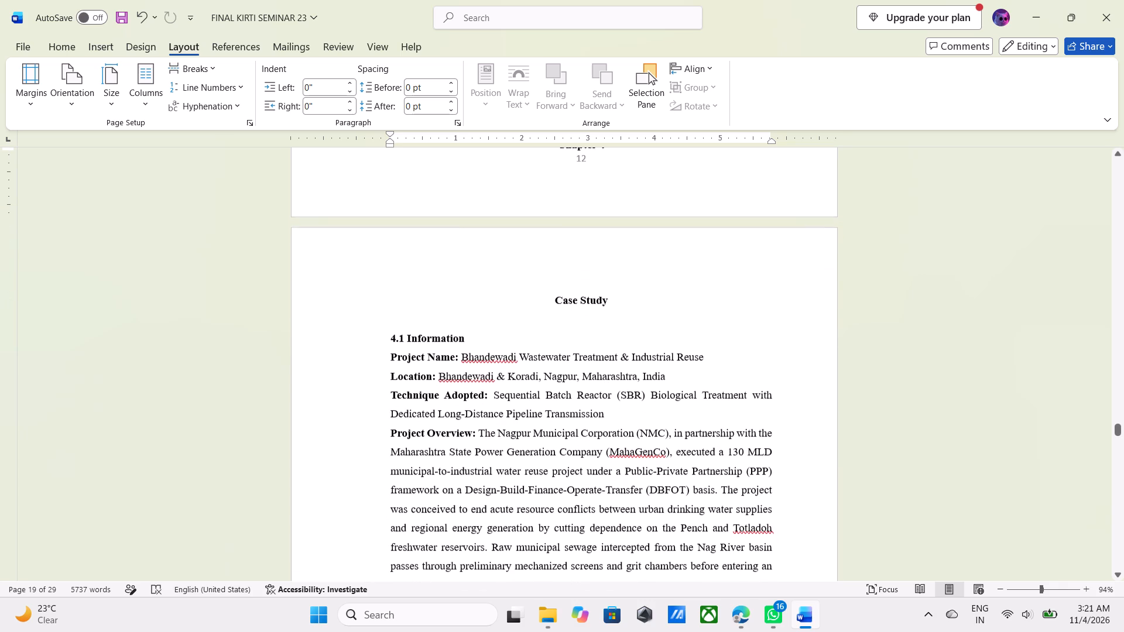
pyautogui.scroll(6, 597, 350)
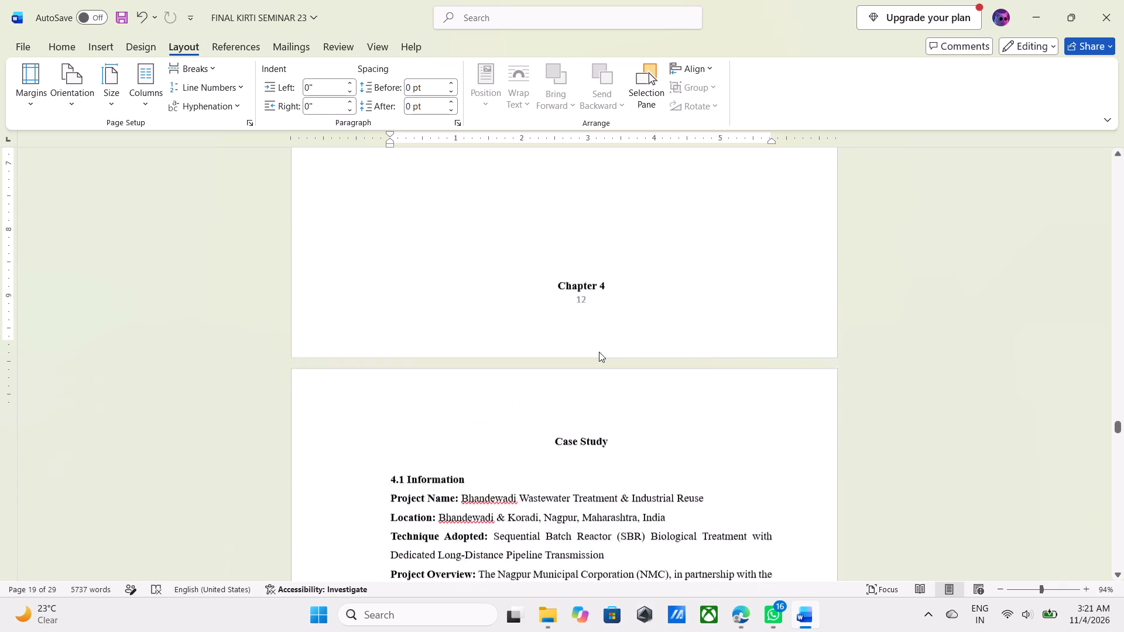
pyautogui.scroll(13, 605, 351)
pyautogui.scroll(-5, 606, 350)
pyautogui.scroll(10, 606, 350)
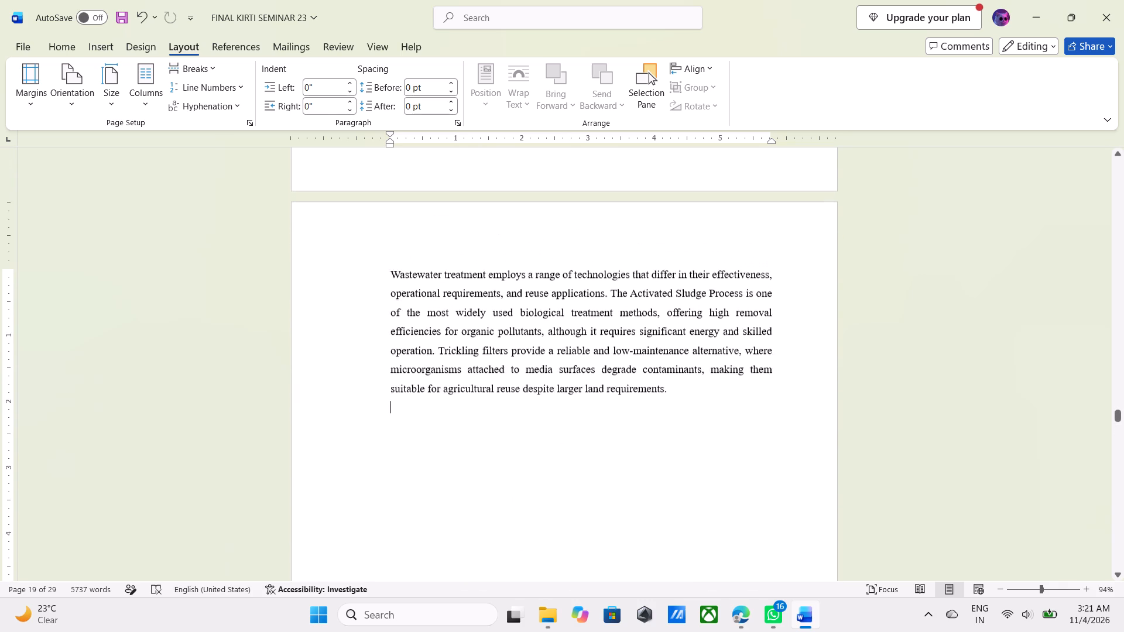
pyautogui.scroll(1, 609, 348)
pyautogui.scroll(-19, 609, 347)
pyautogui.moveTo(639, 498); pyautogui.dragTo(544, 368)
pyautogui.click(544, 368)
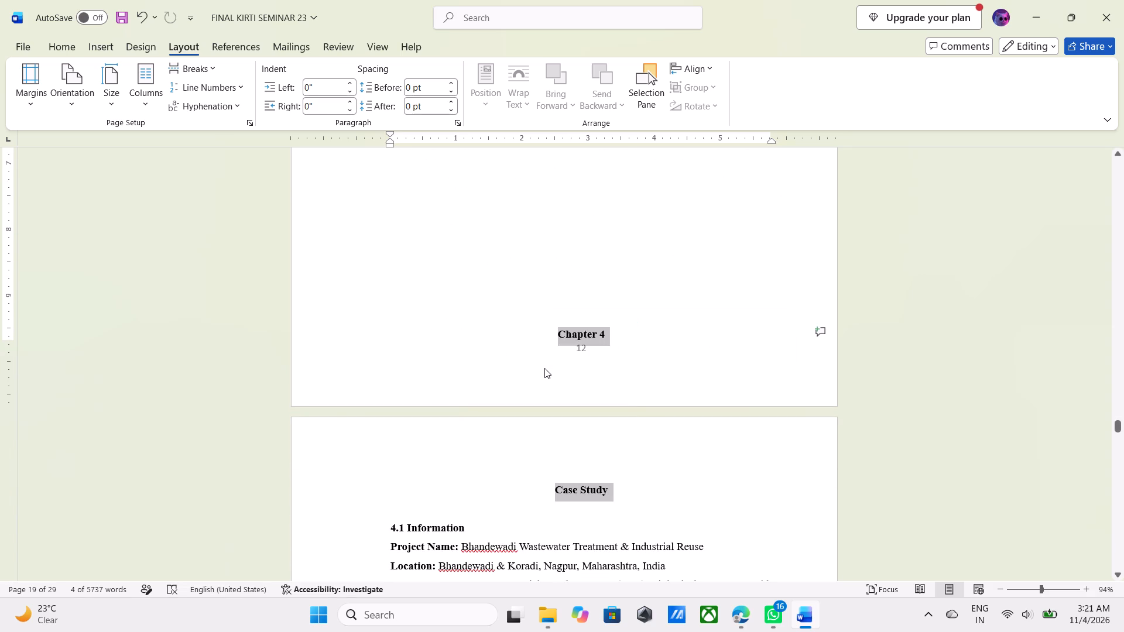
pyautogui.scroll(17, 534, 316)
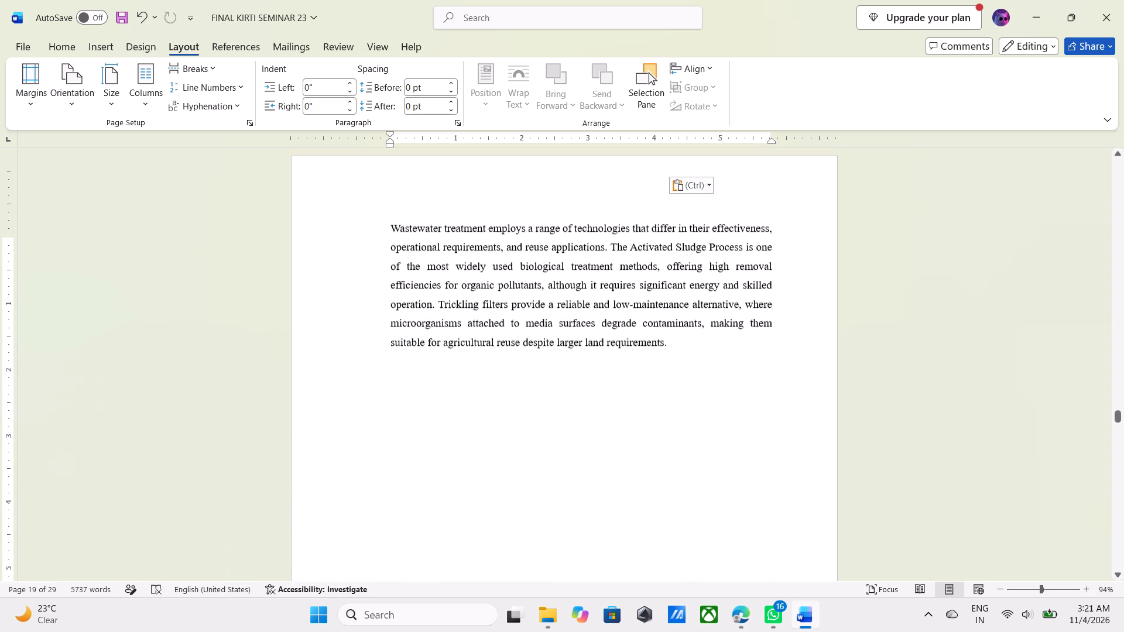
pyautogui.scroll(-2, 534, 315)
pyautogui.scroll(16, 534, 315)
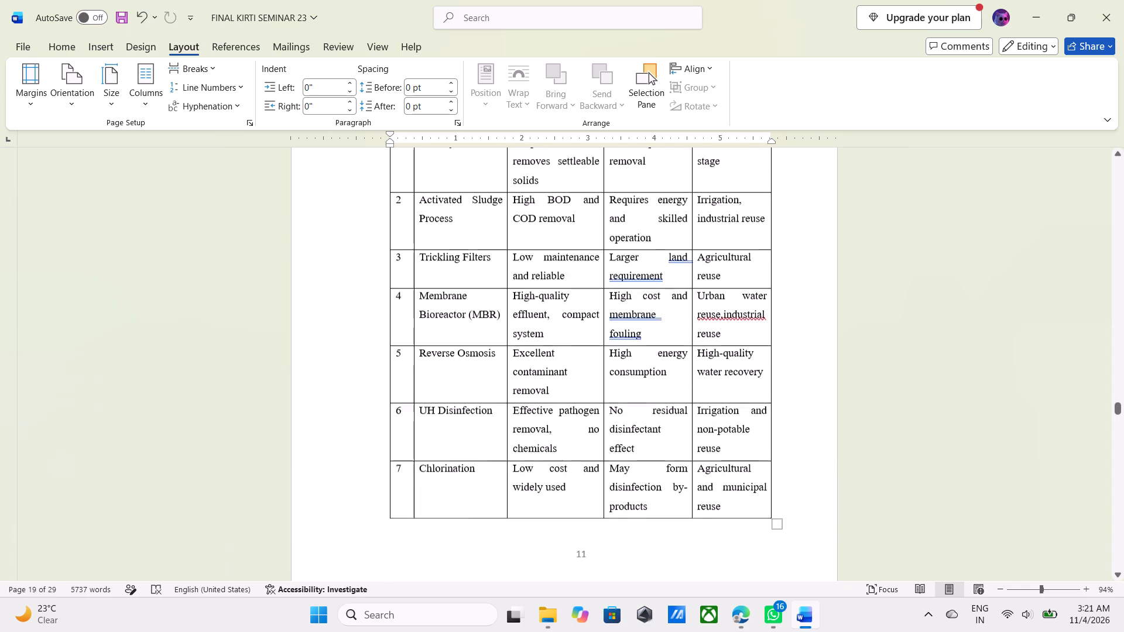
pyautogui.scroll(7, 534, 315)
pyautogui.scroll(-3, 534, 315)
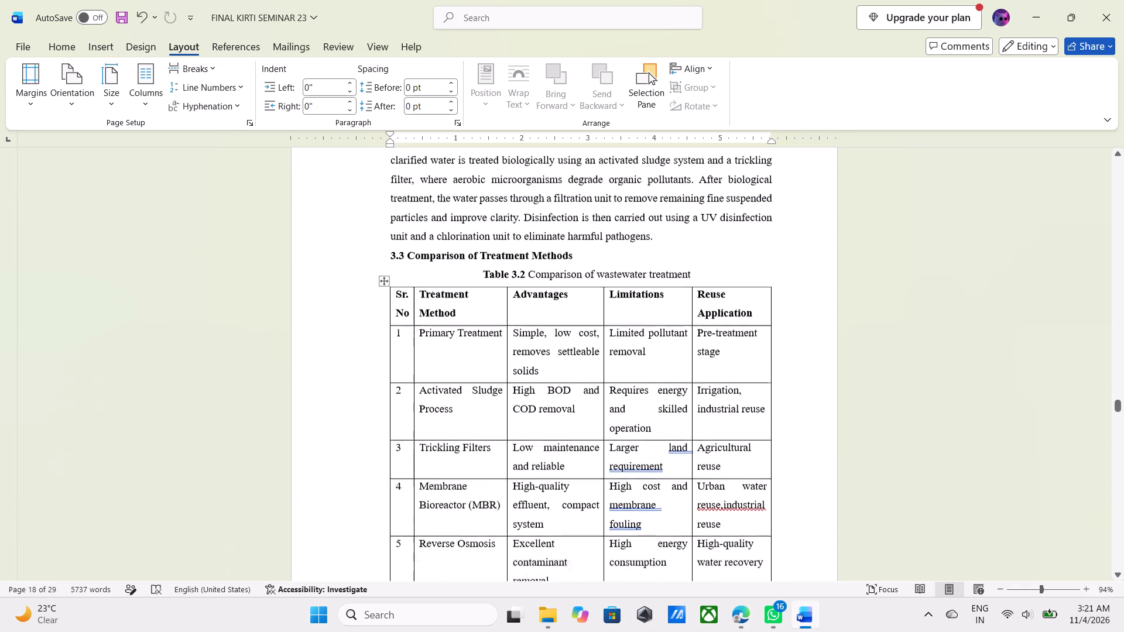
pyautogui.scroll(-15, 534, 315)
pyautogui.scroll(-18, 534, 315)
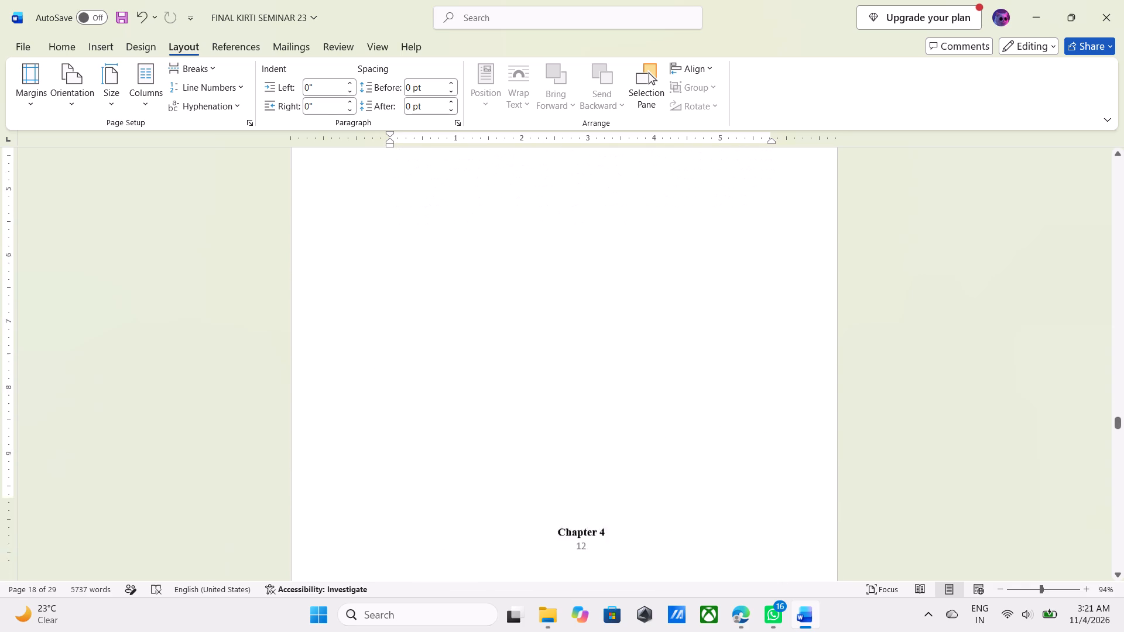
pyautogui.scroll(-9, 535, 315)
pyautogui.scroll(1, 536, 314)
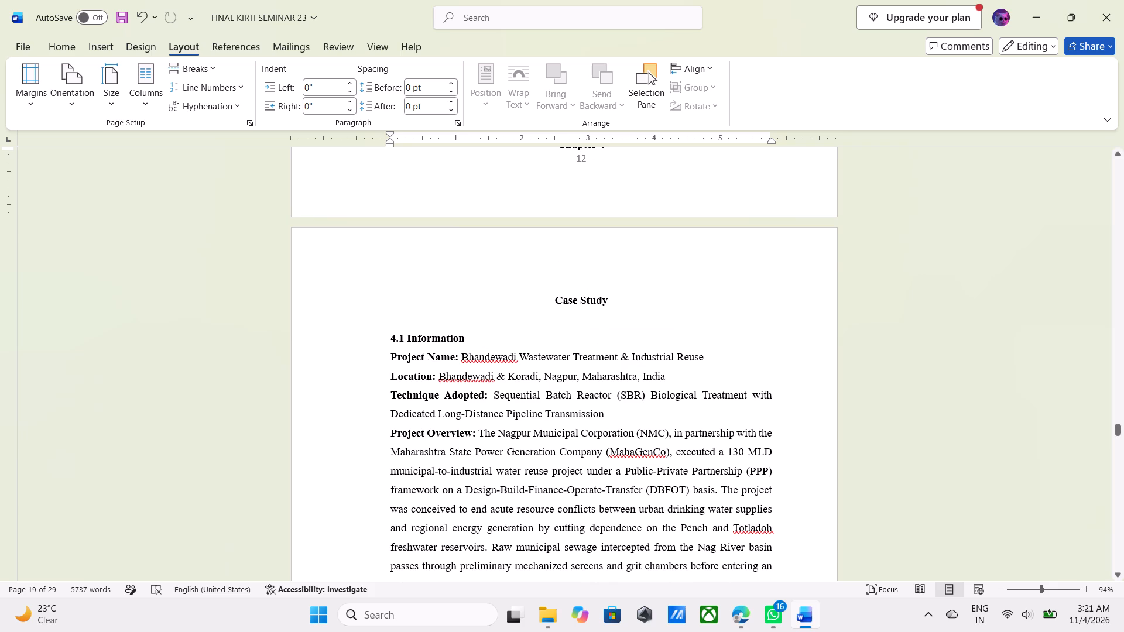
# Delete the two-line Chapter 4 Case Study title above the 4.1 Information heading.
pyautogui.moveTo(618, 307); pyautogui.dragTo(570, 249)
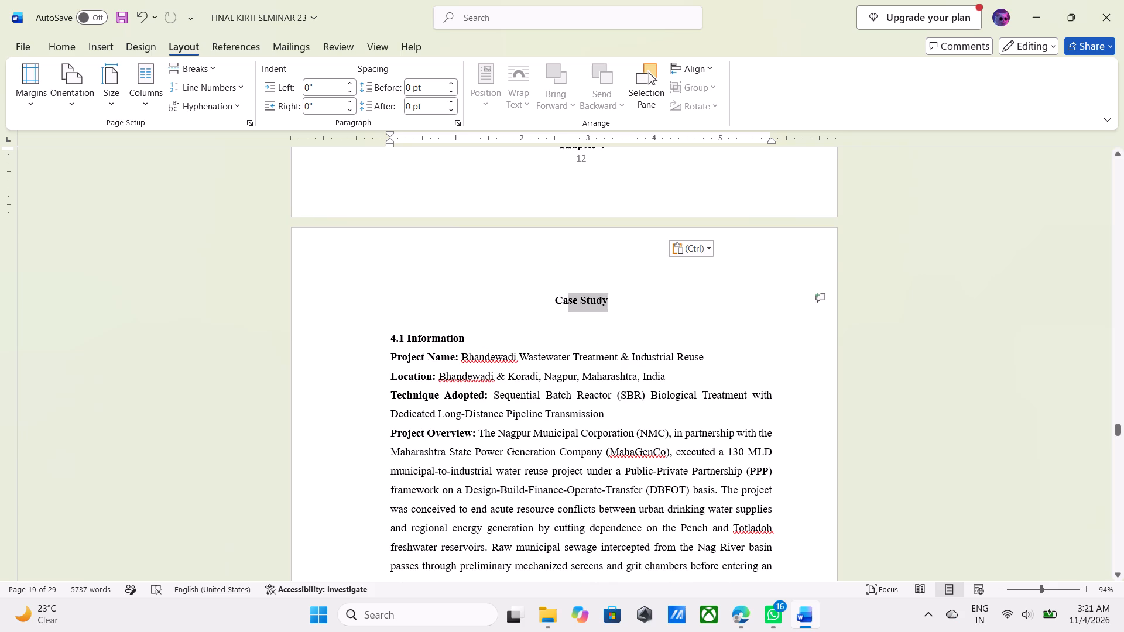
pyautogui.moveTo(570, 249); pyautogui.dragTo(551, 322)
pyautogui.scroll(8, 570, 249)
pyautogui.press('BackSpace')
# Remove the empty lines between the moved comparison paragraph and the 4.1 Information heading, leaving one blank line.
pyautogui.press('BackSpace')
pyautogui.press('BackSpace')
pyautogui.press('BackSpace')
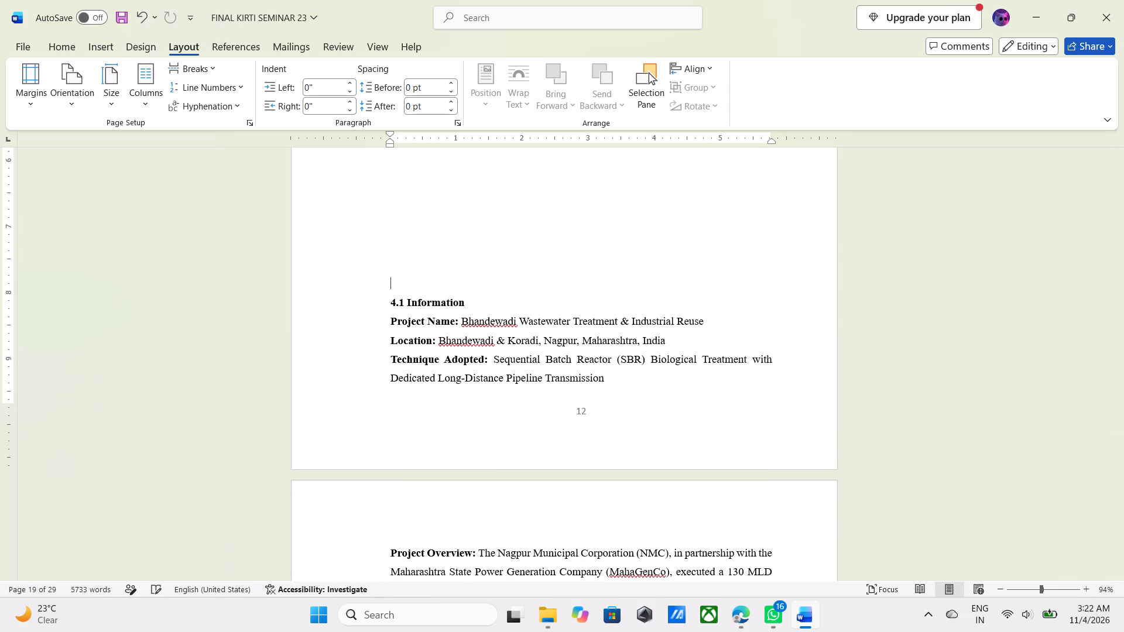
pyautogui.press('BackSpace')
pyautogui.press('BackSpace')
pyautogui.press('BackSpace')
pyautogui.press('BackSpace')
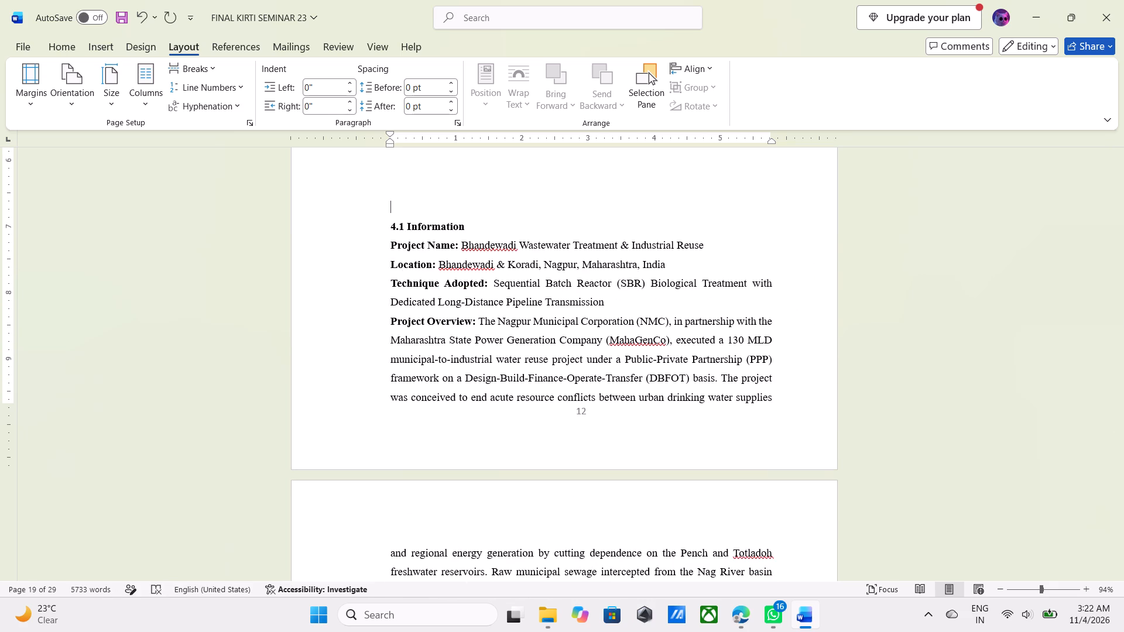
pyautogui.scroll(2, 551, 322)
pyautogui.press('BackSpace')
pyautogui.press('BackSpace')
pyautogui.press('BackSpace')
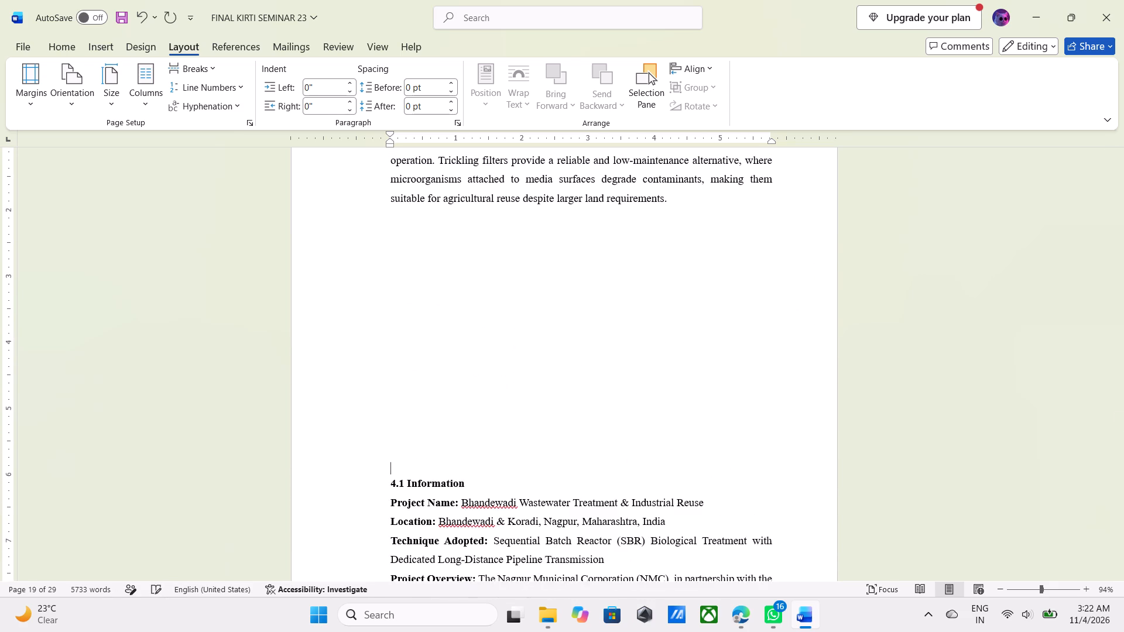
pyautogui.press('BackSpace')
pyautogui.press('BackSpace')
pyautogui.press('BackSpace')
pyautogui.press('BackSpace')
pyautogui.press('BackSpace')
pyautogui.press('BackSpace')
pyautogui.press('BackSpace')
pyautogui.press('BackSpace')
pyautogui.press('BackSpace')
pyautogui.press('BackSpace')
pyautogui.press('BackSpace')
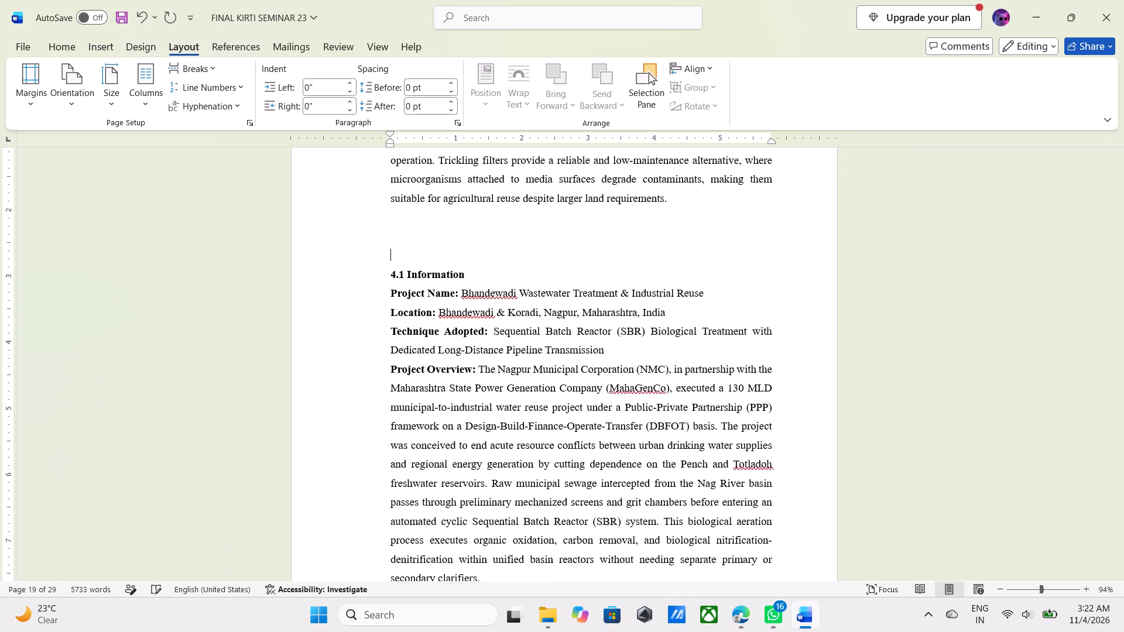
pyautogui.press('BackSpace')
pyautogui.press('BackSpace')
pyautogui.press('BackSpace')
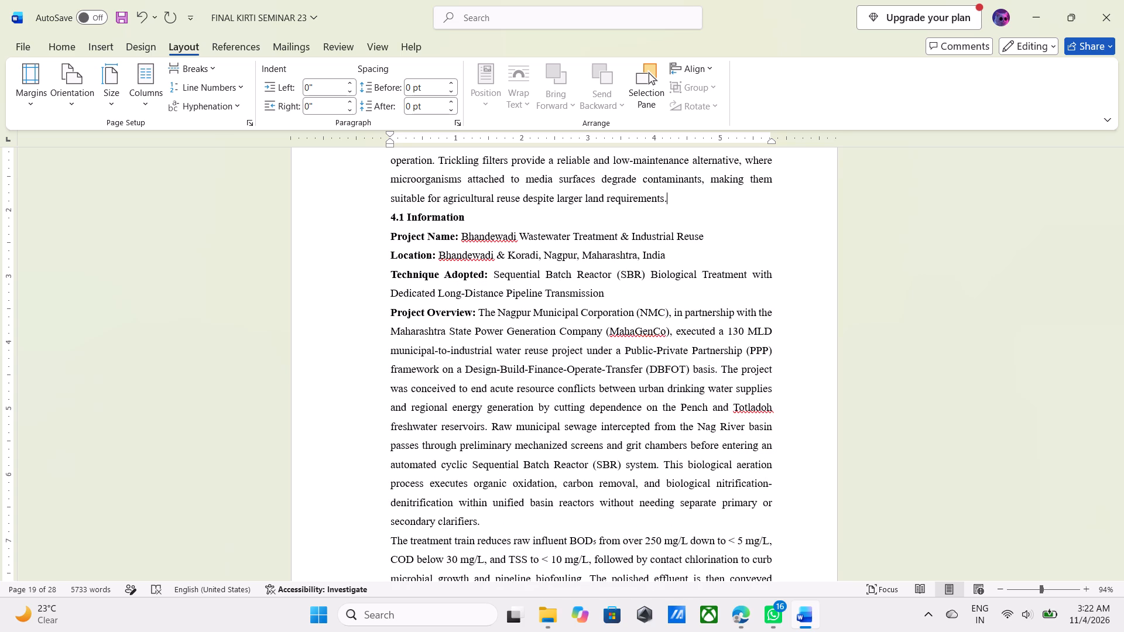
pyautogui.press('Return')
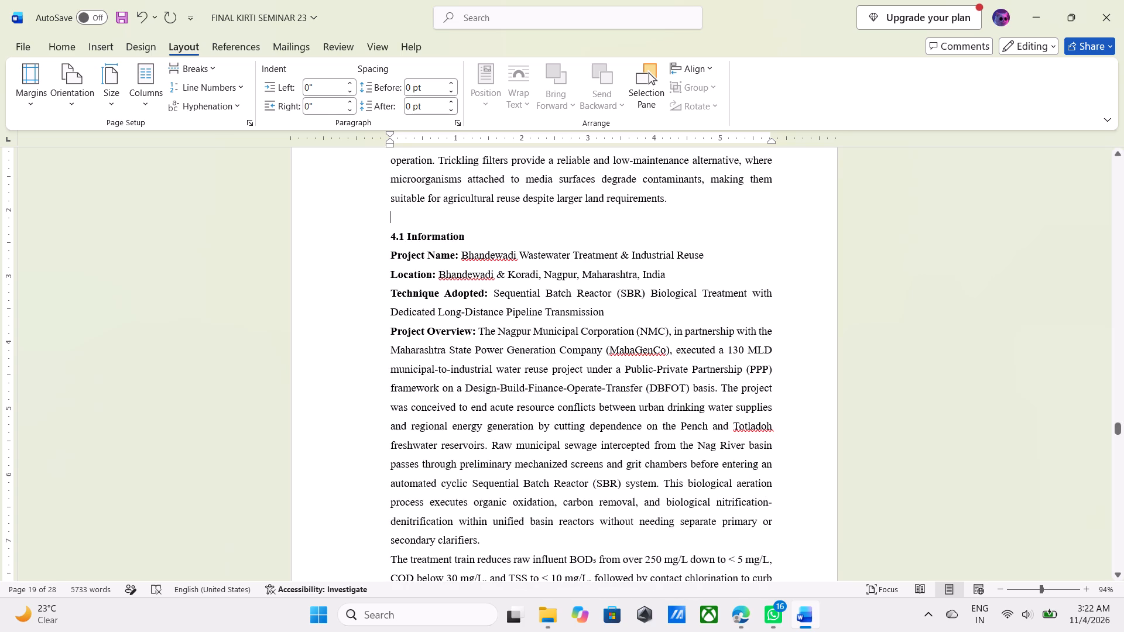
# Replace the 4.1 Information heading with "3.4 Case Study".
pyautogui.click(497, 242)
pyautogui.press('BackSpace')
pyautogui.press('BackSpace')
pyautogui.press('BackSpace')
pyautogui.press('BackSpace')
pyautogui.press('BackSpace')
pyautogui.press('BackSpace')
pyautogui.press('BackSpace')
pyautogui.press('BackSpace')
pyautogui.press('BackSpace')
pyautogui.press('BackSpace')
pyautogui.press('BackSpace')
pyautogui.press('BackSpace')
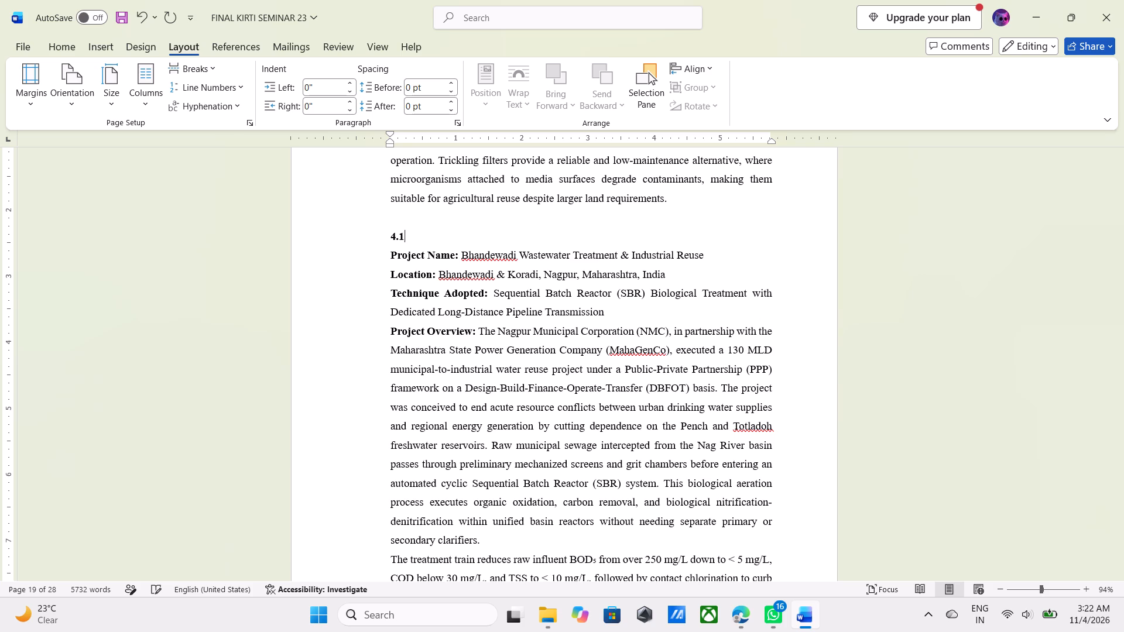
pyautogui.press('BackSpace')
pyautogui.press('BackSpace')
pyautogui.press('BackSpace')
pyautogui.write('3.4')
pyautogui.press('space')
pyautogui.hotkey('shift', 'c')
pyautogui.write('ase')
pyautogui.press('space')
pyautogui.hotkey('shift', 's')
pyautogui.write('tudy')
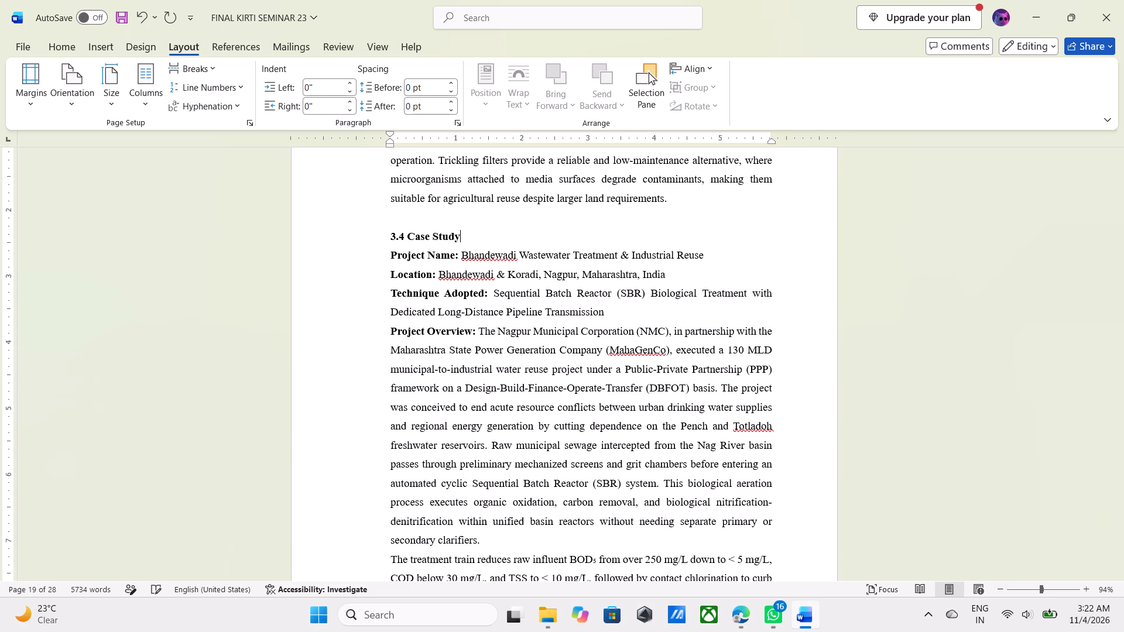
# Review the rest of the case study text, then switch to the marked-up ki.pdf in Edge and find the Case Study page's handwritten corrections.
pyautogui.click(991, 400)
pyautogui.scroll(-5, 834, 362)
pyautogui.scroll(-5, 695, 395)
pyautogui.scroll(1, 695, 394)
pyautogui.scroll(-4, 695, 394)
pyautogui.click(738, 614)
pyautogui.scroll(-1, 599, 390)
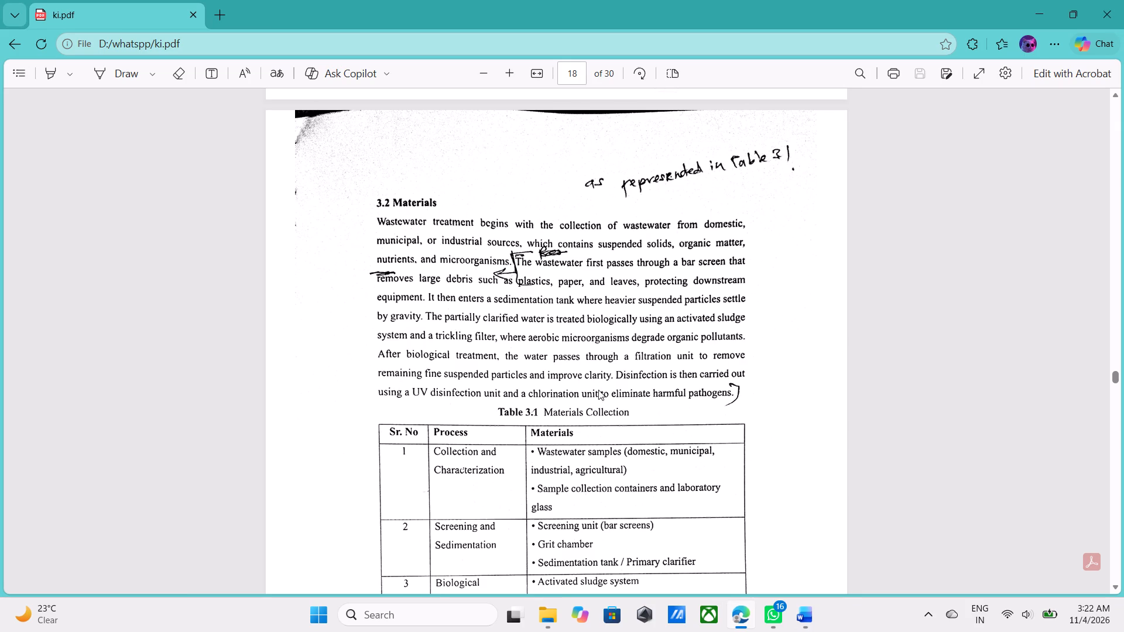
pyautogui.scroll(-20, 598, 390)
pyautogui.scroll(-8, 595, 391)
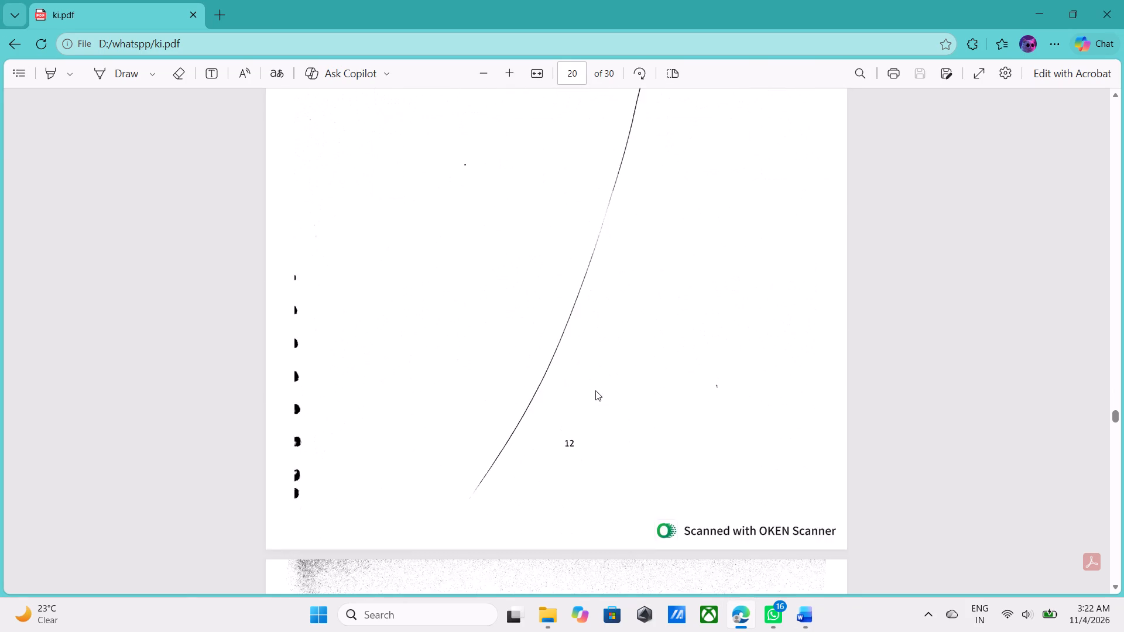
pyautogui.scroll(-4, 595, 390)
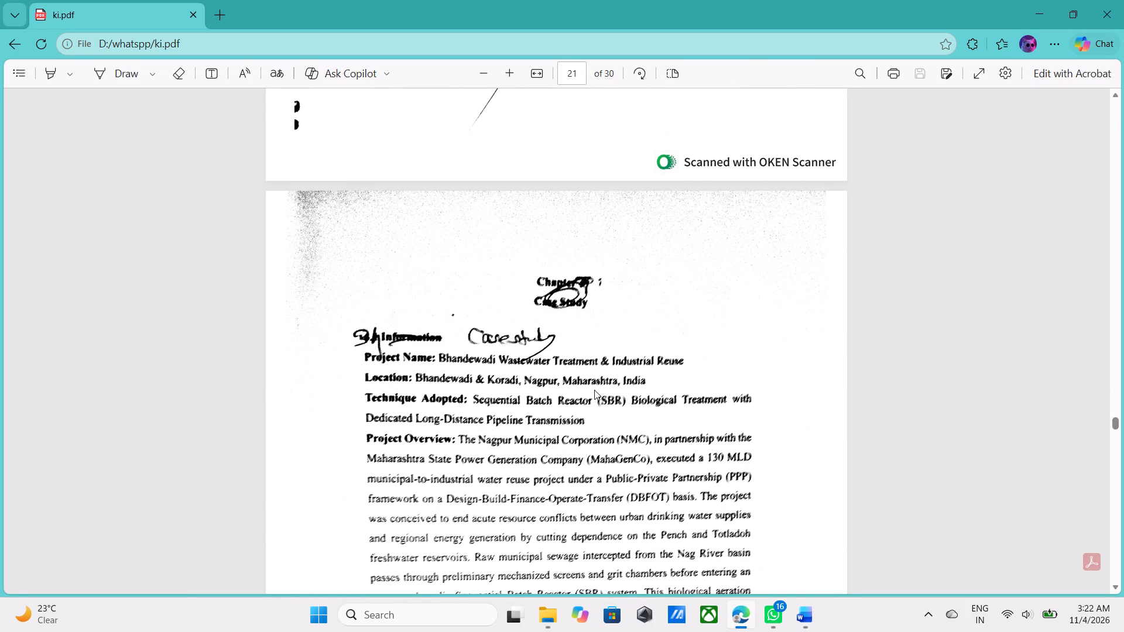
# Read the marked-up correction under Fig. 4.1 in ki.pdf, then in Word replace "image" with "figures" in the paragraph below that caption.
pyautogui.scroll(-14, 594, 390)
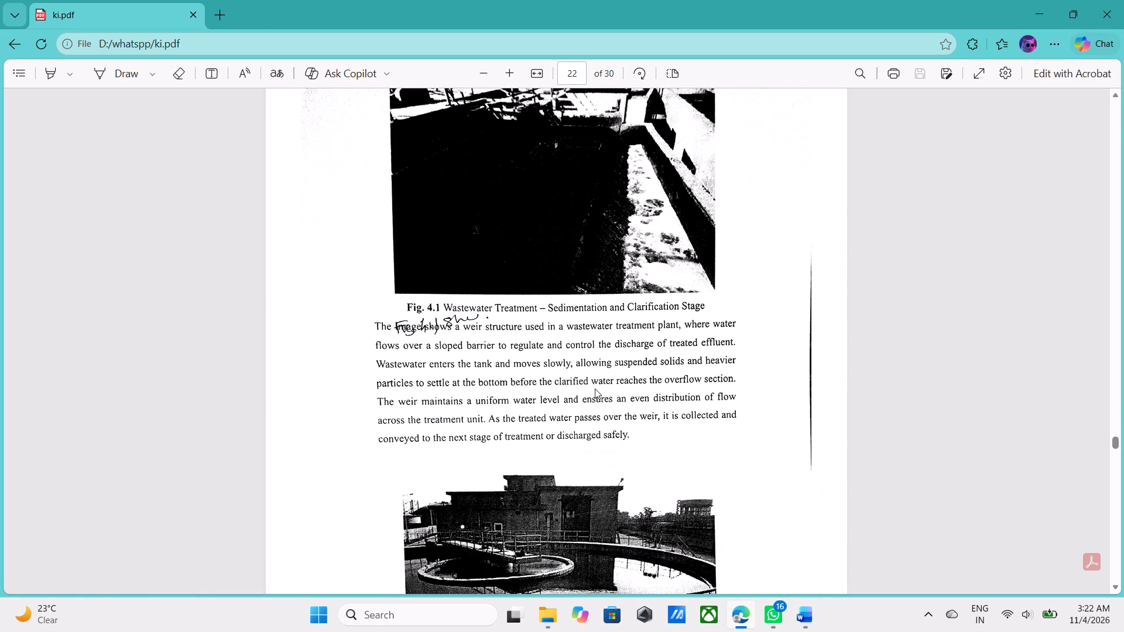
pyautogui.click(798, 613)
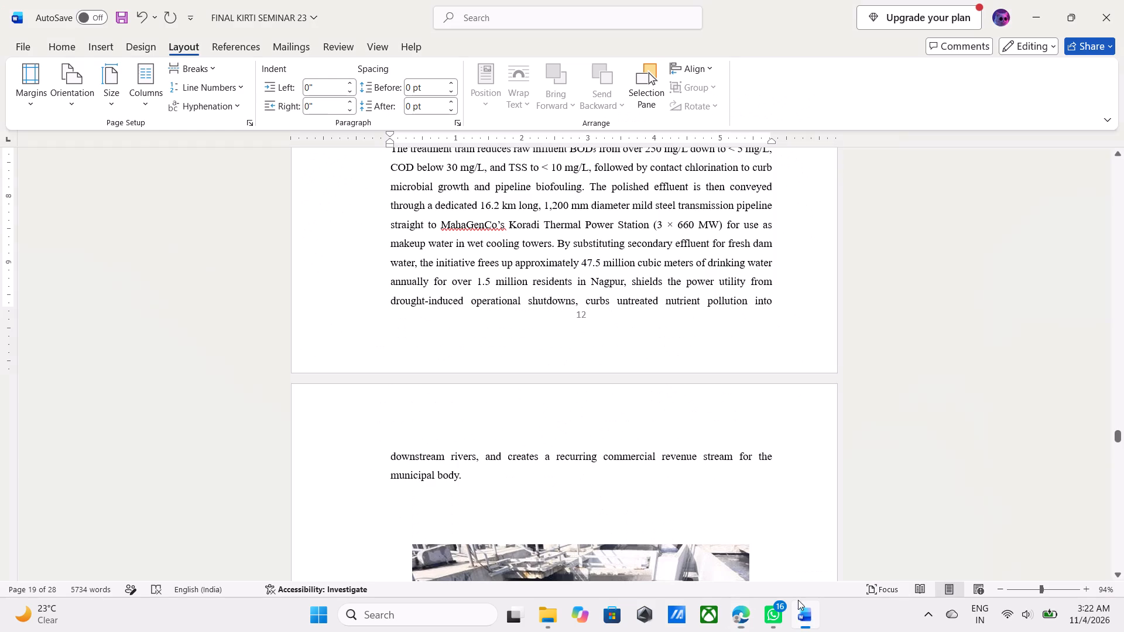
pyautogui.scroll(-8, 617, 394)
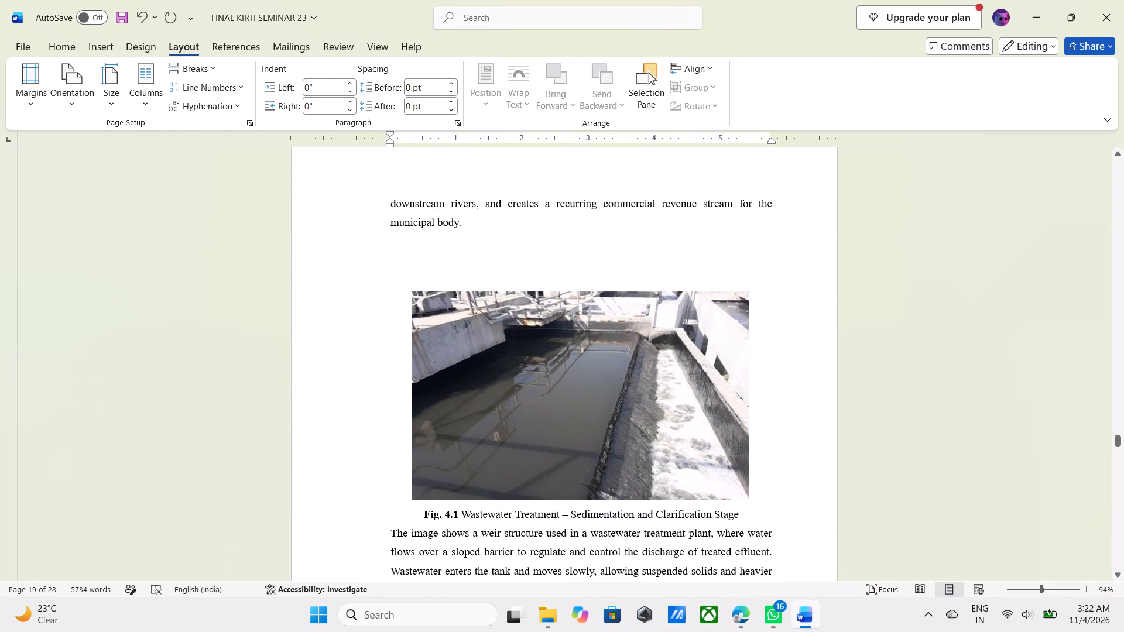
pyautogui.scroll(-1, 427, 548)
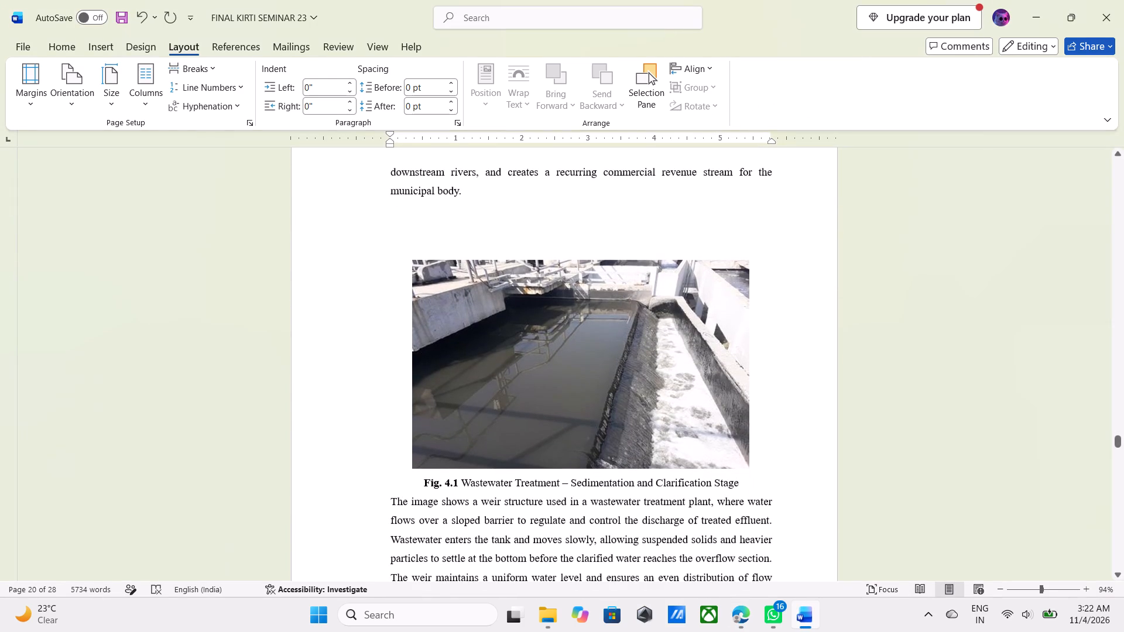
pyautogui.click(438, 508)
pyautogui.press('BackSpace')
pyautogui.press('BackSpace')
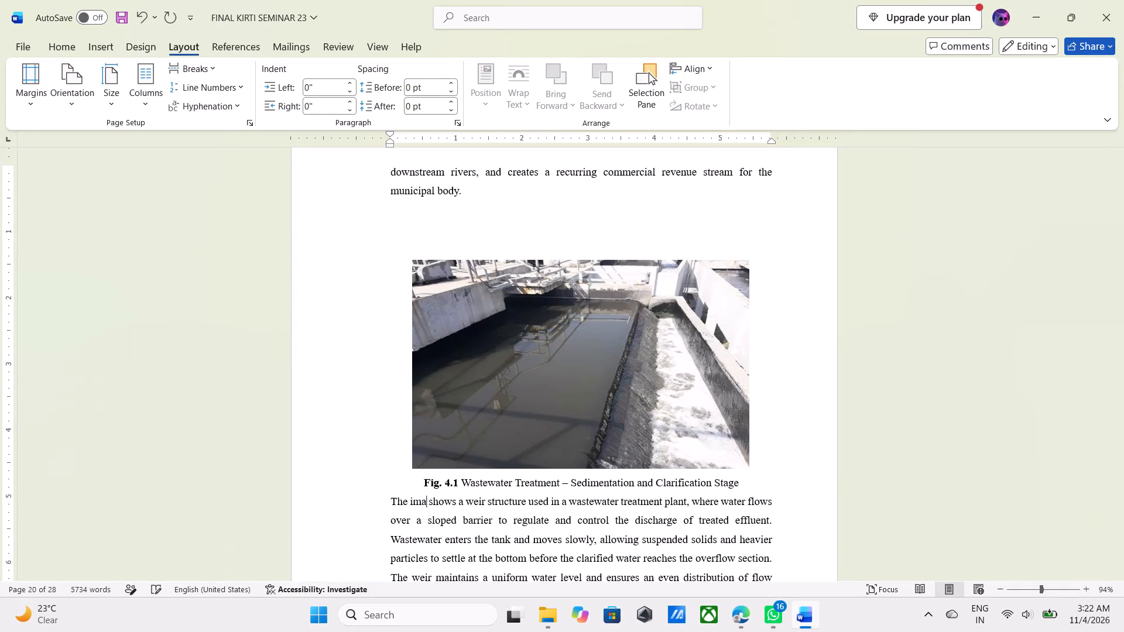
pyautogui.press('BackSpace')
pyautogui.press('BackSpace')
pyautogui.press('BackSpace')
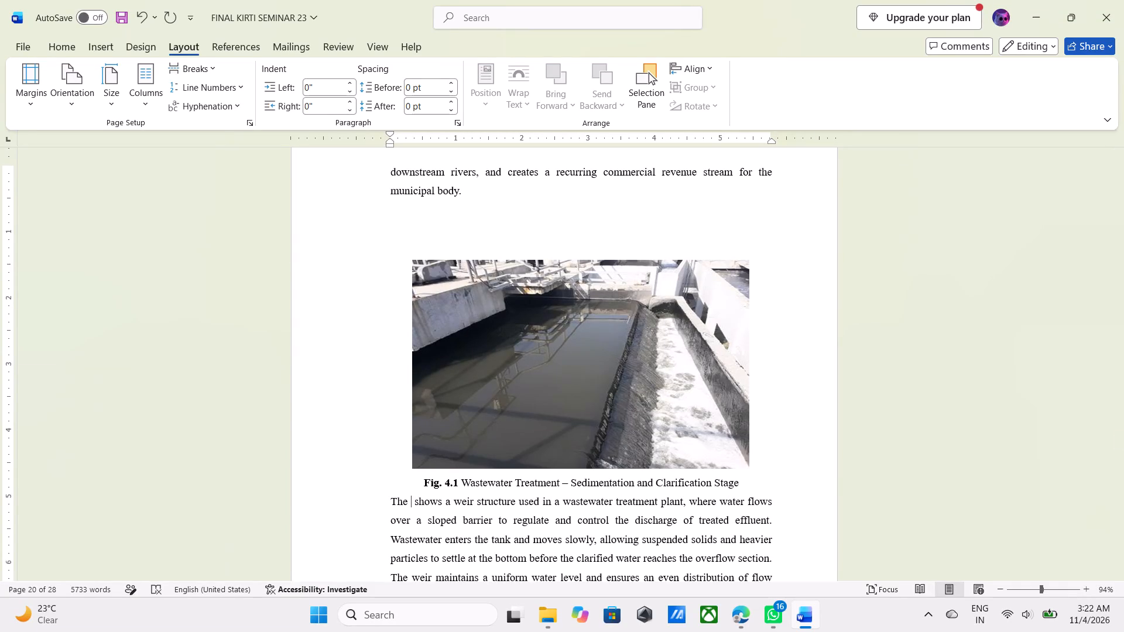
pyautogui.press('f')
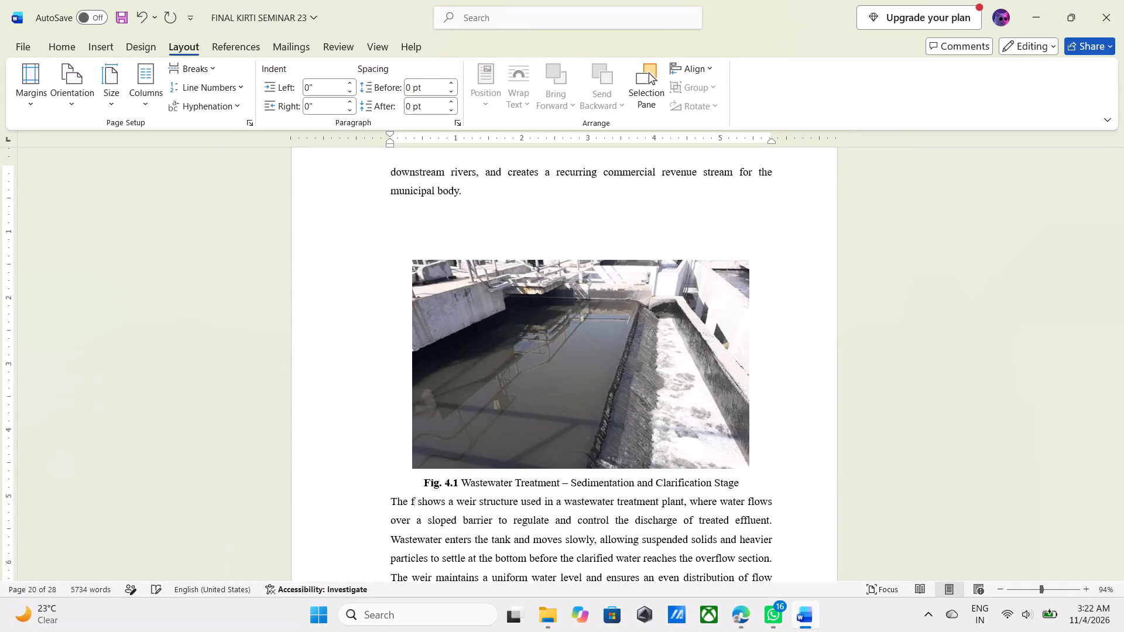
pyautogui.press('i')
pyautogui.write('gures')
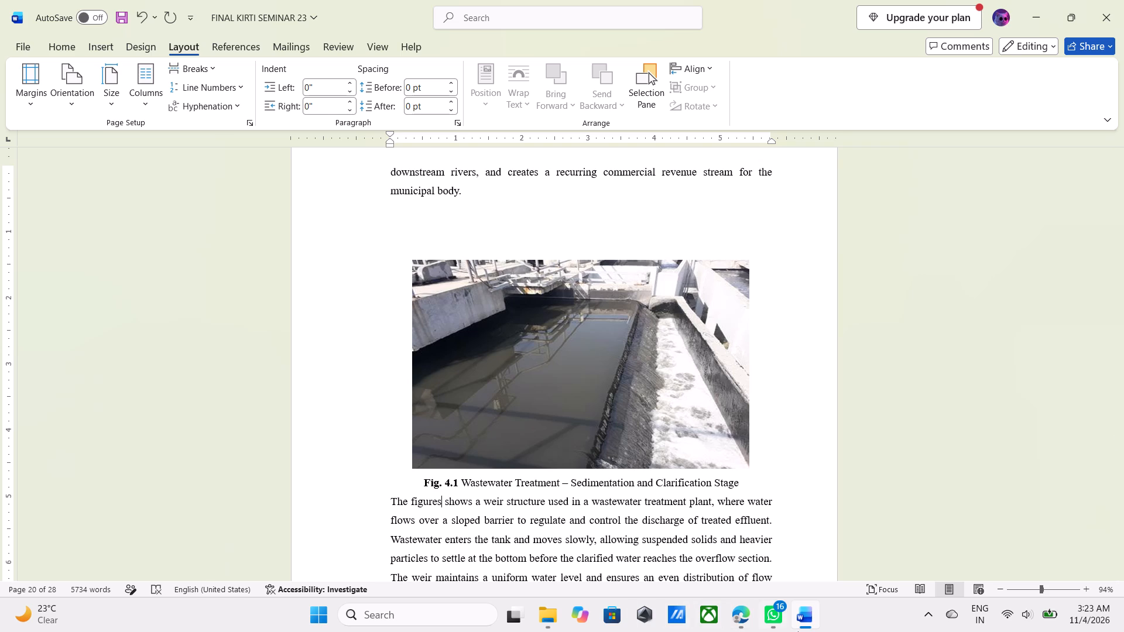
# Check the next handwritten correction after Fig. 4.2 in ki.pdf, then in Word shorten "figures" to "figure" in the Fig. 4.1 paragraph.
pyautogui.click(744, 620)
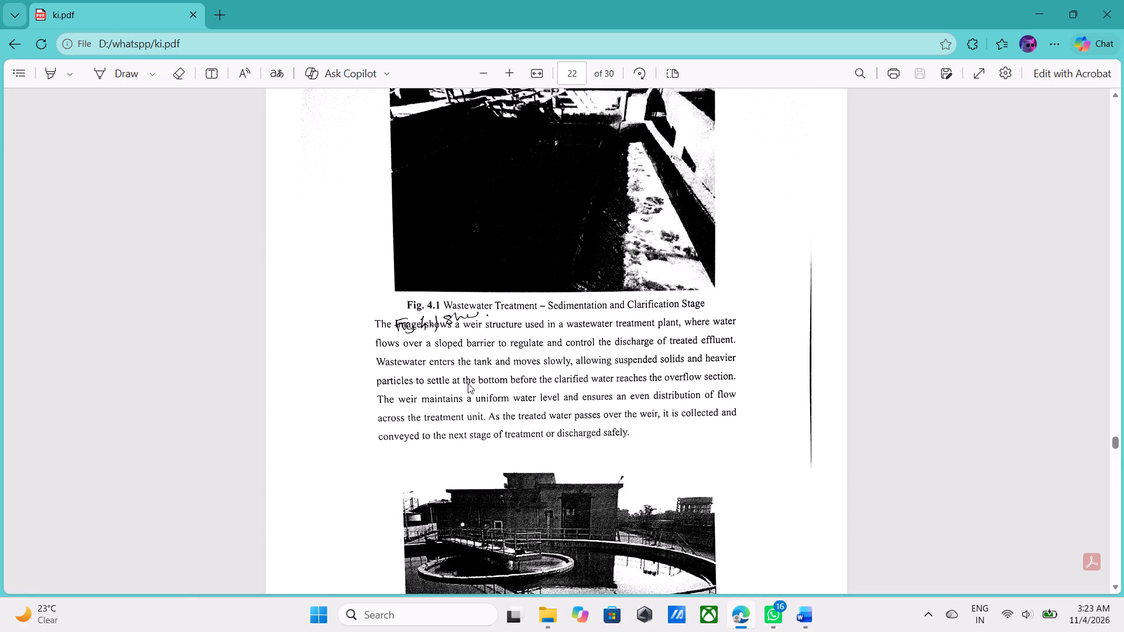
pyautogui.scroll(-2, 514, 415)
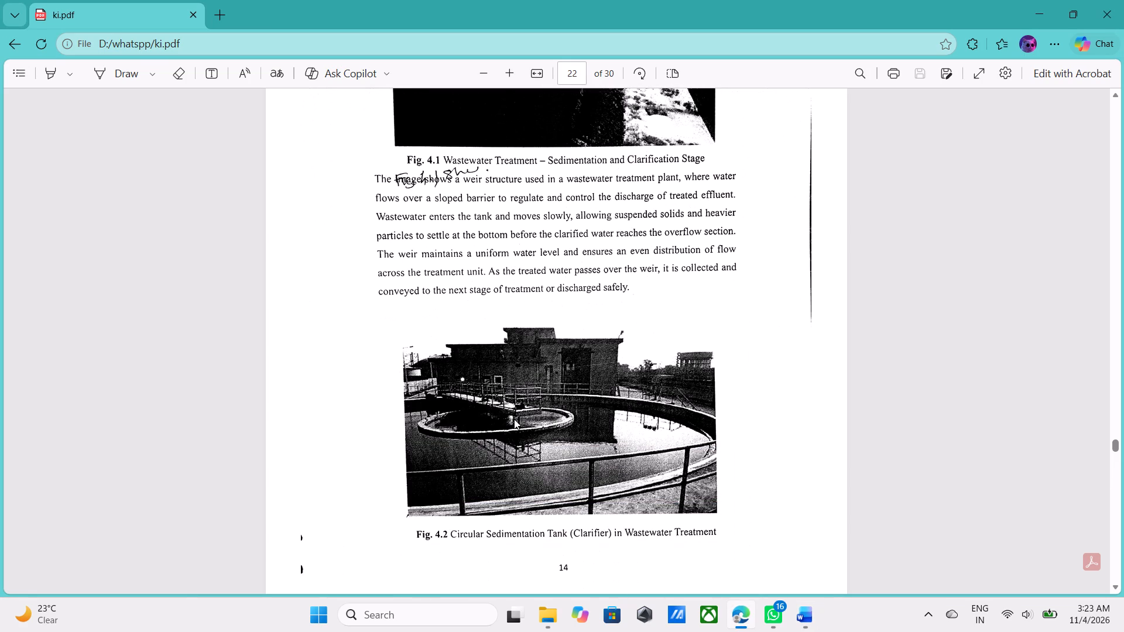
pyautogui.scroll(-5, 514, 419)
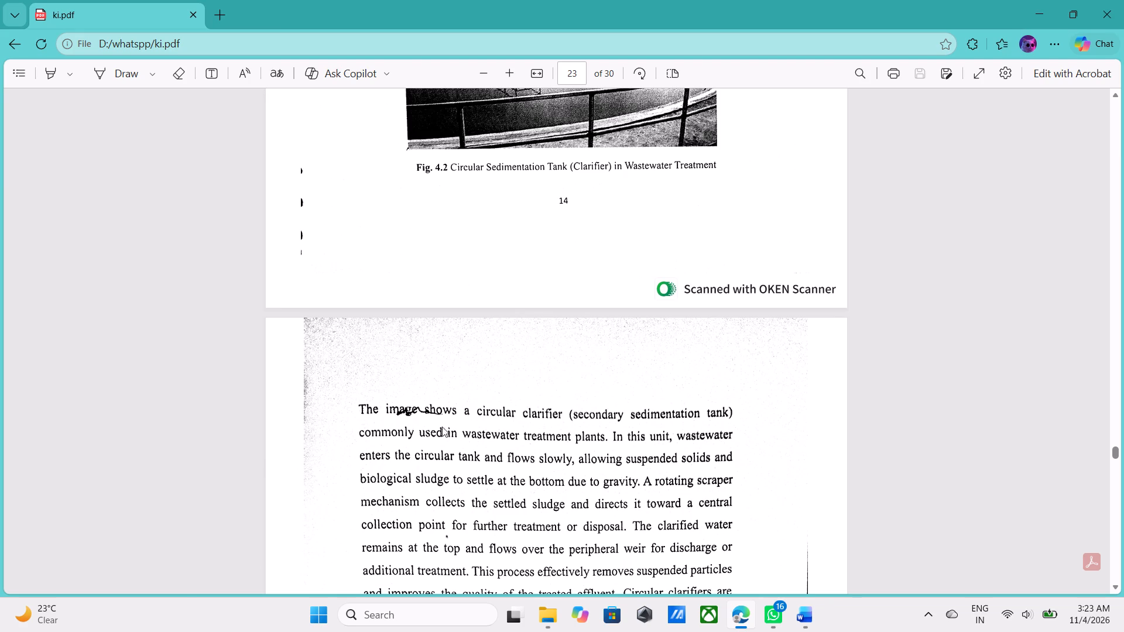
pyautogui.click(816, 617)
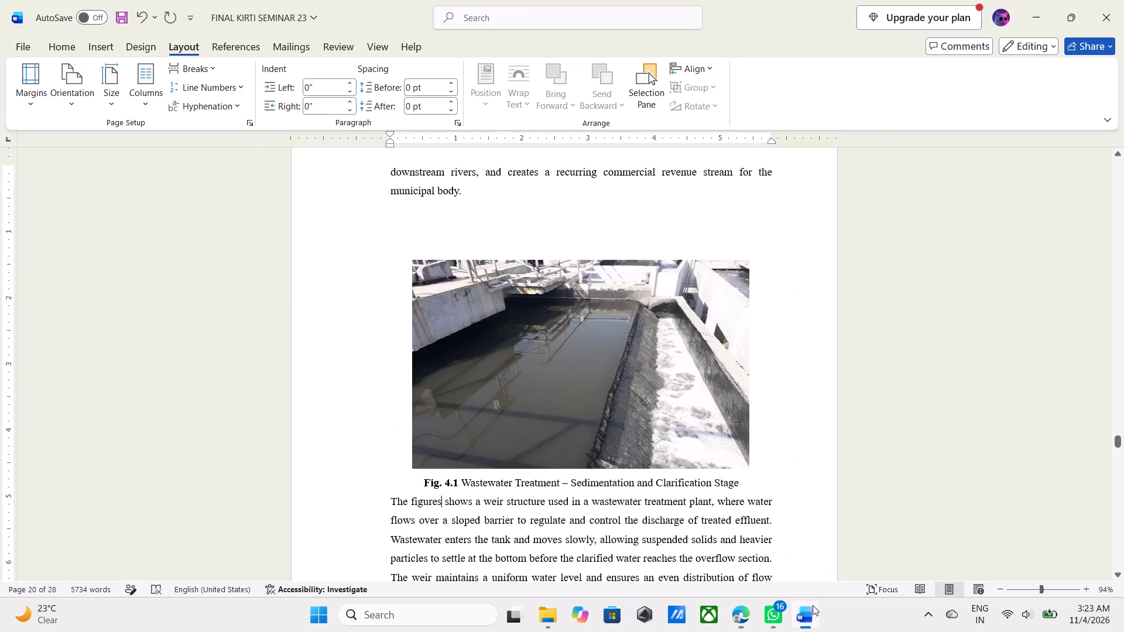
pyautogui.scroll(-1, 495, 502)
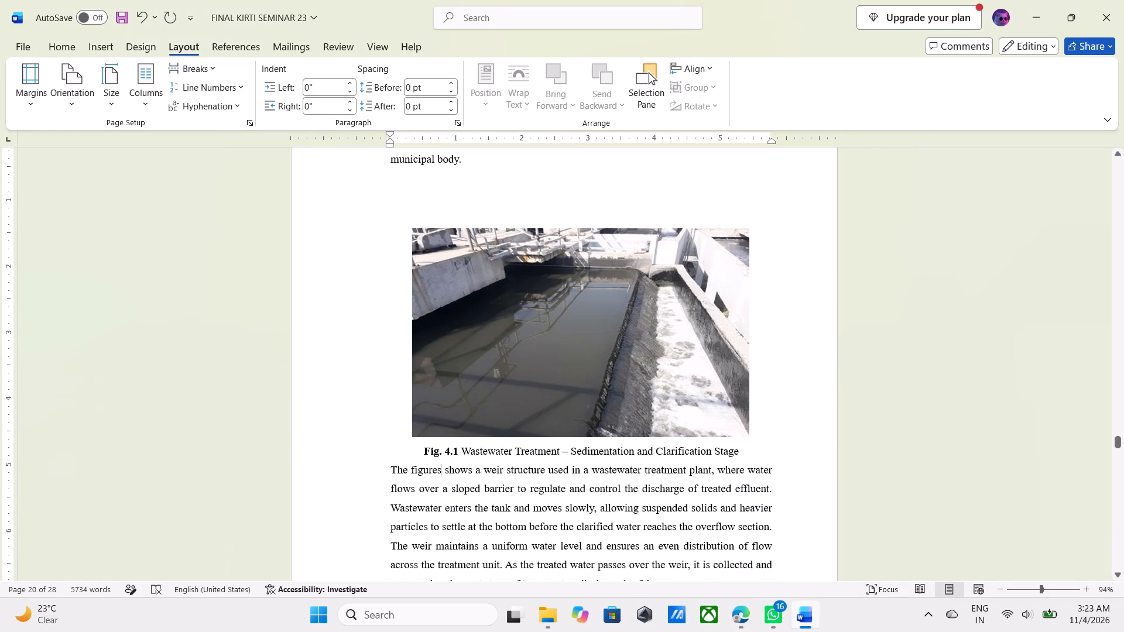
pyautogui.press('BackSpace')
# Examine the case study's page layout from the 3.4 Case Study heading through the gap after the Fig. 4.1 paragraph.
pyautogui.scroll(-5, 439, 485)
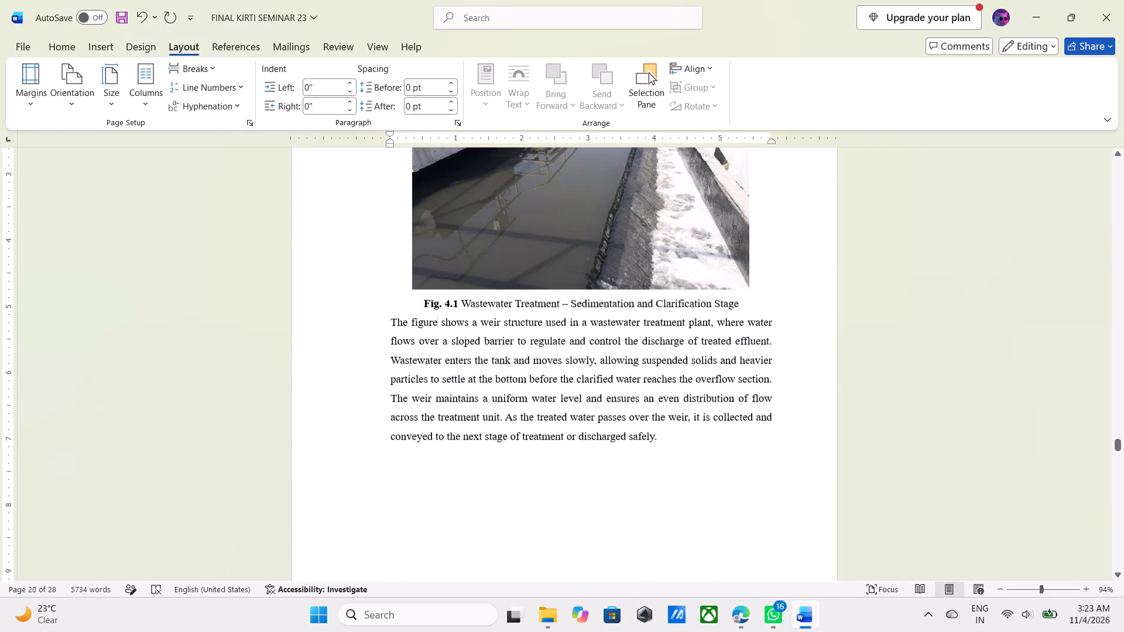
pyautogui.scroll(-5, 437, 489)
pyautogui.scroll(20, 436, 489)
pyautogui.scroll(2, 436, 489)
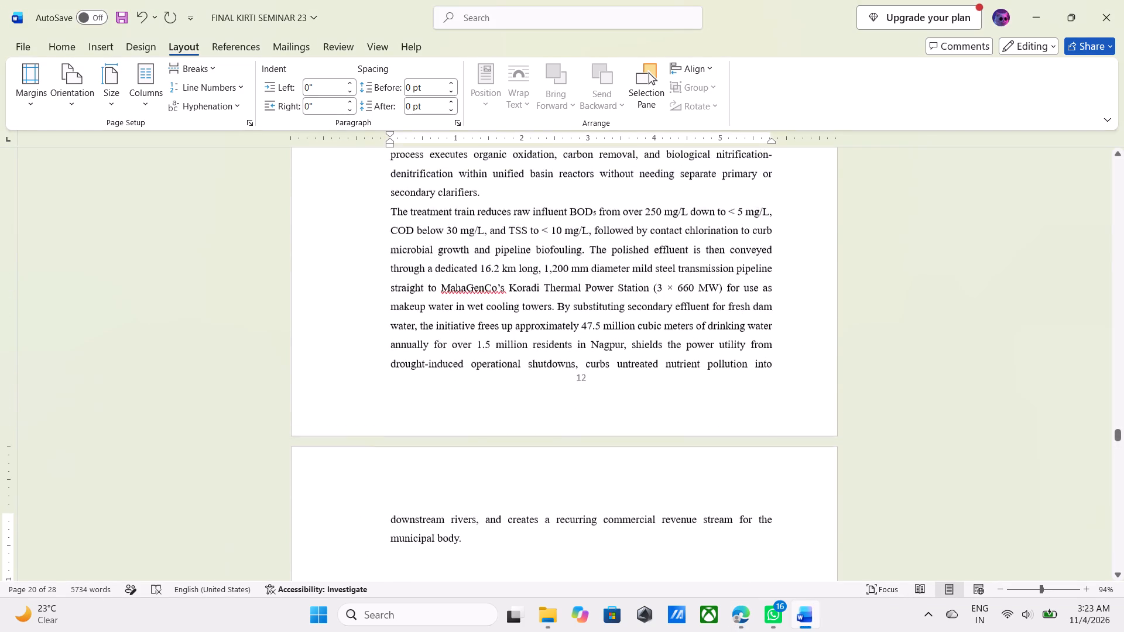
pyautogui.scroll(5, 434, 487)
pyautogui.scroll(-20, 434, 487)
pyautogui.scroll(-3, 434, 487)
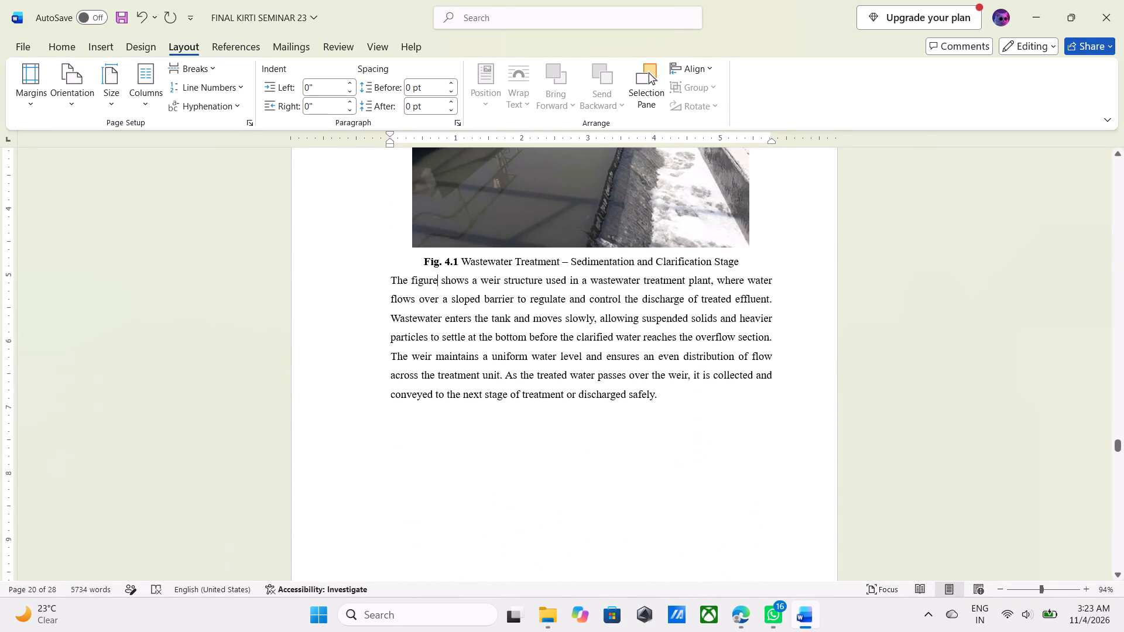
pyautogui.scroll(-12, 437, 312)
pyautogui.scroll(7, 437, 320)
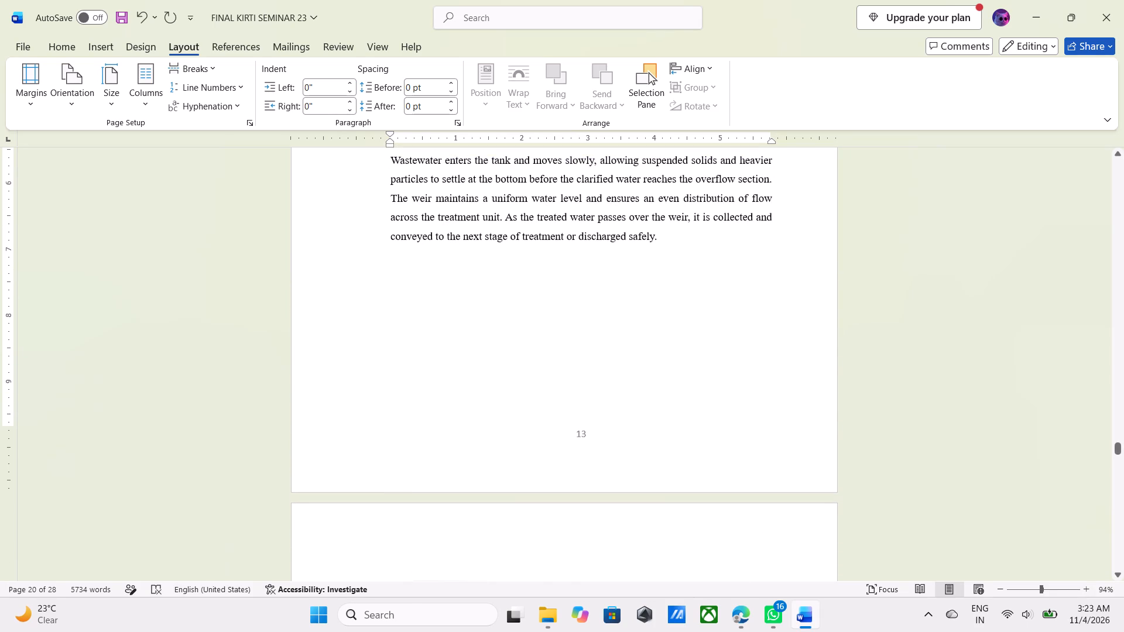
pyautogui.scroll(17, 437, 320)
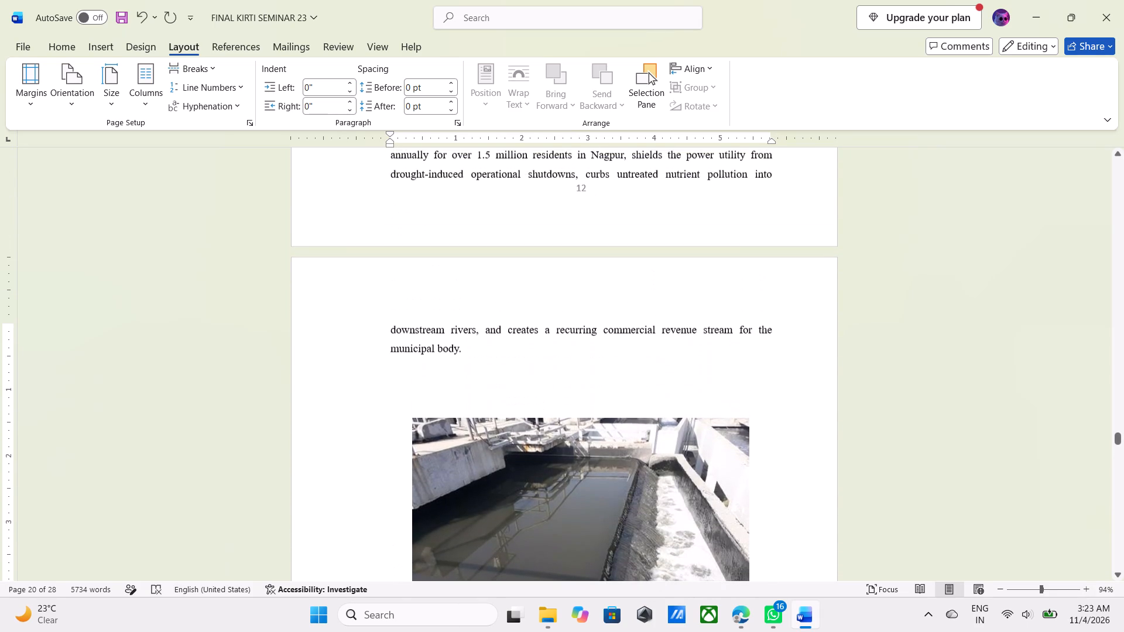
pyautogui.scroll(12, 444, 379)
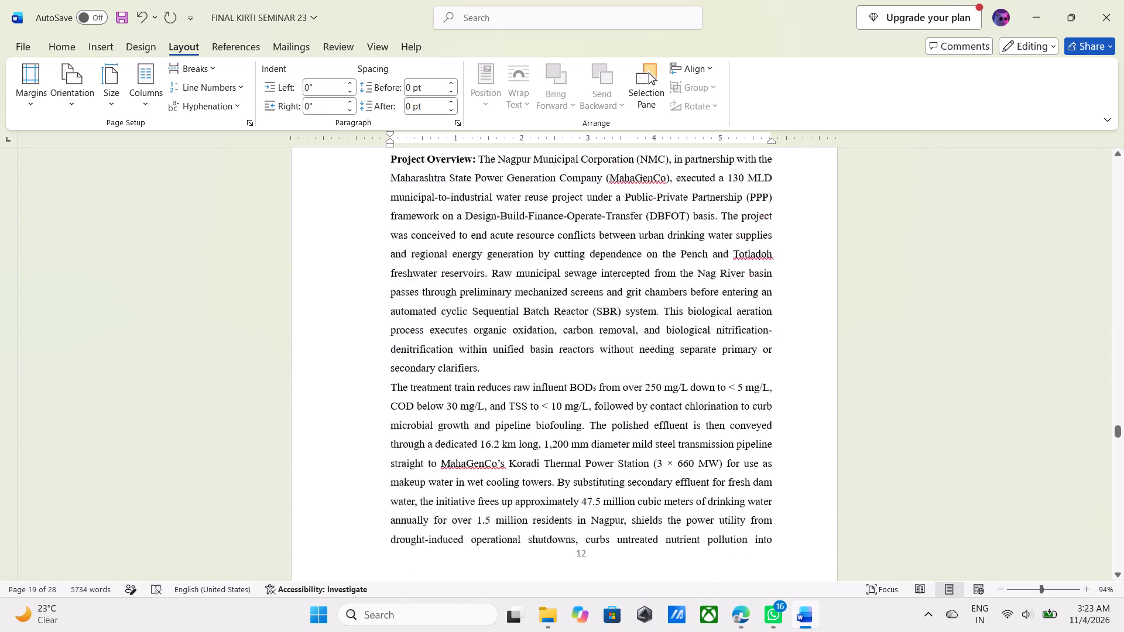
pyautogui.scroll(6, 444, 379)
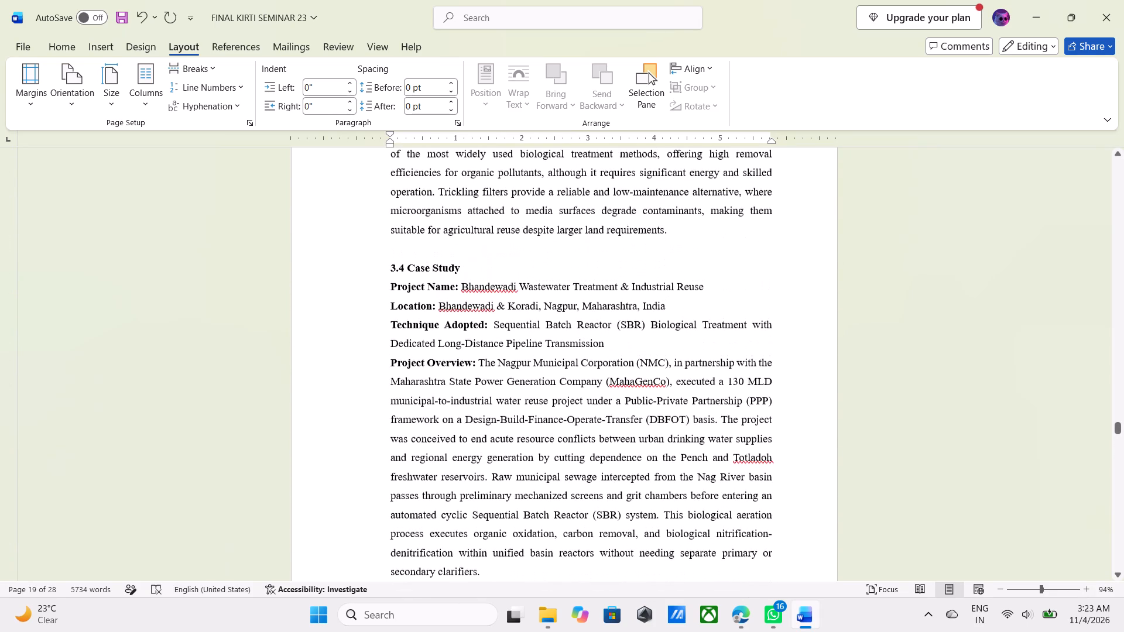
pyautogui.click(450, 259)
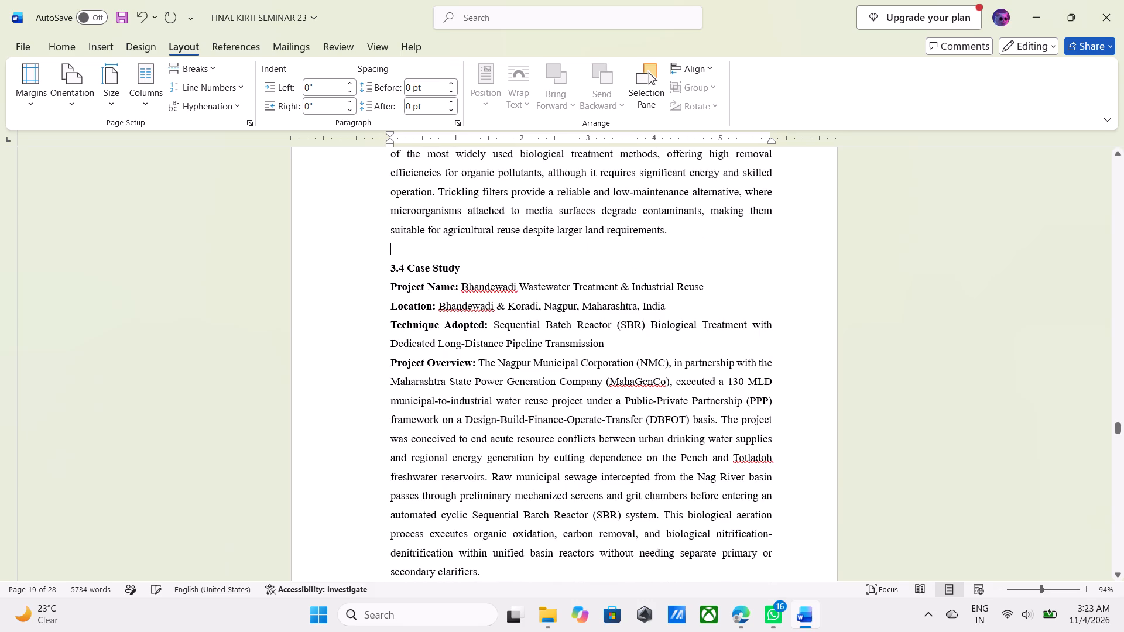
# Move the Fig. 4.1 weir picture up so it sits directly beneath the line ending "municipal body.", horizontally centred.
pyautogui.scroll(-19, 452, 253)
pyautogui.scroll(-6, 450, 268)
pyautogui.scroll(3, 457, 277)
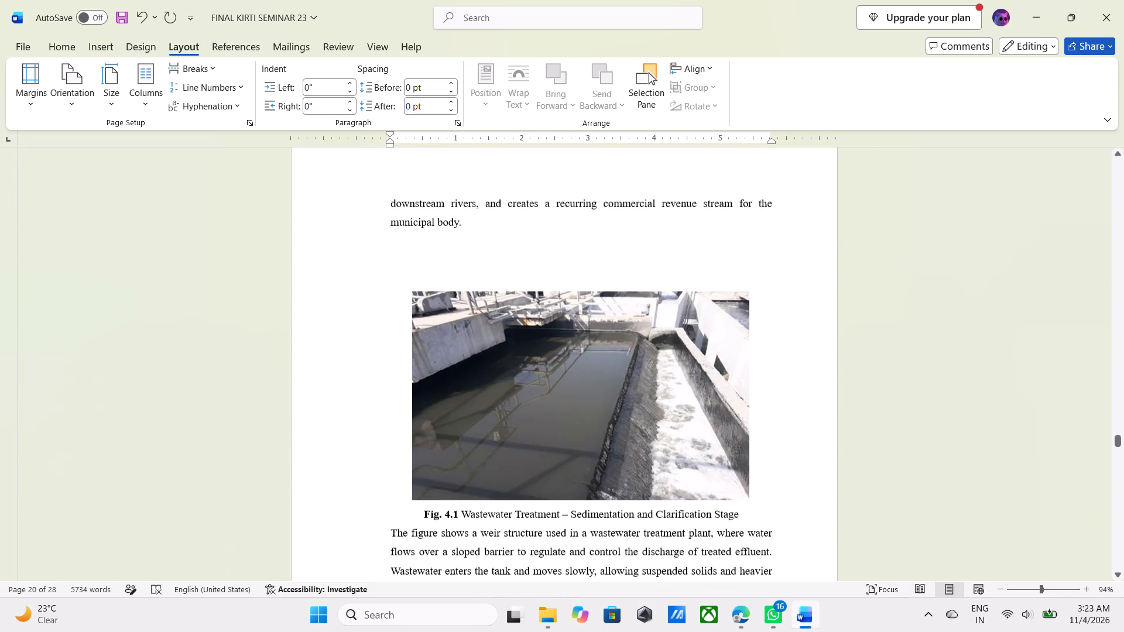
pyautogui.click(533, 356)
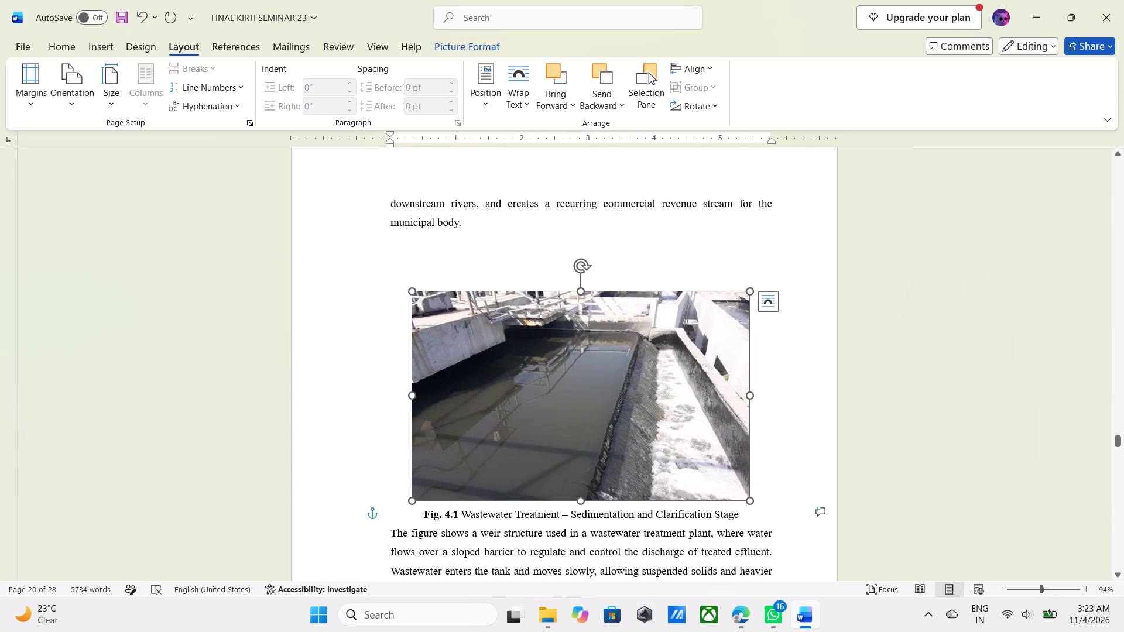
pyautogui.moveTo(575, 384); pyautogui.dragTo(585, 331)
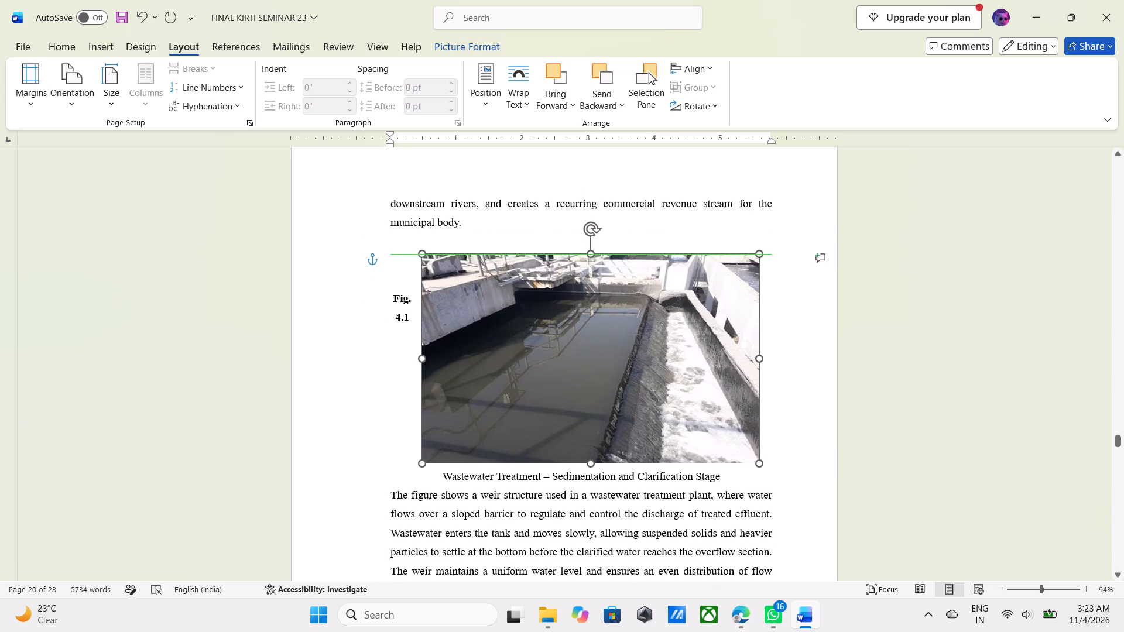
pyautogui.moveTo(585, 331); pyautogui.dragTo(577, 325)
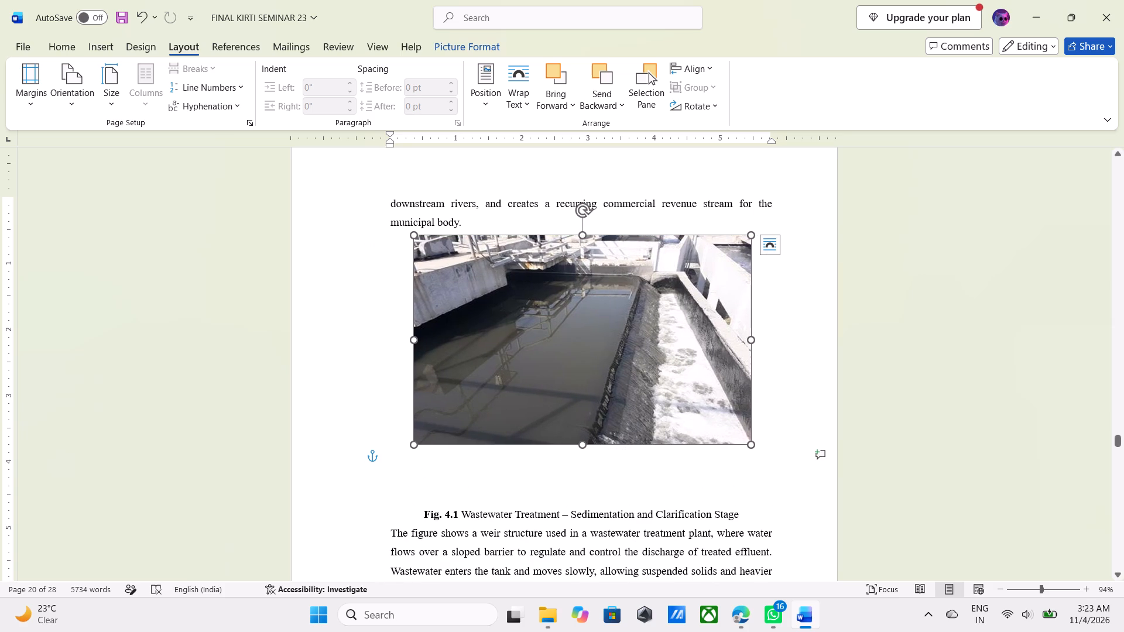
# Remove the empty lines above the Fig. 4.1 caption so it sits centred directly beneath the weir picture.
pyautogui.click(478, 489)
pyautogui.click(421, 513)
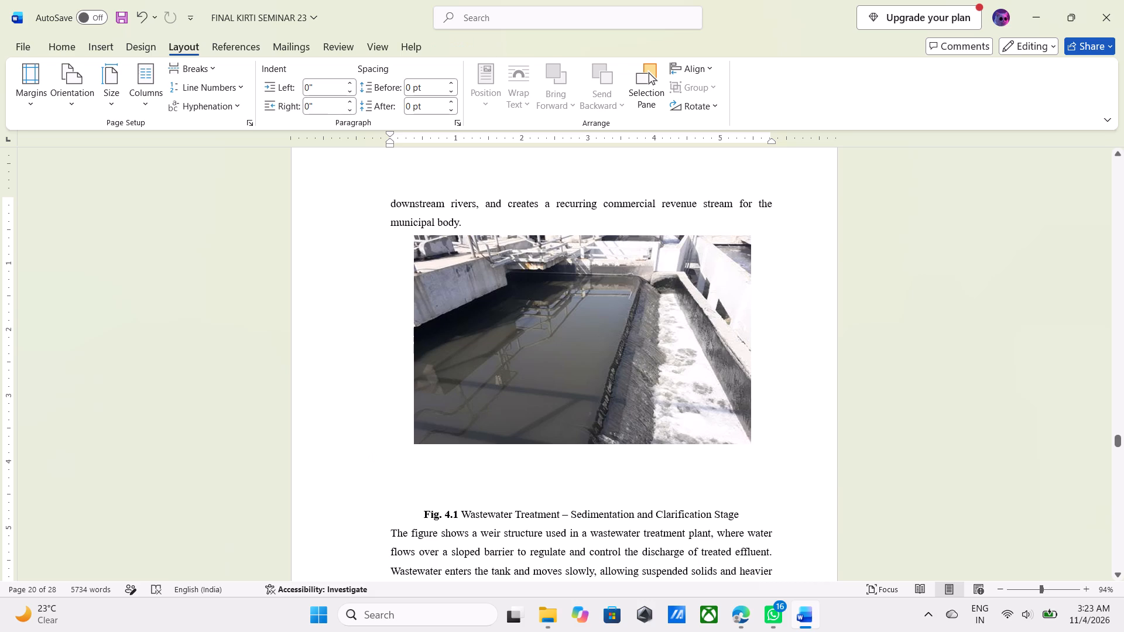
pyautogui.press('BackSpace')
pyautogui.press('BackSpace')
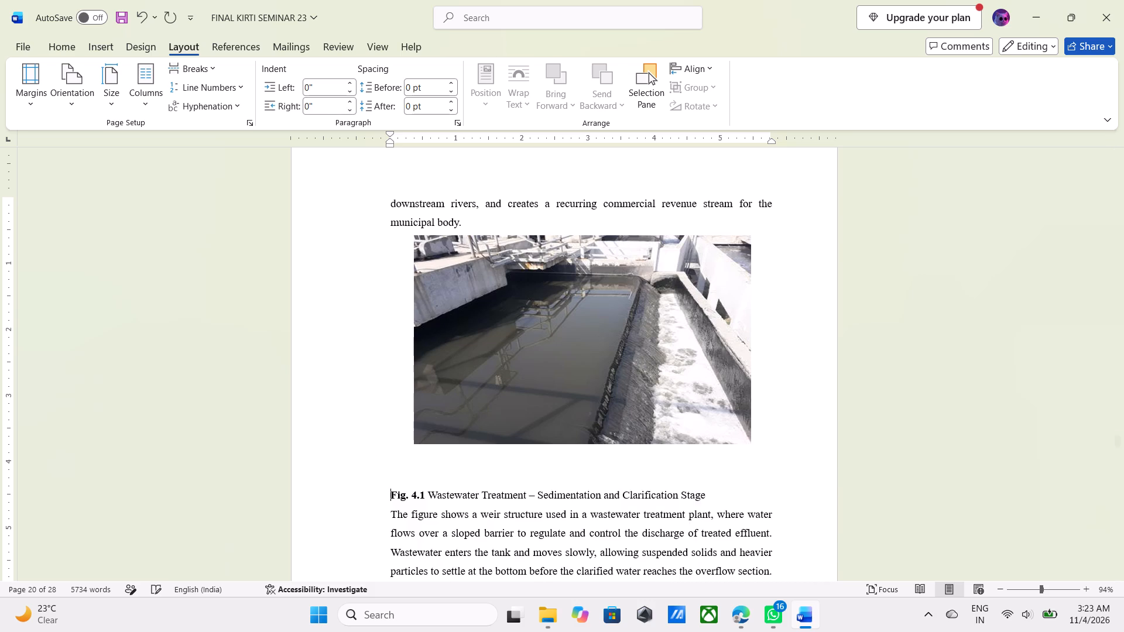
pyautogui.press('BackSpace')
pyautogui.press('BackSpace')
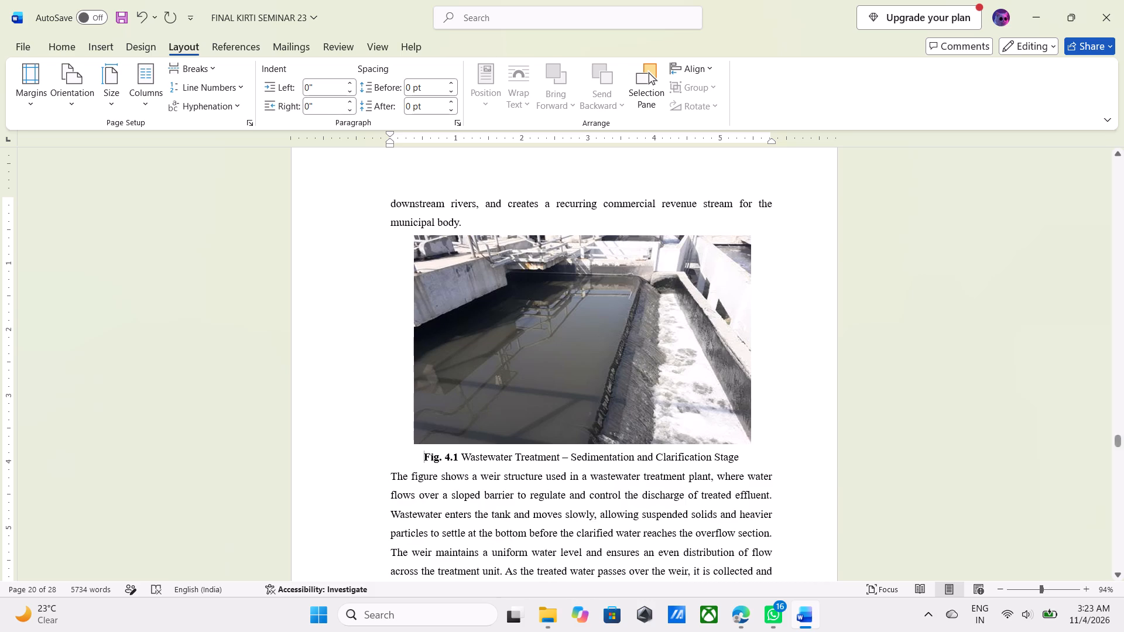
# Nudge the circular clarifier picture up and centre it just below the line ending "discharged safely.".
pyautogui.scroll(-9, 584, 280)
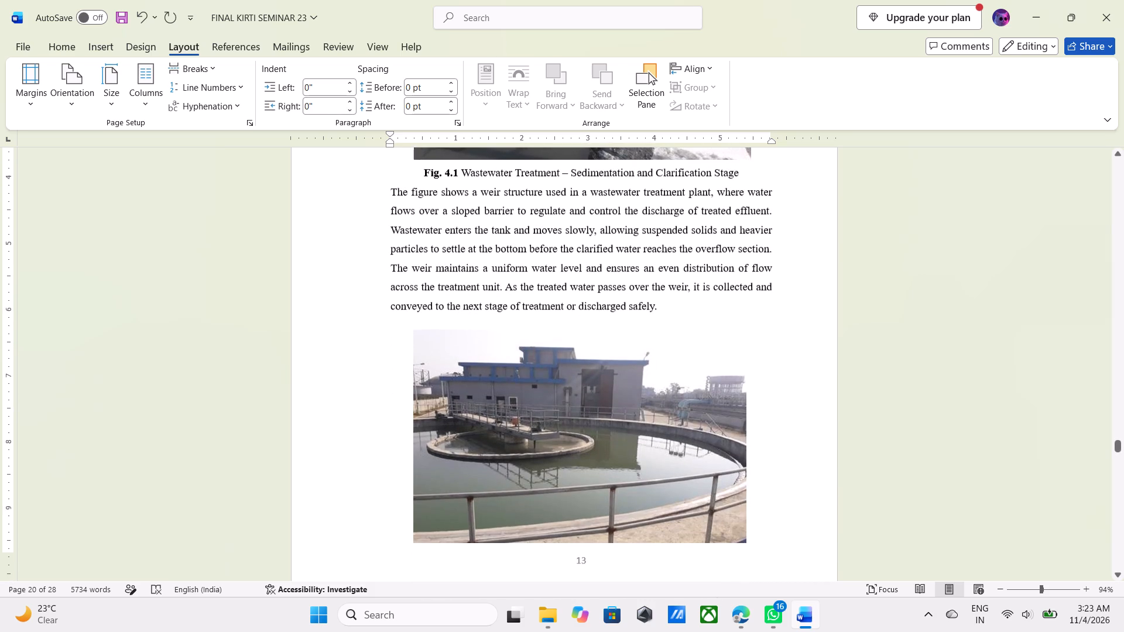
pyautogui.scroll(-6, 580, 287)
pyautogui.scroll(2, 580, 295)
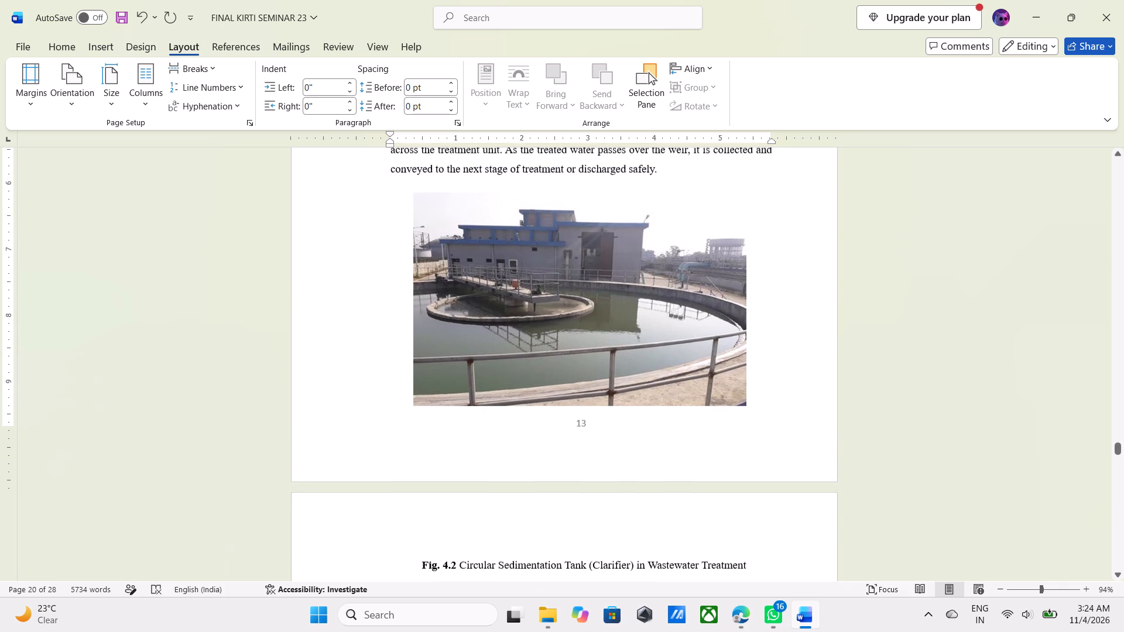
pyautogui.scroll(4, 580, 295)
pyautogui.click(559, 406)
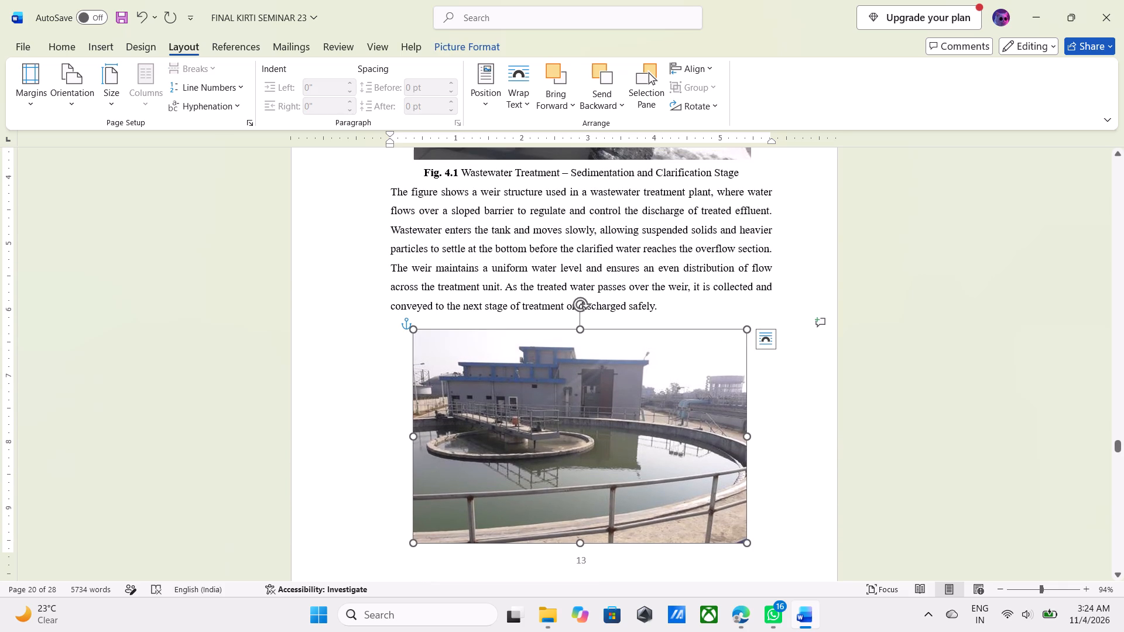
pyautogui.moveTo(574, 435); pyautogui.dragTo(575, 425)
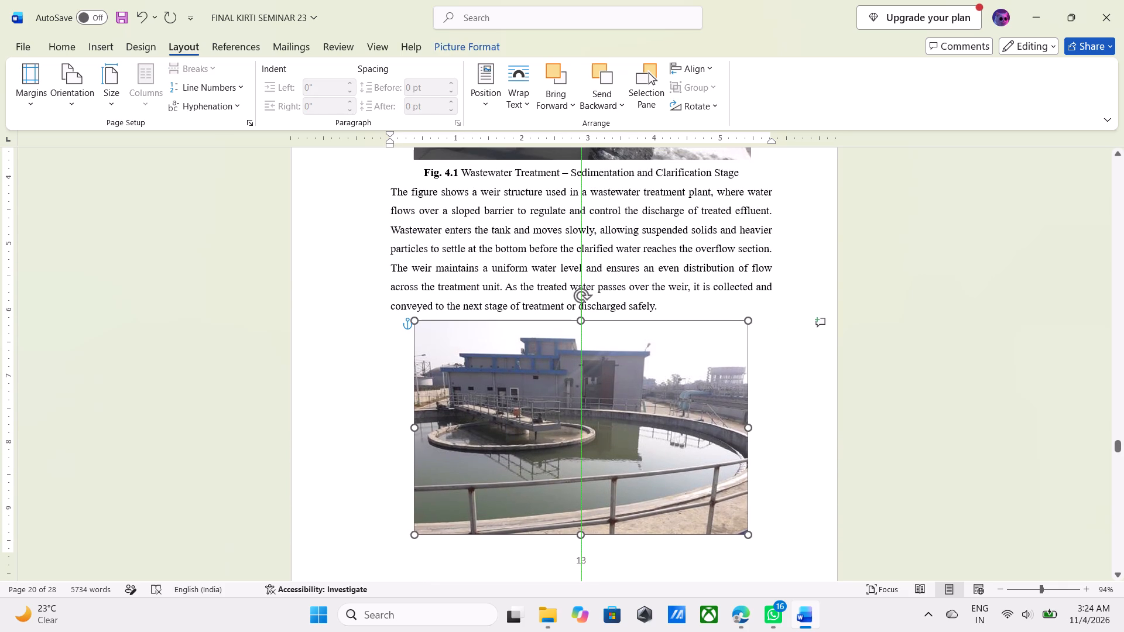
pyautogui.moveTo(575, 425); pyautogui.dragTo(575, 424)
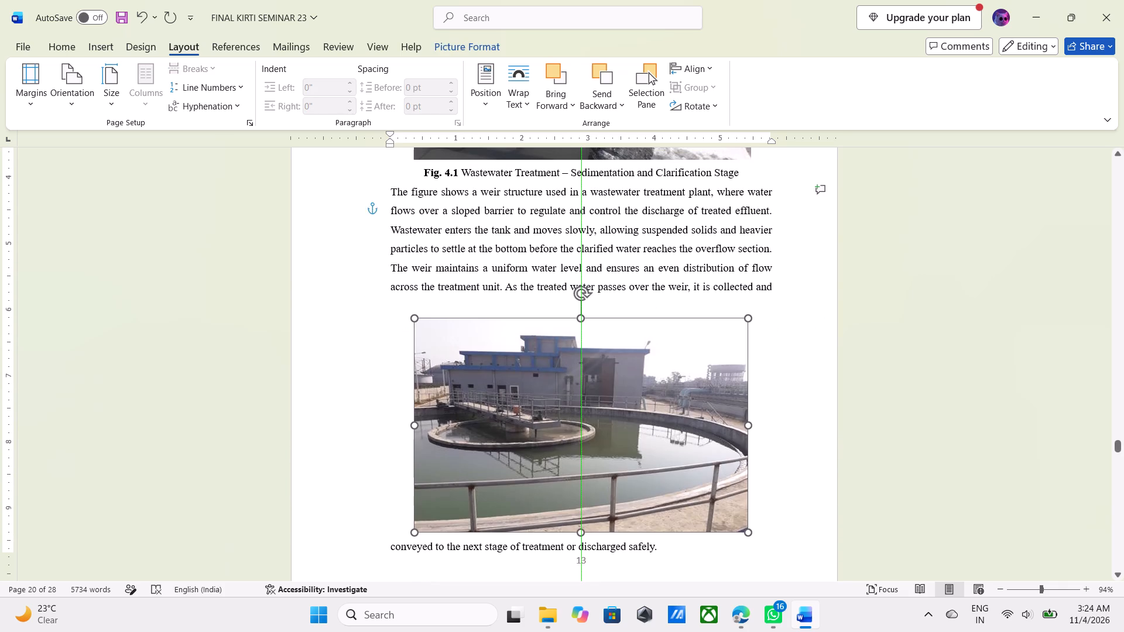
pyautogui.moveTo(575, 424); pyautogui.dragTo(575, 427)
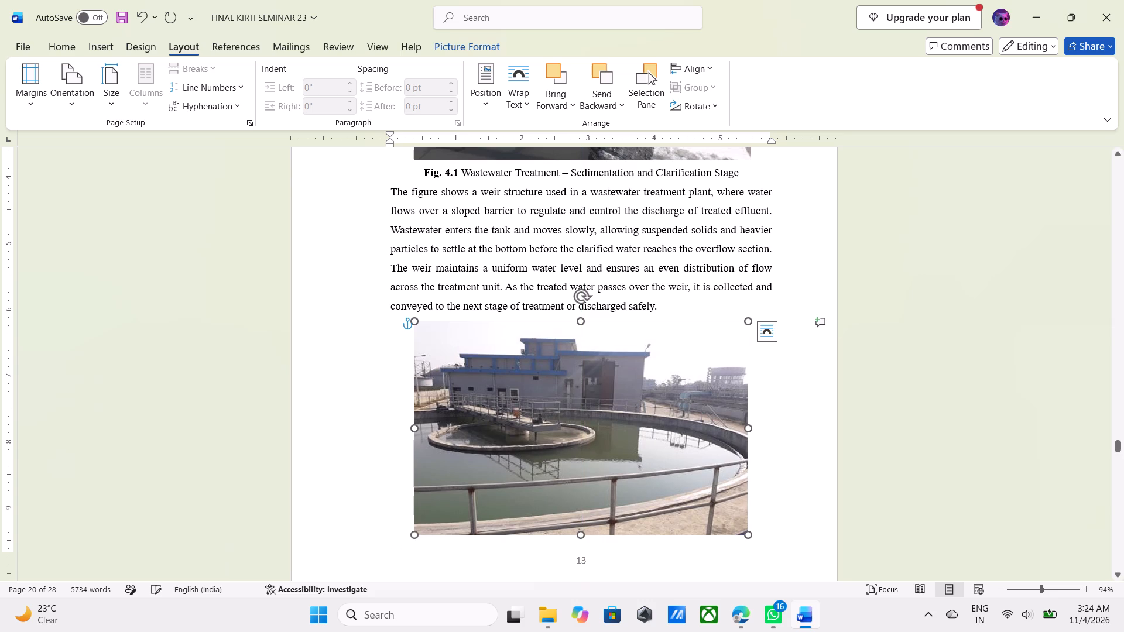
pyautogui.scroll(-3, 895, 389)
pyautogui.click(896, 389)
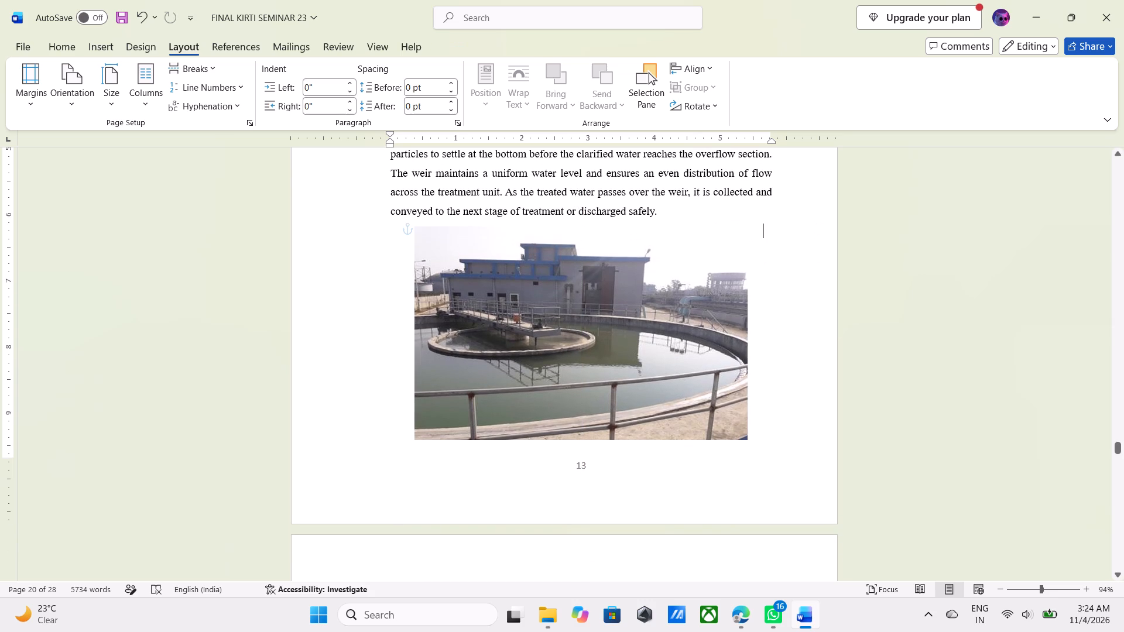
# Reduce the circular clarifier picture's height slightly so the Fig. 4.2 caption fits directly beneath it on page 13.
pyautogui.click(618, 419)
pyautogui.moveTo(581, 437); pyautogui.dragTo(584, 428)
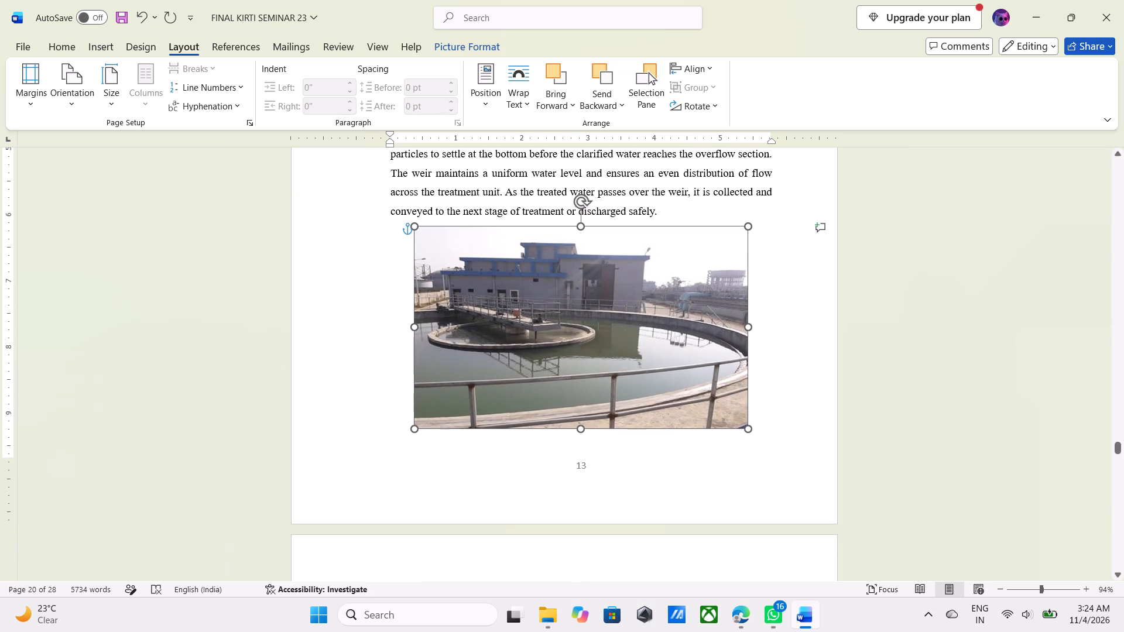
pyautogui.moveTo(584, 428); pyautogui.dragTo(584, 427)
pyautogui.click(878, 415)
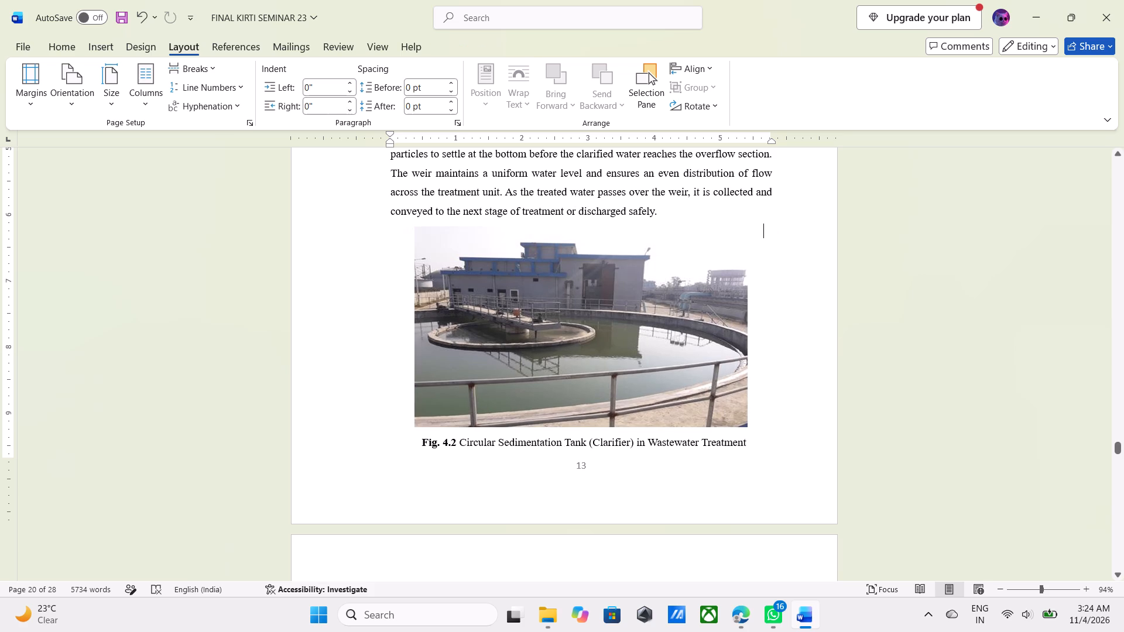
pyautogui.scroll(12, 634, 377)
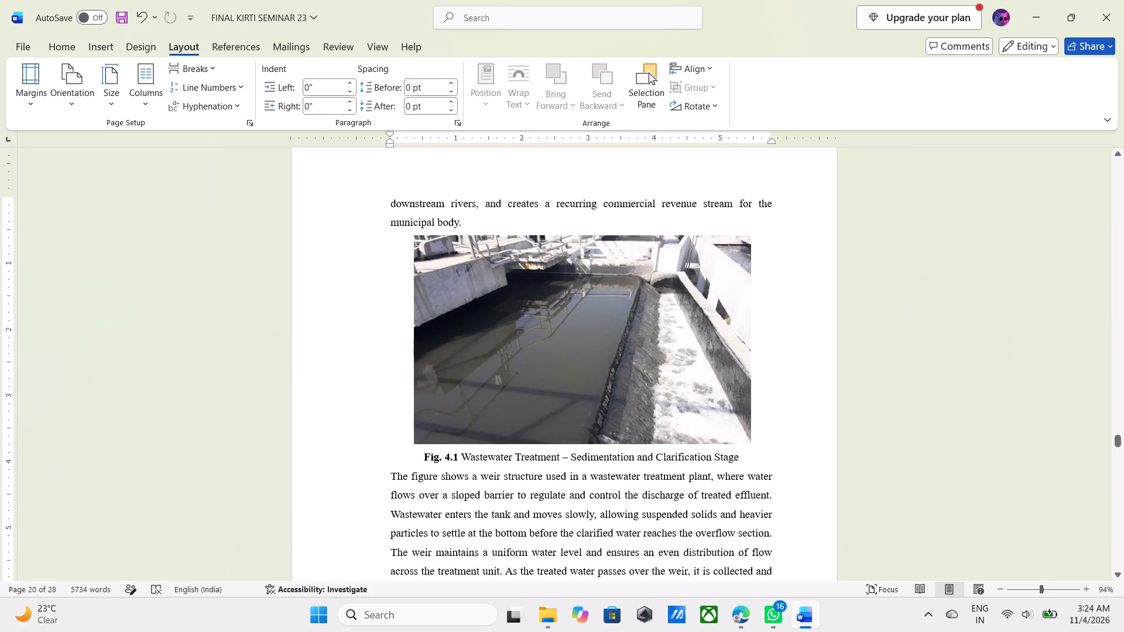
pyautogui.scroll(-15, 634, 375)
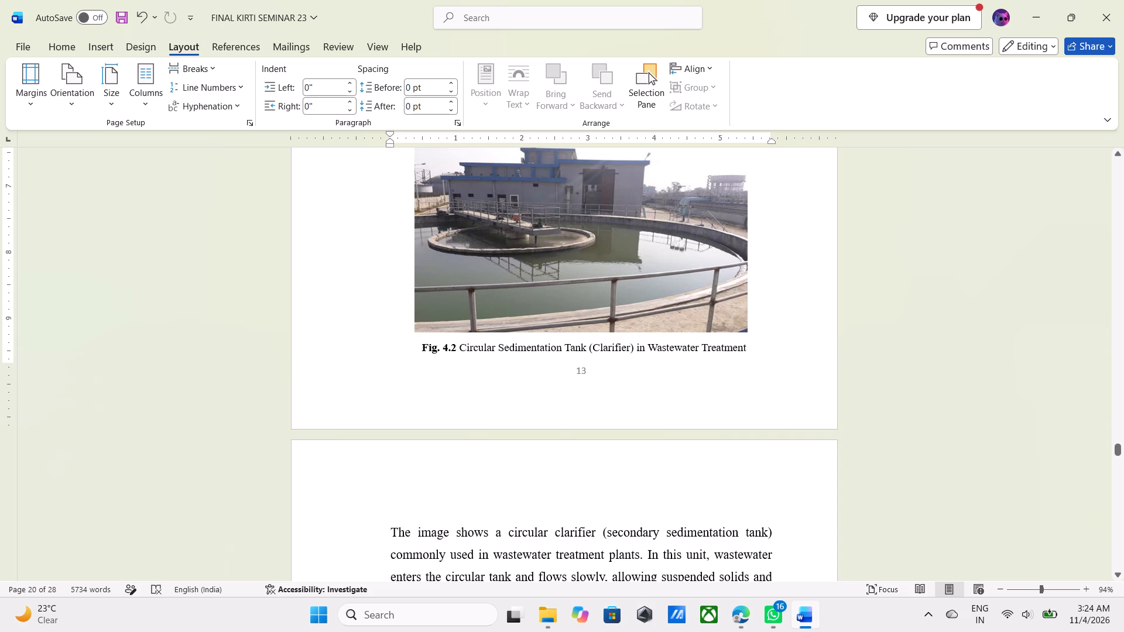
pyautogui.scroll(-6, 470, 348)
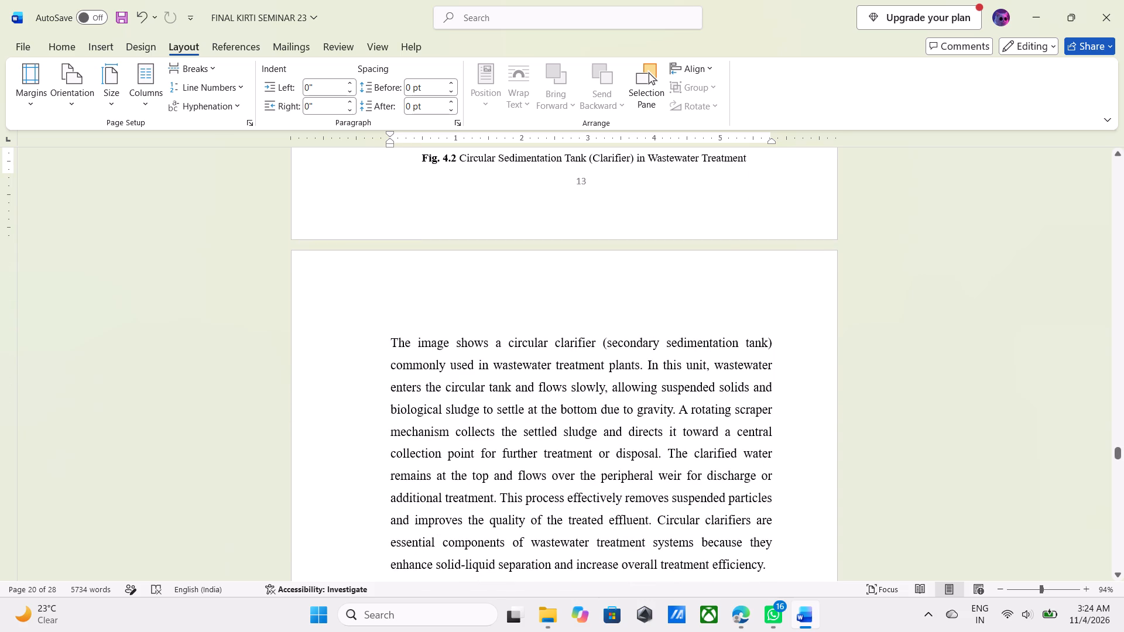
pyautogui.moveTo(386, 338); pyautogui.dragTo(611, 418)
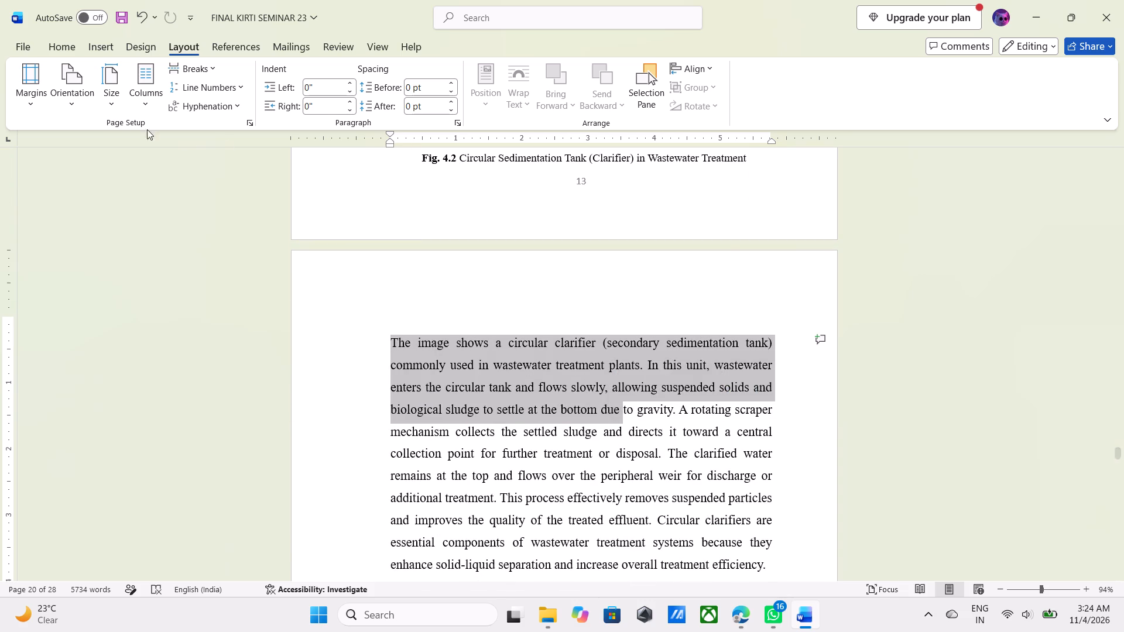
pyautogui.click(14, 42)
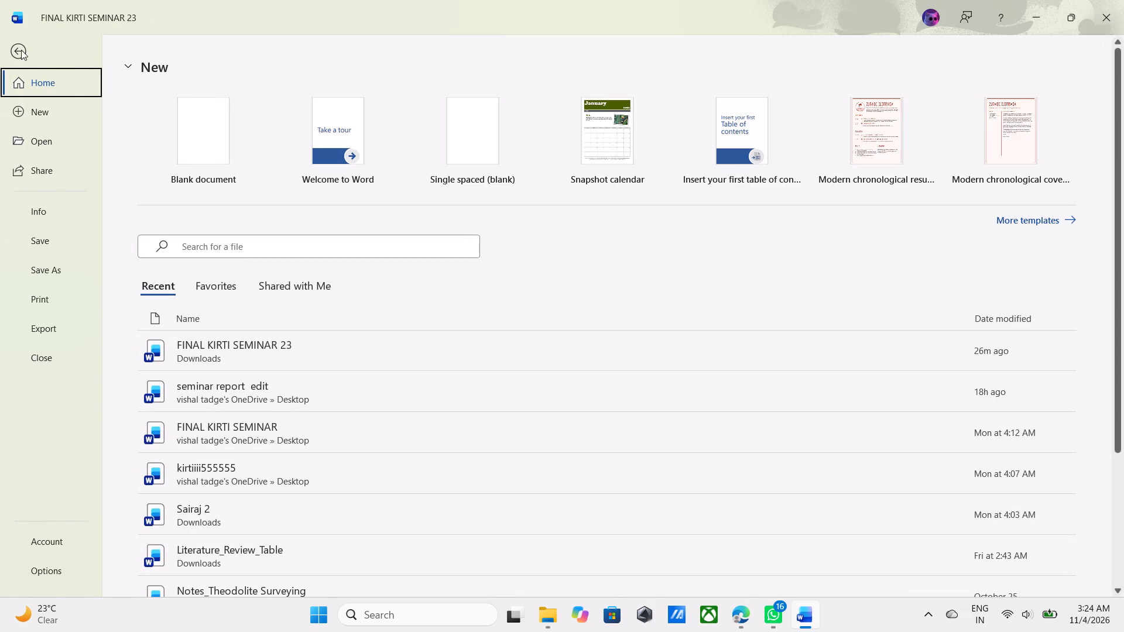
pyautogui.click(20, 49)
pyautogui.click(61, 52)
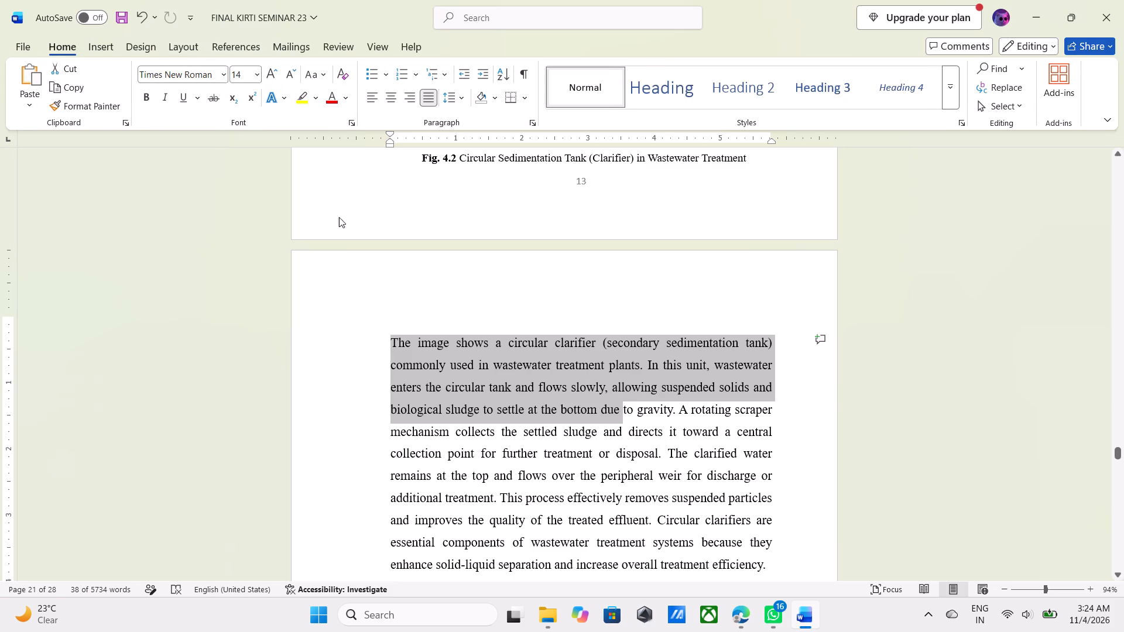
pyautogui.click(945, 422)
# Set the whole paragraph describing the circular clarifier to font size 12.
pyautogui.scroll(-5, 694, 391)
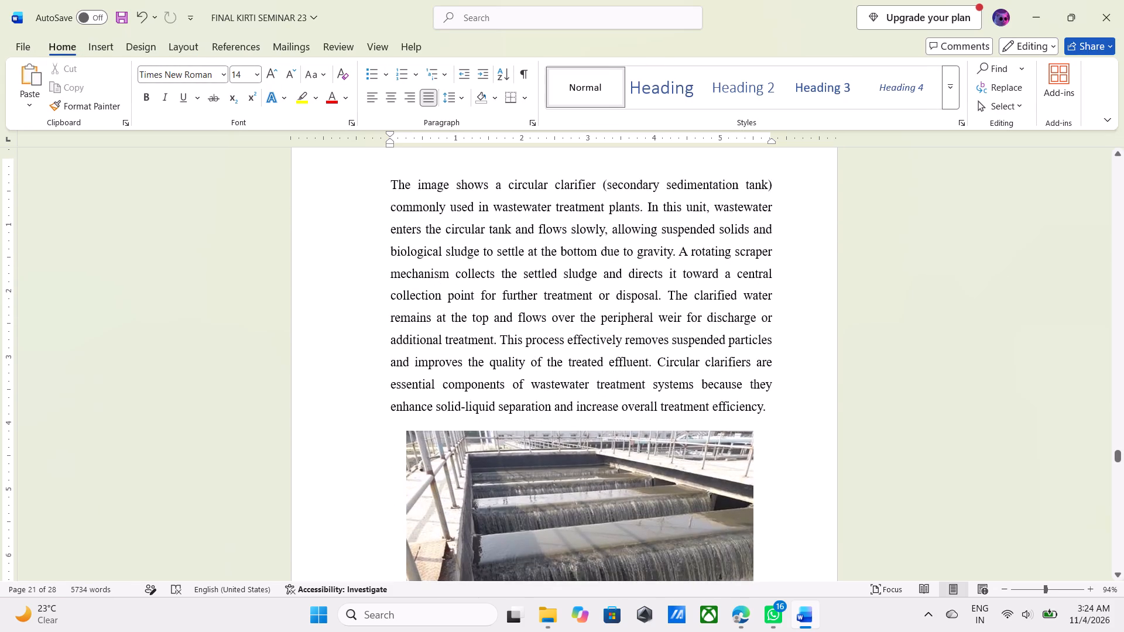
pyautogui.scroll(-10, 666, 388)
pyautogui.scroll(7, 666, 387)
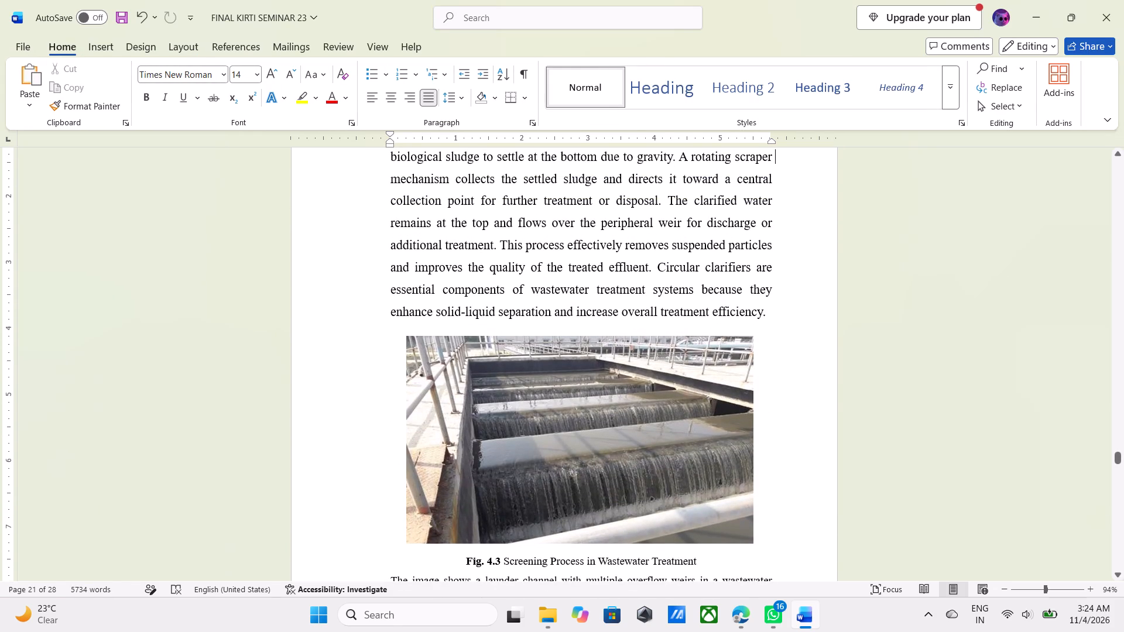
pyautogui.moveTo(771, 320); pyautogui.dragTo(412, 241)
pyautogui.scroll(5, 412, 241)
pyautogui.click(508, 194)
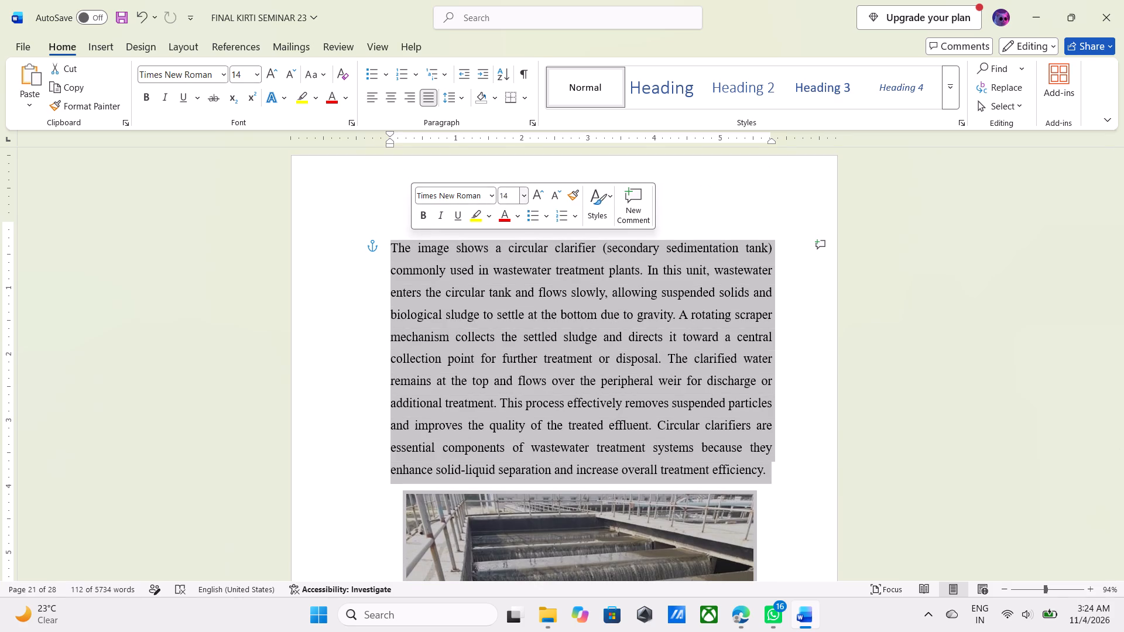
pyautogui.write('12')
pyautogui.press('Return')
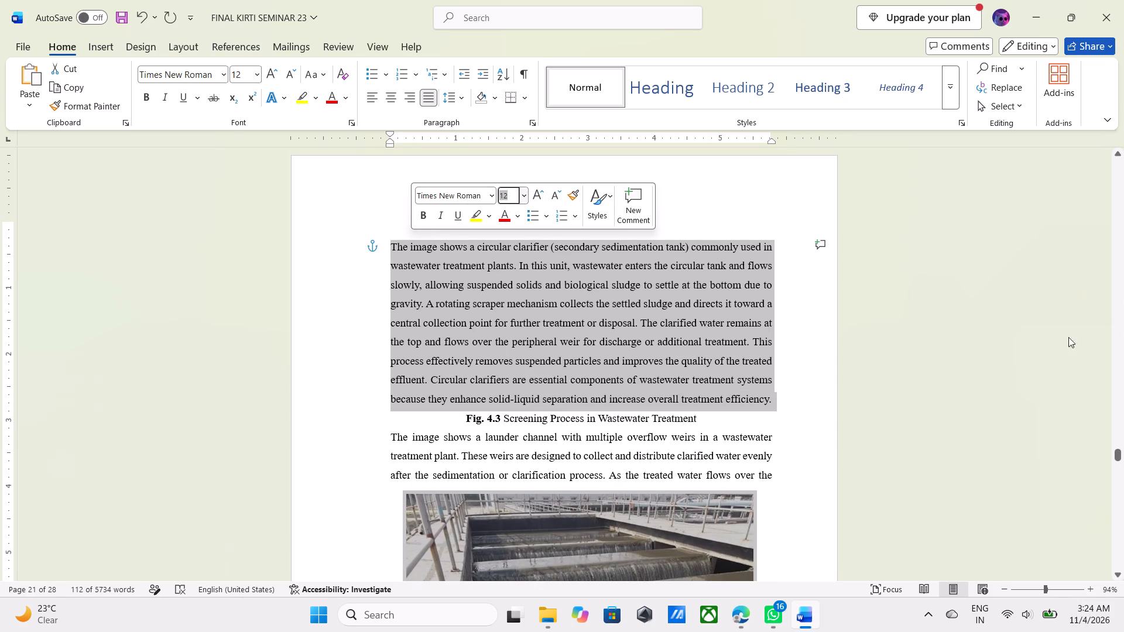
pyautogui.click(988, 314)
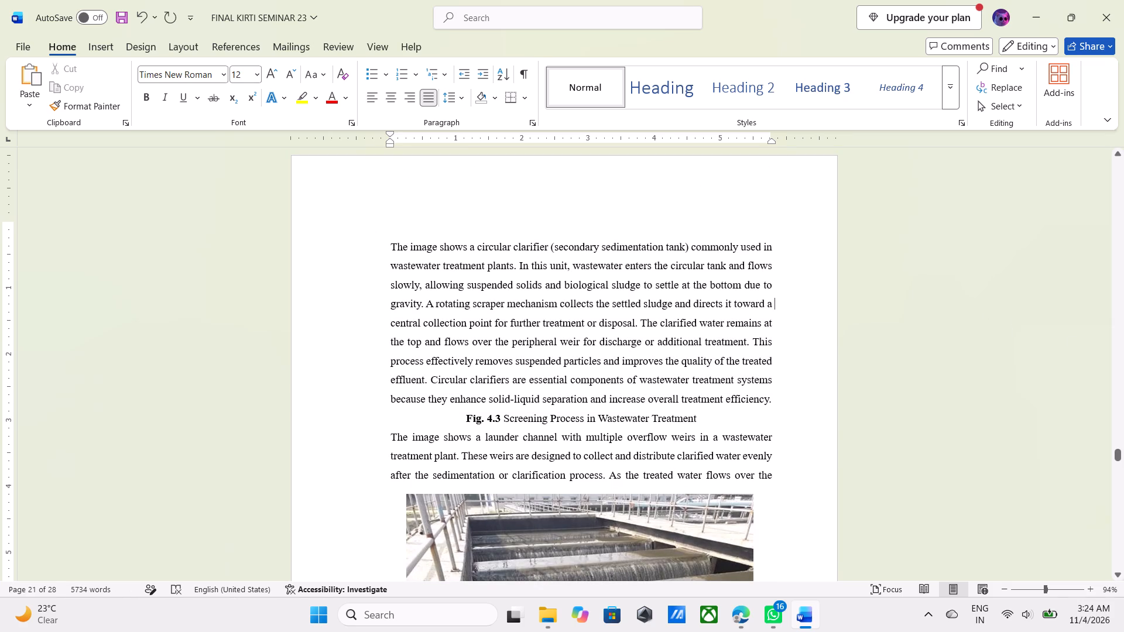
# Check the font size of the launder channel paragraph and examine the layout around Fig. 4.2 and Fig. 4.3.
pyautogui.moveTo(472, 434); pyautogui.dragTo(506, 450)
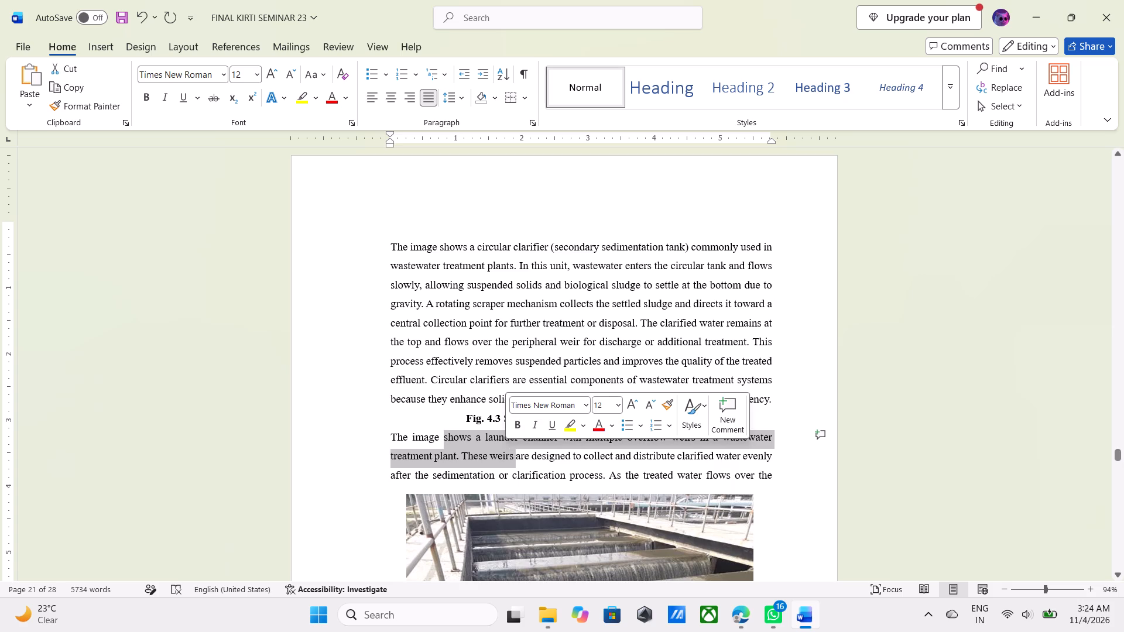
pyautogui.click(540, 322)
pyautogui.scroll(1, 513, 383)
pyautogui.scroll(-8, 513, 382)
pyautogui.scroll(2, 516, 373)
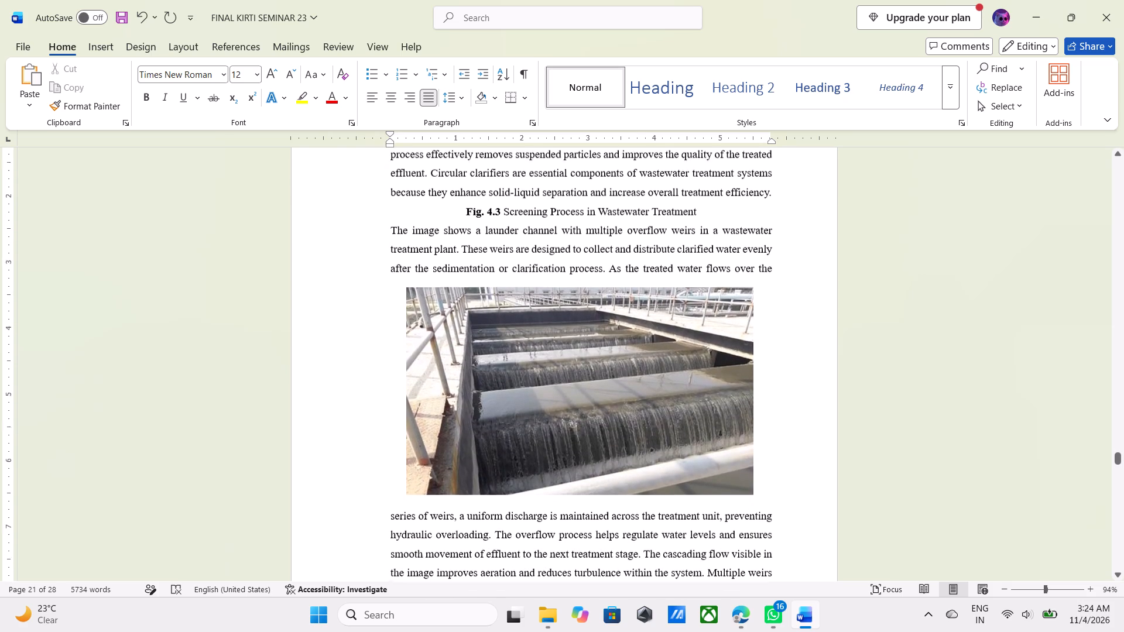
pyautogui.scroll(13, 516, 373)
pyautogui.scroll(-4, 519, 370)
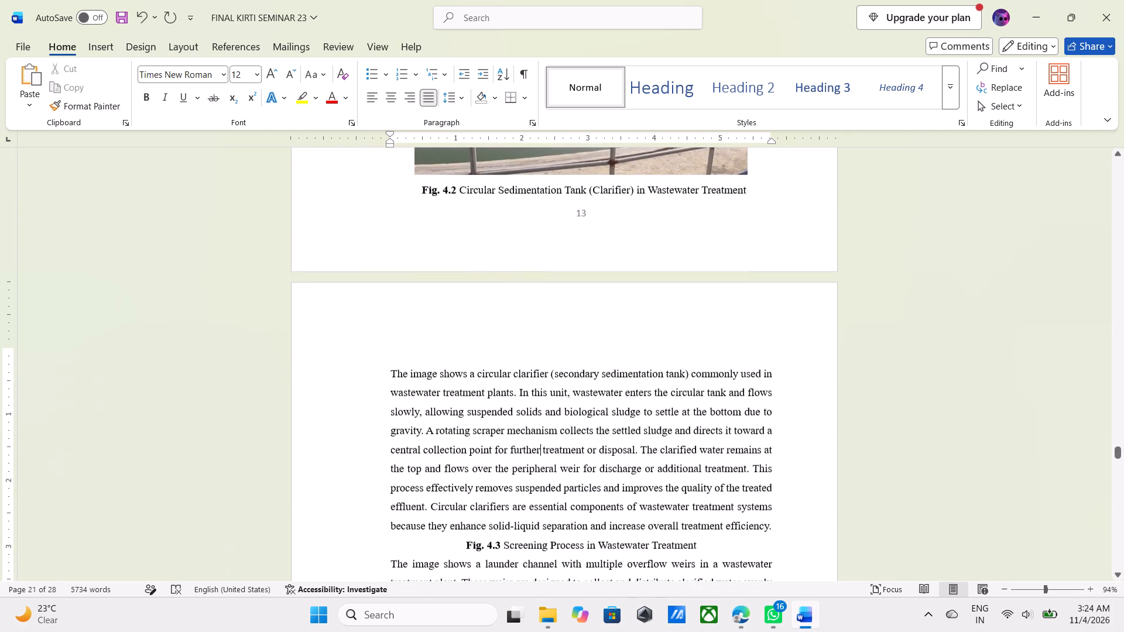
# Delete the empty line above the circular clarifier paragraph so it starts at the top of its page.
pyautogui.click(477, 349)
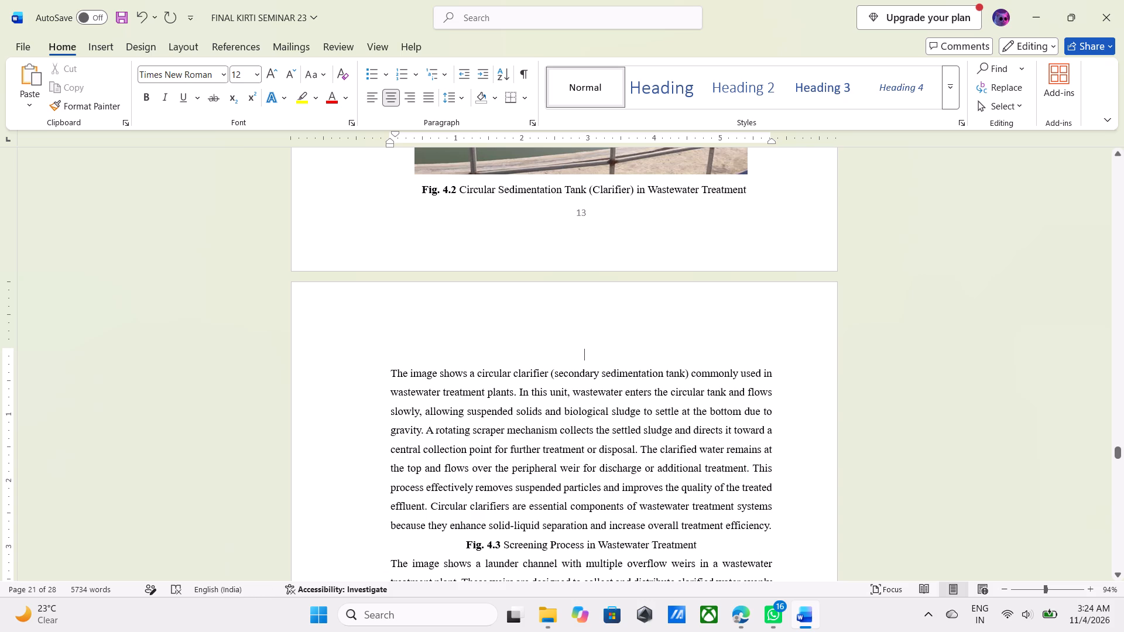
pyautogui.press('BackSpace')
pyautogui.press('BackSpace')
pyautogui.press('BackSpace')
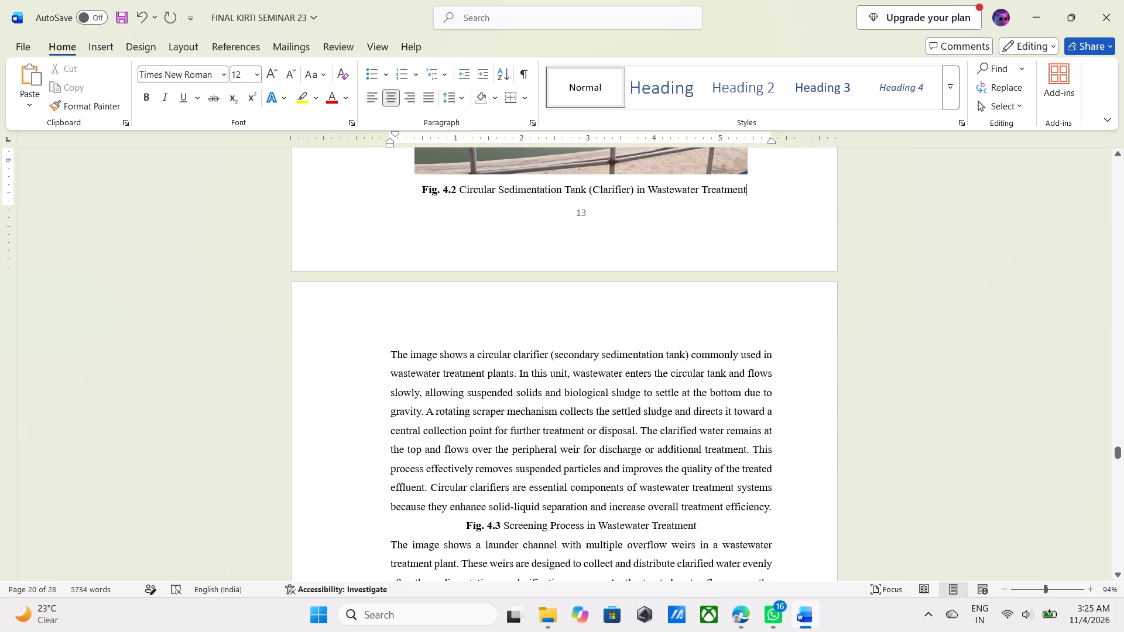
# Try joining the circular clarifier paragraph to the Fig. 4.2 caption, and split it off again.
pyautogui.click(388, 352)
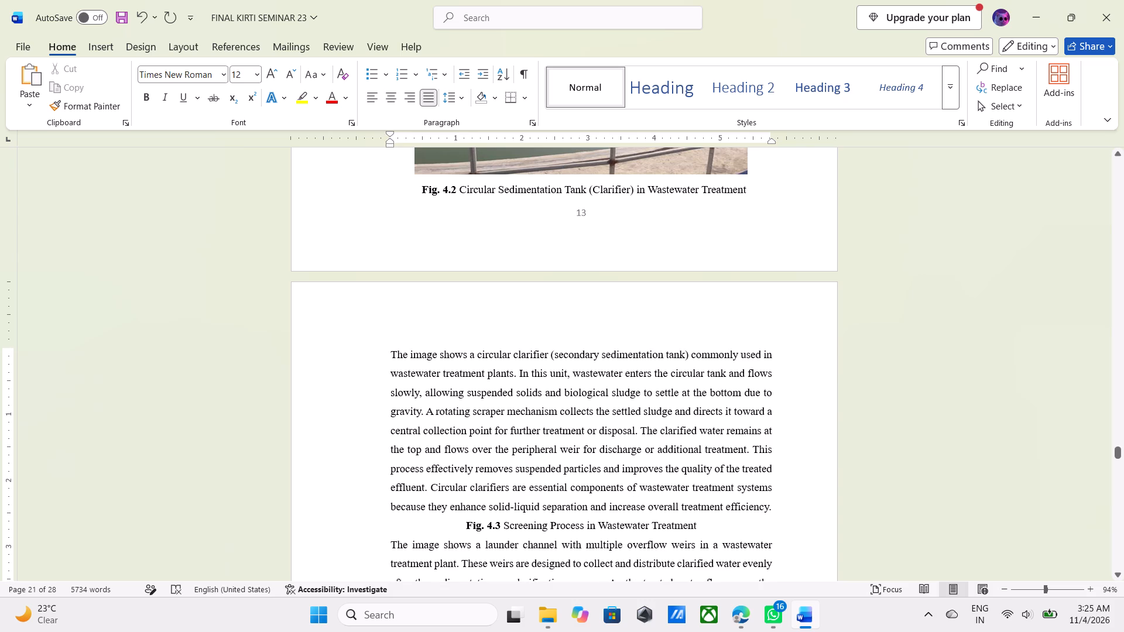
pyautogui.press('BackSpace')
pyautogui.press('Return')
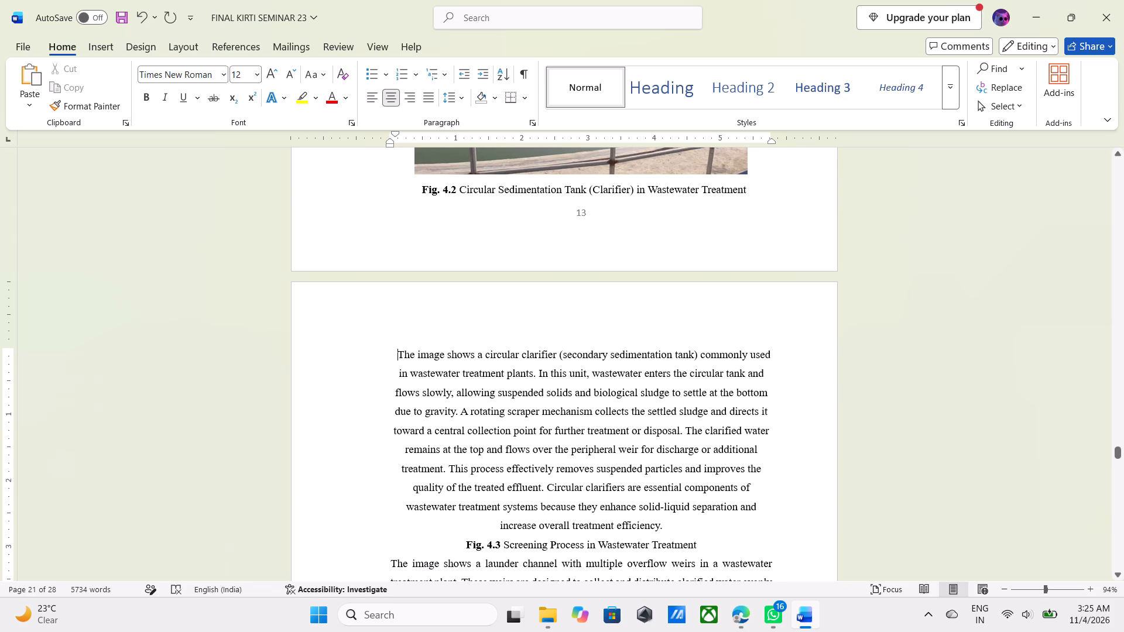
# Justify the paragraph describing the circular clarifier.
pyautogui.moveTo(706, 531); pyautogui.dragTo(345, 360)
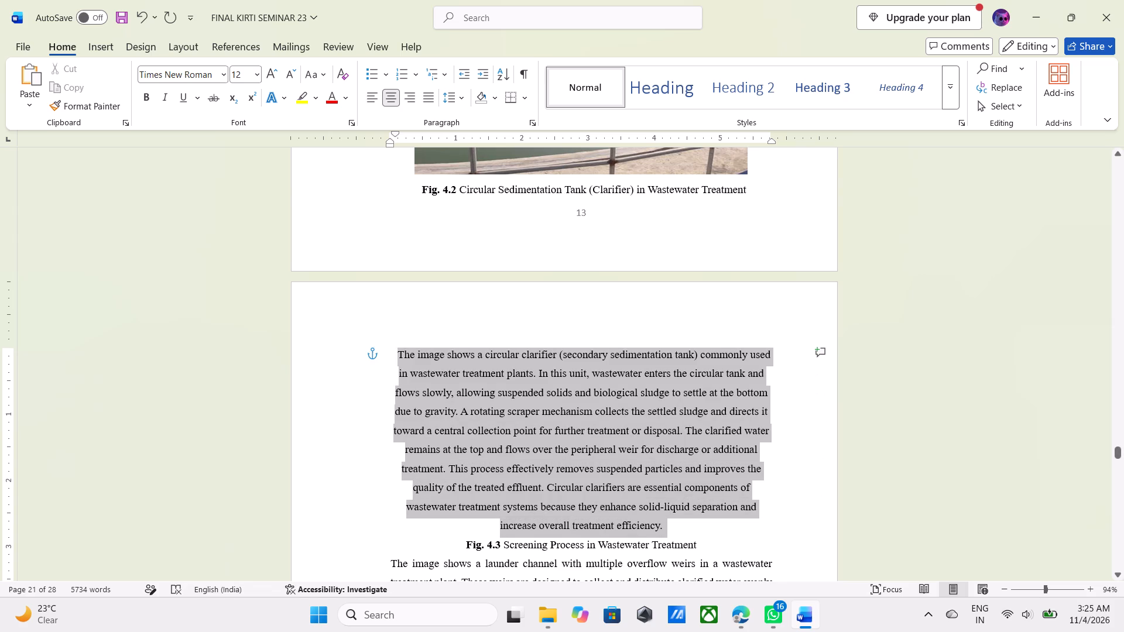
pyautogui.moveTo(345, 360); pyautogui.dragTo(345, 360)
pyautogui.click(424, 98)
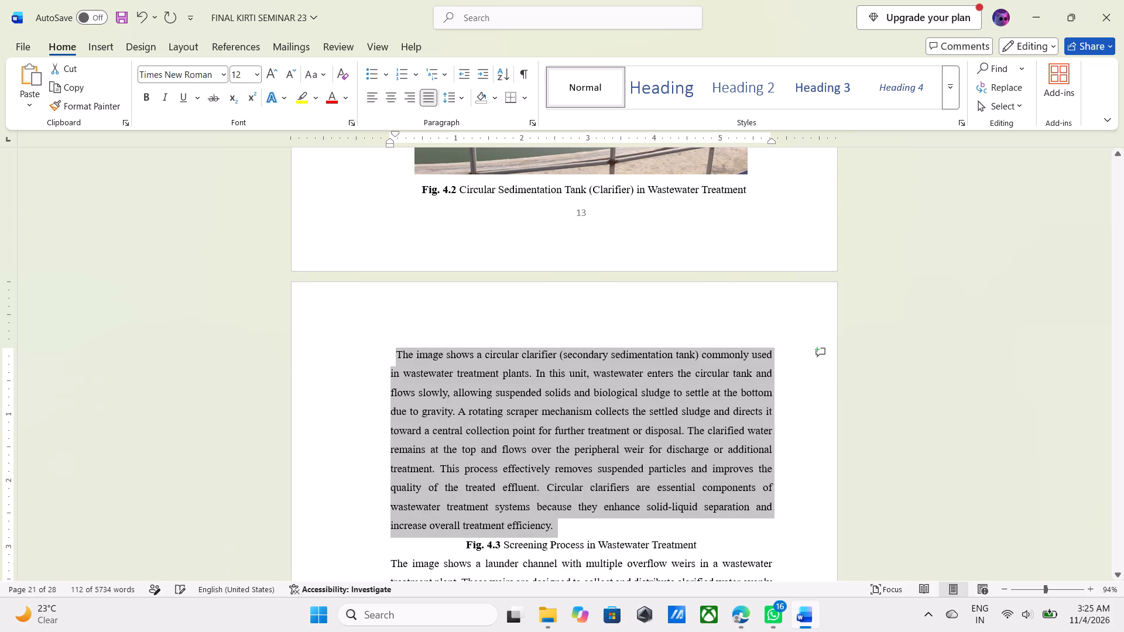
# Replace the word "image" with "figure" in the opening sentence of the circular clarifier paragraph.
pyautogui.click(442, 355)
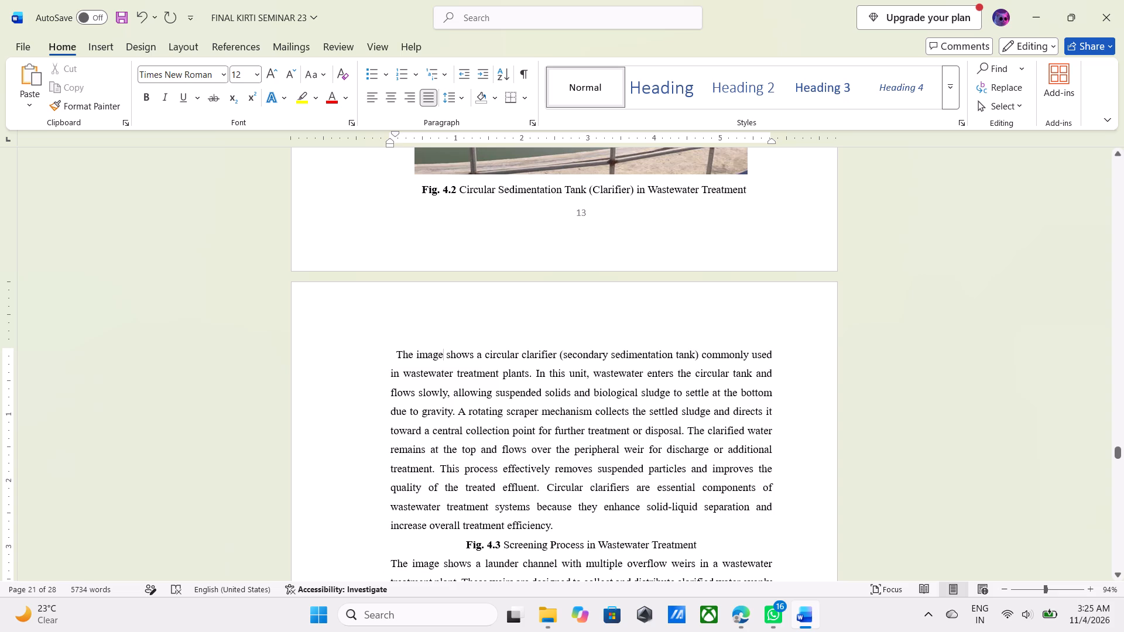
pyautogui.press('BackSpace')
pyautogui.press('BackSpace')
pyautogui.press('BackSpace')
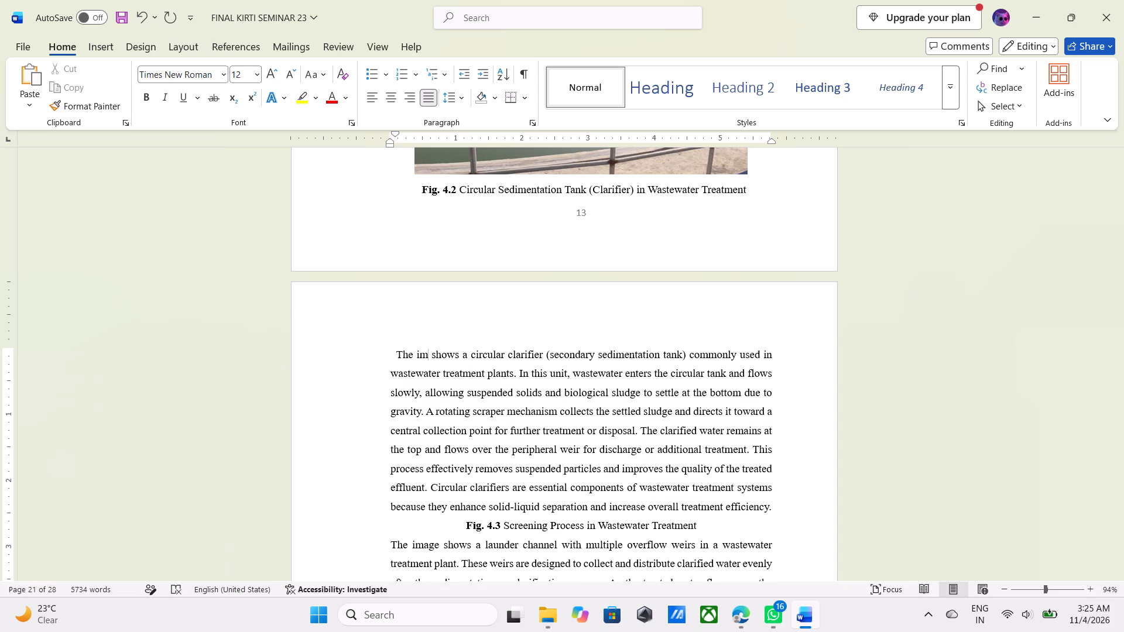
pyautogui.press('BackSpace')
pyautogui.press('BackSpace')
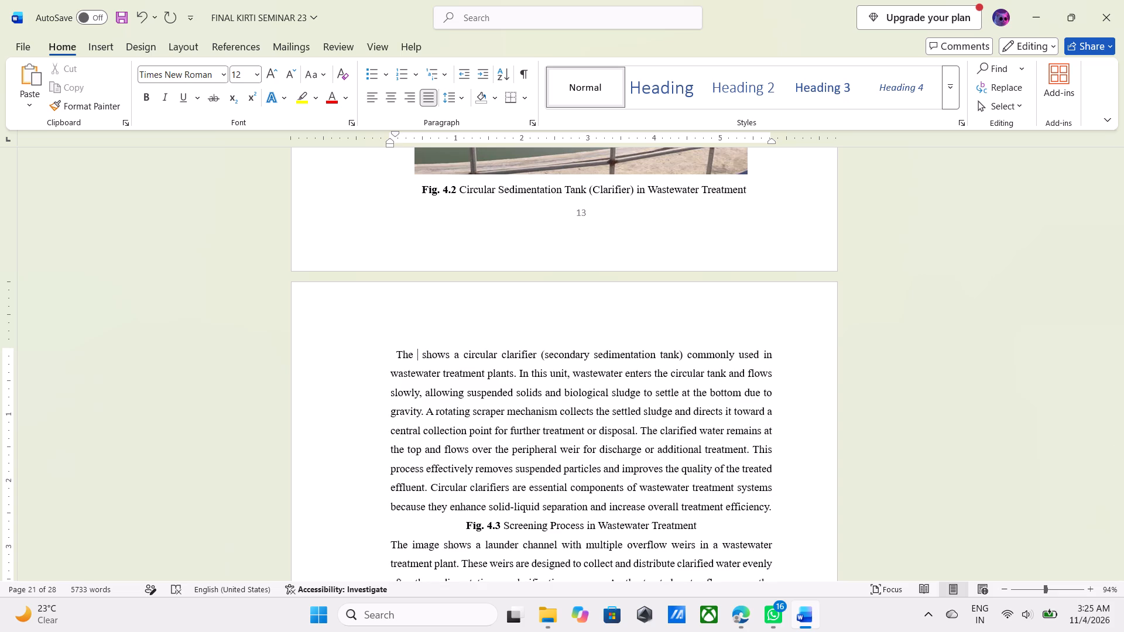
pyautogui.press('f')
pyautogui.write('igure')
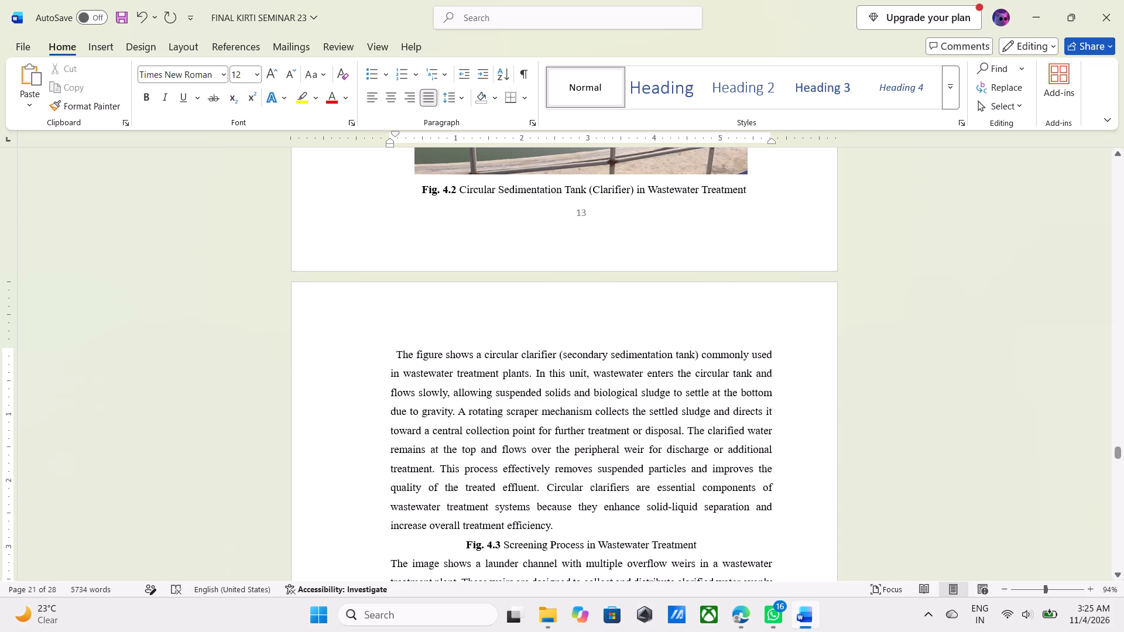
# Remove the small first-line indent at the start of the circular clarifier paragraph.
pyautogui.press('Left')
pyautogui.press('Left')
pyautogui.press('Left')
pyautogui.press('Left')
pyautogui.press('Left')
pyautogui.press('Left')
pyautogui.press('Left')
pyautogui.press('Left')
pyautogui.press('Left')
pyautogui.press('Left')
pyautogui.press('BackSpace')
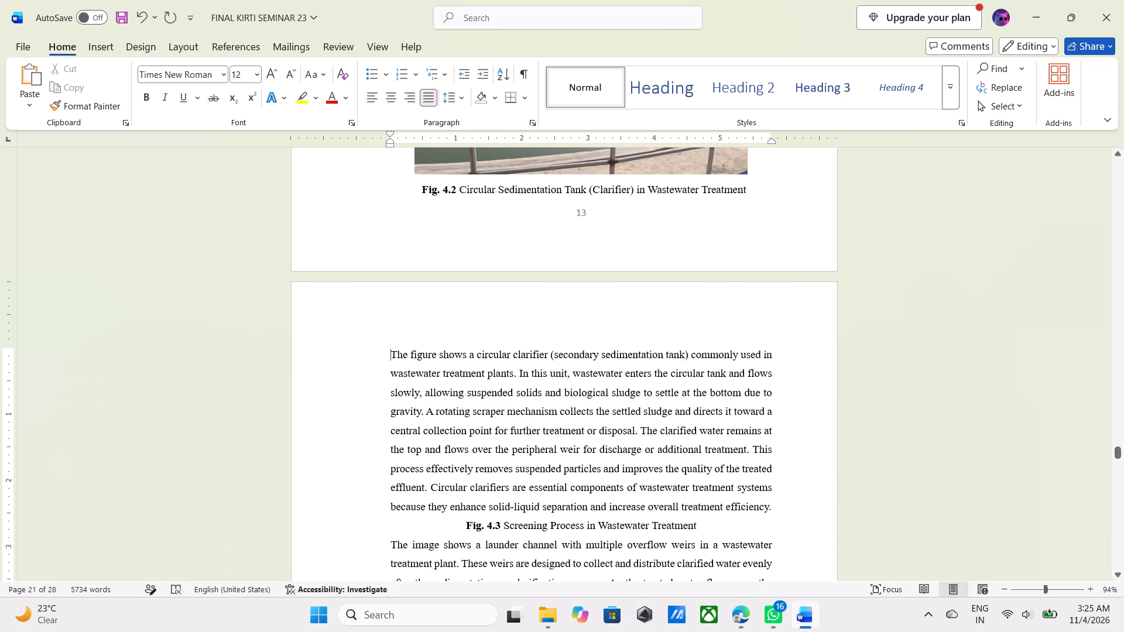
# Move the overflow weirs picture up between the circular clarifier paragraph and the Fig. 4.3 caption, roughly centred horizontally.
pyautogui.scroll(-5, 561, 479)
pyautogui.scroll(-4, 569, 419)
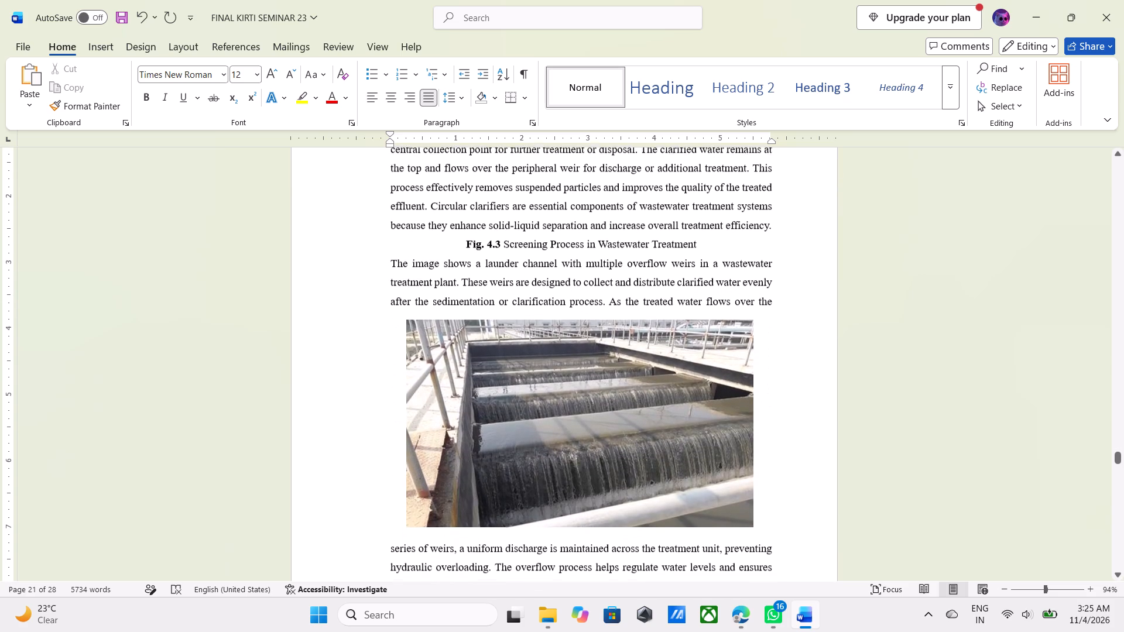
pyautogui.click(549, 436)
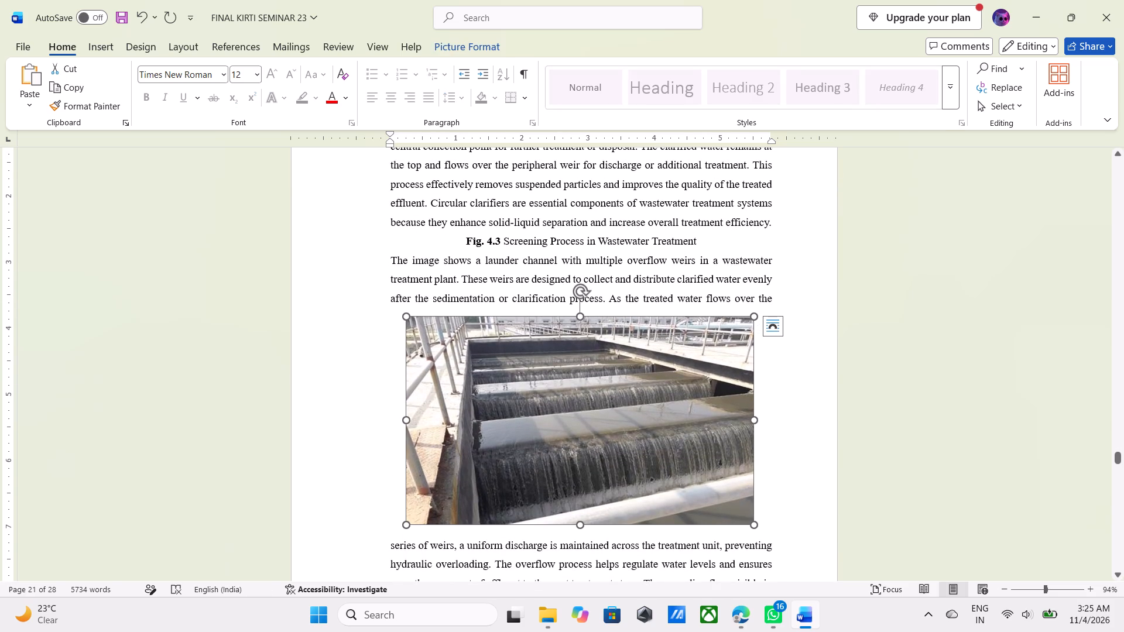
pyautogui.moveTo(578, 426); pyautogui.dragTo(590, 365)
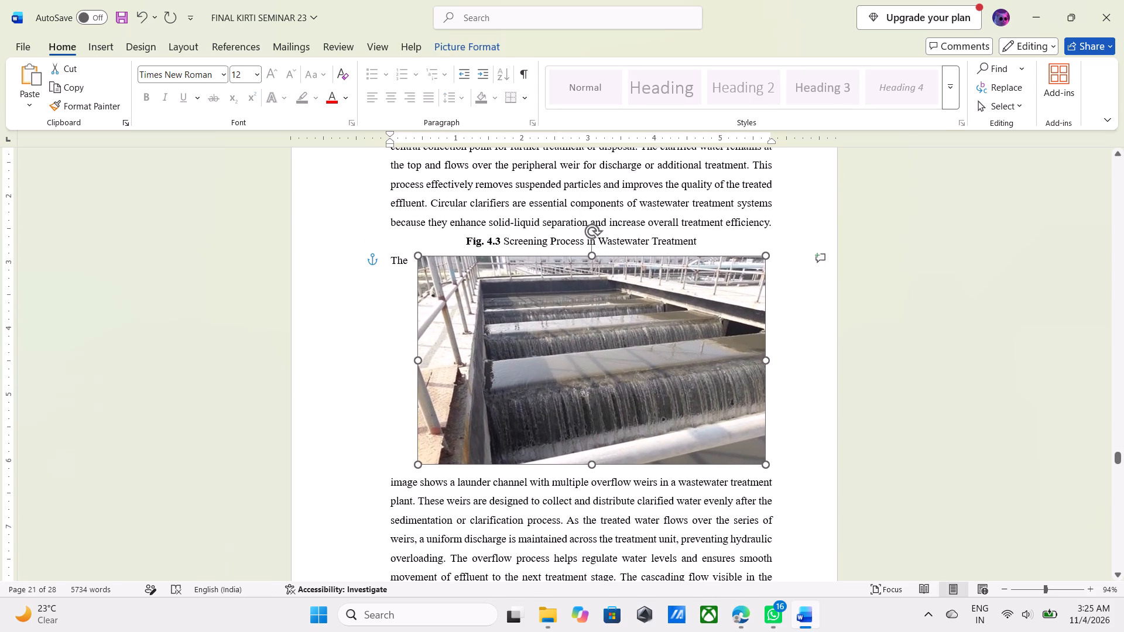
pyautogui.moveTo(590, 365); pyautogui.dragTo(581, 347)
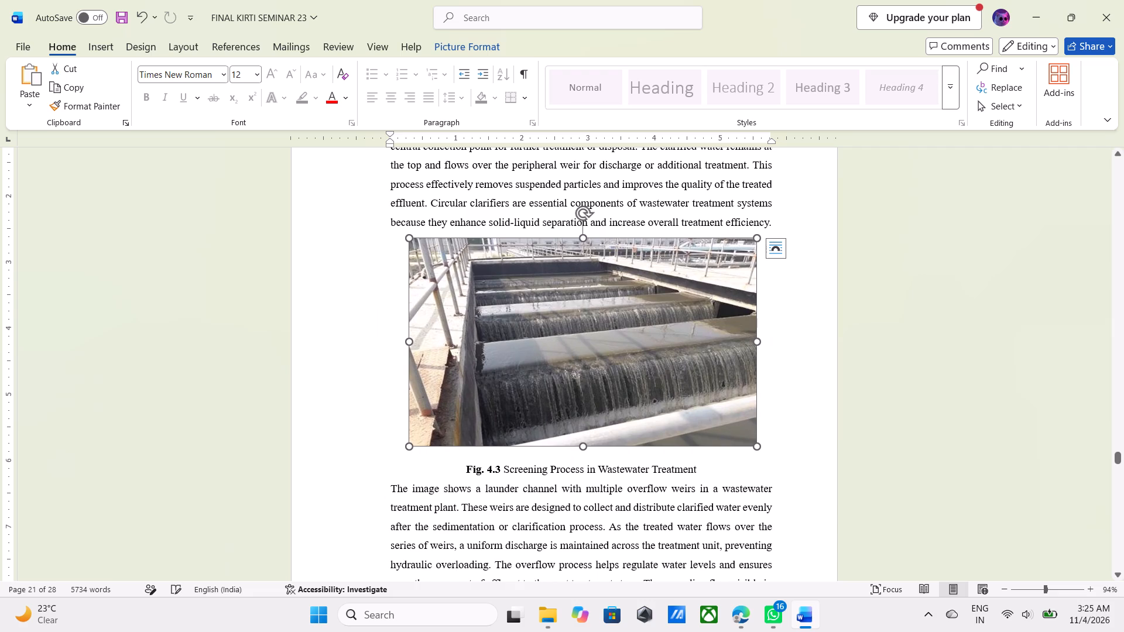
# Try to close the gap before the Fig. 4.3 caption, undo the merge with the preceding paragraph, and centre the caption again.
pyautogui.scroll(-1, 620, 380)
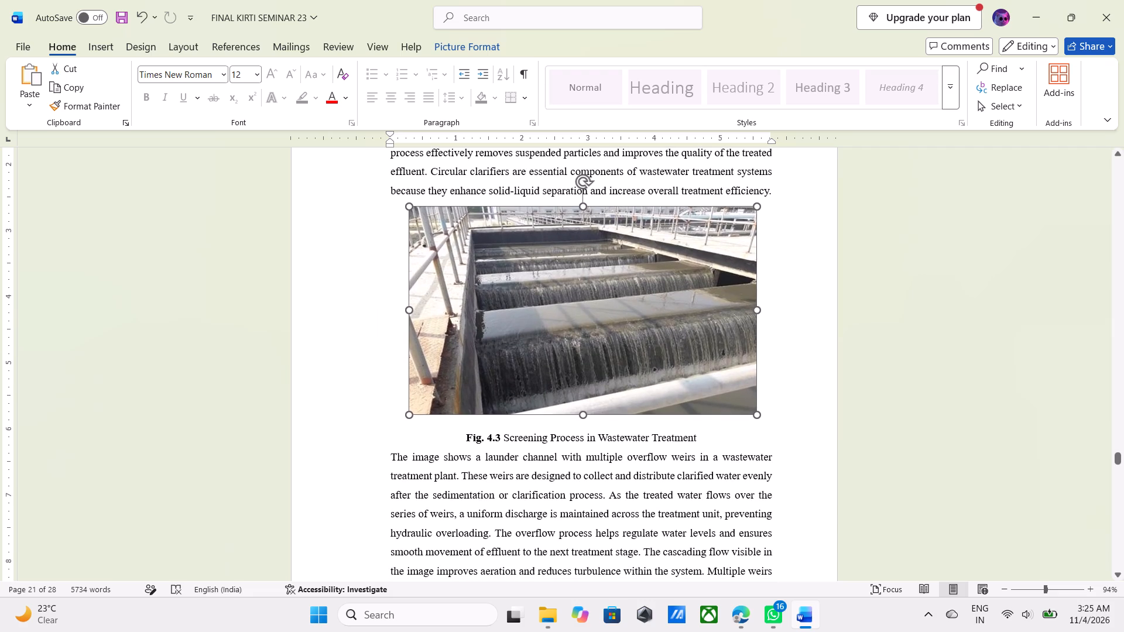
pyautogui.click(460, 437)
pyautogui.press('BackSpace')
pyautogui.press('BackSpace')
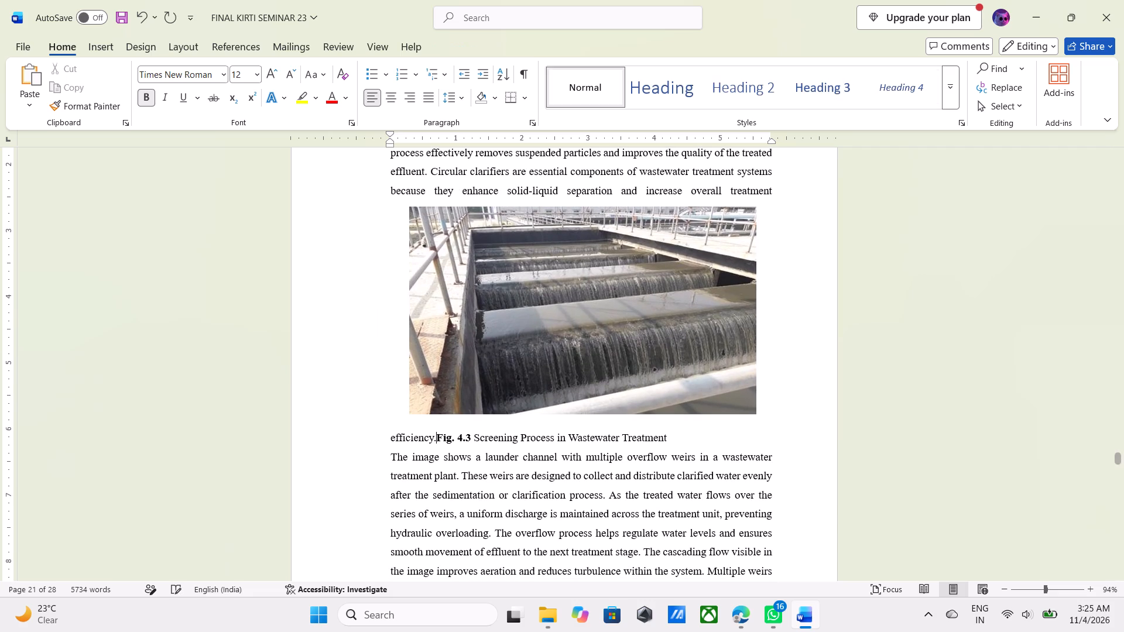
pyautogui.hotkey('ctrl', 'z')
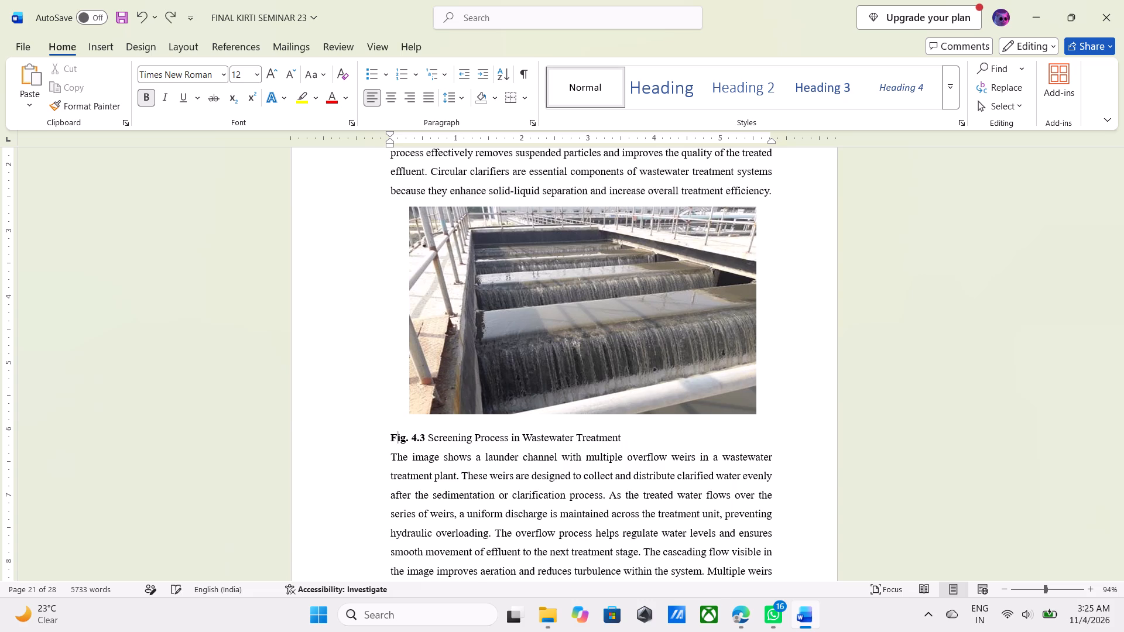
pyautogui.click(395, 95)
# Nudge the overflow weirs picture slightly down and align it to the horizontal centre, leaving a small gap below the clarifier paragraph.
pyautogui.moveTo(604, 321); pyautogui.dragTo(604, 323)
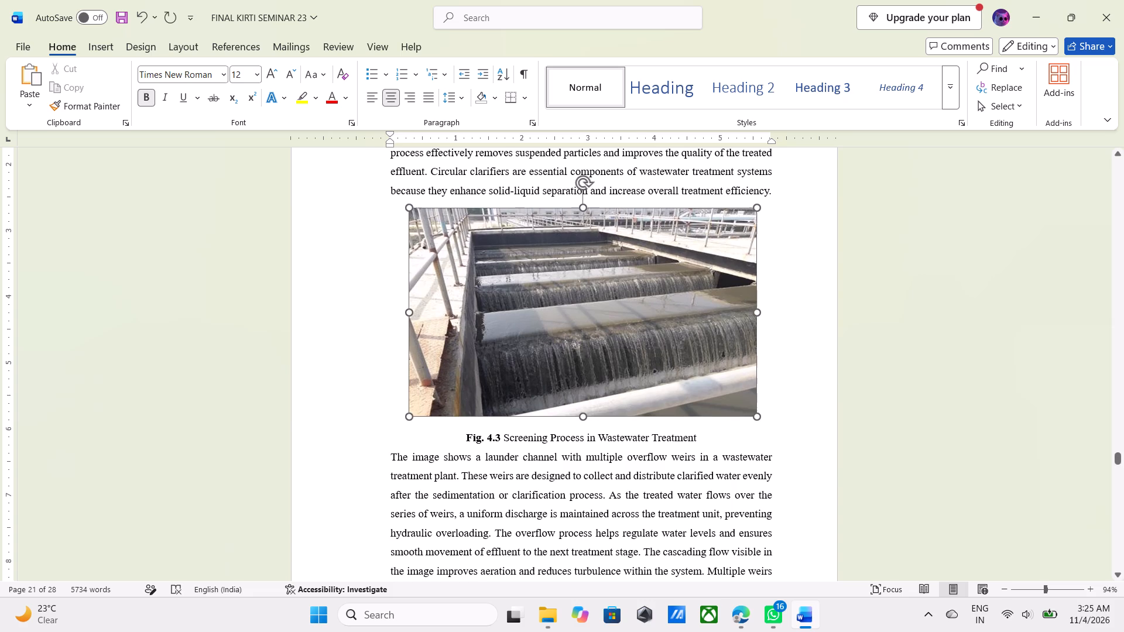
pyautogui.moveTo(604, 323); pyautogui.dragTo(603, 331)
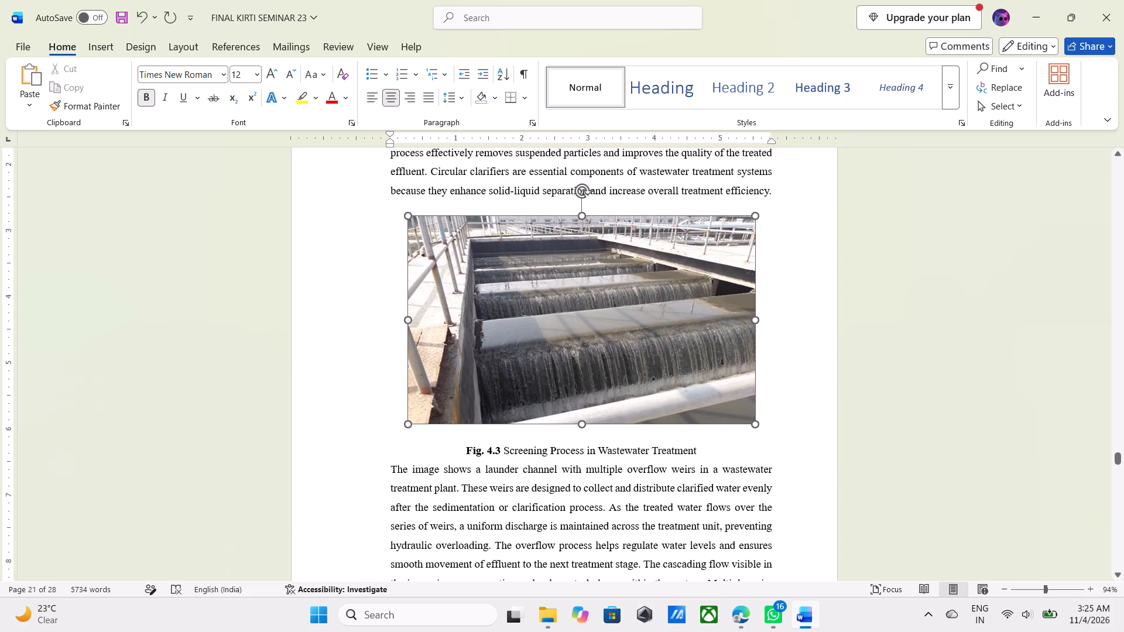
pyautogui.moveTo(603, 331); pyautogui.dragTo(602, 331)
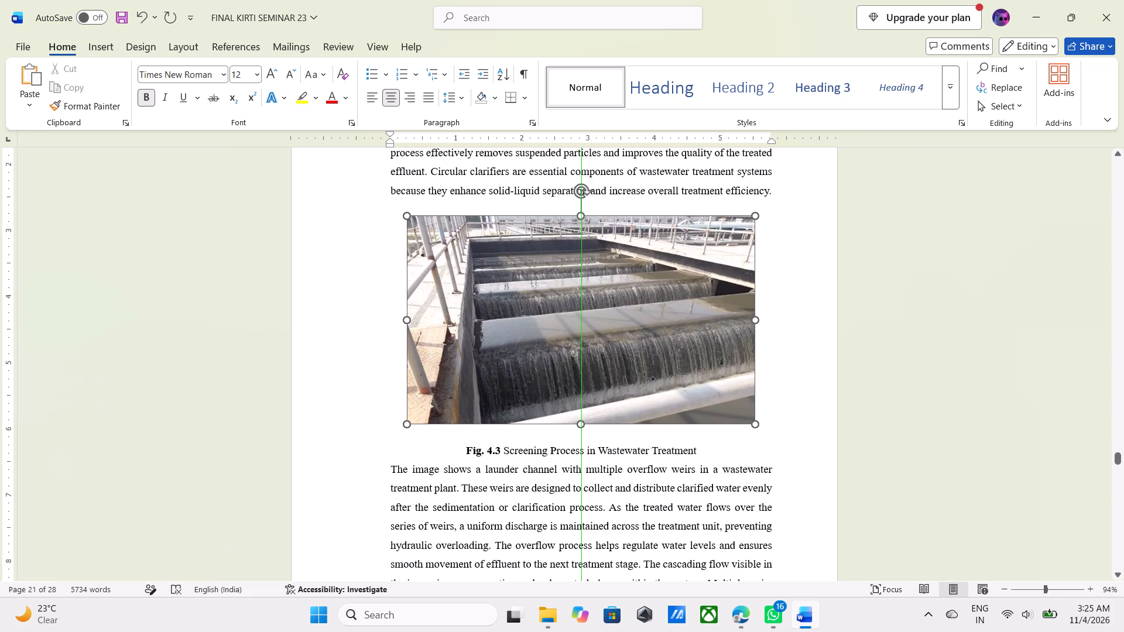
pyautogui.moveTo(602, 331); pyautogui.dragTo(602, 330)
pyautogui.click(913, 395)
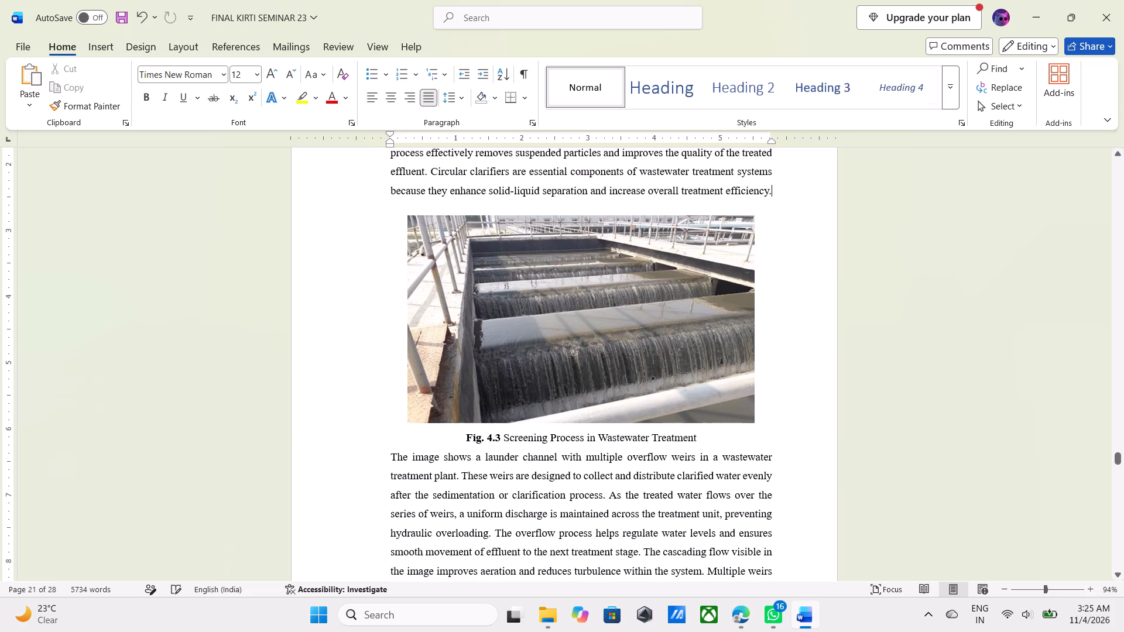
# Replace the word "image" with "figure" in the opening sentence of the launder channel paragraph under Fig. 4.3.
pyautogui.scroll(-4, 639, 366)
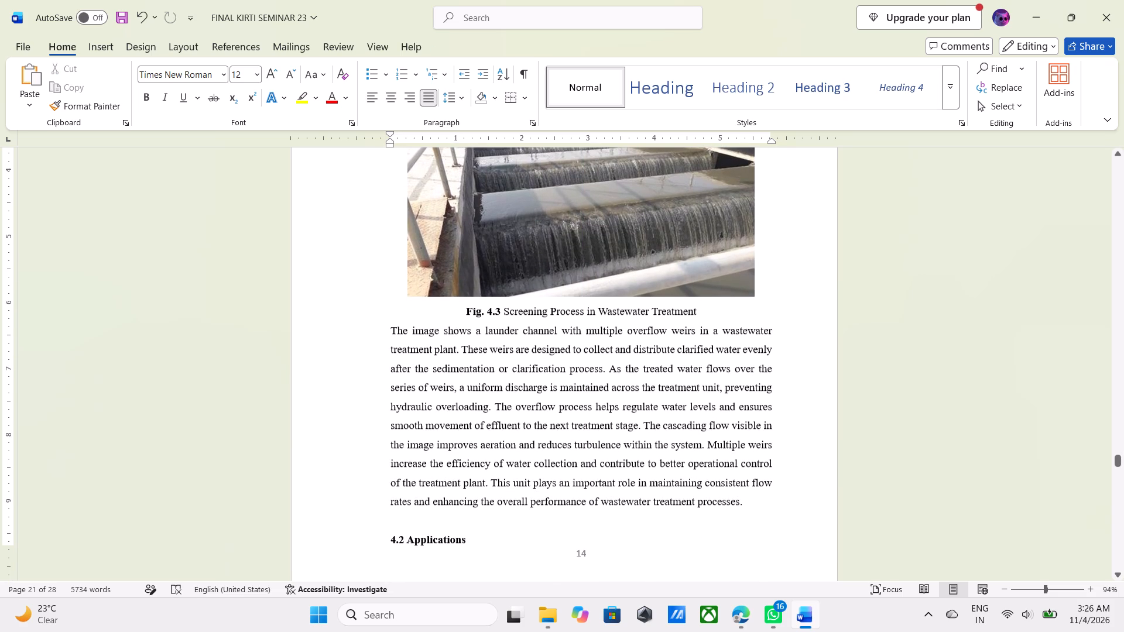
pyautogui.click(438, 336)
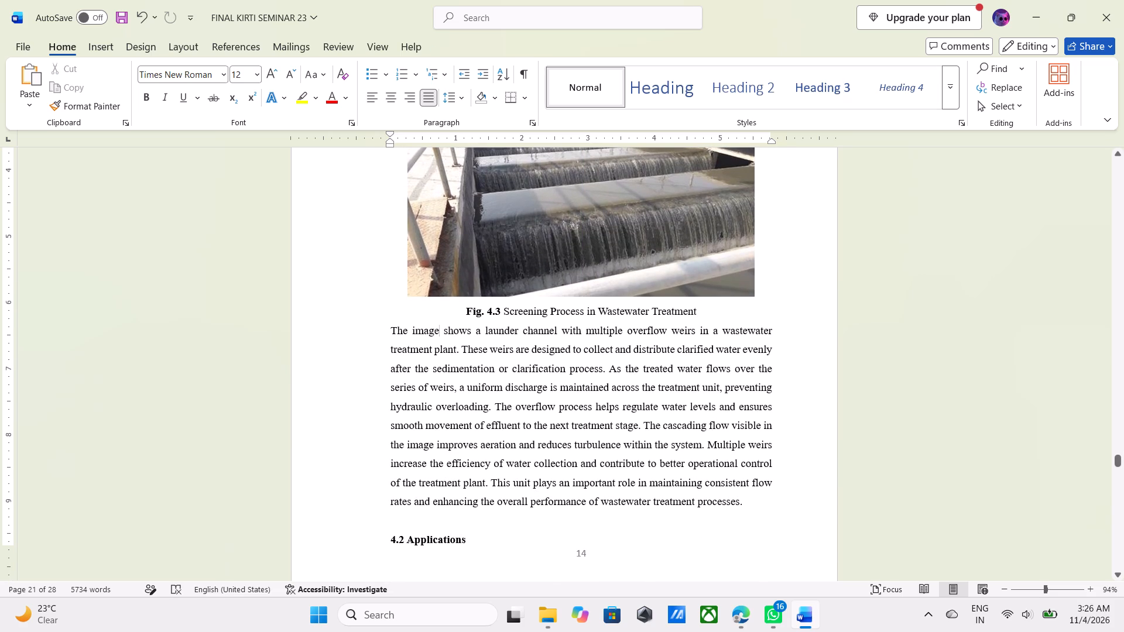
pyautogui.press('BackSpace')
pyautogui.press('BackSpace')
pyautogui.press('BackSpace')
pyautogui.press('BackSpace')
pyautogui.press('BackSpace')
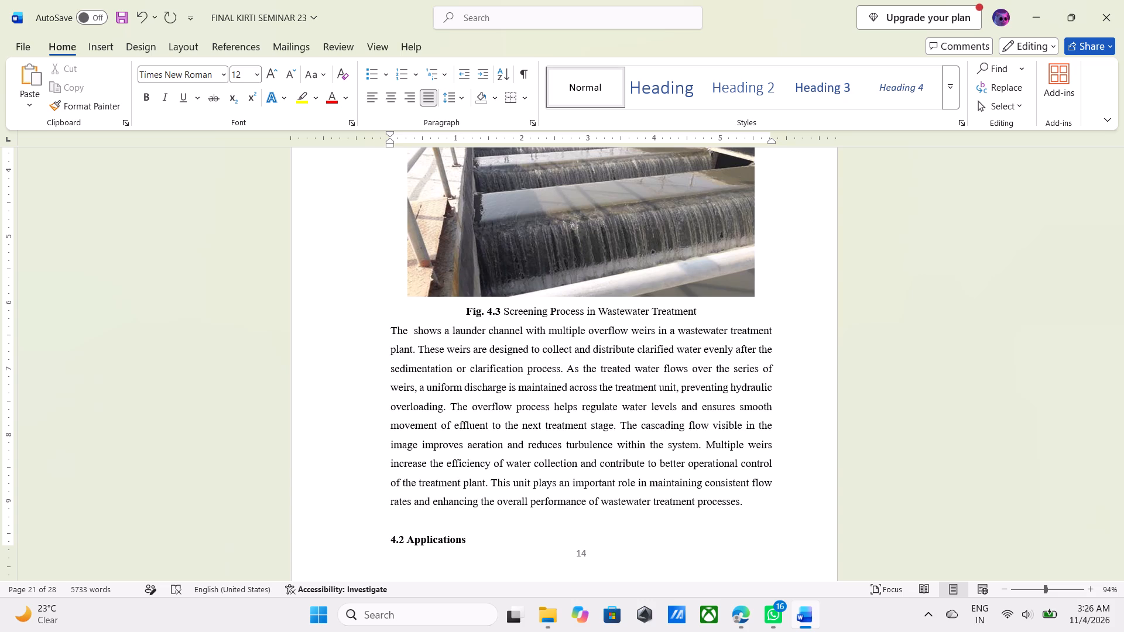
pyautogui.write('figure')
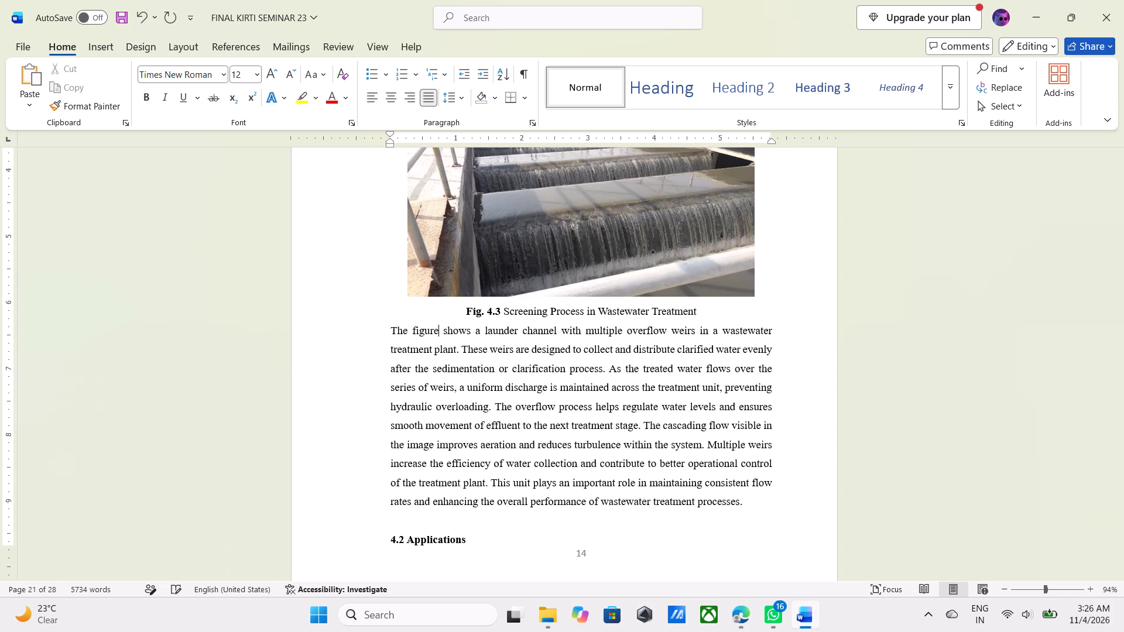
# Add a blank line above the 4.2 Applications heading to push it onto the next page with its text.
pyautogui.scroll(-4, 584, 424)
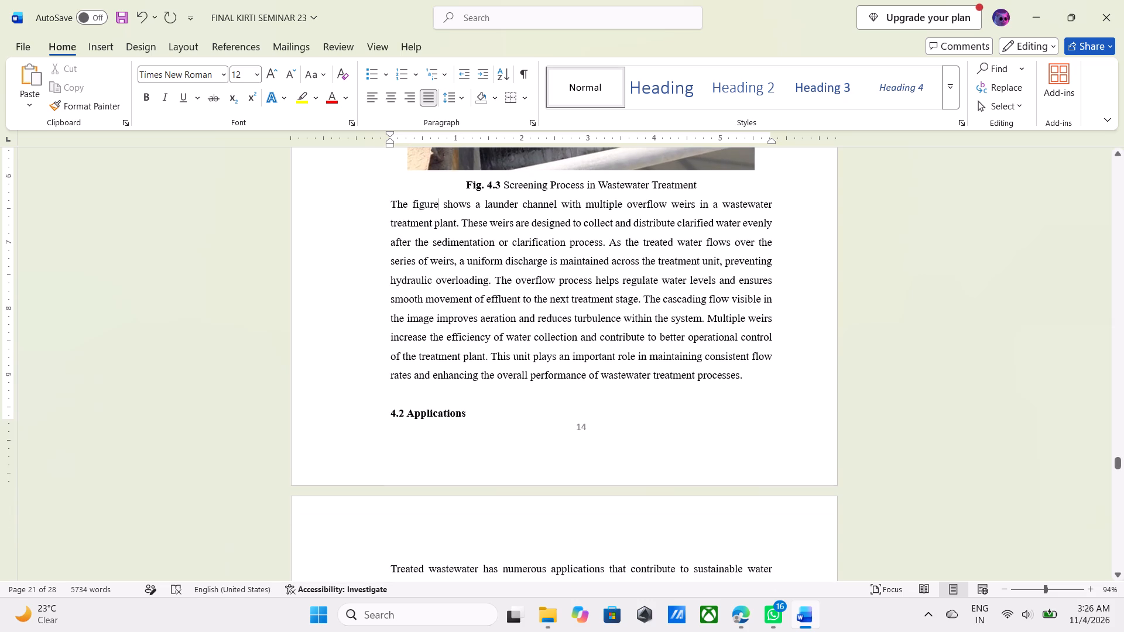
pyautogui.click(414, 390)
pyautogui.press('Return')
# Insert blank lines above the Chapter 5 Conclusion heading so that it starts at the top of a new page.
pyautogui.scroll(-4, 535, 349)
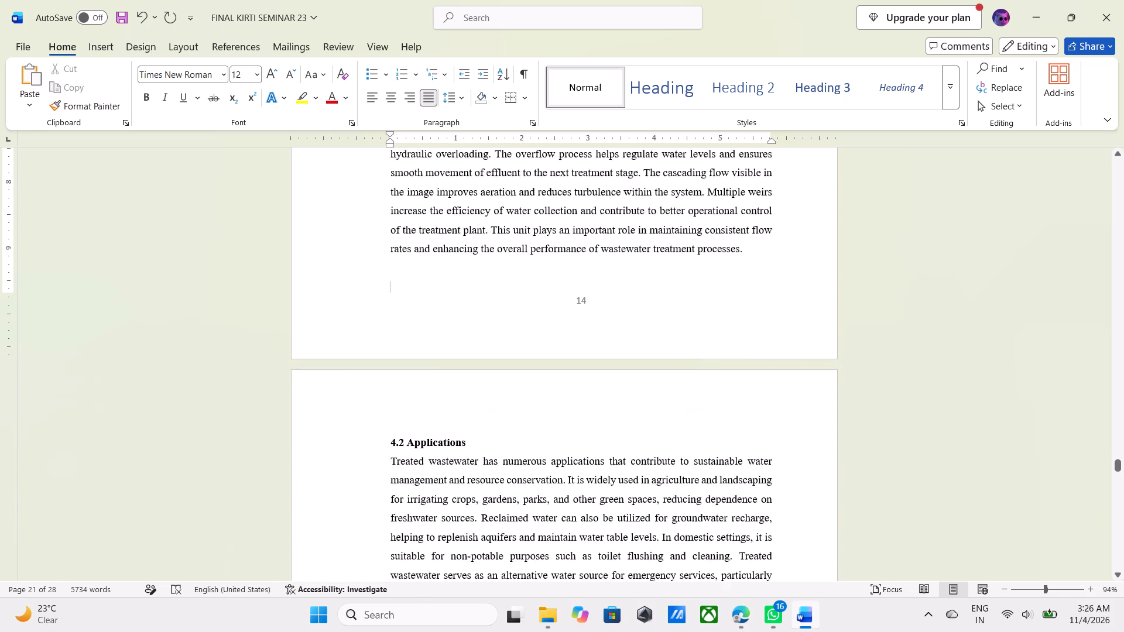
pyautogui.scroll(-8, 531, 290)
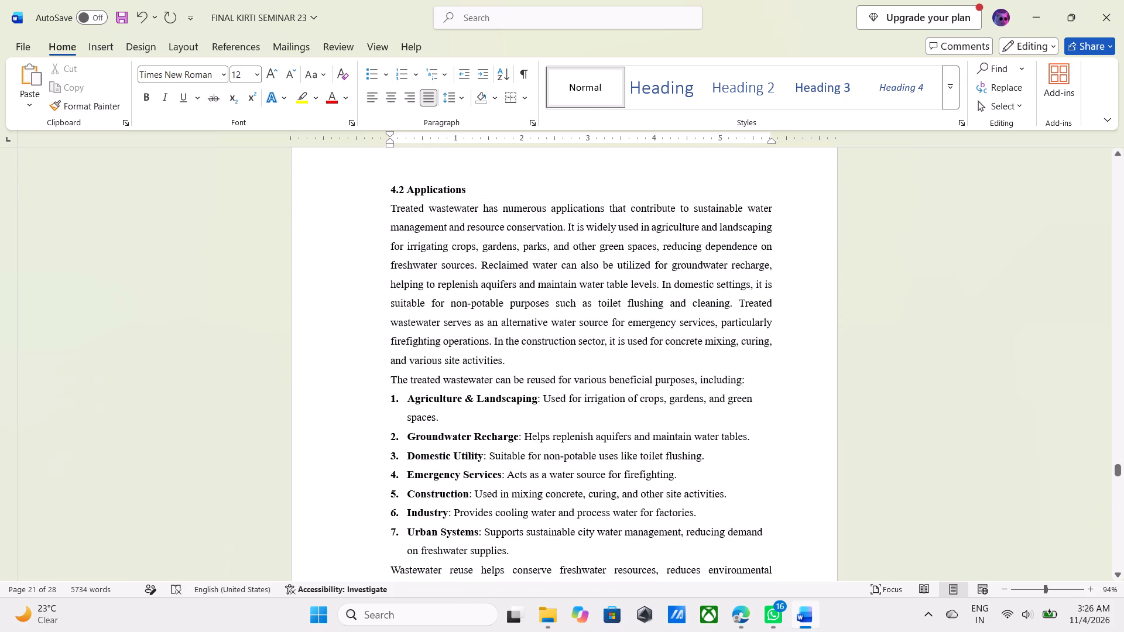
pyautogui.scroll(-12, 531, 288)
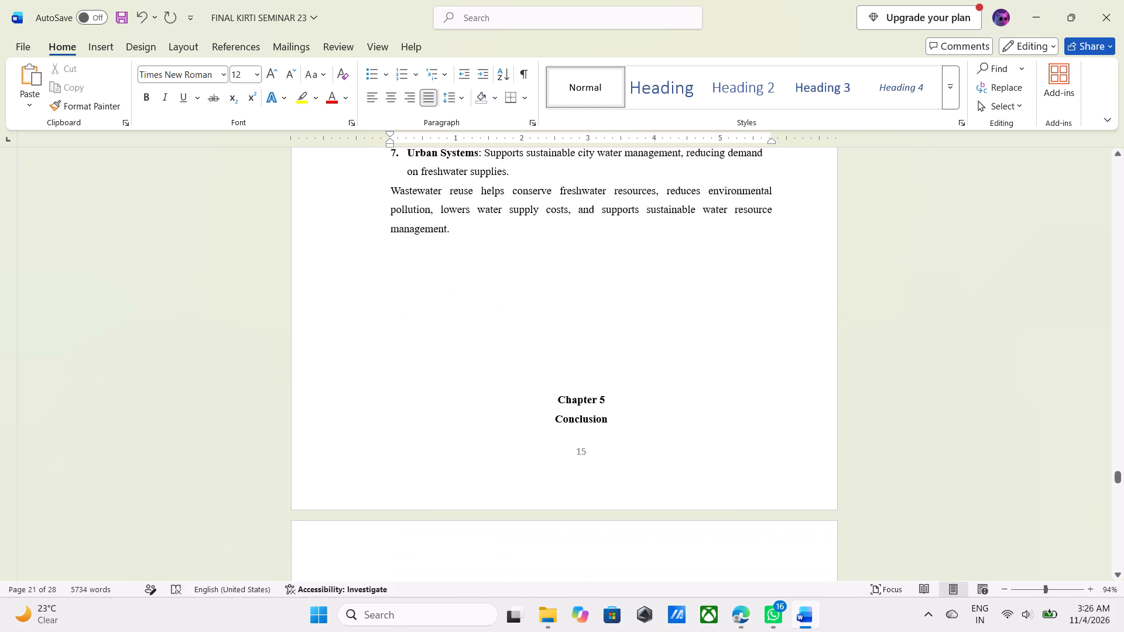
pyautogui.click(586, 396)
pyautogui.click(595, 380)
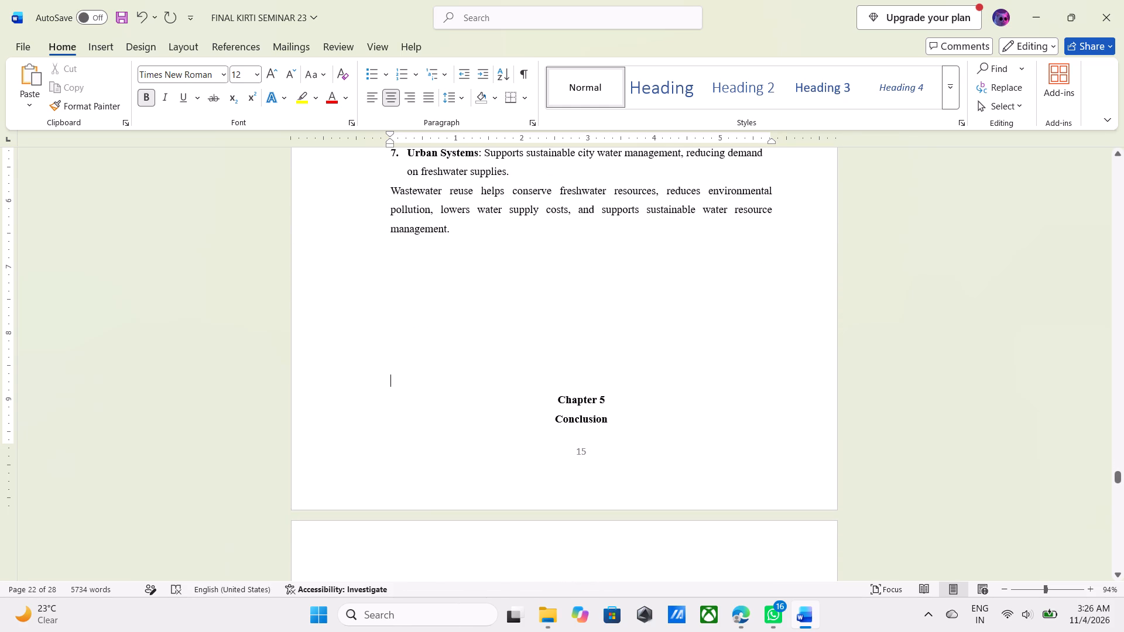
pyautogui.press('Return')
pyautogui.press('Return')
pyautogui.press('Return')
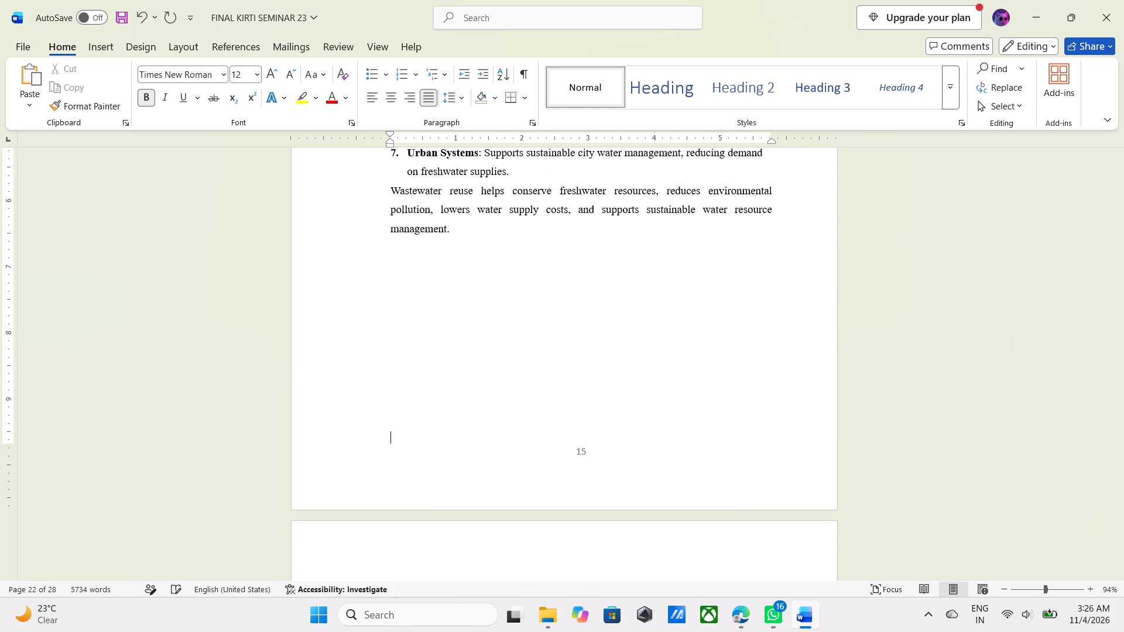
pyautogui.scroll(-4, 622, 244)
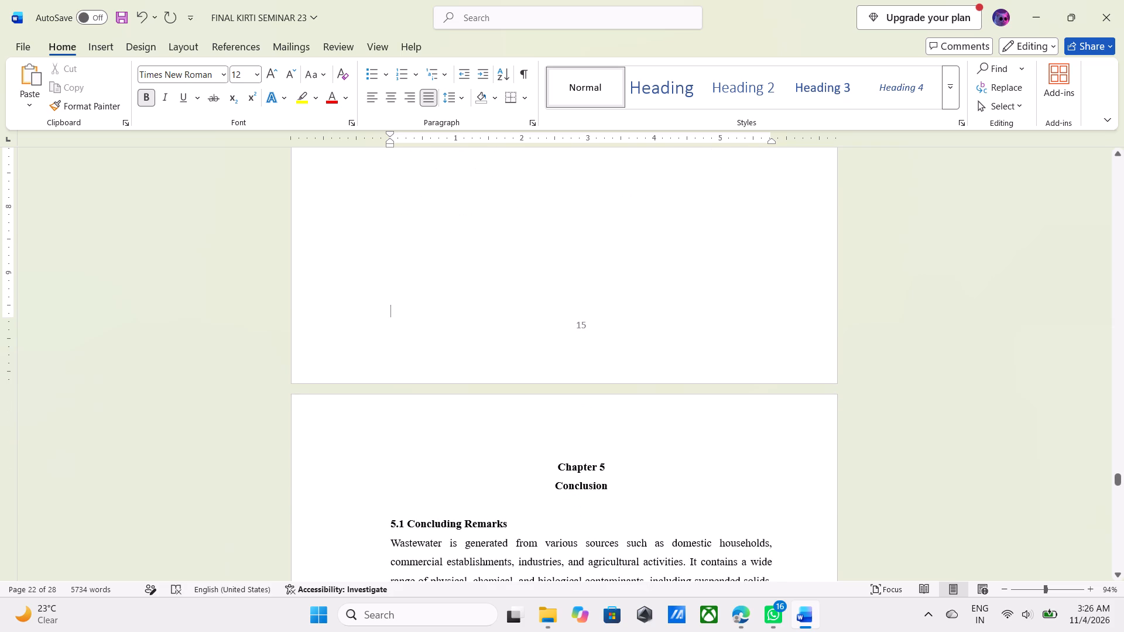
pyautogui.click(556, 468)
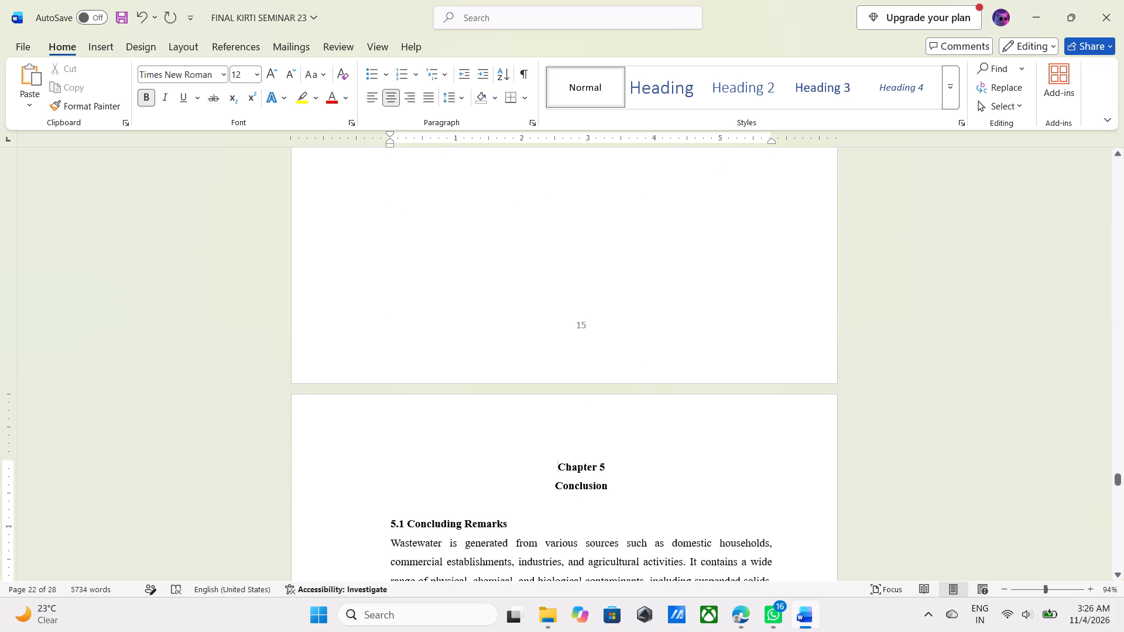
pyautogui.press('BackSpace')
pyautogui.press('Return')
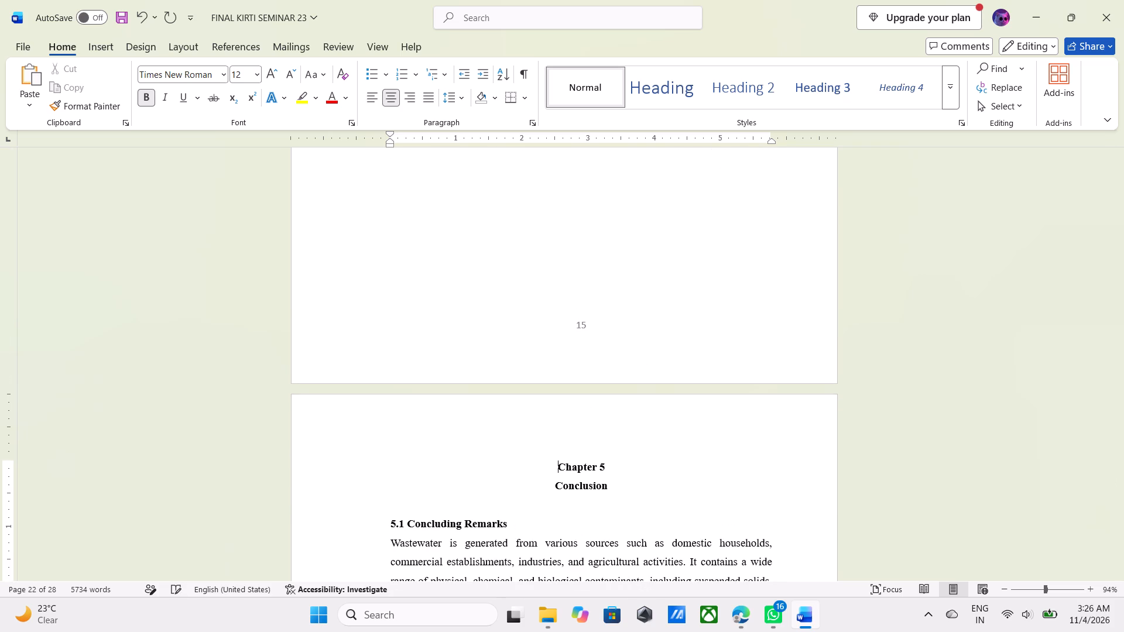
# Change the chapter number above the Conclusion title to 4.
pyautogui.press('Right')
pyautogui.press('Right')
pyautogui.press('Right')
pyautogui.press('Right')
pyautogui.press('Right')
pyautogui.press('Right')
pyautogui.press('Right')
pyautogui.press('Right')
pyautogui.press('Right')
pyautogui.press('BackSpace')
pyautogui.press('4')
pyautogui.click(939, 437)
# Look through the rest of the report, from the conclusion and future scope through the SDG table to the references.
pyautogui.scroll(-3, 614, 356)
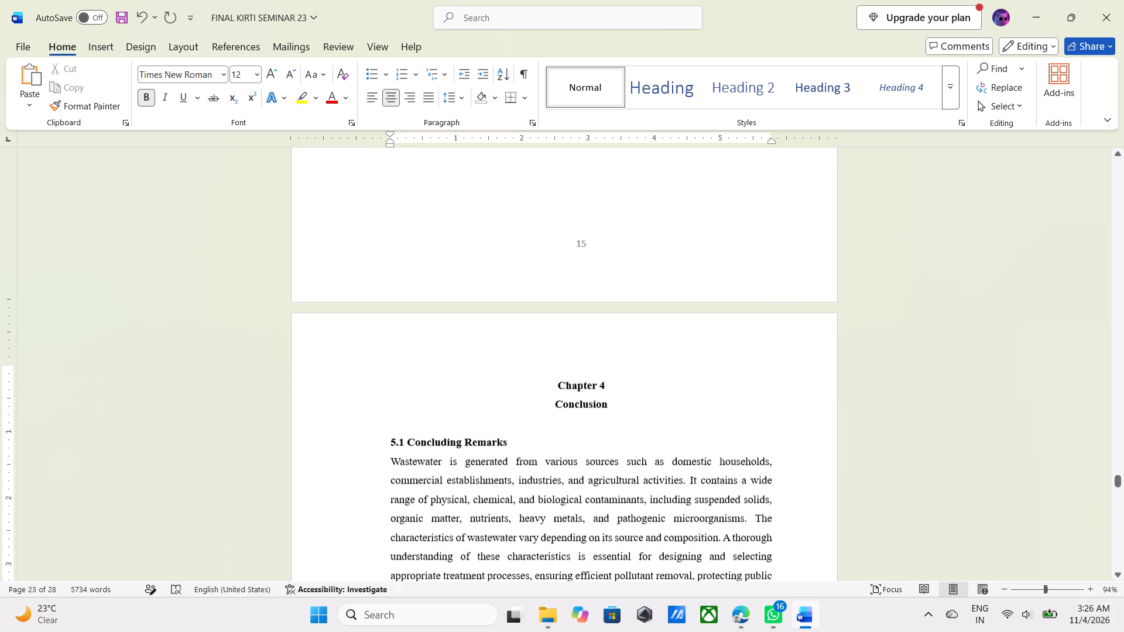
pyautogui.scroll(-3, 612, 355)
pyautogui.scroll(-20, 611, 354)
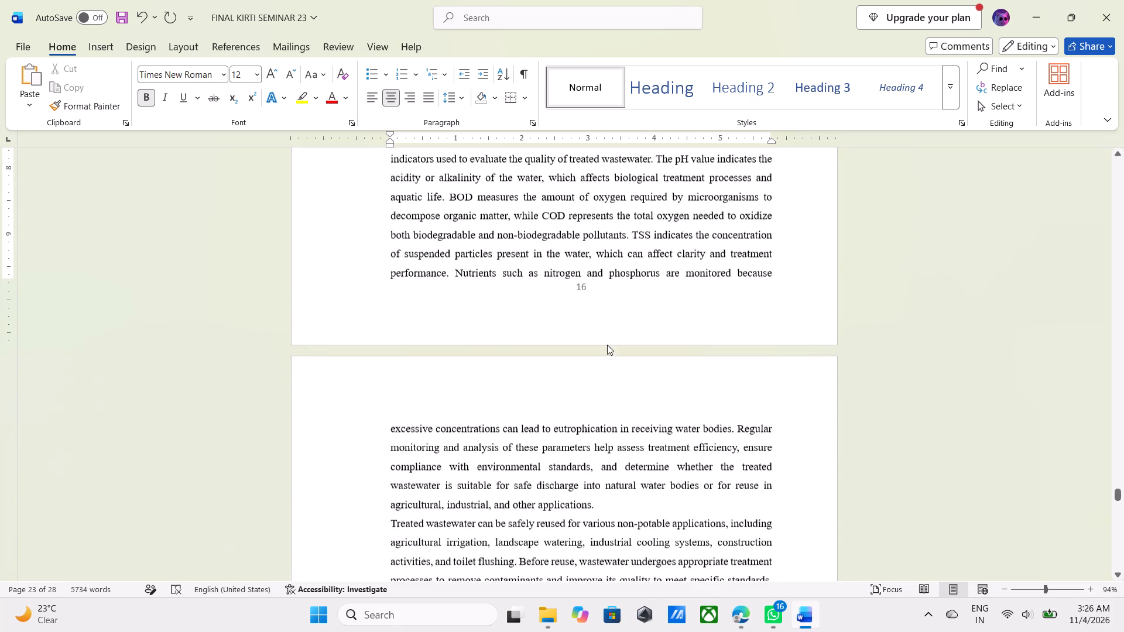
pyautogui.scroll(-17, 606, 344)
pyautogui.scroll(-6, 606, 324)
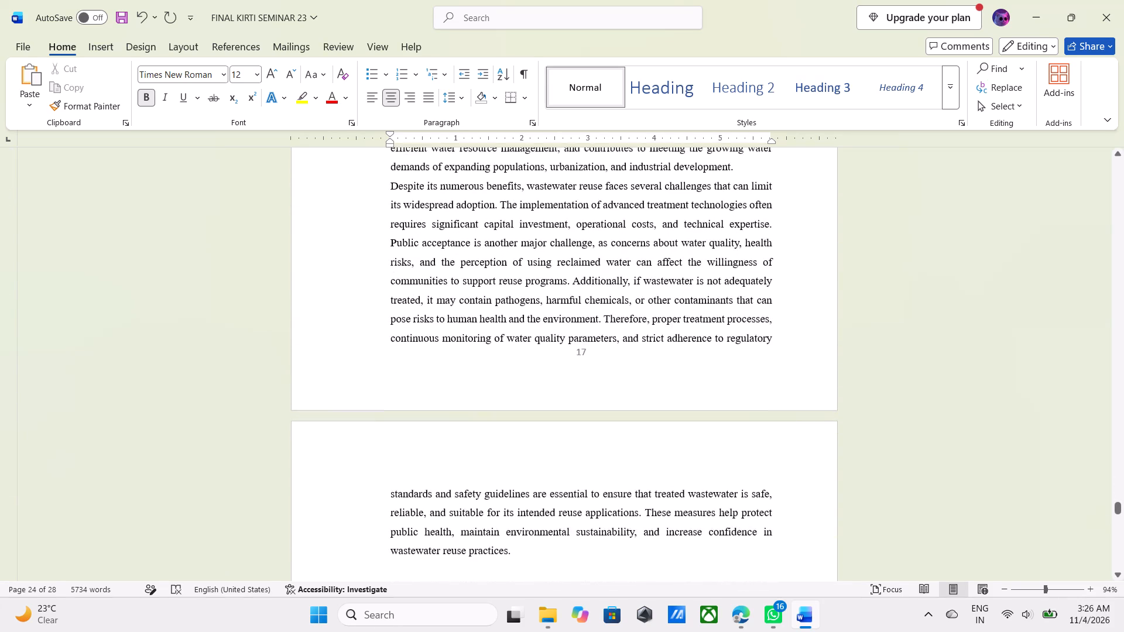
pyautogui.scroll(-7, 606, 323)
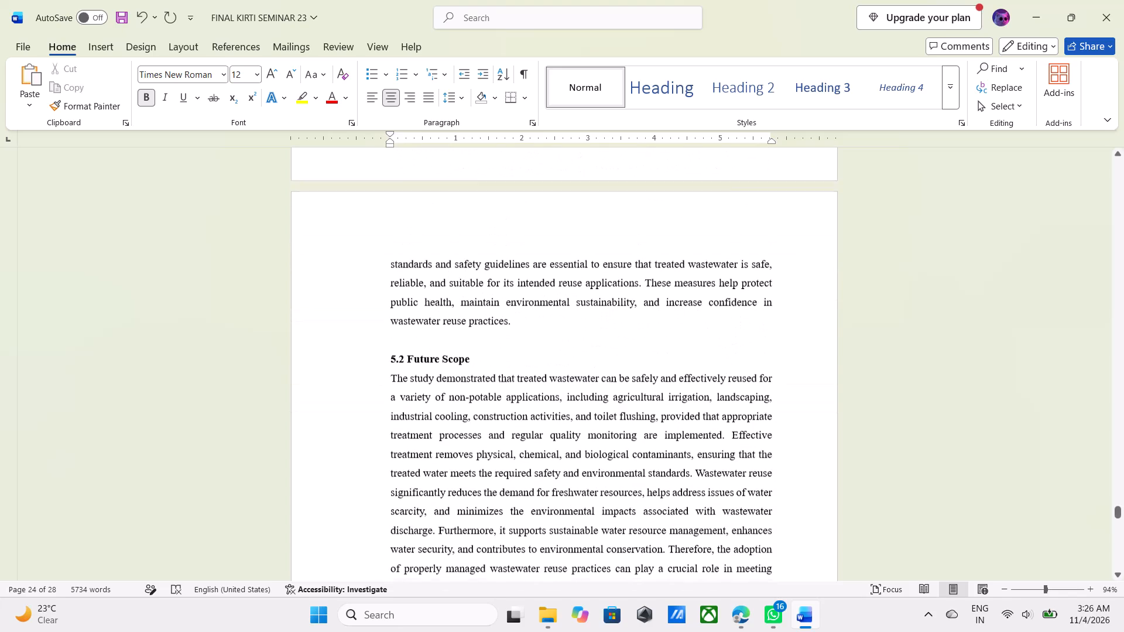
pyautogui.scroll(-18, 606, 323)
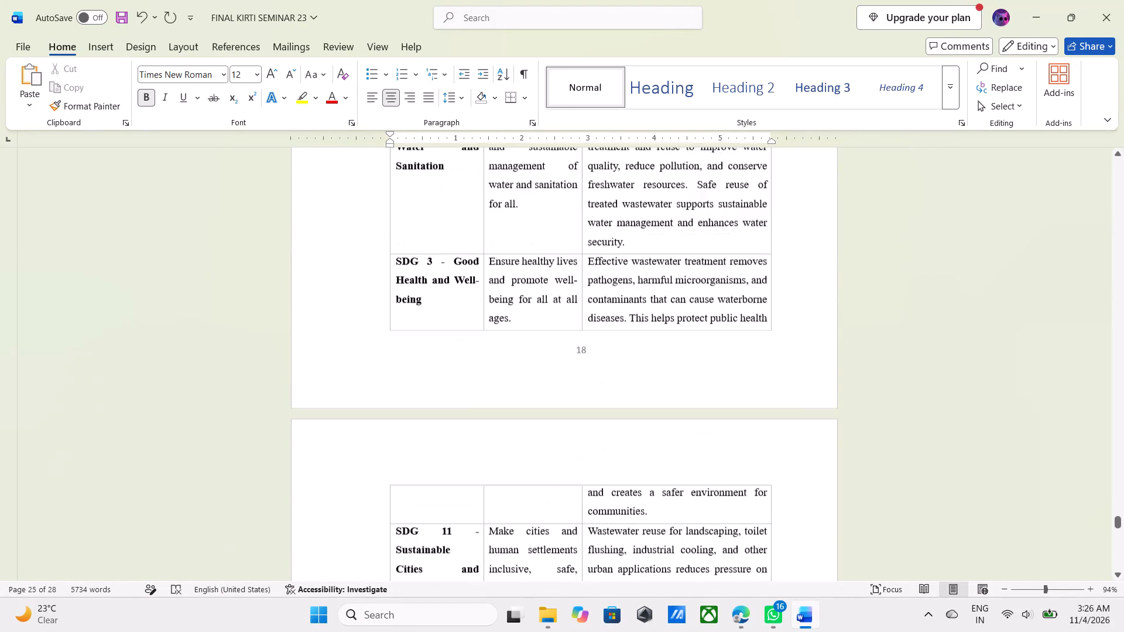
pyautogui.scroll(-20, 606, 323)
pyautogui.scroll(-4, 606, 321)
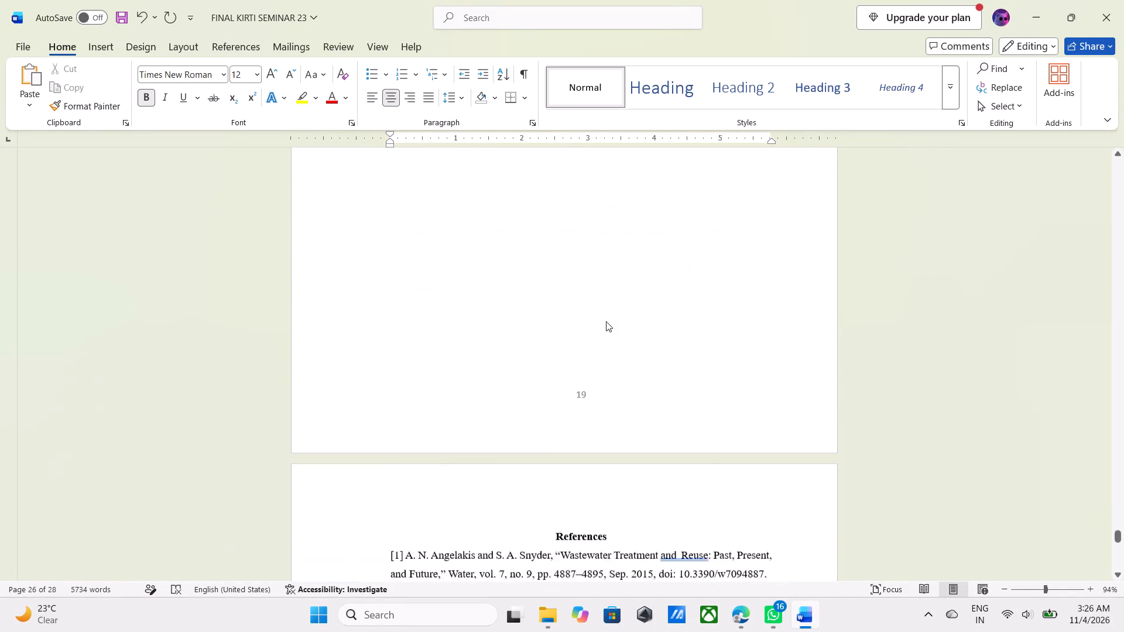
pyautogui.scroll(-4, 606, 321)
pyautogui.scroll(14, 606, 321)
pyautogui.scroll(-15, 605, 320)
pyautogui.scroll(-9, 605, 320)
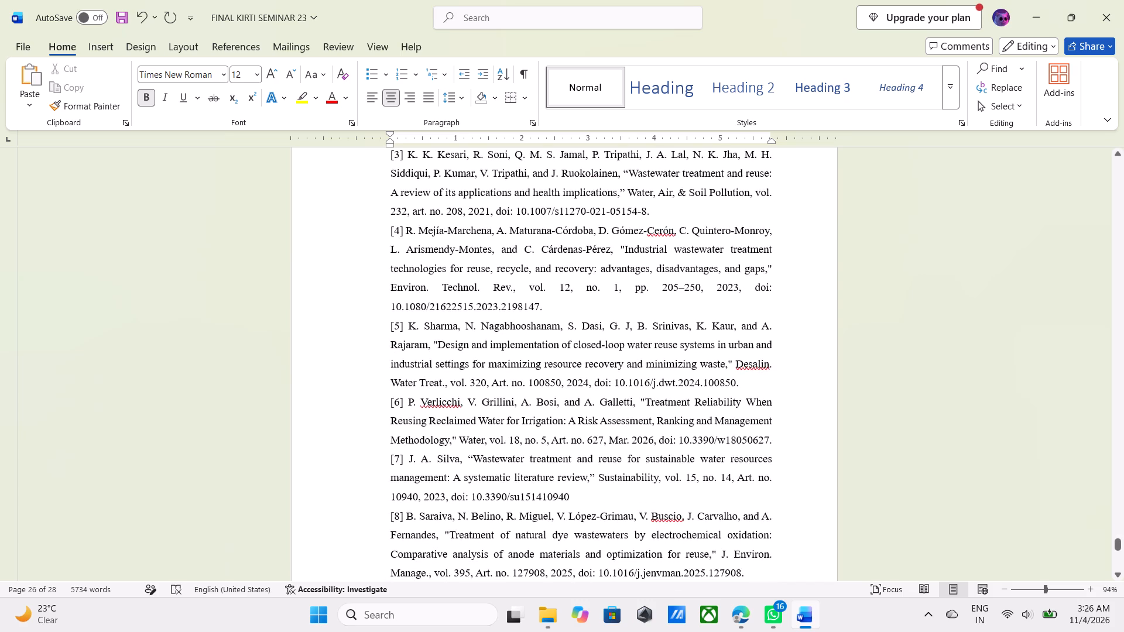
pyautogui.scroll(-12, 605, 320)
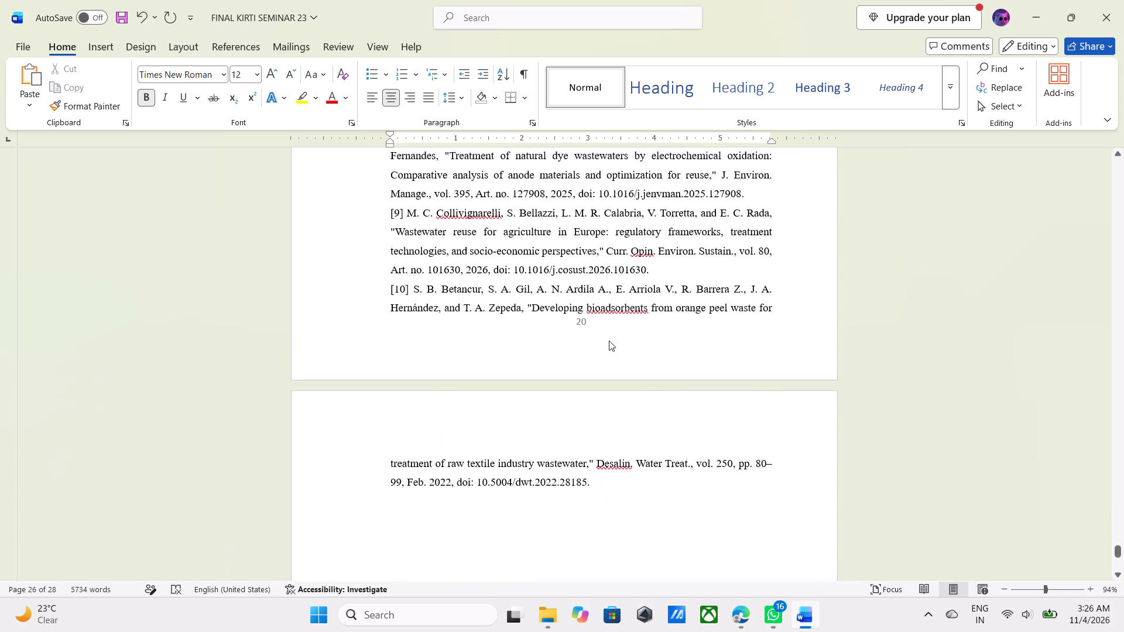
# Check the marked-up PDF from the Fig. 4.2 page through the 4.2 Applications list for handwritten corrections.
pyautogui.click(739, 626)
pyautogui.scroll(1, 632, 382)
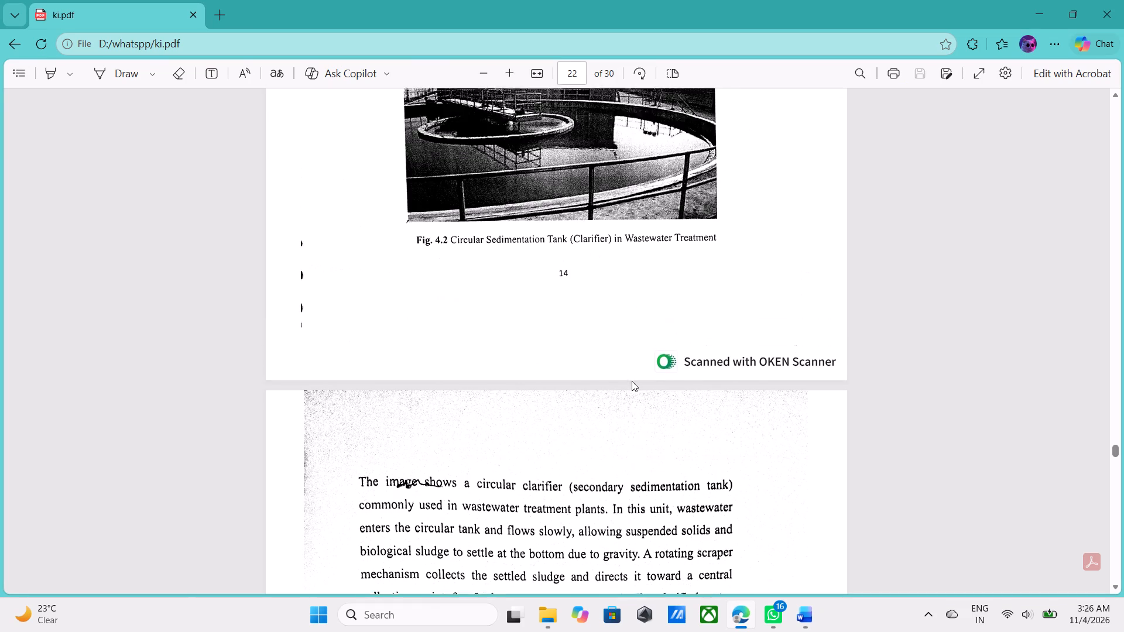
pyautogui.scroll(-12, 632, 381)
pyautogui.scroll(5, 632, 380)
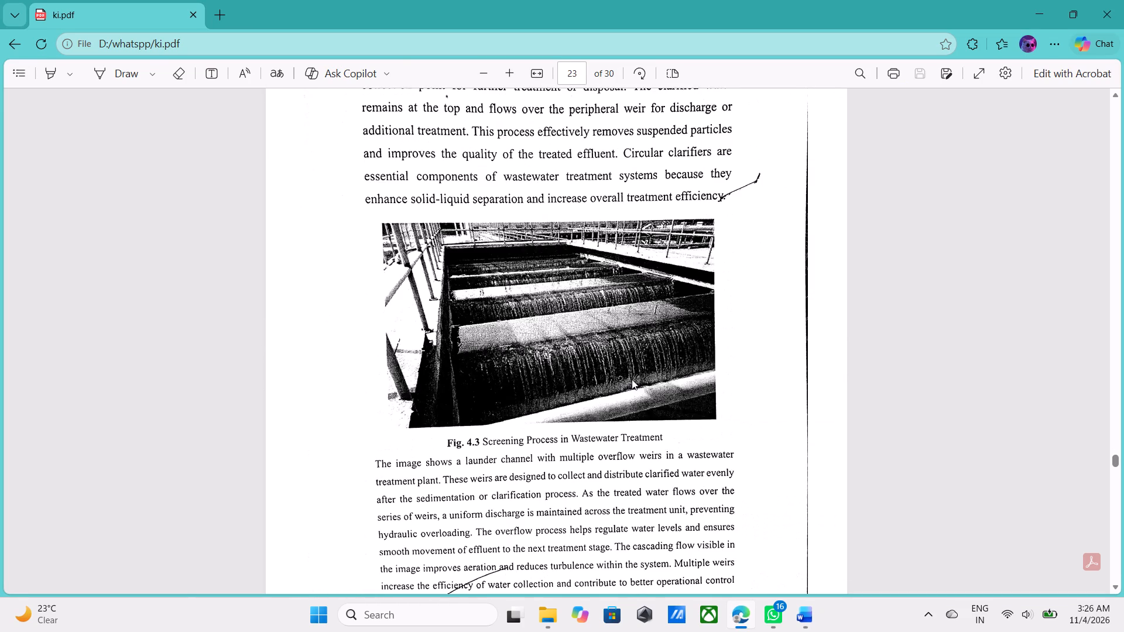
pyautogui.scroll(-10, 632, 379)
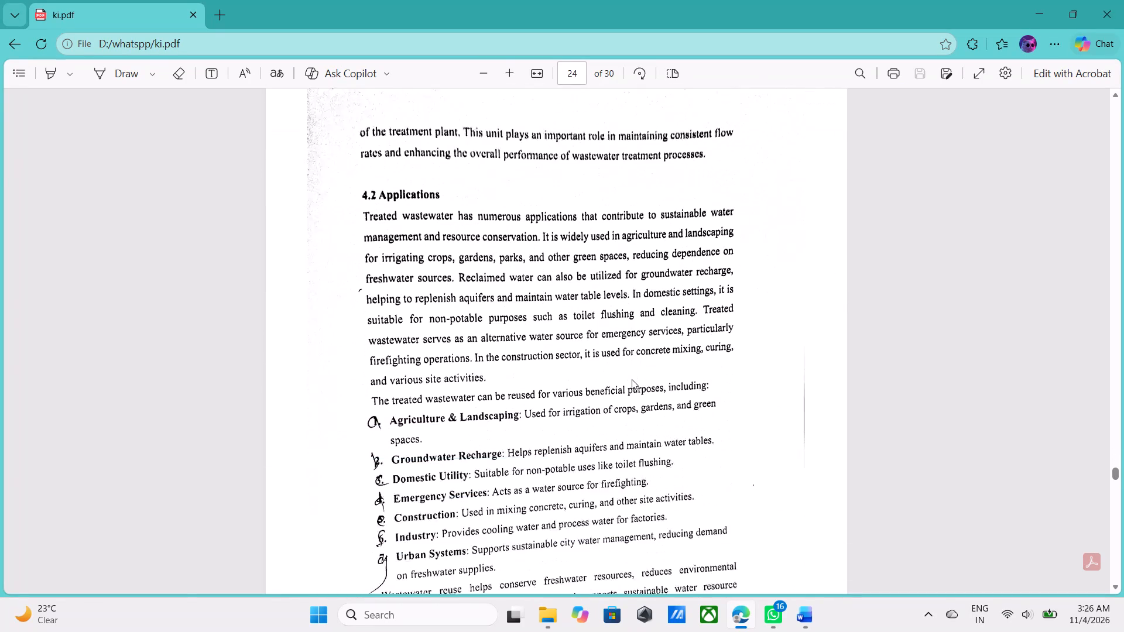
pyautogui.scroll(-1, 632, 379)
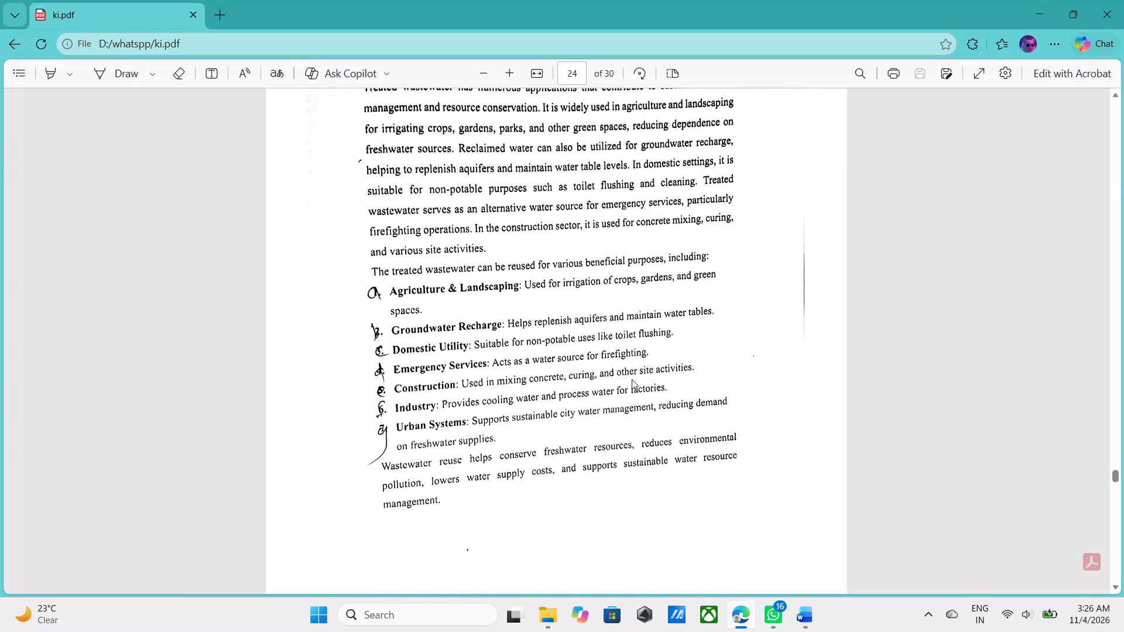
# In the Word report, change the numbering of the 4.2 Applications list of reuse purposes to lowercase letters in the a., b., c. format.
pyautogui.click(821, 624)
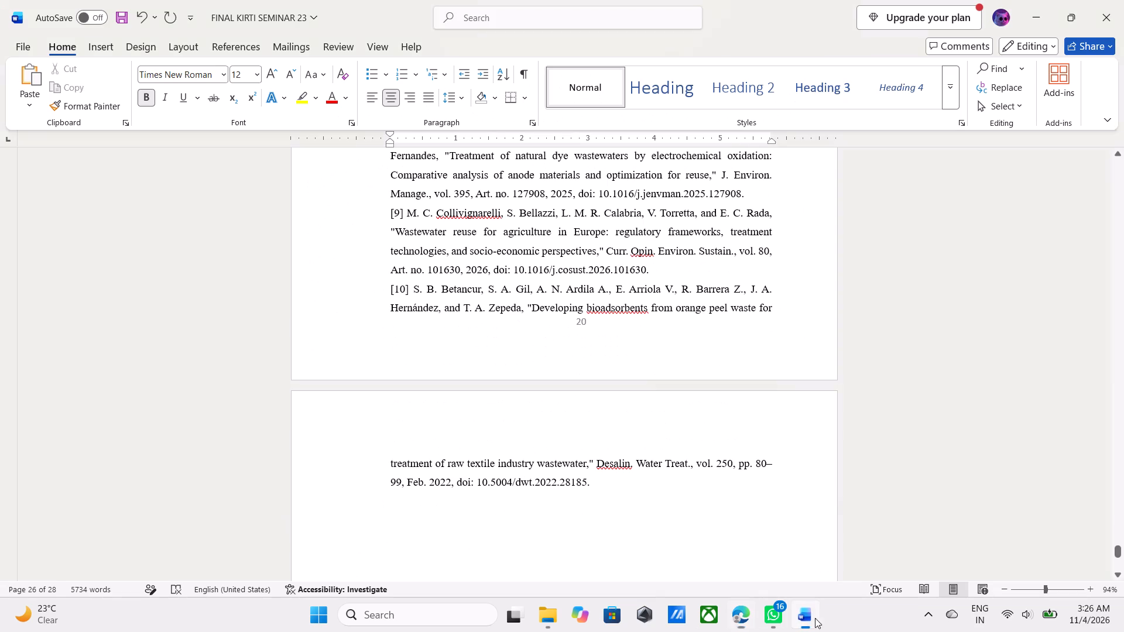
pyautogui.scroll(20, 670, 449)
pyautogui.scroll(14, 670, 449)
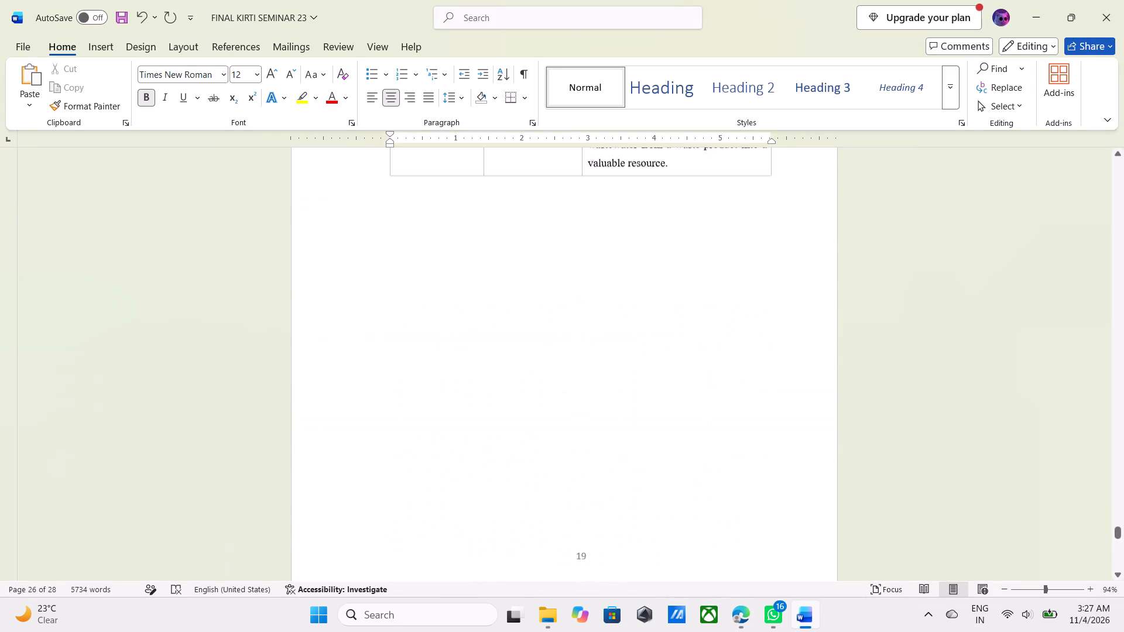
pyautogui.scroll(20, 662, 441)
pyautogui.scroll(20, 662, 441)
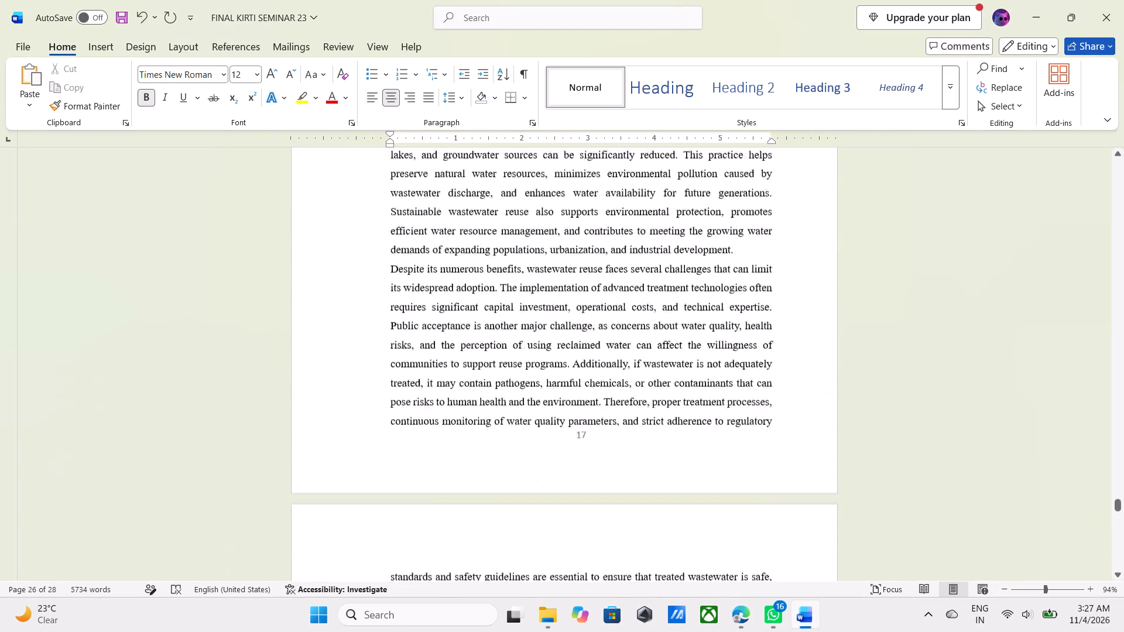
pyautogui.scroll(20, 662, 440)
pyautogui.scroll(20, 662, 440)
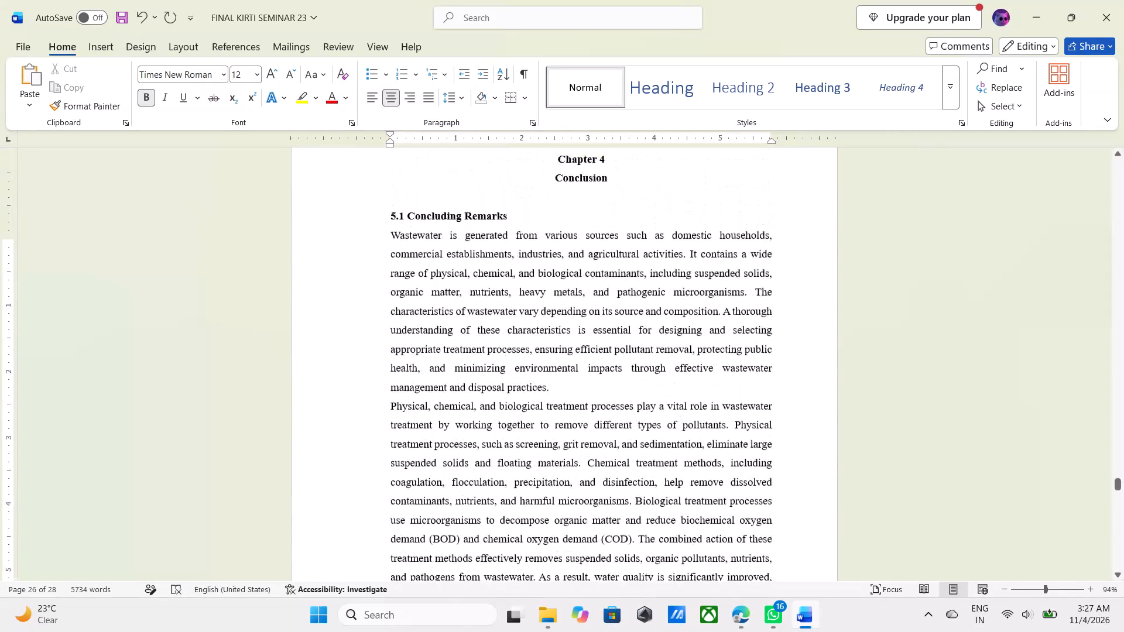
pyautogui.scroll(20, 662, 440)
pyautogui.scroll(2, 662, 440)
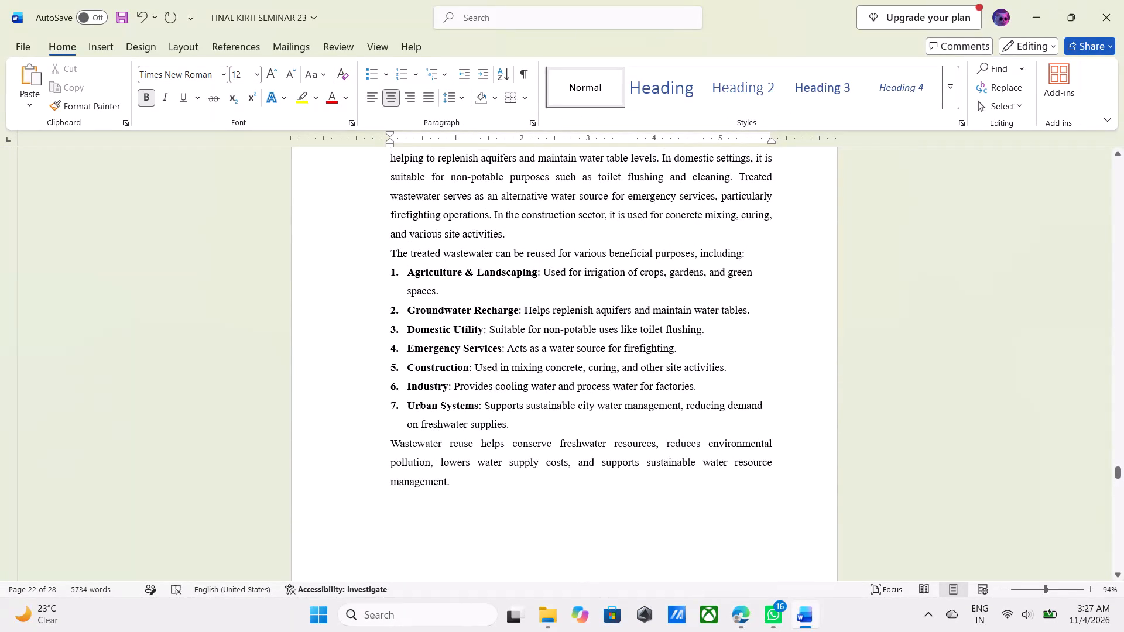
pyautogui.click(390, 271)
pyautogui.doubleClick(391, 272)
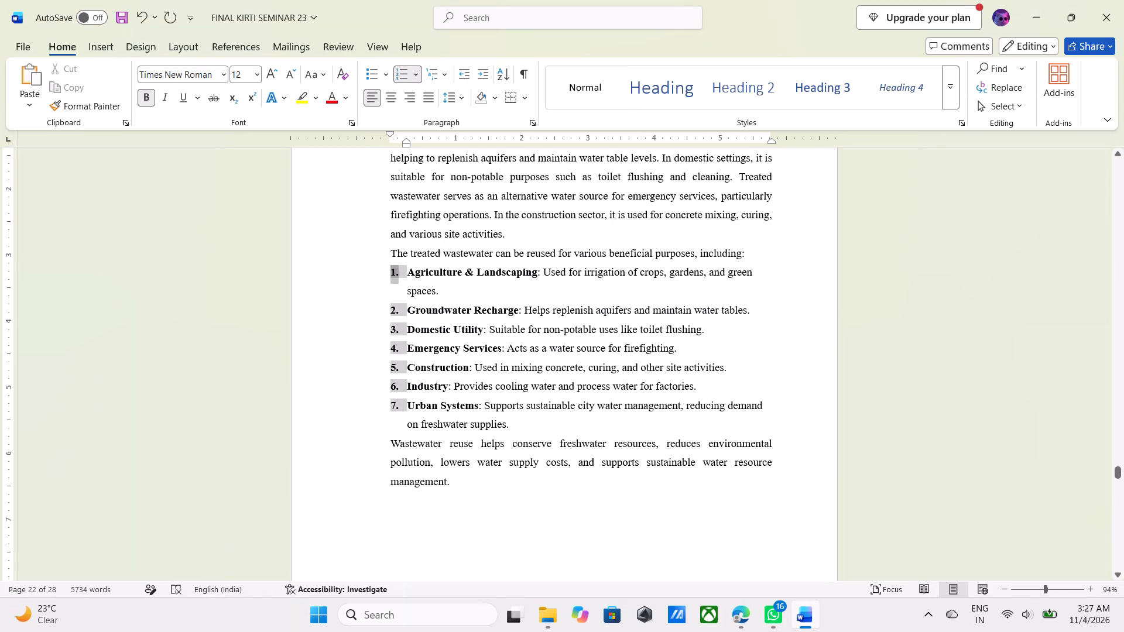
pyautogui.click(416, 77)
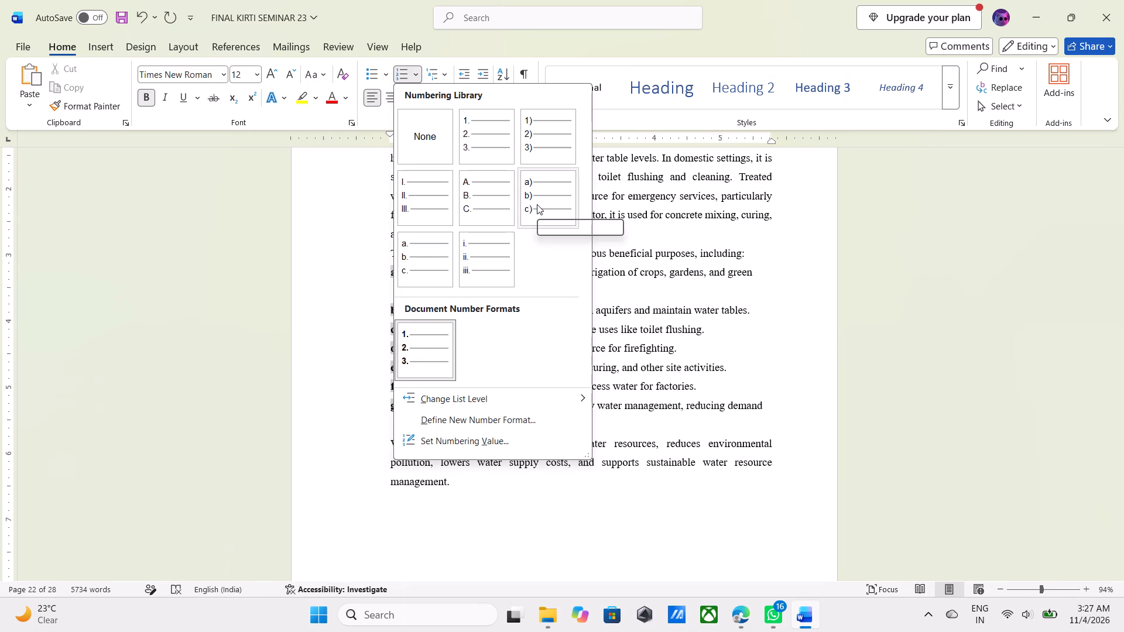
pyautogui.click(423, 270)
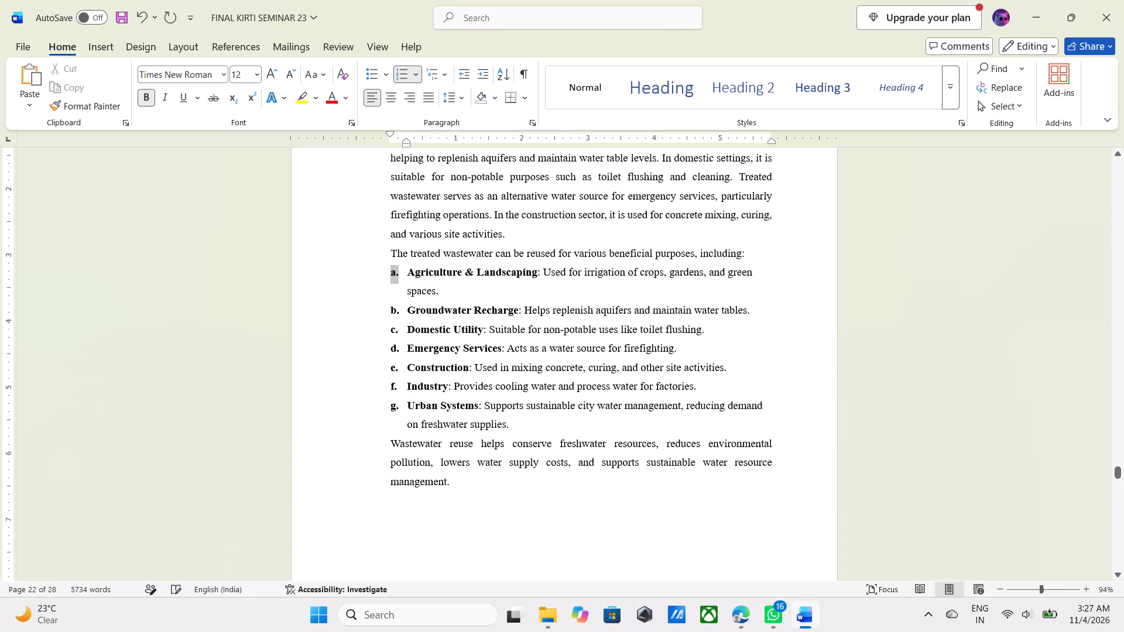
pyautogui.click(942, 384)
# Review the marked-up PDF from the Conclusion chapter through the SDG table to the last reference for remaining corrections.
pyautogui.click(741, 610)
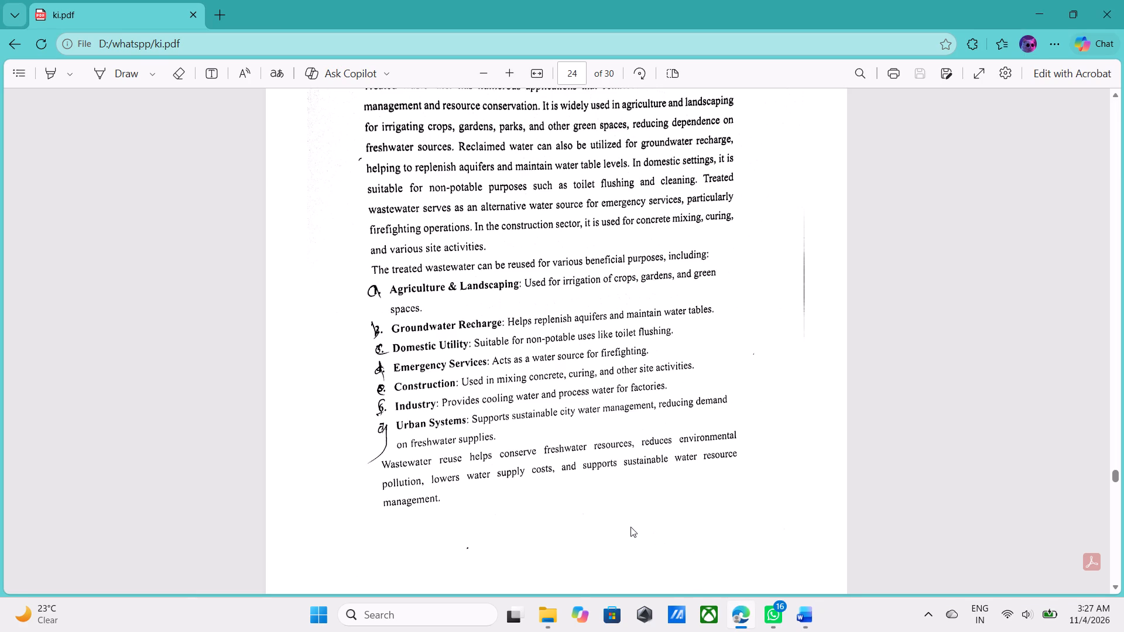
pyautogui.scroll(-6, 605, 420)
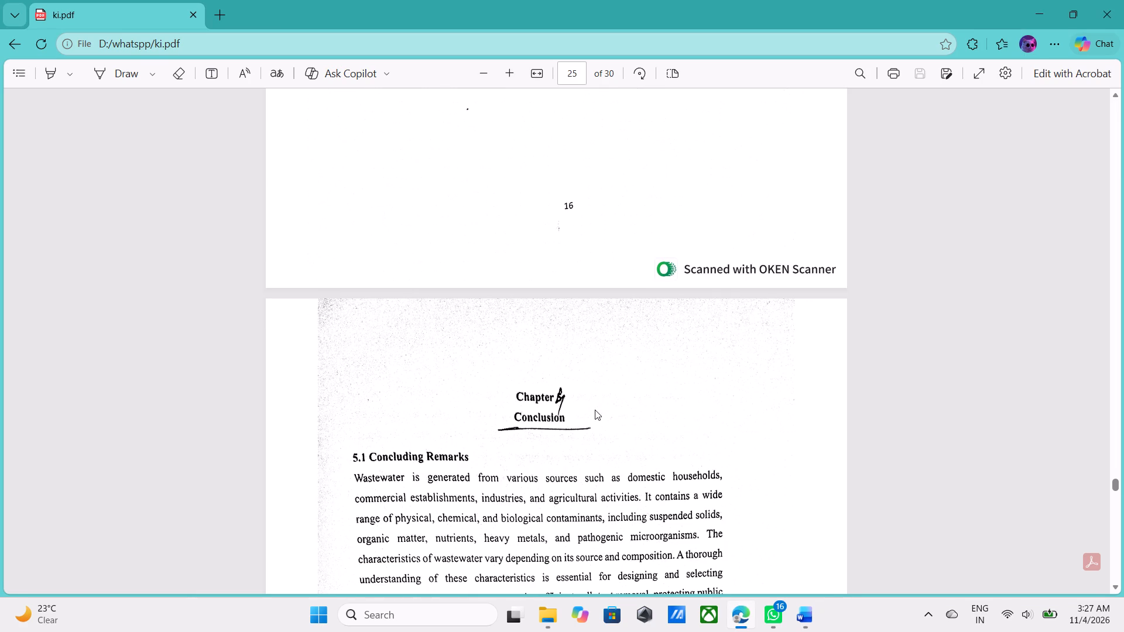
pyautogui.scroll(-10, 481, 394)
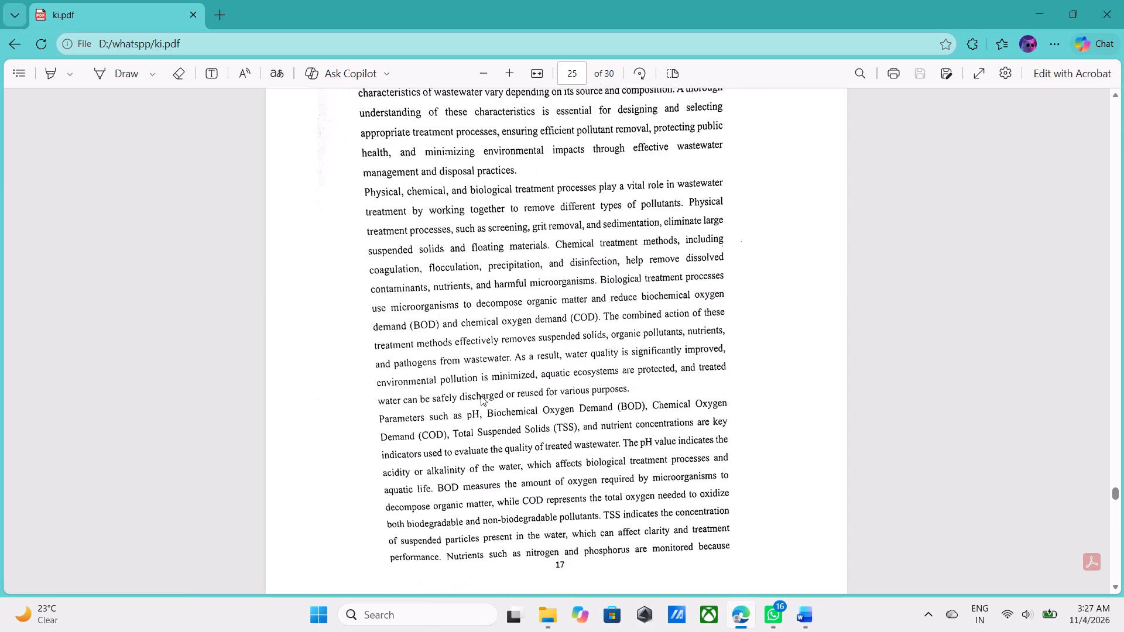
pyautogui.scroll(-11, 481, 396)
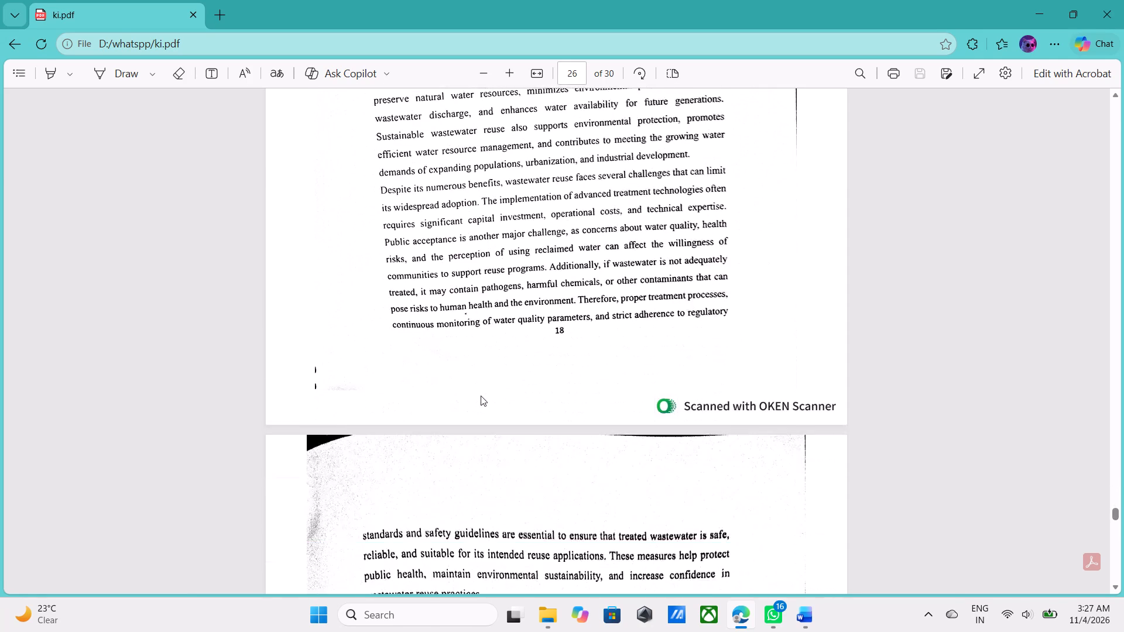
pyautogui.scroll(-9, 481, 396)
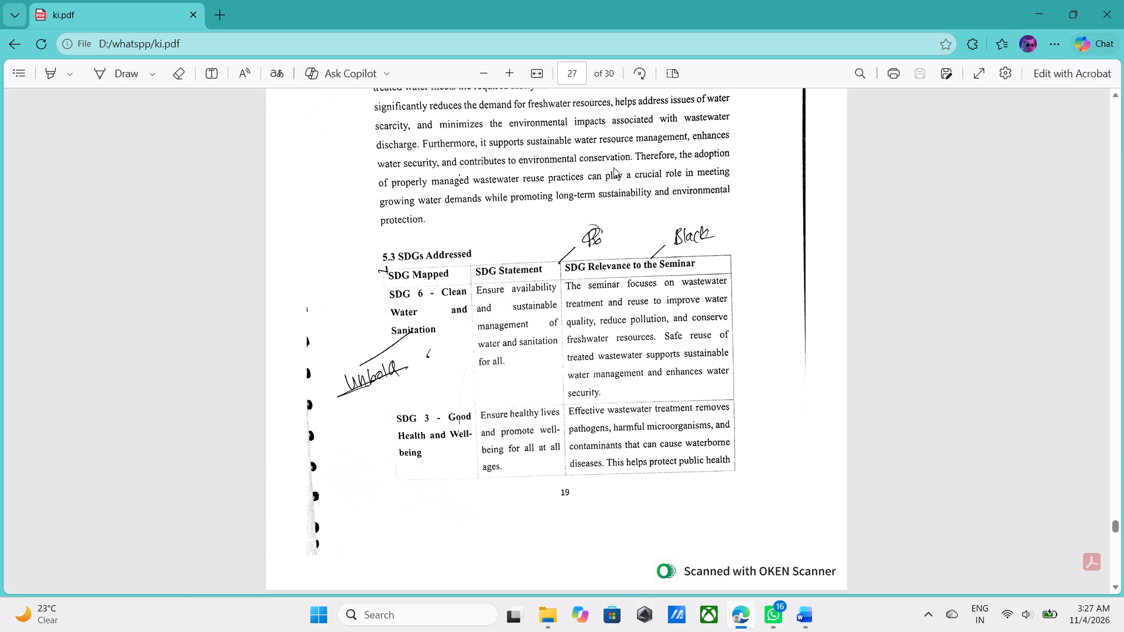
pyautogui.scroll(-5, 614, 167)
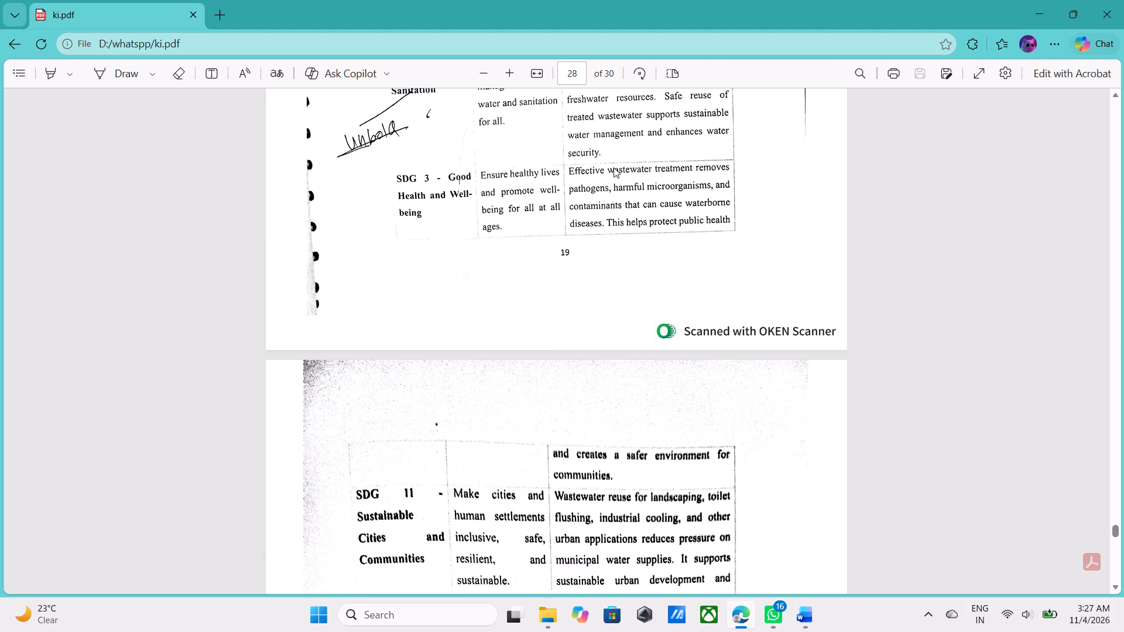
pyautogui.scroll(-7, 616, 162)
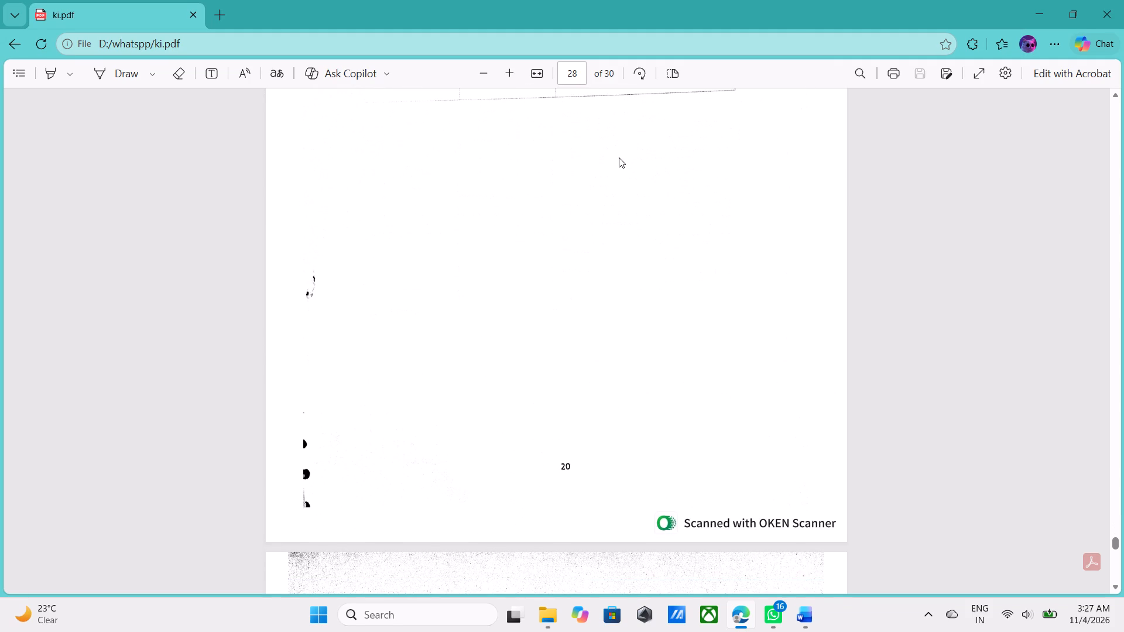
pyautogui.scroll(-8, 786, 283)
pyautogui.scroll(-6, 646, 274)
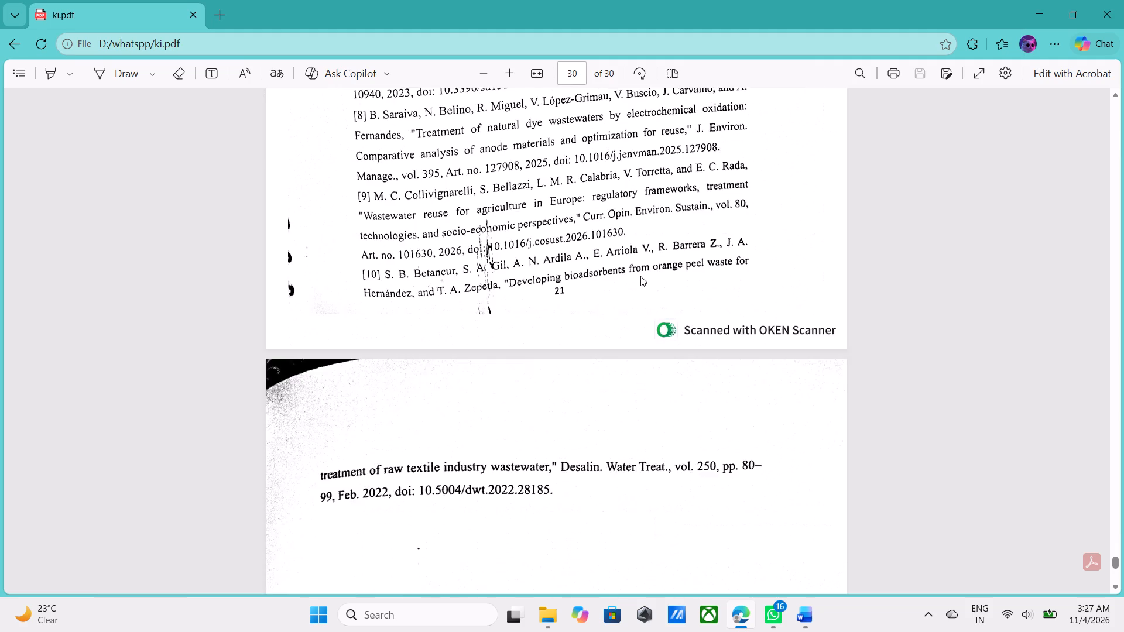
pyautogui.scroll(-7, 640, 276)
pyautogui.scroll(-6, 685, 462)
# In the Word report's 5.3 SDGs Addressed table, remove bold from all the SDG entries below the SDG Mapped header.
pyautogui.click(794, 616)
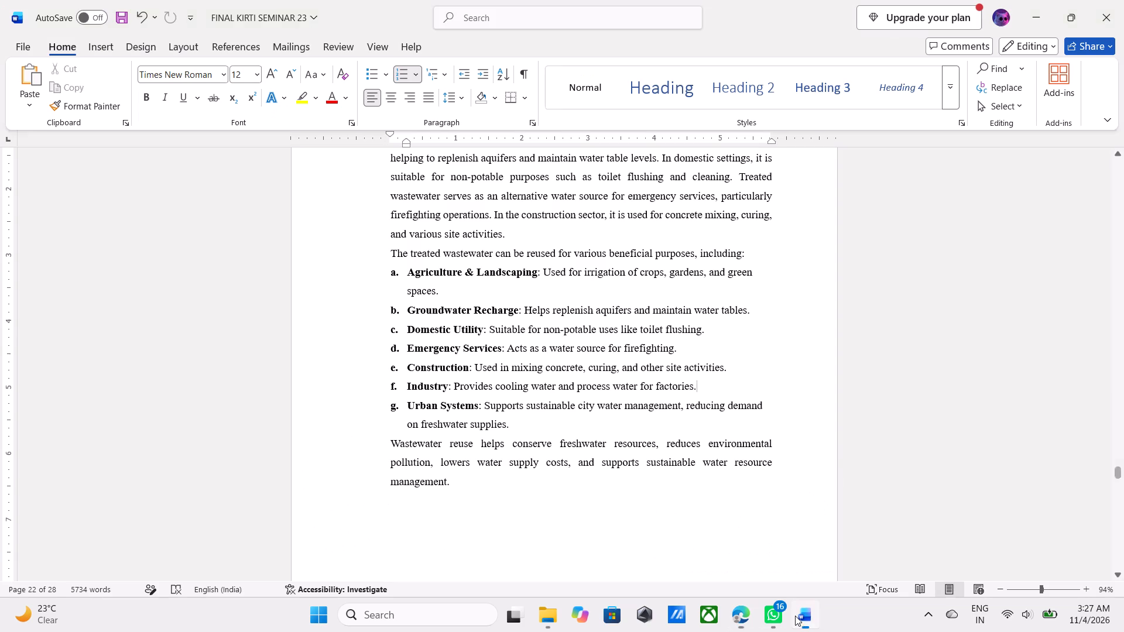
pyautogui.scroll(1, 594, 516)
pyautogui.scroll(-18, 594, 516)
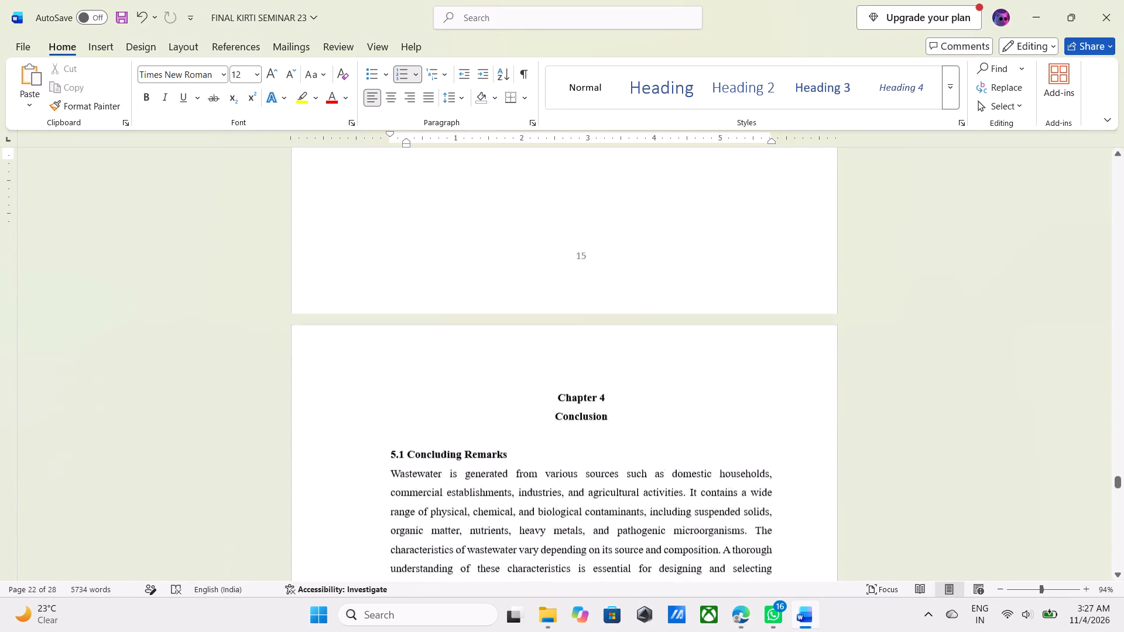
pyautogui.scroll(-7, 593, 507)
pyautogui.scroll(3, 594, 502)
pyautogui.scroll(-2, 594, 502)
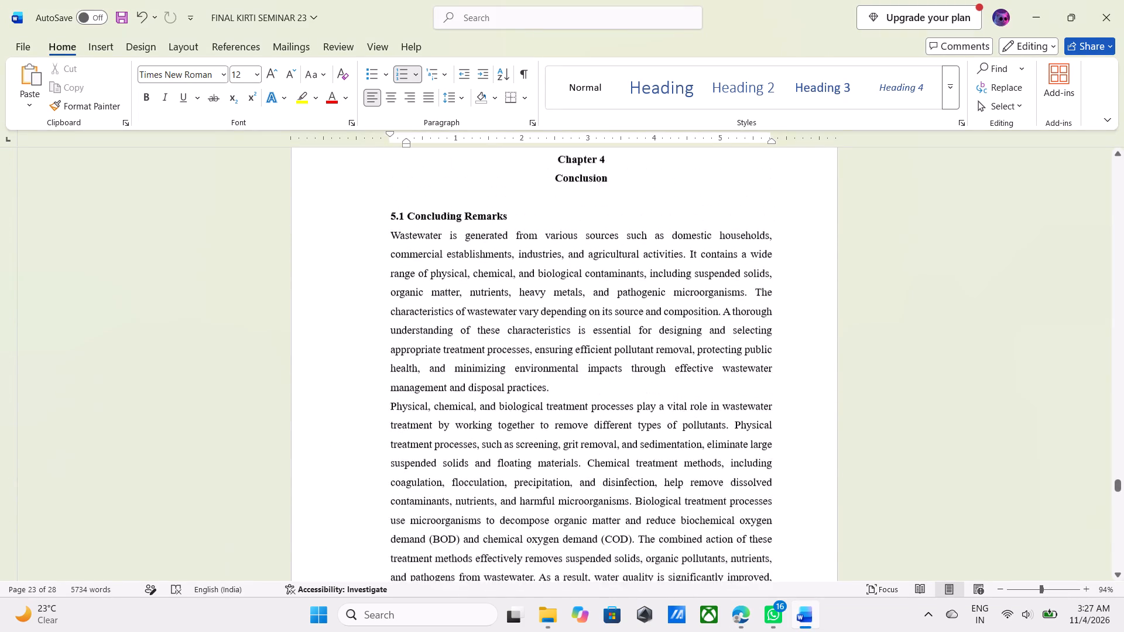
pyautogui.scroll(-5, 594, 502)
pyautogui.scroll(-20, 595, 500)
pyautogui.scroll(-7, 595, 500)
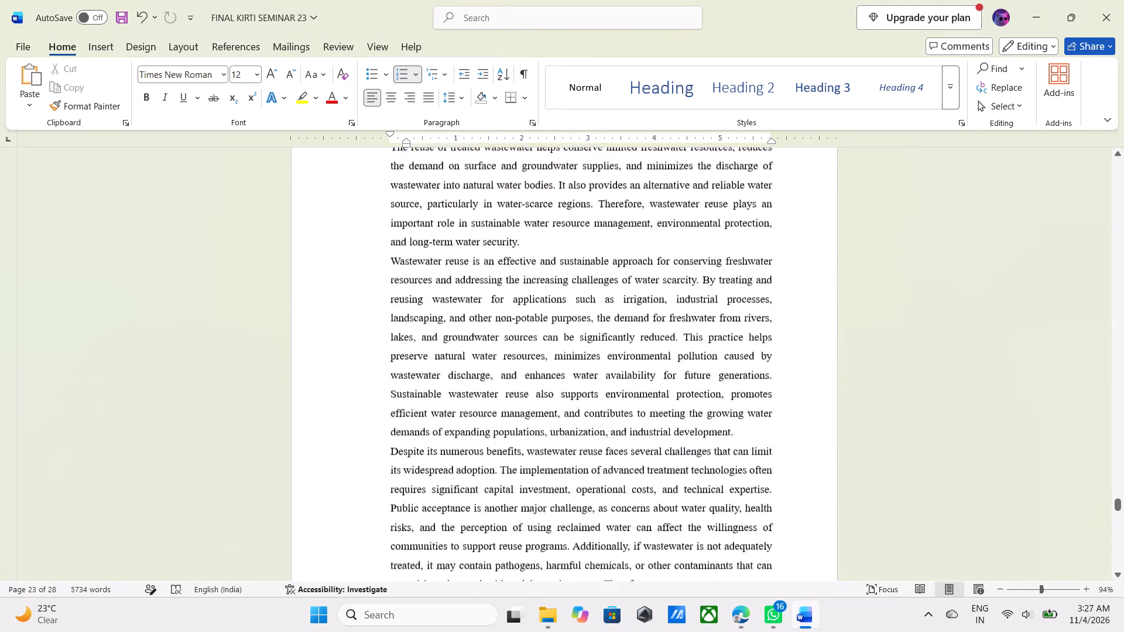
pyautogui.scroll(-17, 596, 497)
pyautogui.scroll(-4, 598, 494)
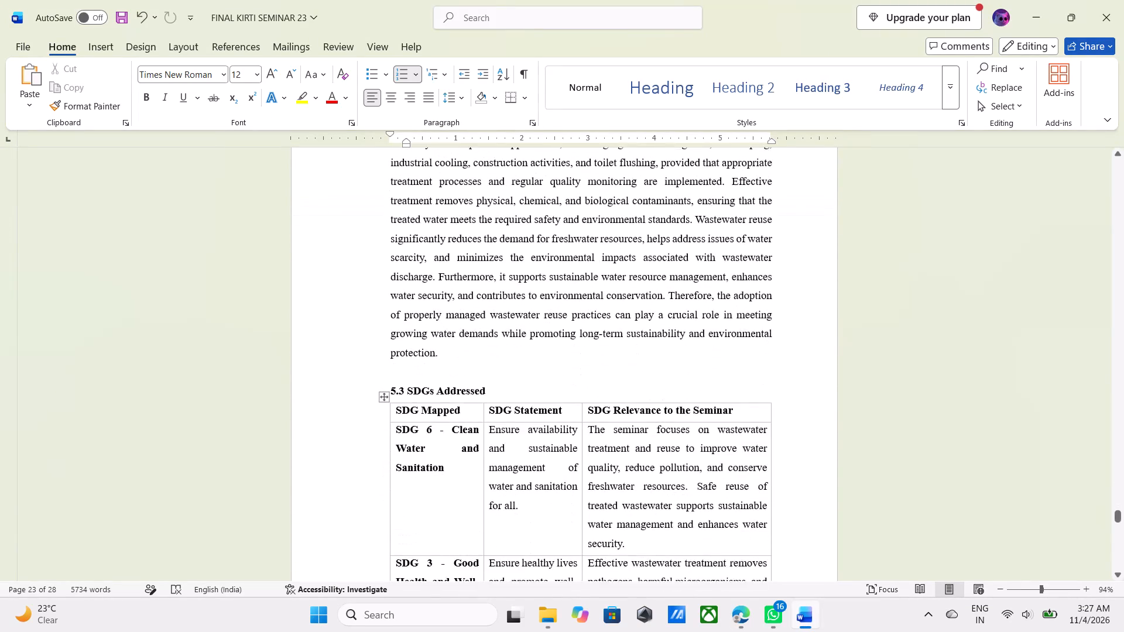
pyautogui.scroll(-7, 542, 486)
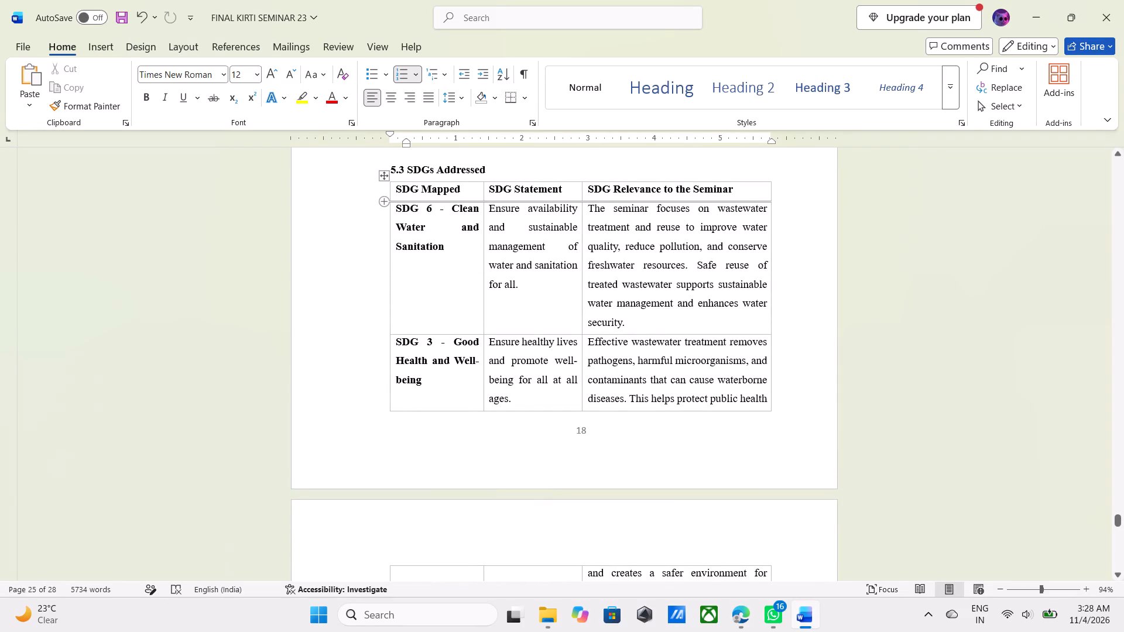
pyautogui.moveTo(396, 208); pyautogui.dragTo(415, 270)
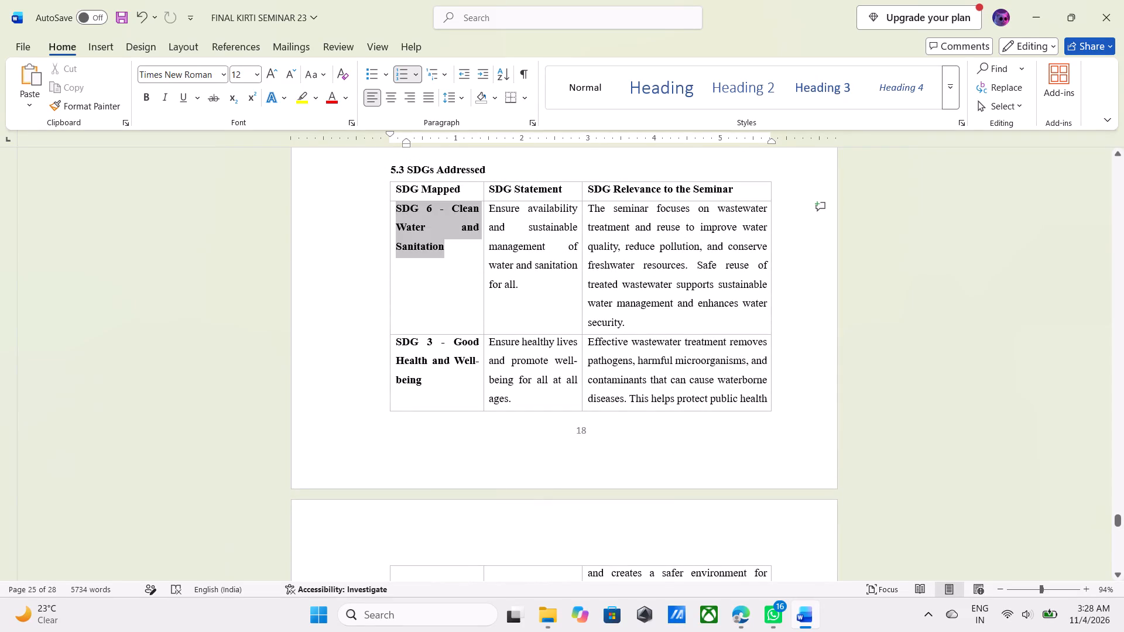
pyautogui.moveTo(415, 270); pyautogui.dragTo(436, 408)
pyautogui.scroll(-11, 436, 396)
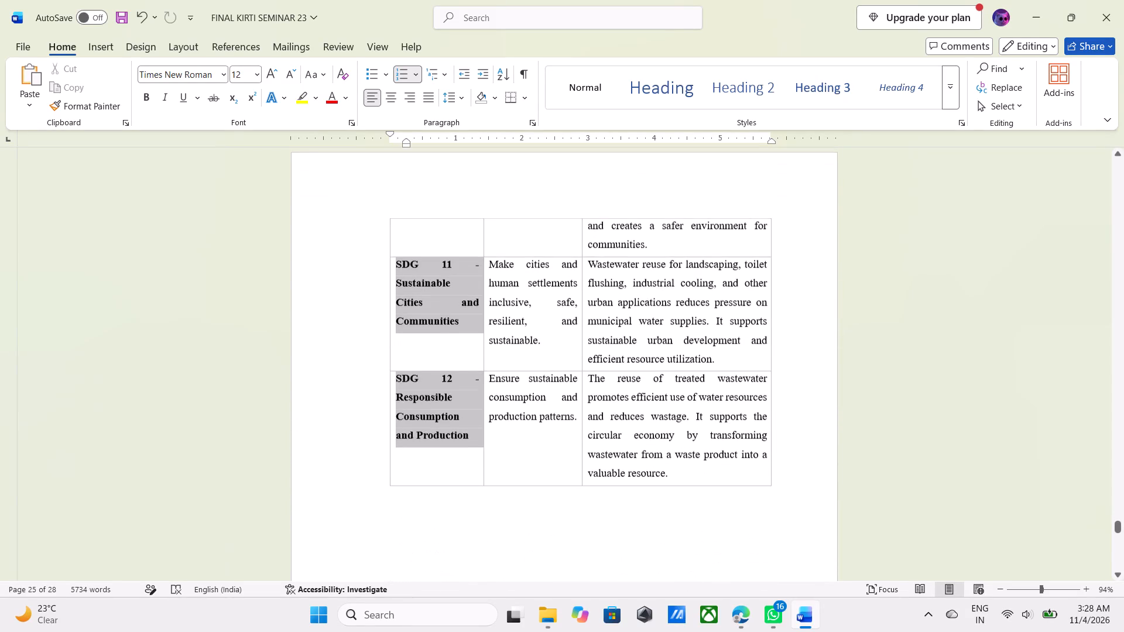
pyautogui.moveTo(436, 408); pyautogui.dragTo(470, 293)
pyautogui.scroll(-5, 436, 408)
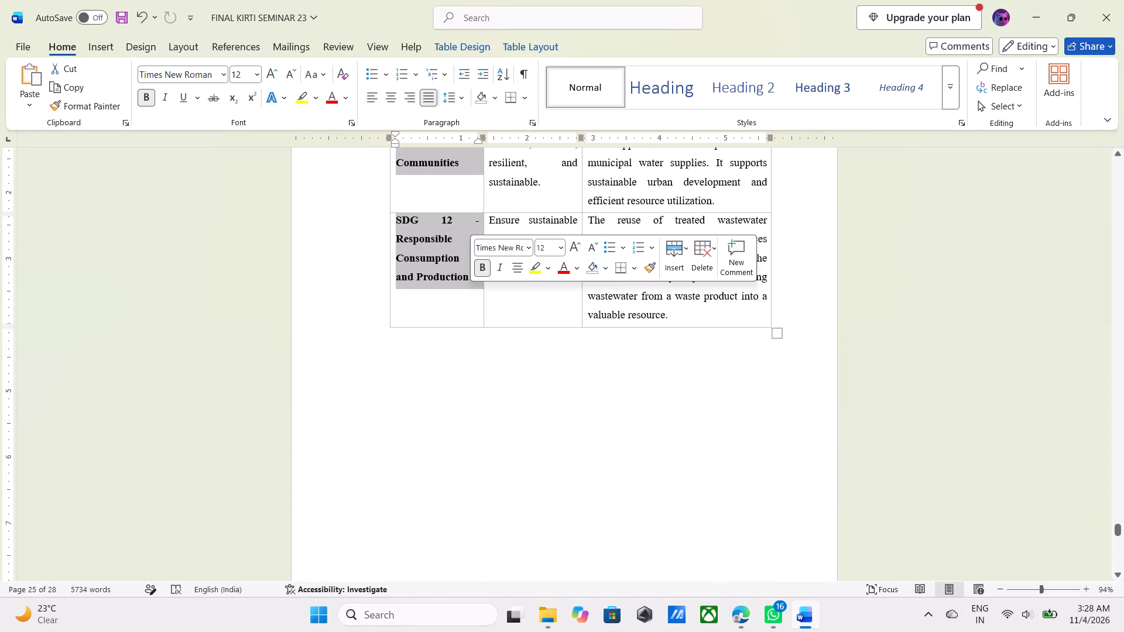
pyautogui.click(479, 269)
pyautogui.scroll(13, 471, 298)
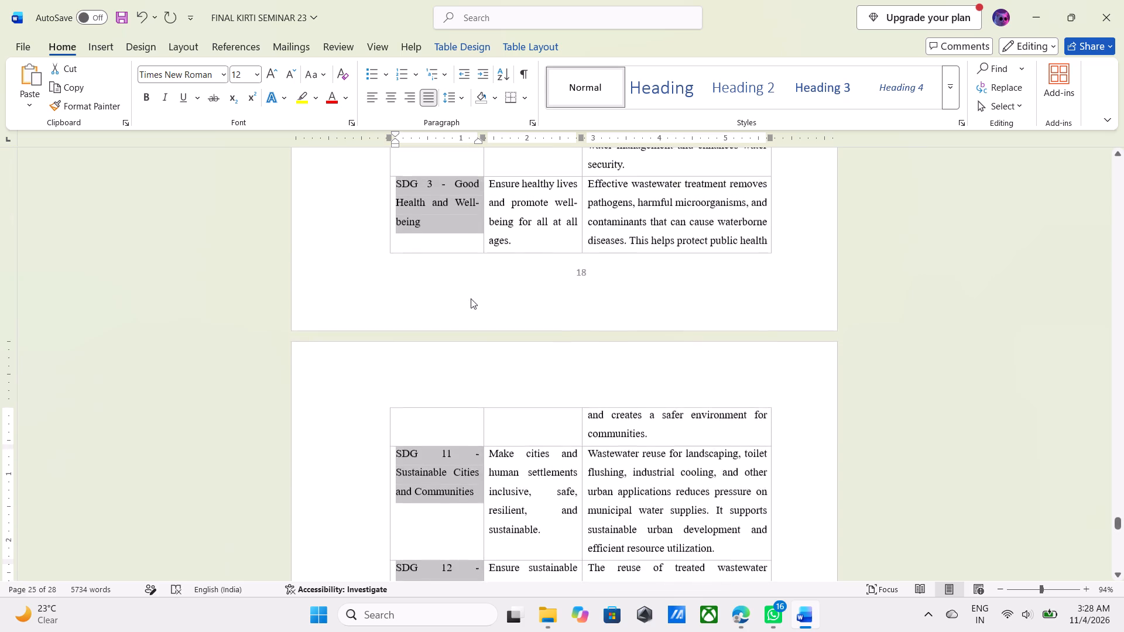
pyautogui.scroll(8, 471, 298)
pyautogui.click(540, 466)
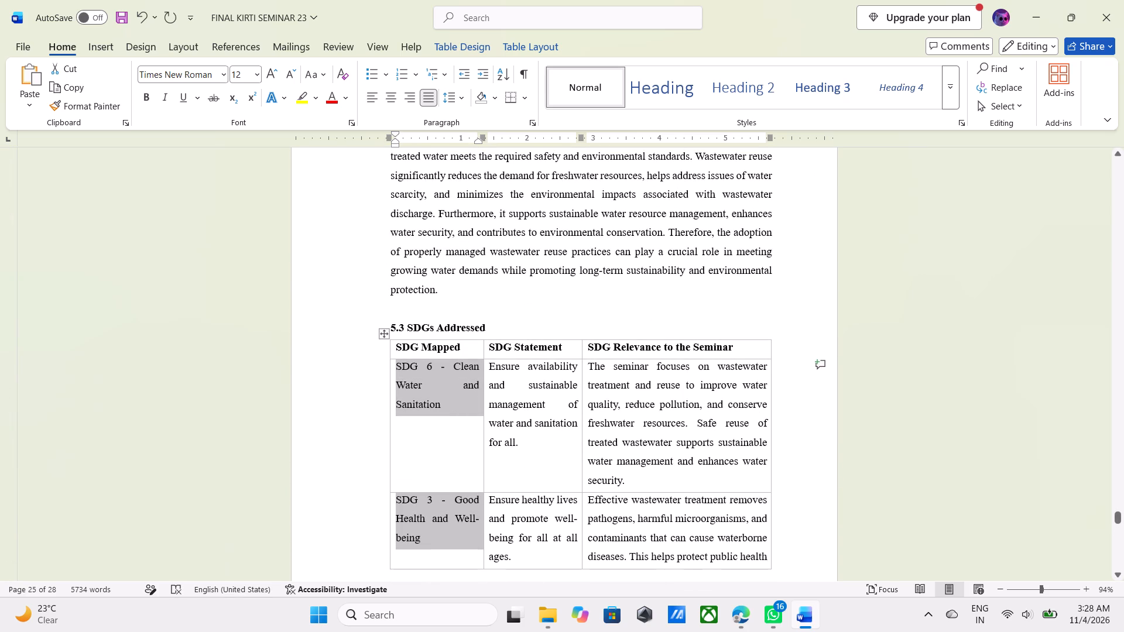
pyautogui.click(926, 364)
# Capture a screenshot of the marked-up 5.3 SDGs Addressed table with its handwritten notes on page 27 of the PDF.
pyautogui.click(736, 610)
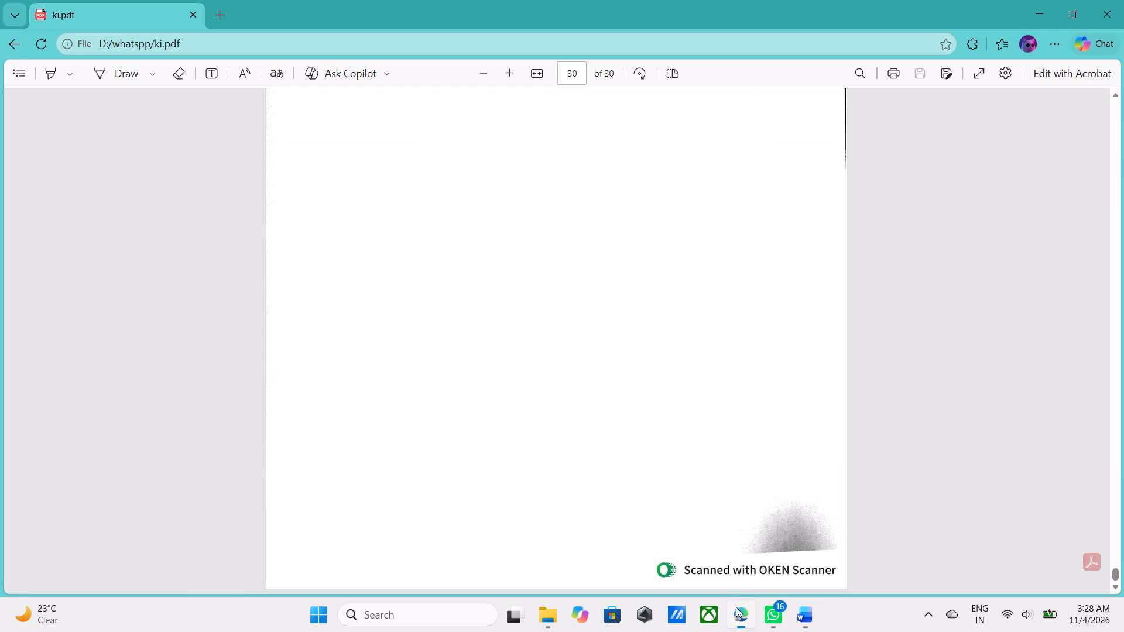
pyautogui.scroll(13, 663, 490)
pyautogui.scroll(12, 664, 484)
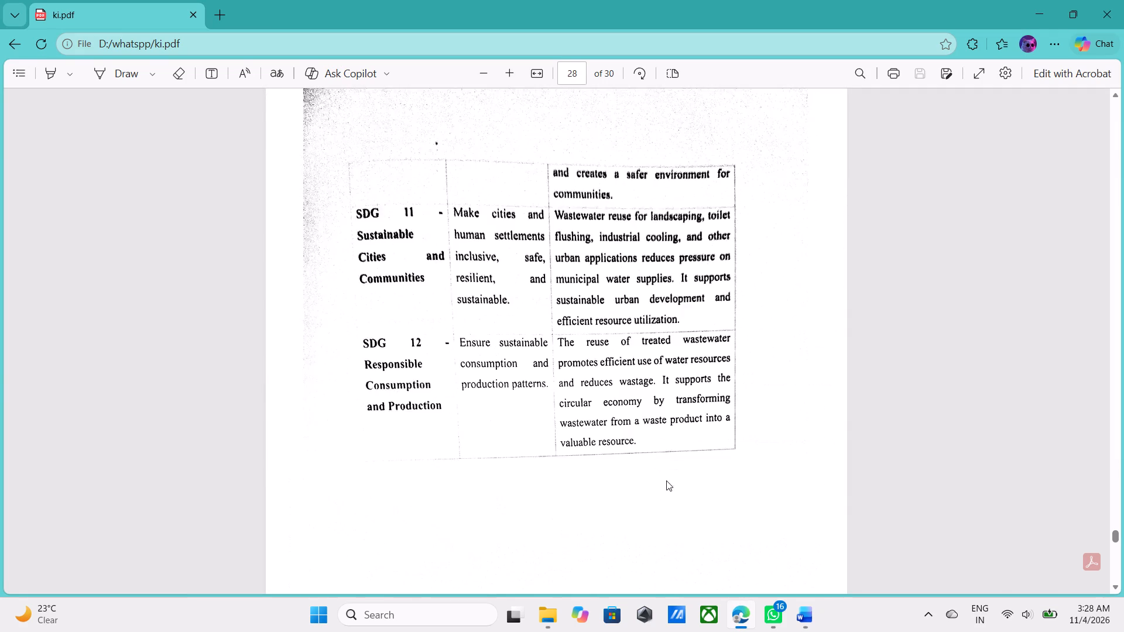
pyautogui.scroll(10, 666, 480)
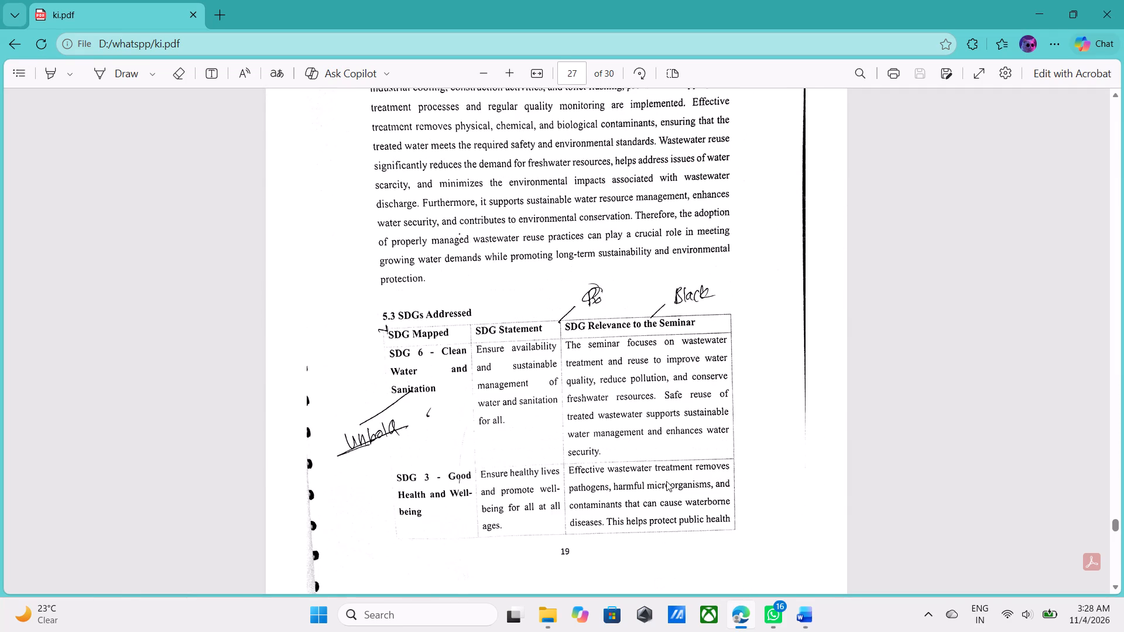
pyautogui.press('Print')
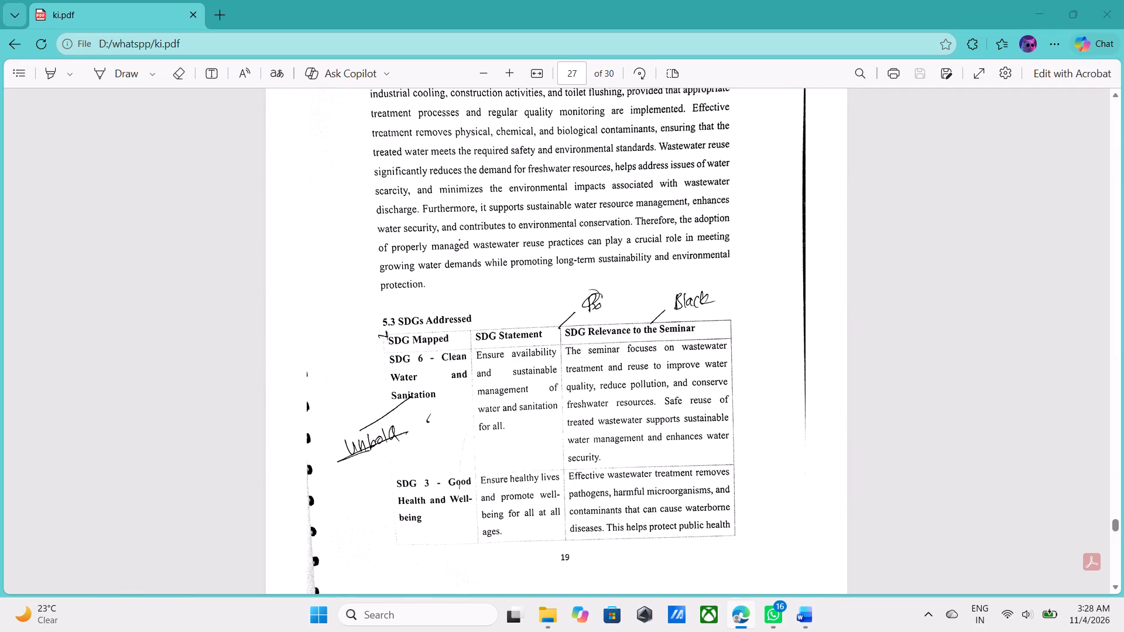
pyautogui.moveTo(315, 241); pyautogui.dragTo(793, 549)
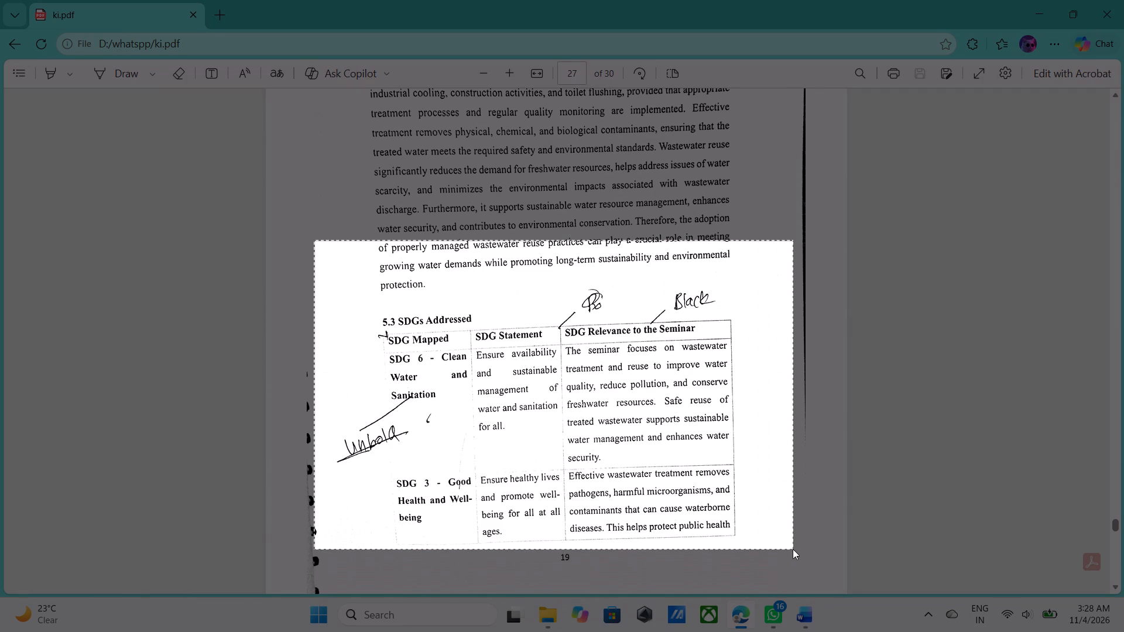
pyautogui.moveTo(793, 549); pyautogui.dragTo(793, 548)
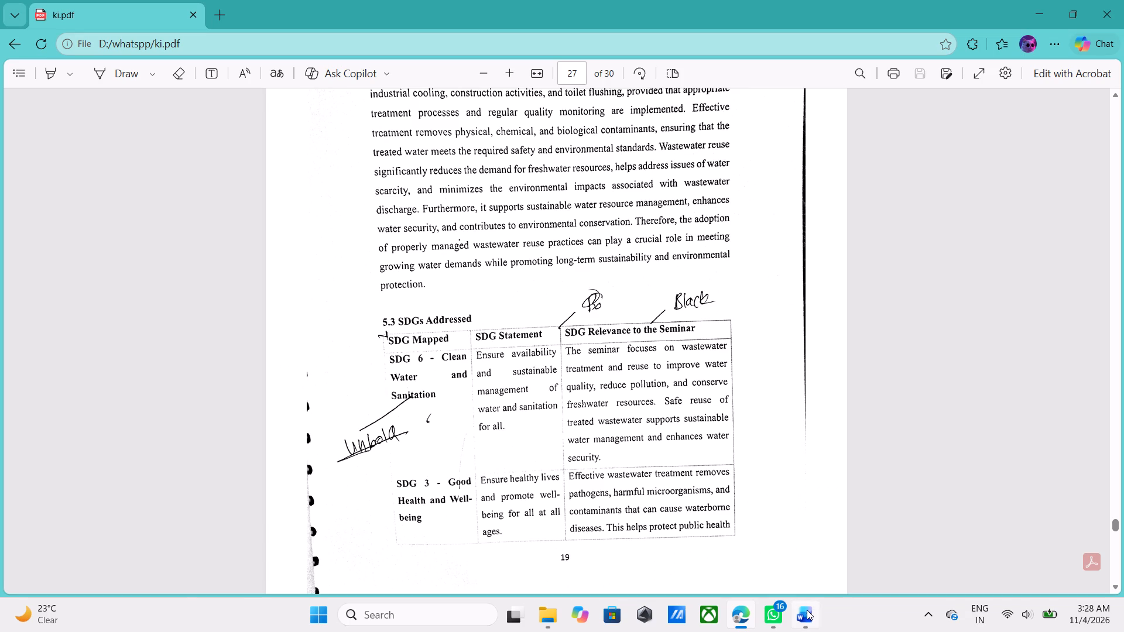
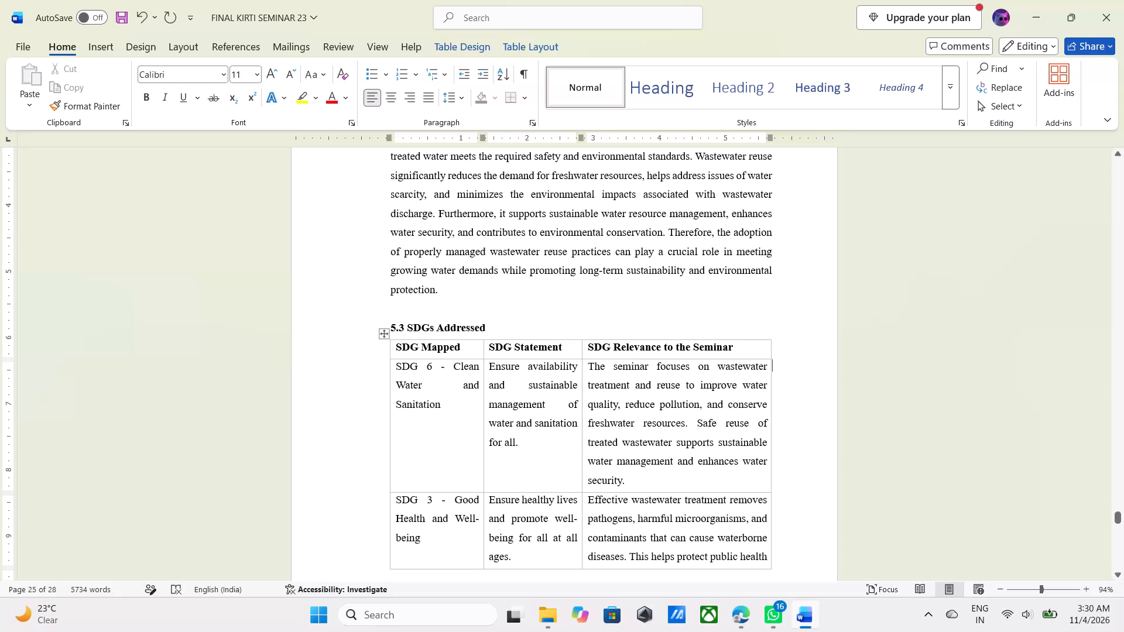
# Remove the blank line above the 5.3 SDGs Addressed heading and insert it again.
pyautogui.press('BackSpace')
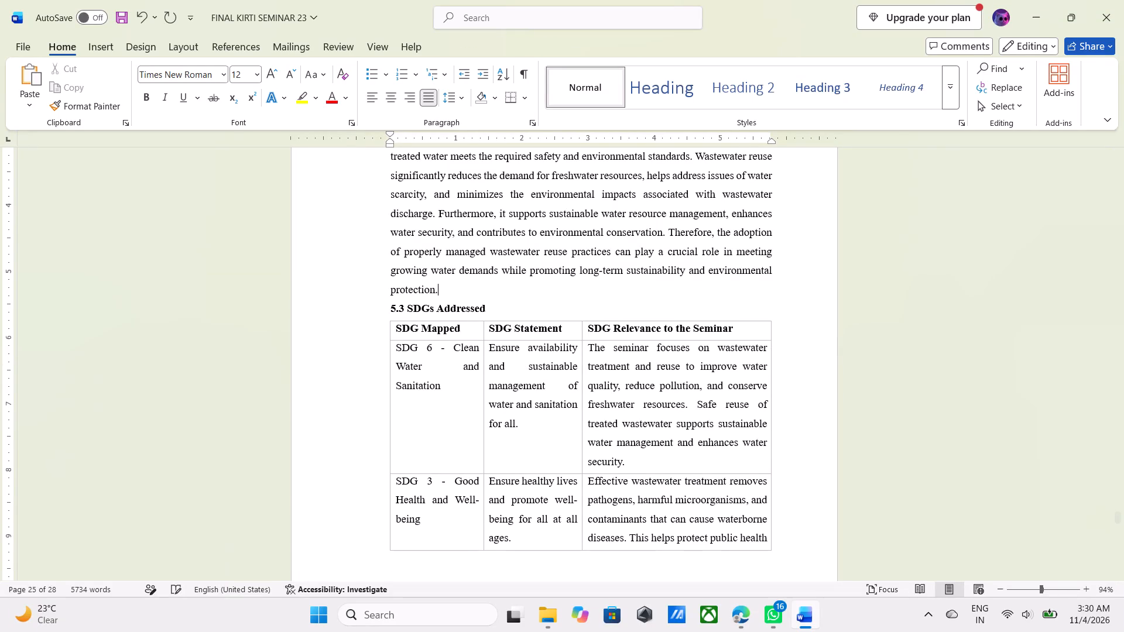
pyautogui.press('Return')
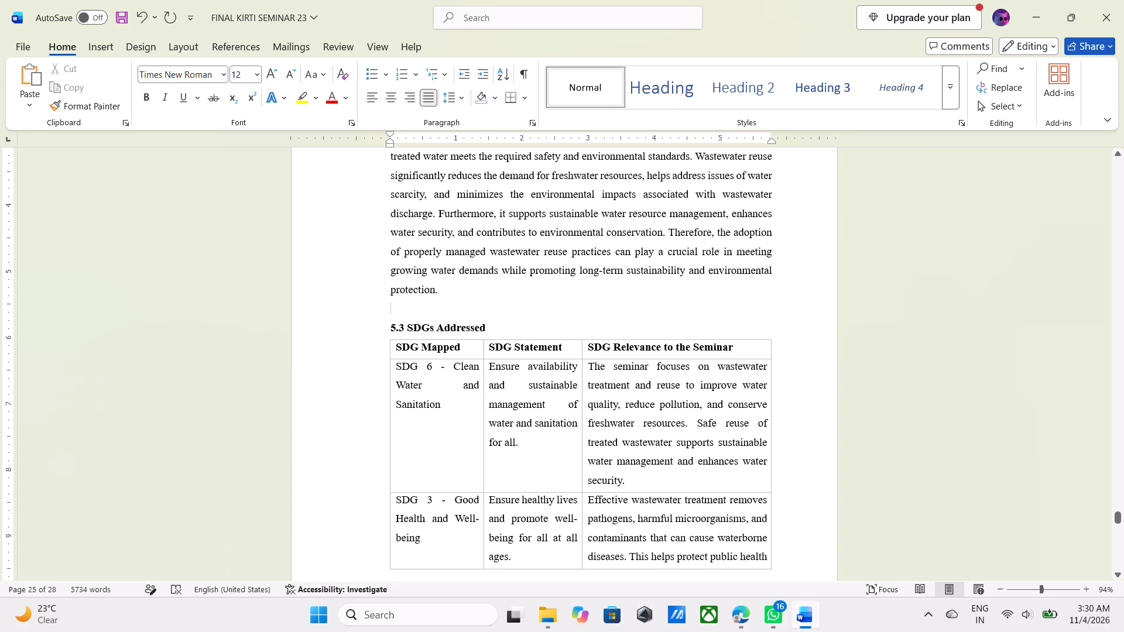
# Switch to the marked-up PDF and re-read the handwritten notes around the 5.3 SDGs Addressed table on page 27.
pyautogui.scroll(-1, 535, 341)
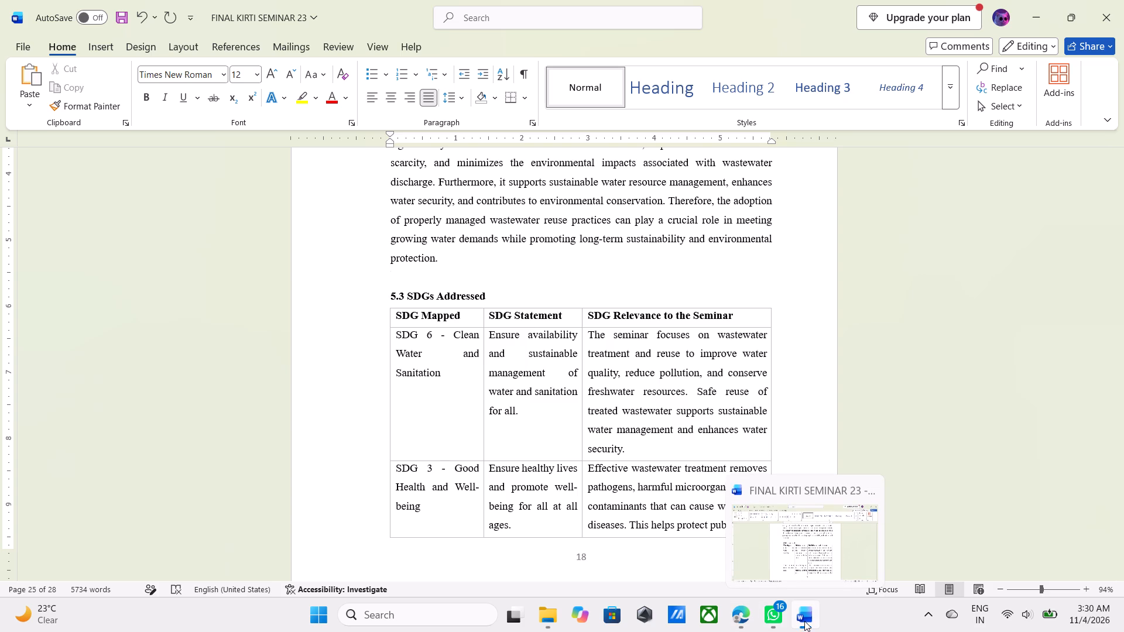
pyautogui.click(735, 623)
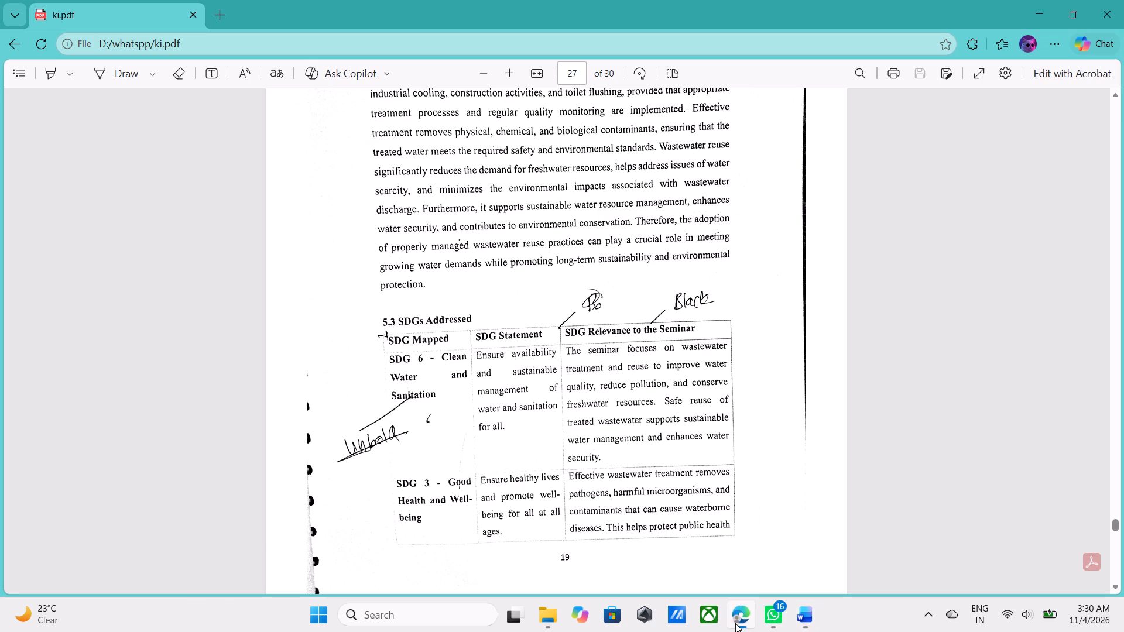
pyautogui.scroll(-2, 451, 359)
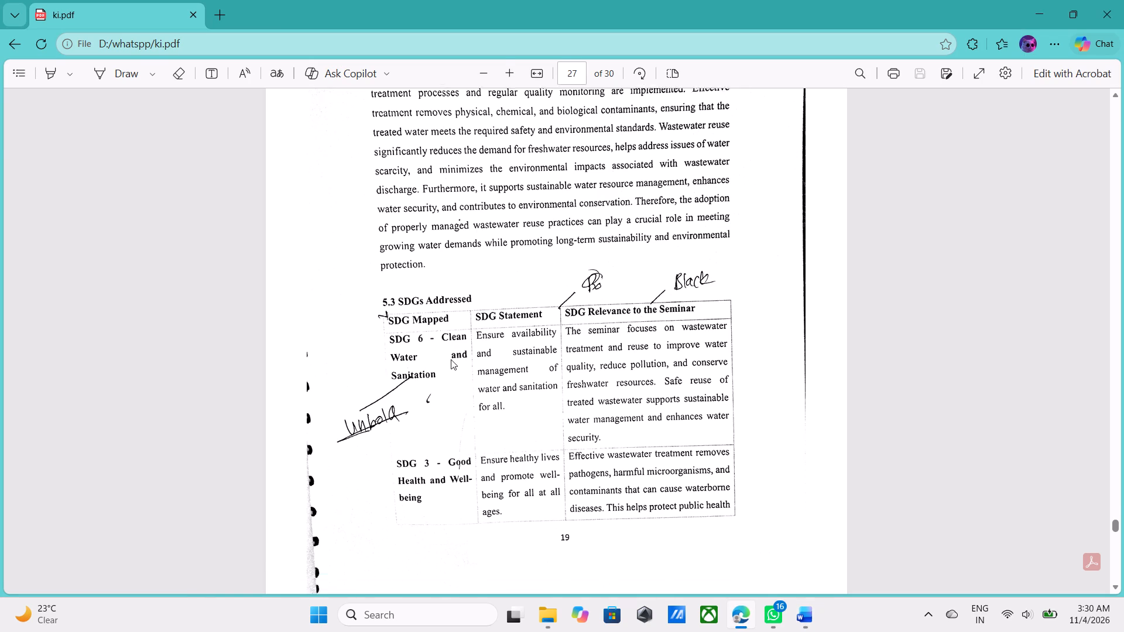
pyautogui.scroll(3, 451, 359)
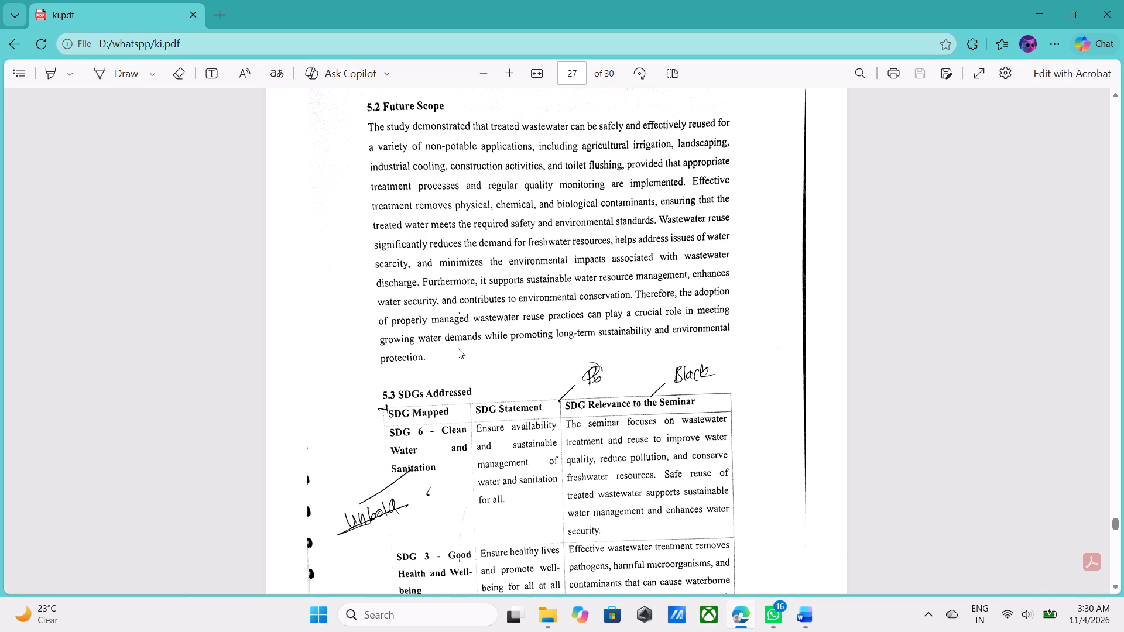
pyautogui.scroll(-2, 520, 224)
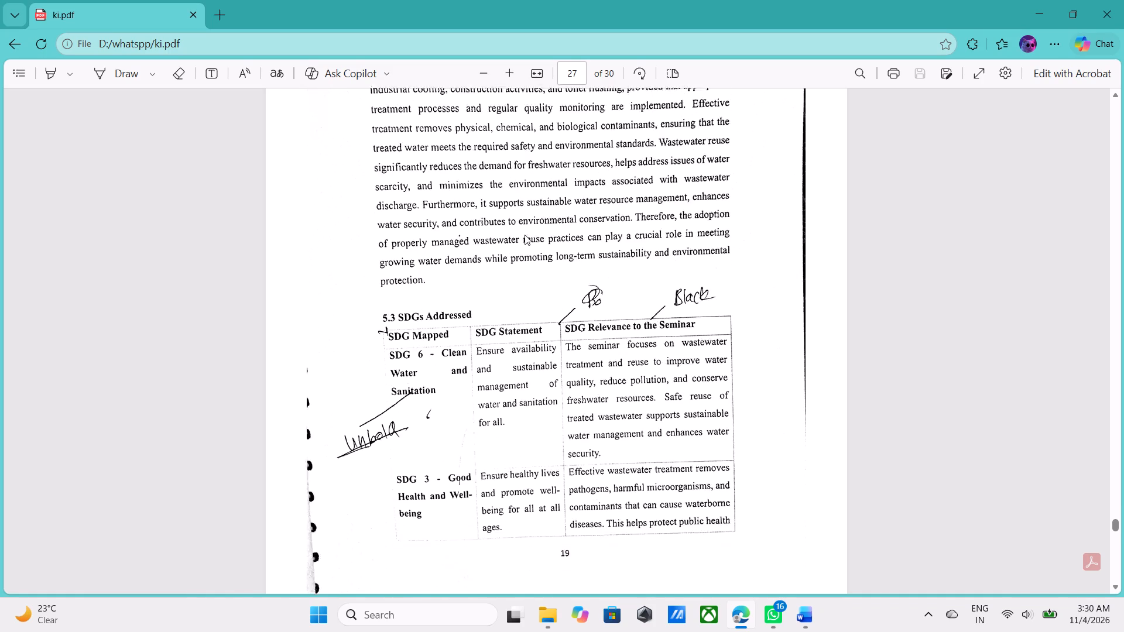
pyautogui.scroll(-2, 525, 235)
pyautogui.scroll(3, 526, 240)
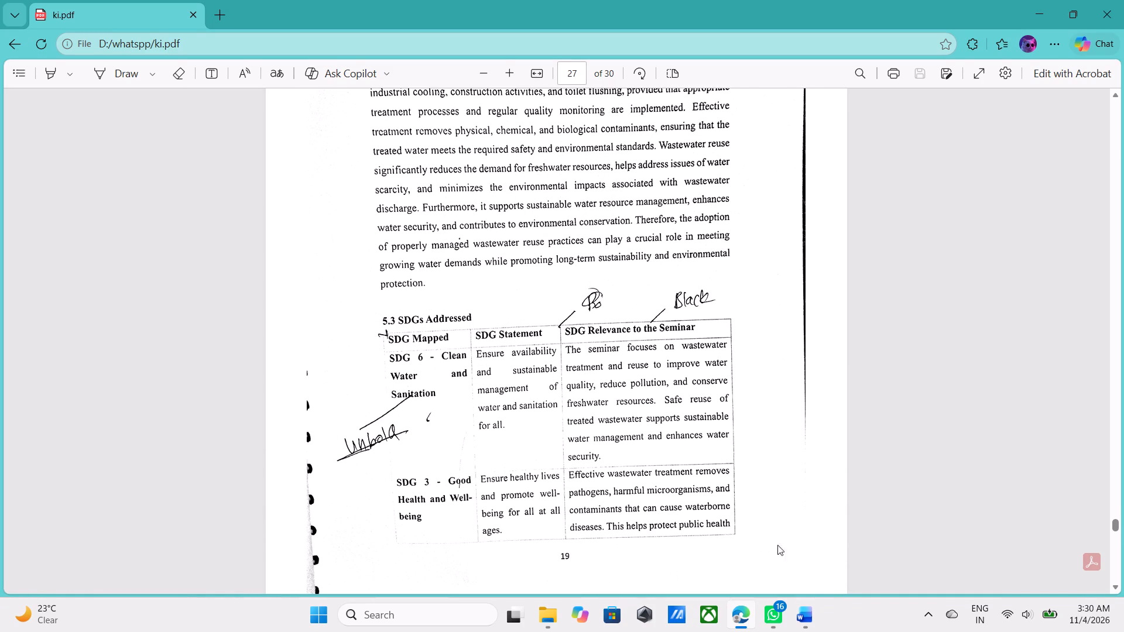
# Back in the Word report, set the font colour of the entire 5.3 SDGs Addressed table to Automatic.
pyautogui.click(815, 616)
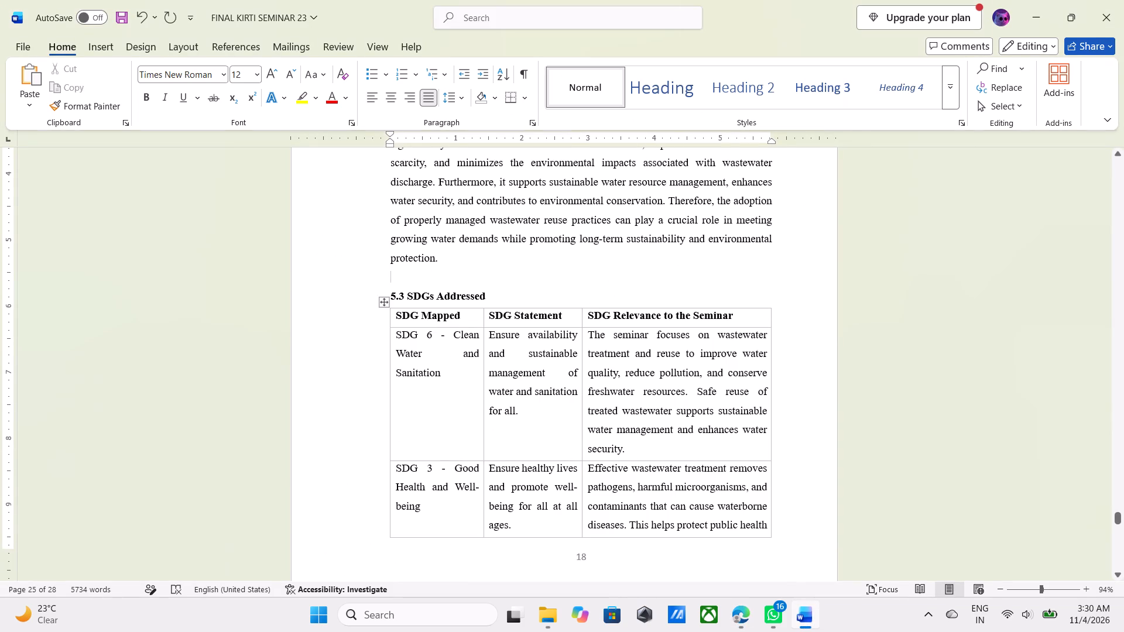
pyautogui.click(382, 304)
pyautogui.click(487, 279)
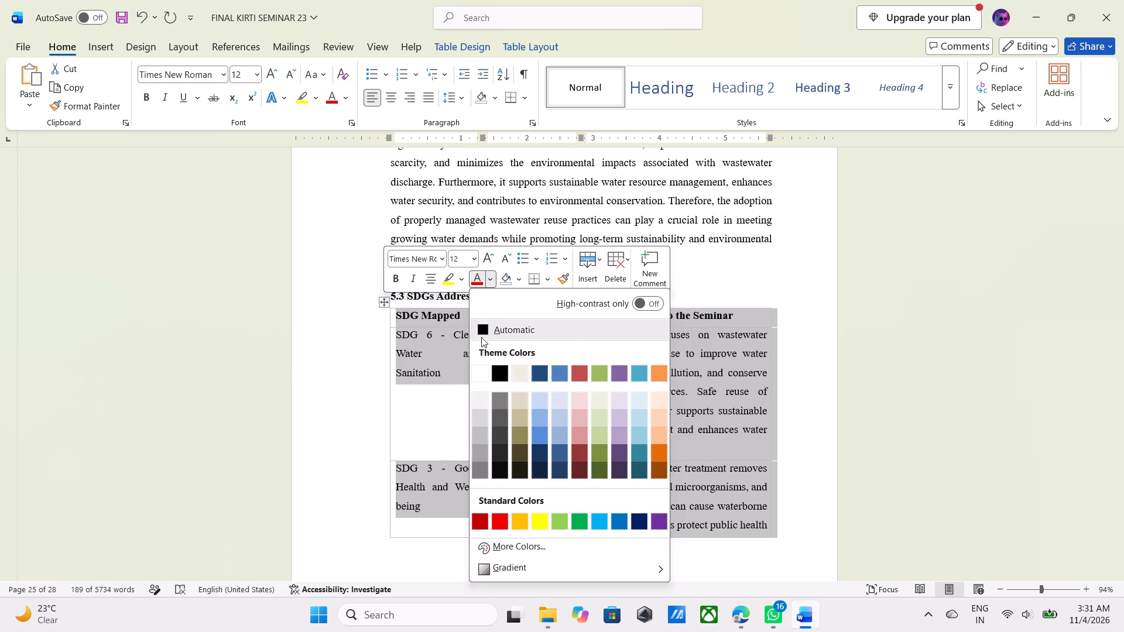
pyautogui.click(479, 329)
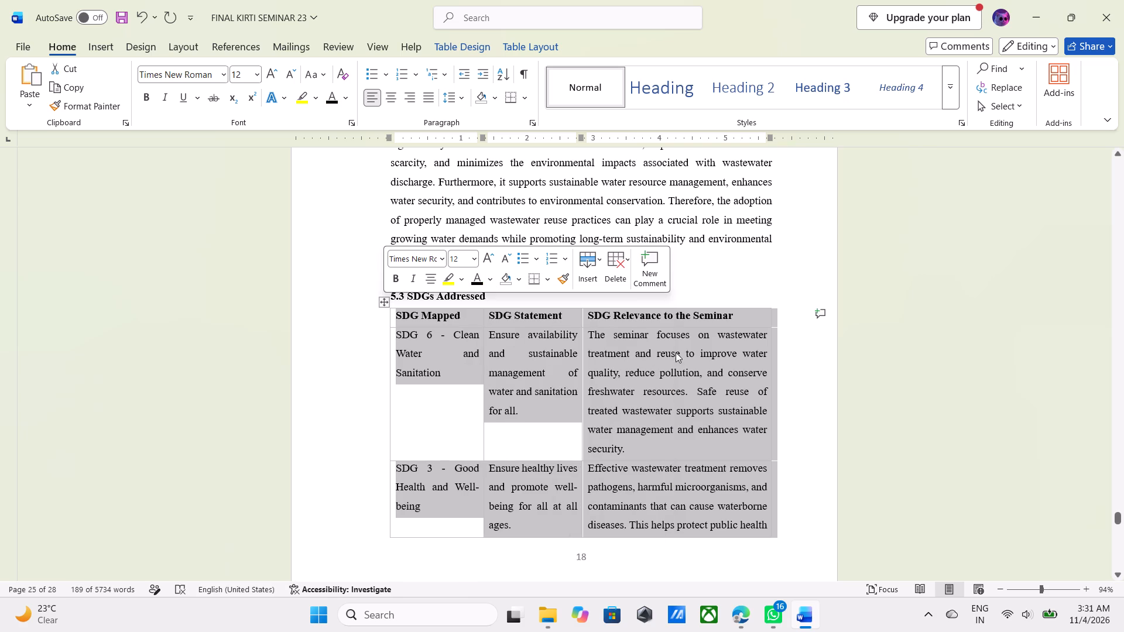
pyautogui.click(1000, 401)
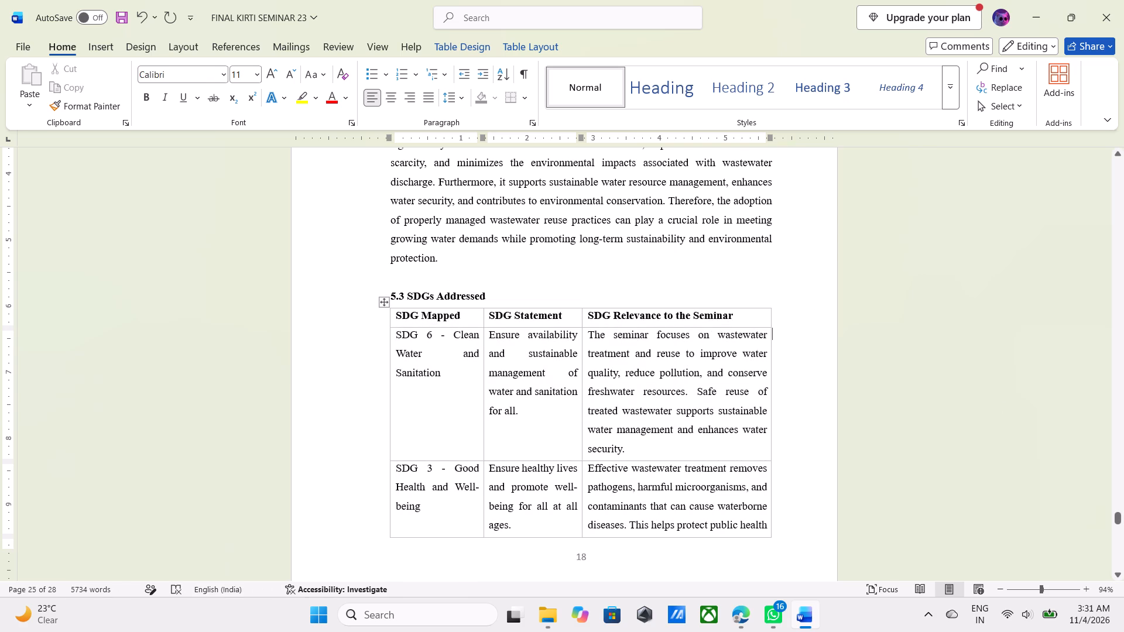
# Apply All Borders to the entire 5.3 SDGs Addressed table with a 1 pt line weight.
pyautogui.click(384, 301)
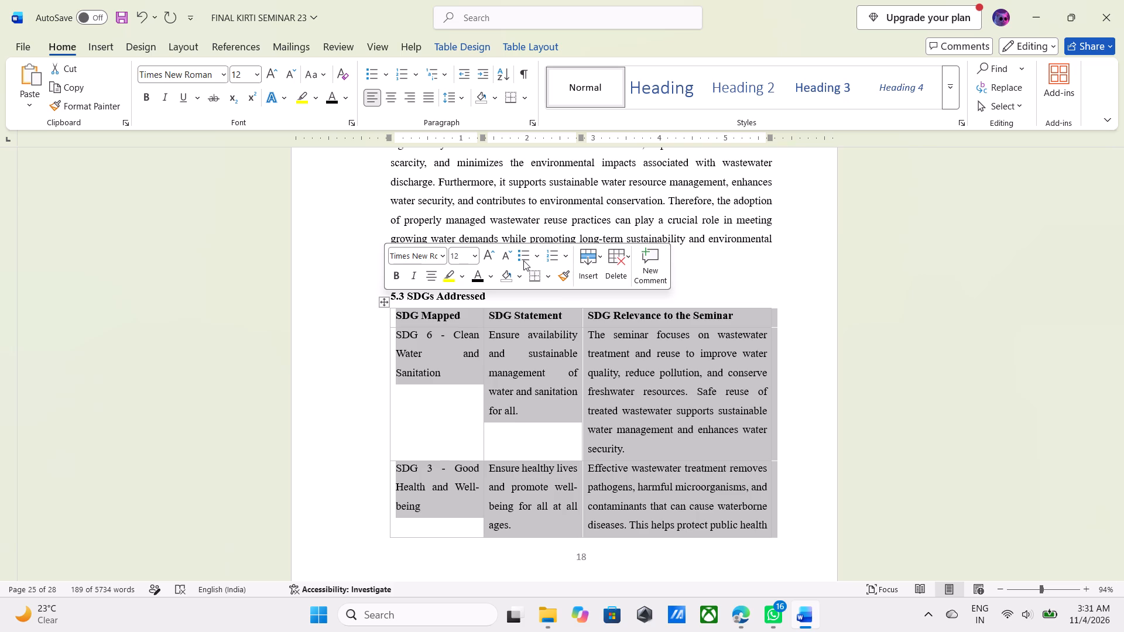
pyautogui.click(526, 47)
pyautogui.click(480, 50)
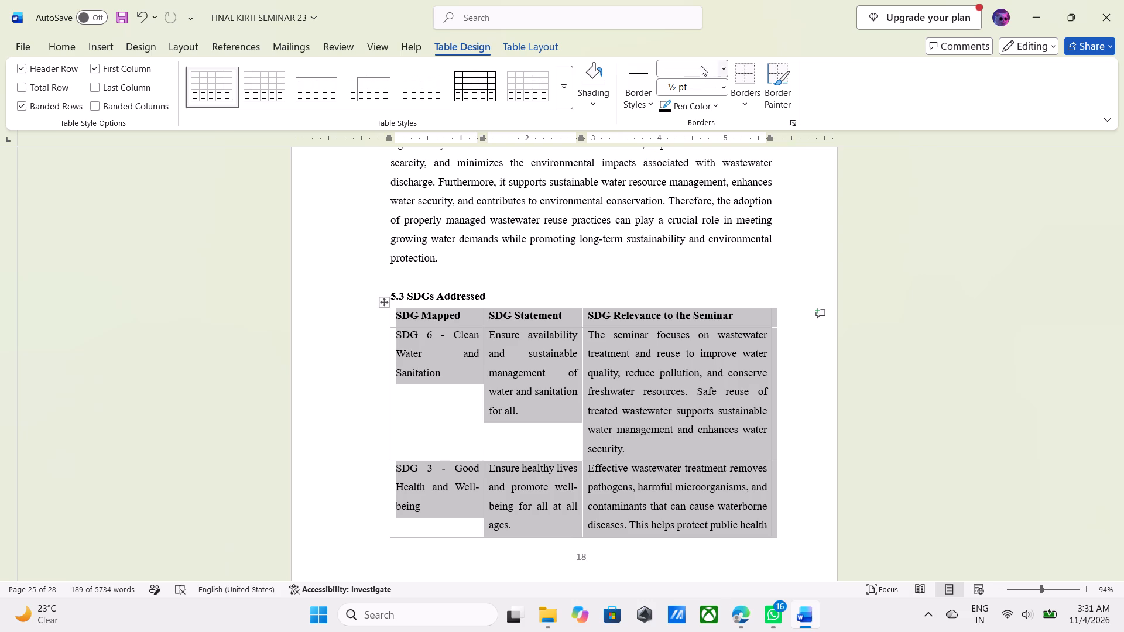
pyautogui.click(724, 88)
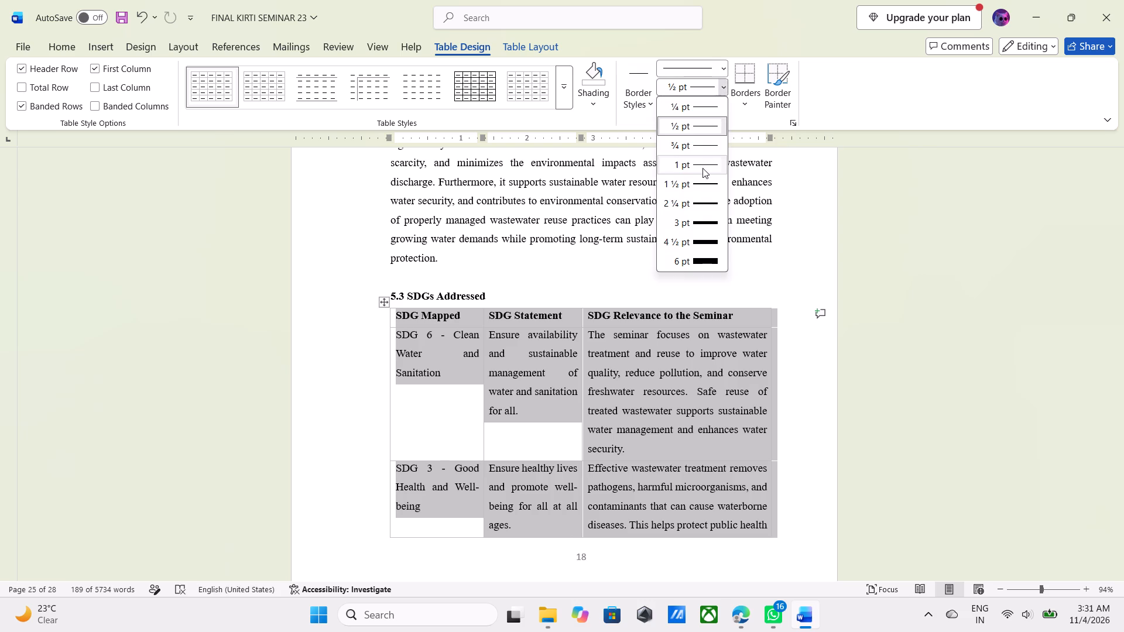
pyautogui.click(702, 168)
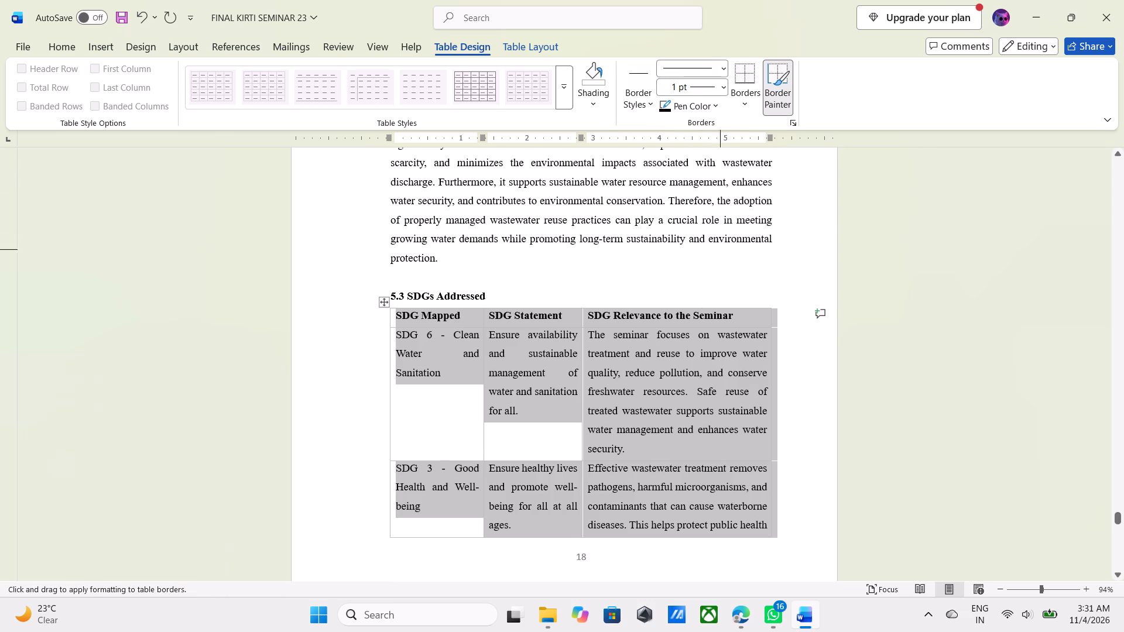
pyautogui.click(879, 348)
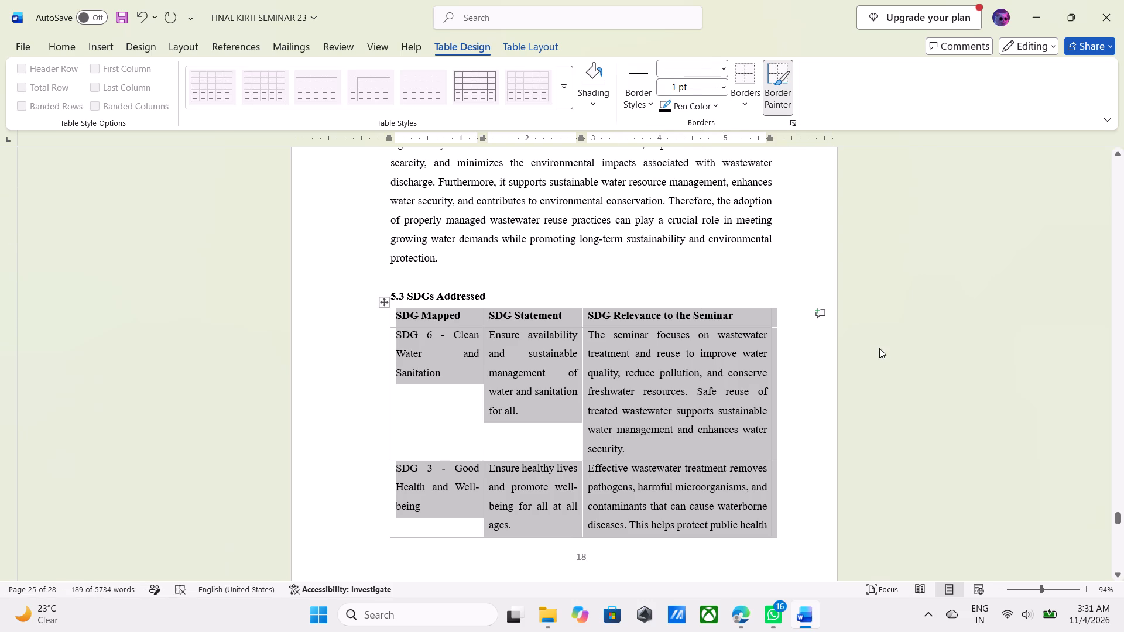
pyautogui.click(385, 301)
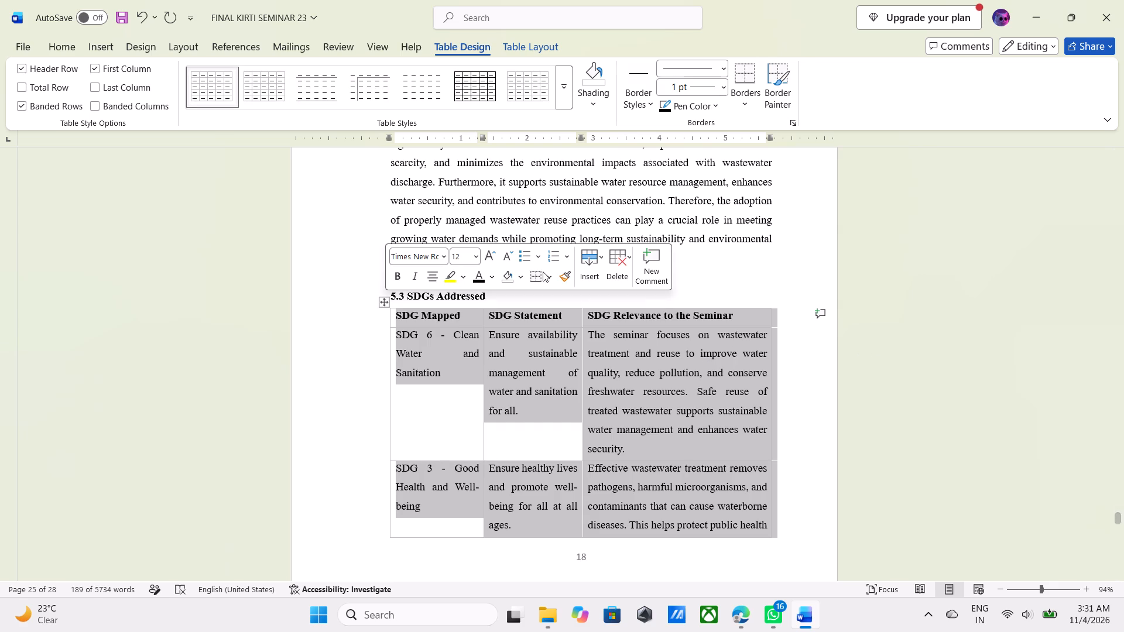
pyautogui.click(547, 279)
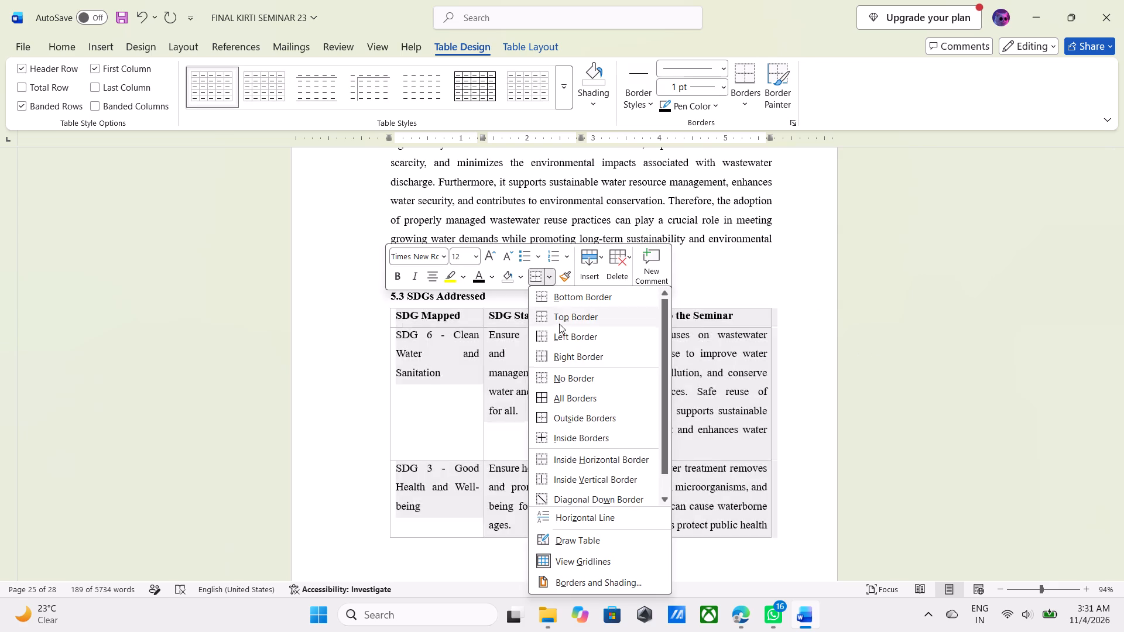
pyautogui.click(561, 397)
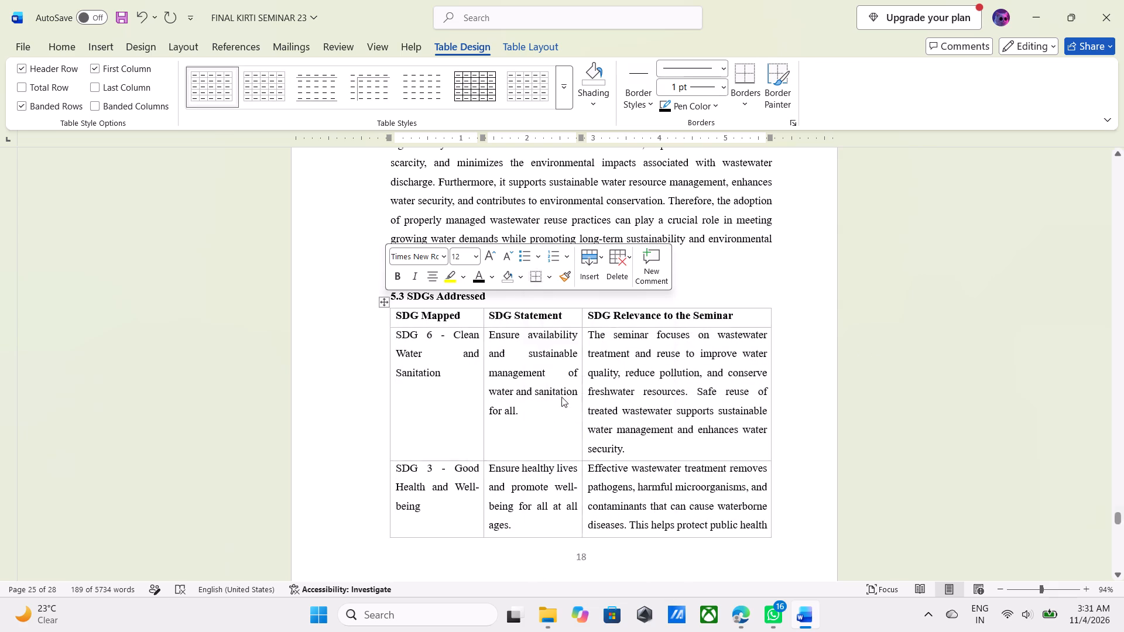
pyautogui.scroll(2, 609, 449)
pyautogui.click(889, 440)
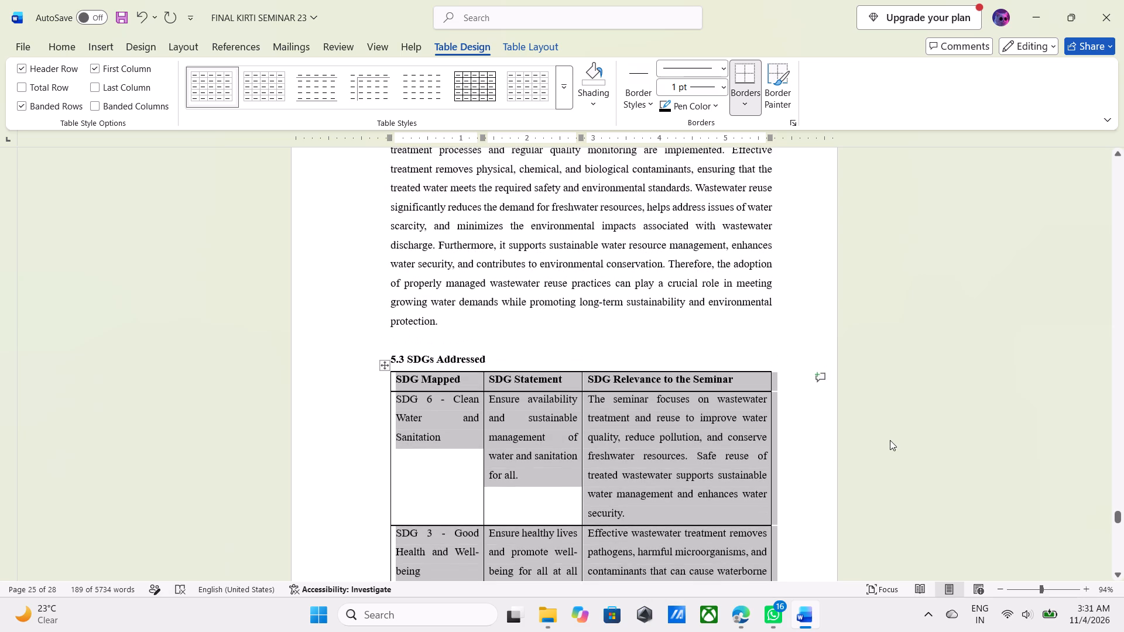
# Check the report's SDG table borders across both pages and look through the references list to its last entry.
pyautogui.scroll(2, 579, 442)
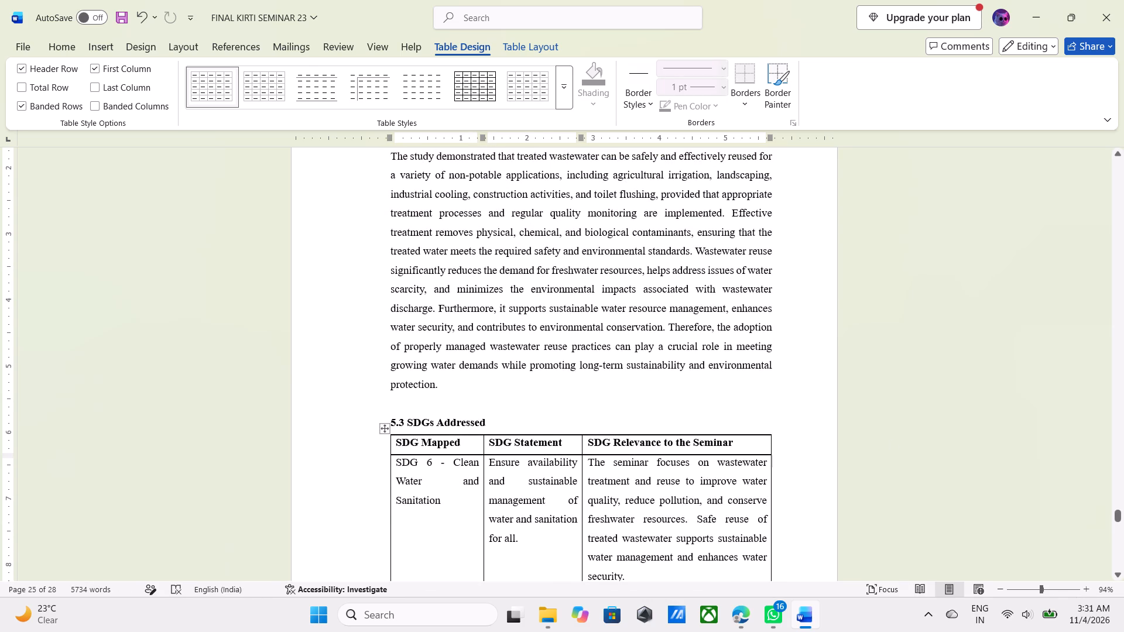
pyautogui.scroll(-3, 578, 442)
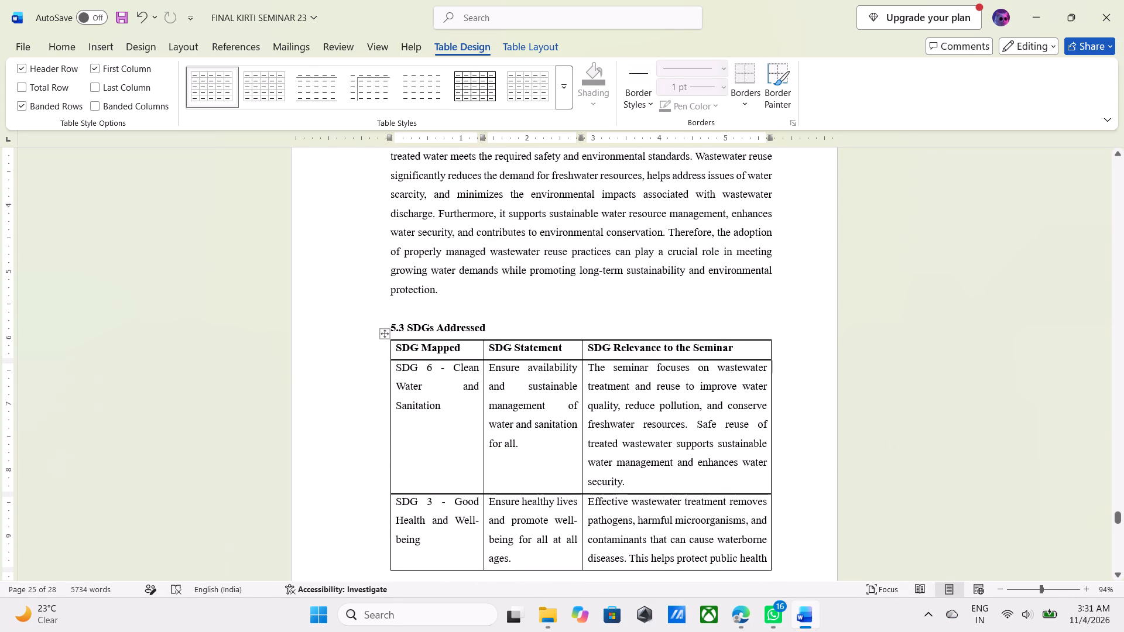
pyautogui.scroll(-18, 614, 400)
pyautogui.scroll(-5, 616, 397)
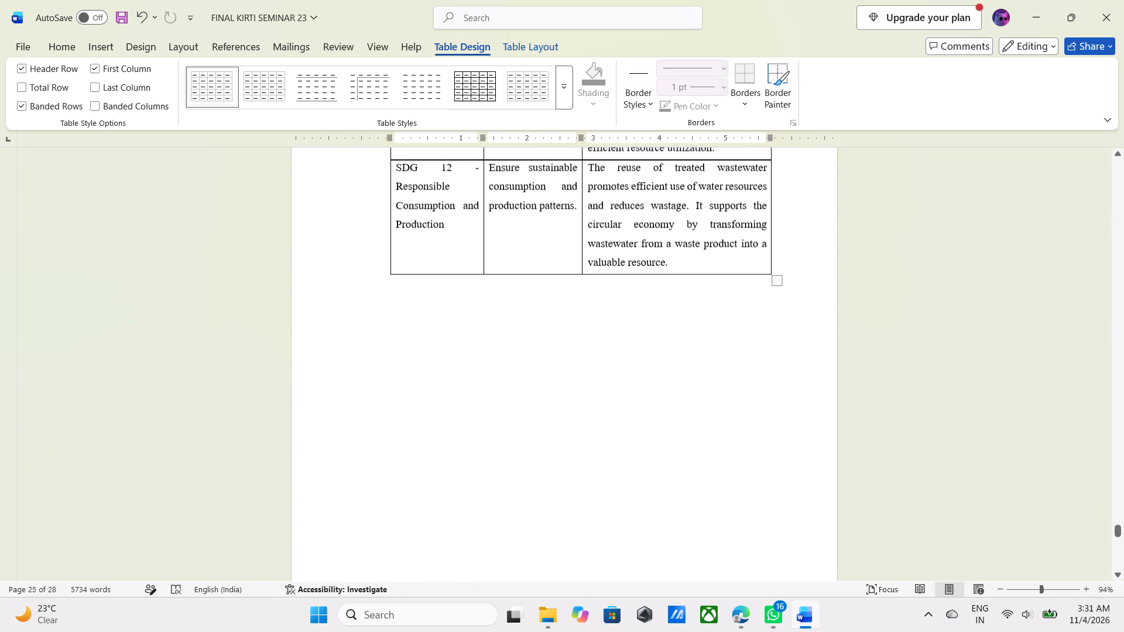
pyautogui.scroll(-1, 616, 397)
pyautogui.scroll(7, 616, 397)
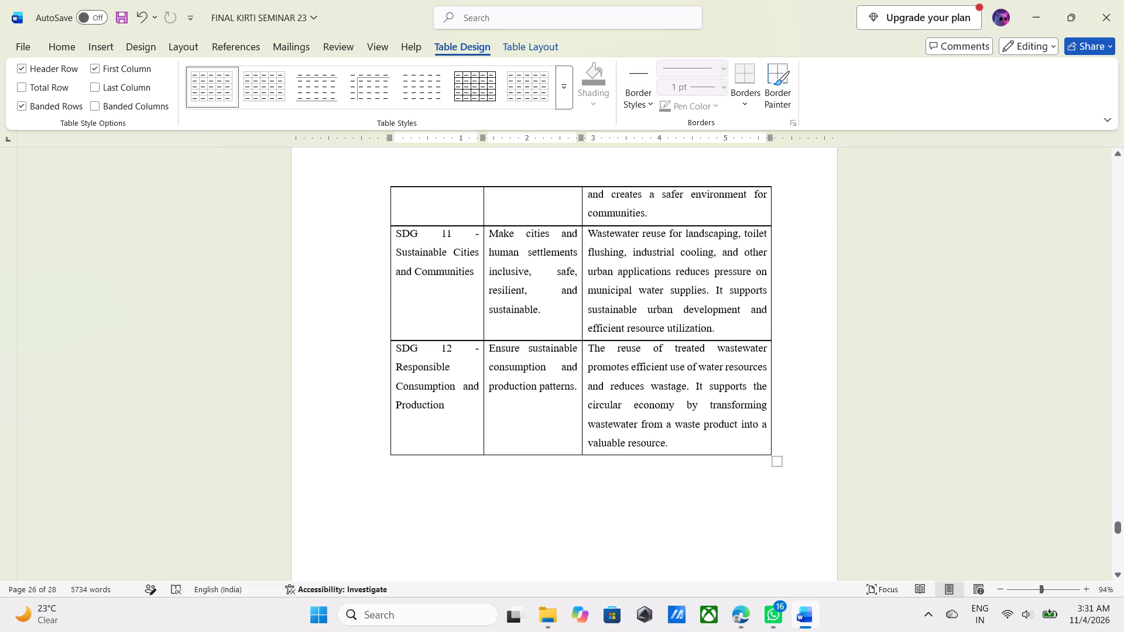
pyautogui.scroll(-20, 616, 397)
pyautogui.scroll(-14, 616, 397)
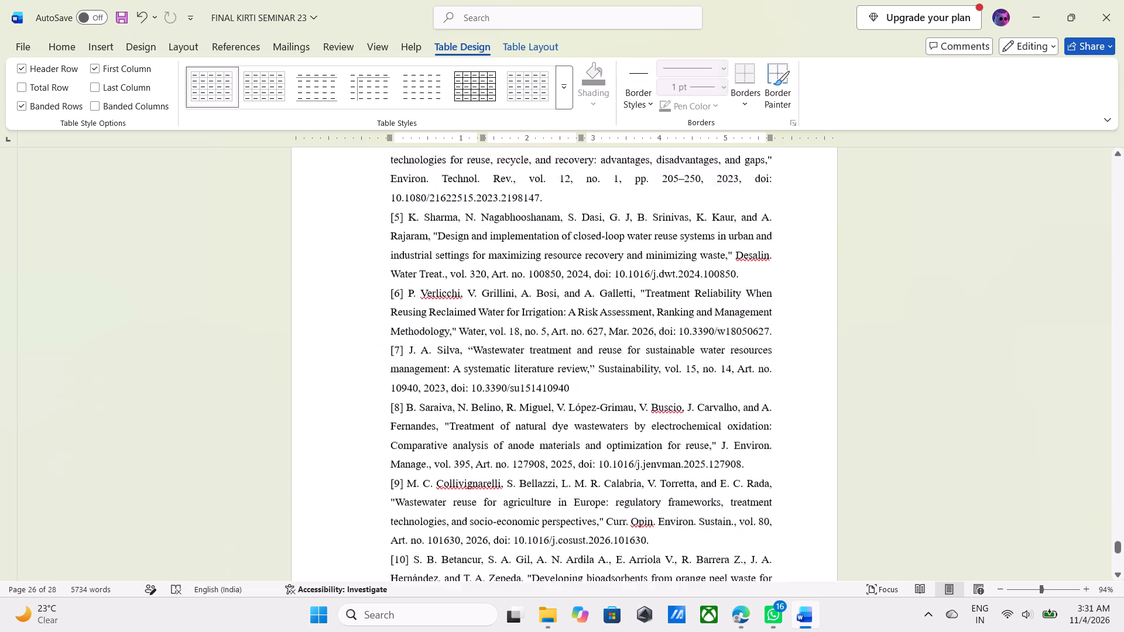
pyautogui.scroll(-20, 616, 397)
pyautogui.scroll(-10, 616, 397)
pyautogui.scroll(15, 620, 398)
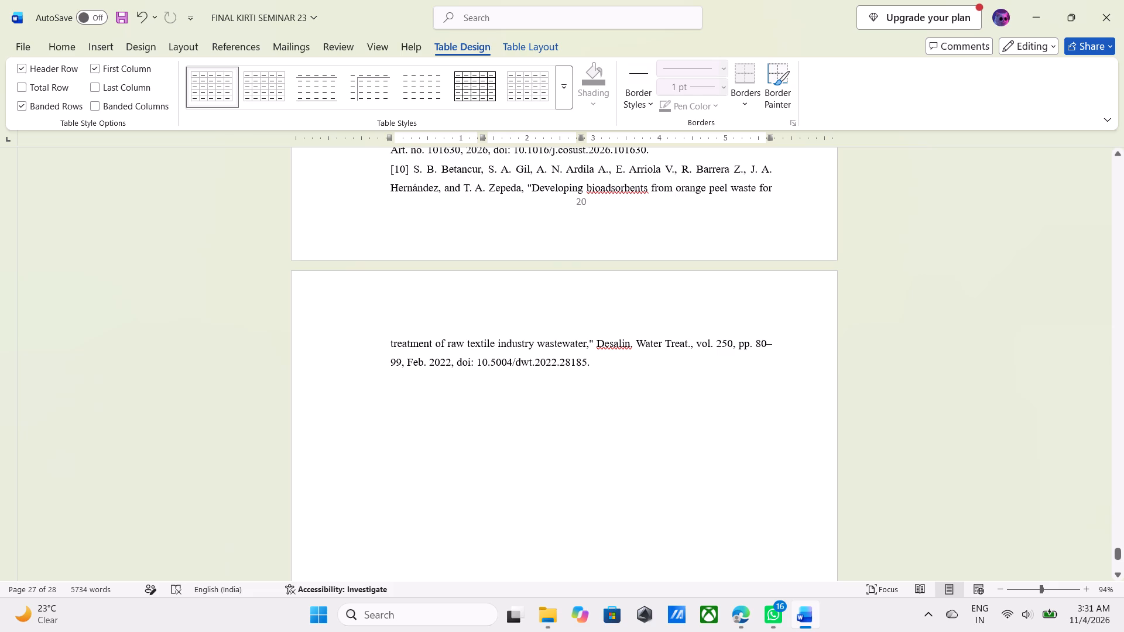
pyautogui.scroll(5, 620, 394)
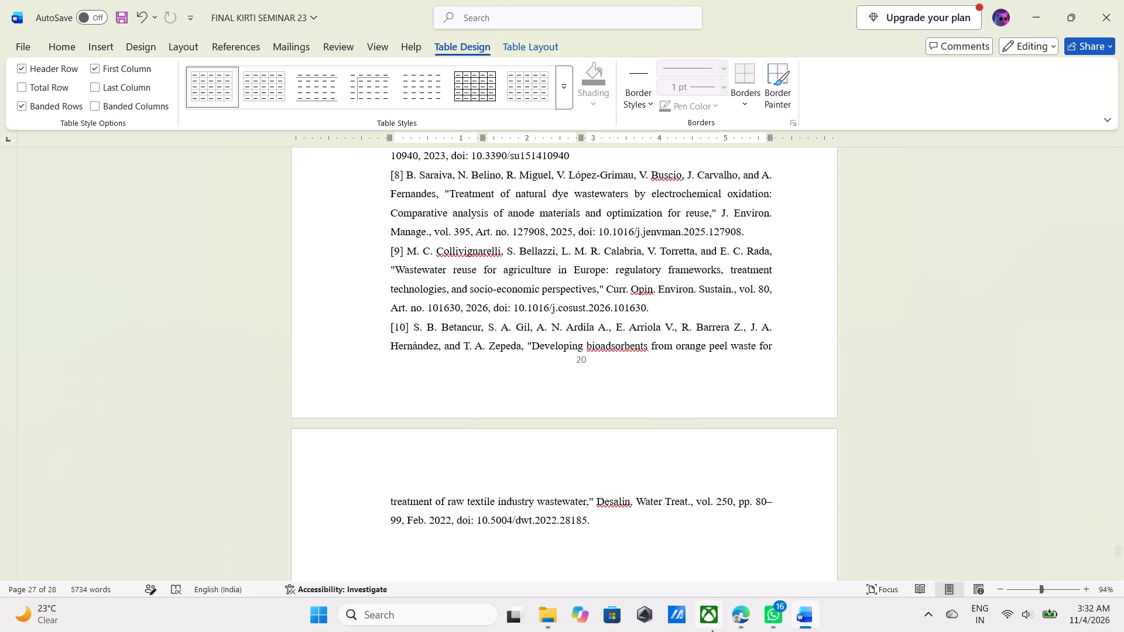
# Switch to the marked-up PDF and check its handwritten marks from the References page back to the 4.2 Applications list on page 24.
pyautogui.click(735, 621)
pyautogui.scroll(-7, 554, 325)
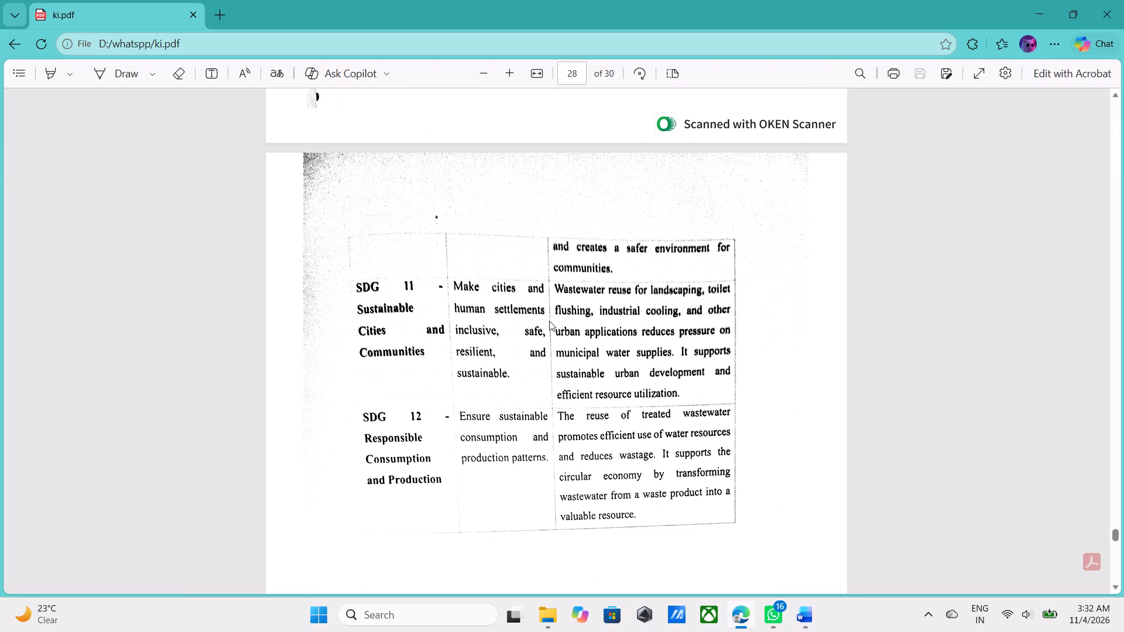
pyautogui.scroll(-6, 557, 312)
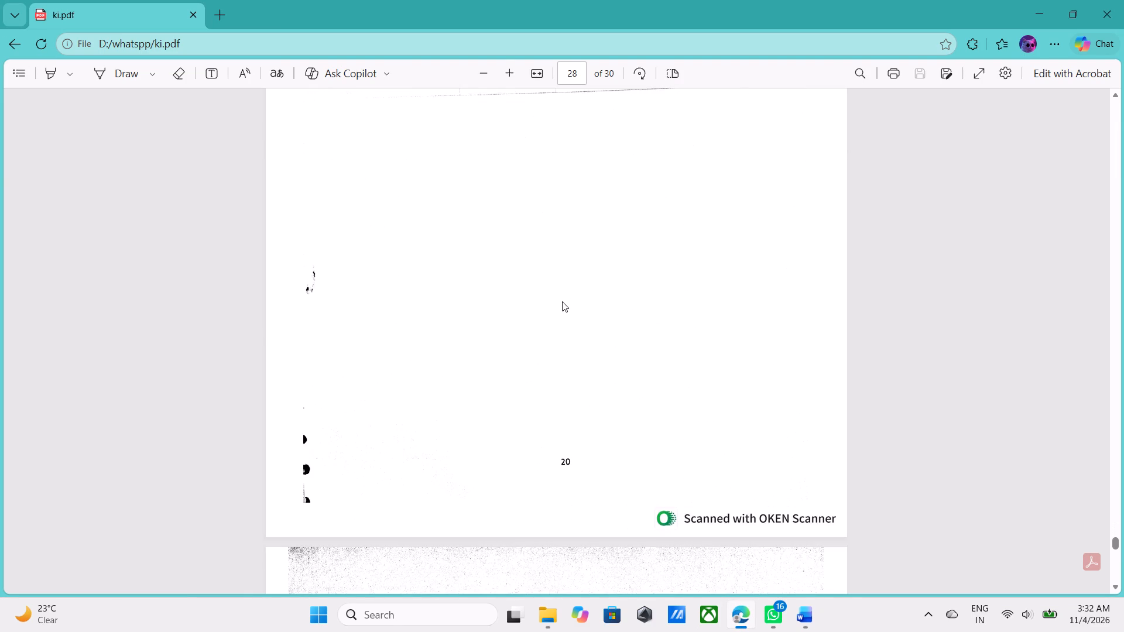
pyautogui.scroll(-6, 562, 301)
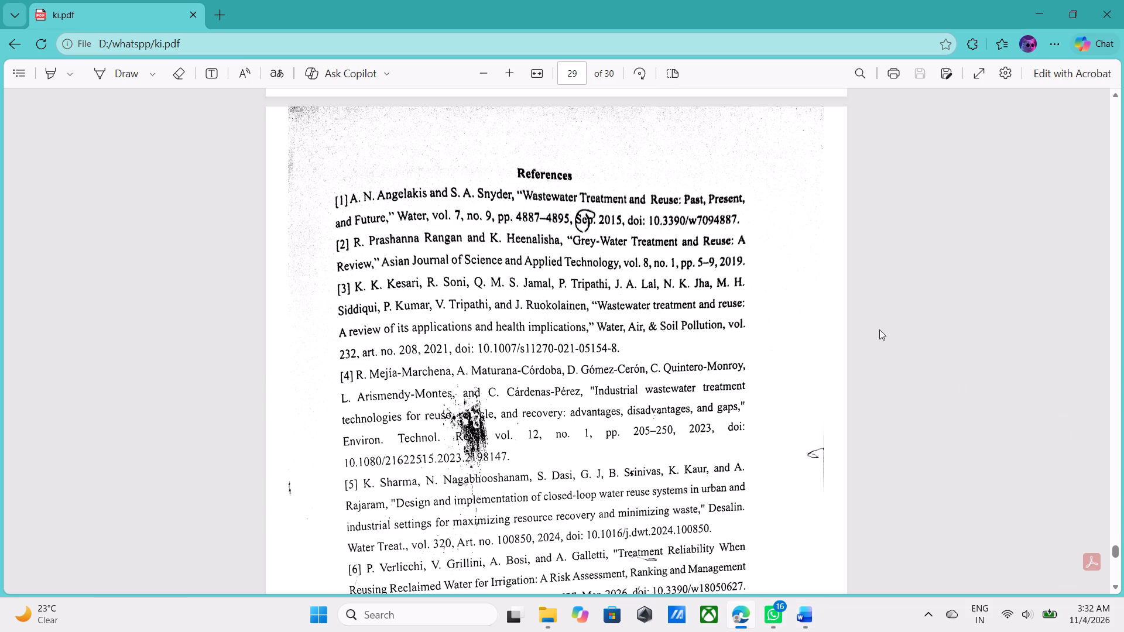
pyautogui.scroll(13, 831, 263)
pyautogui.scroll(12, 537, 305)
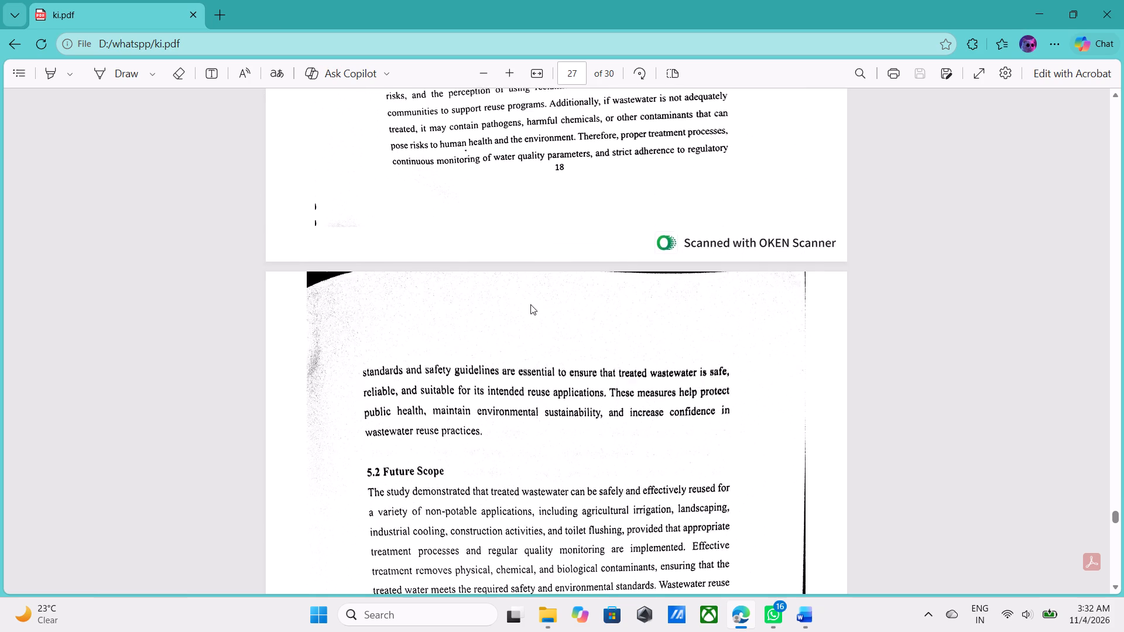
pyautogui.scroll(7, 530, 303)
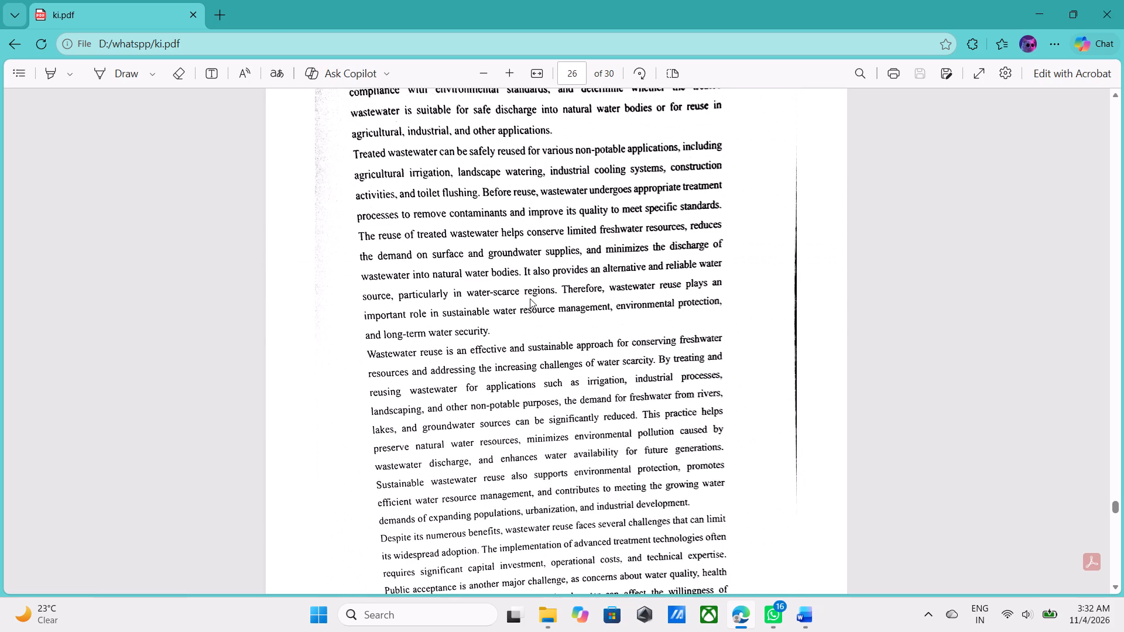
pyautogui.scroll(14, 530, 288)
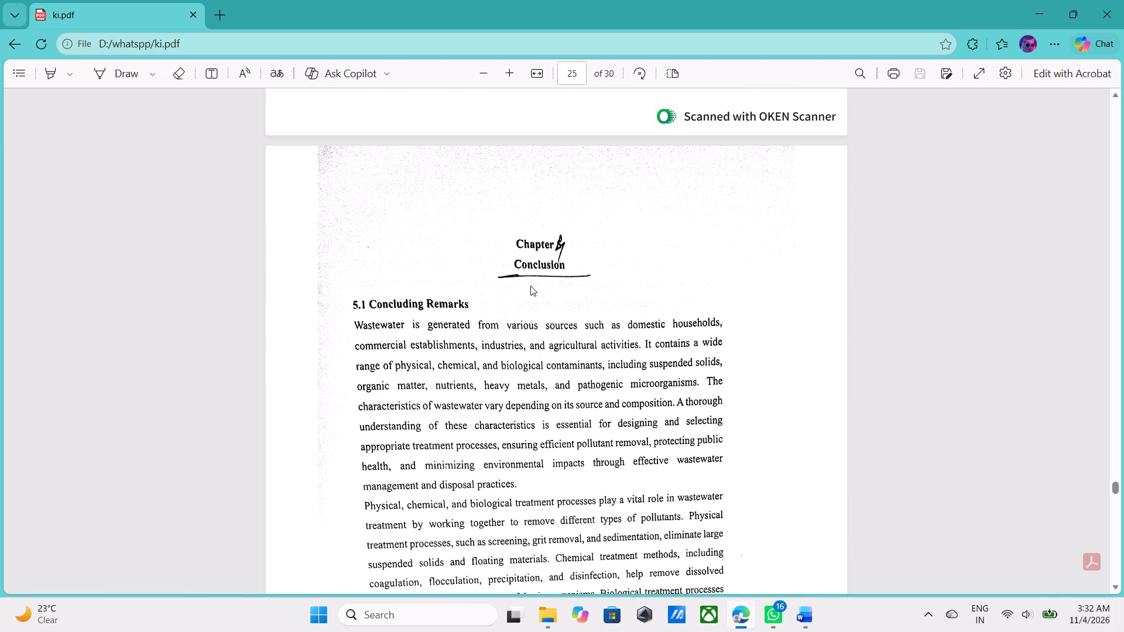
pyautogui.scroll(8, 501, 304)
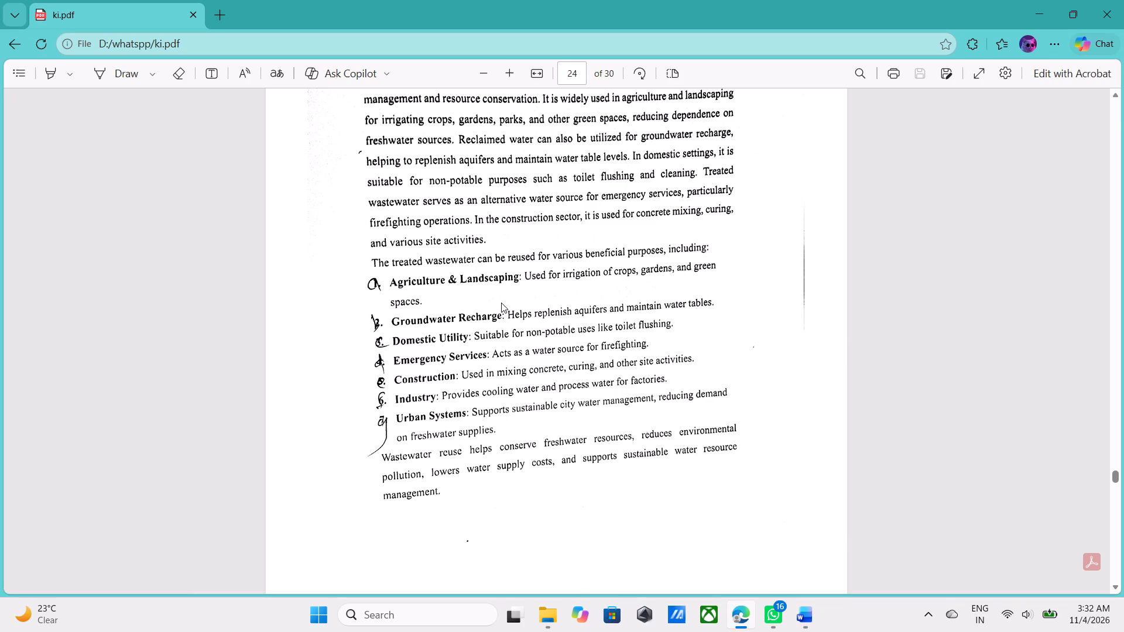
# Return to the Word report and look back through the references, SDG table, Future Scope and Conclusion chapter pages.
pyautogui.click(799, 622)
pyautogui.scroll(6, 499, 371)
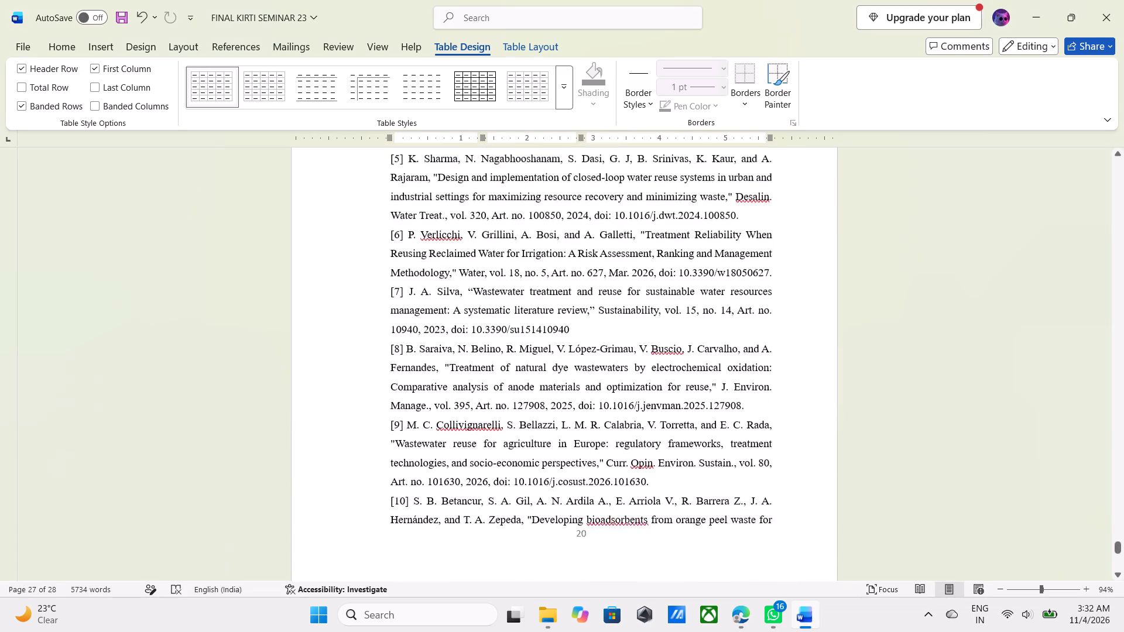
pyautogui.scroll(16, 498, 369)
pyautogui.scroll(10, 497, 369)
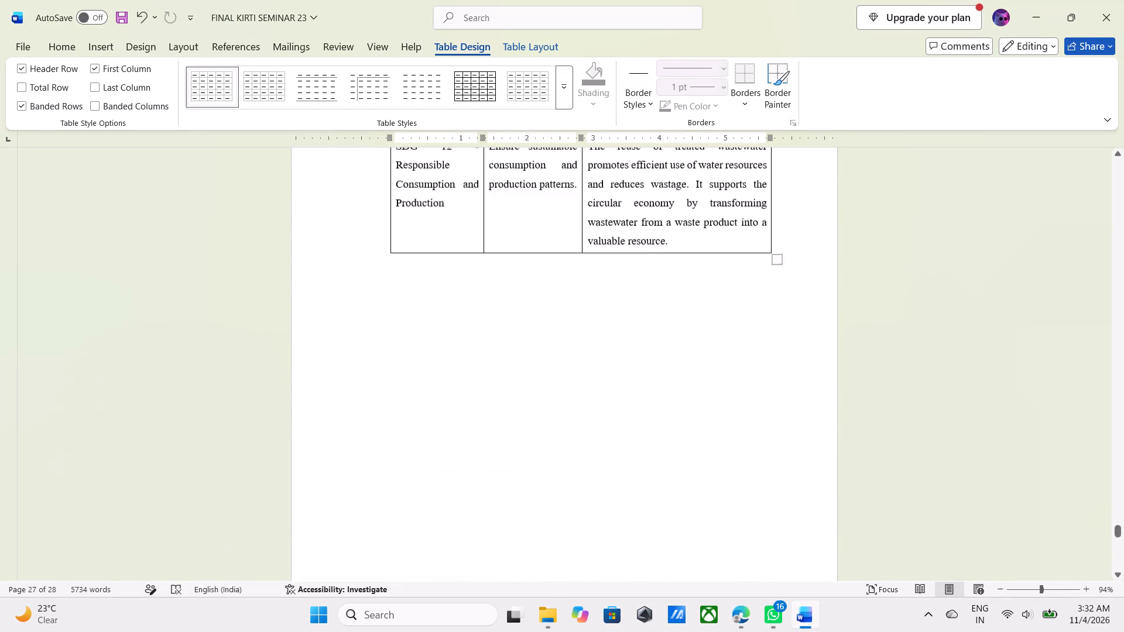
pyautogui.scroll(20, 496, 368)
pyautogui.scroll(10, 496, 368)
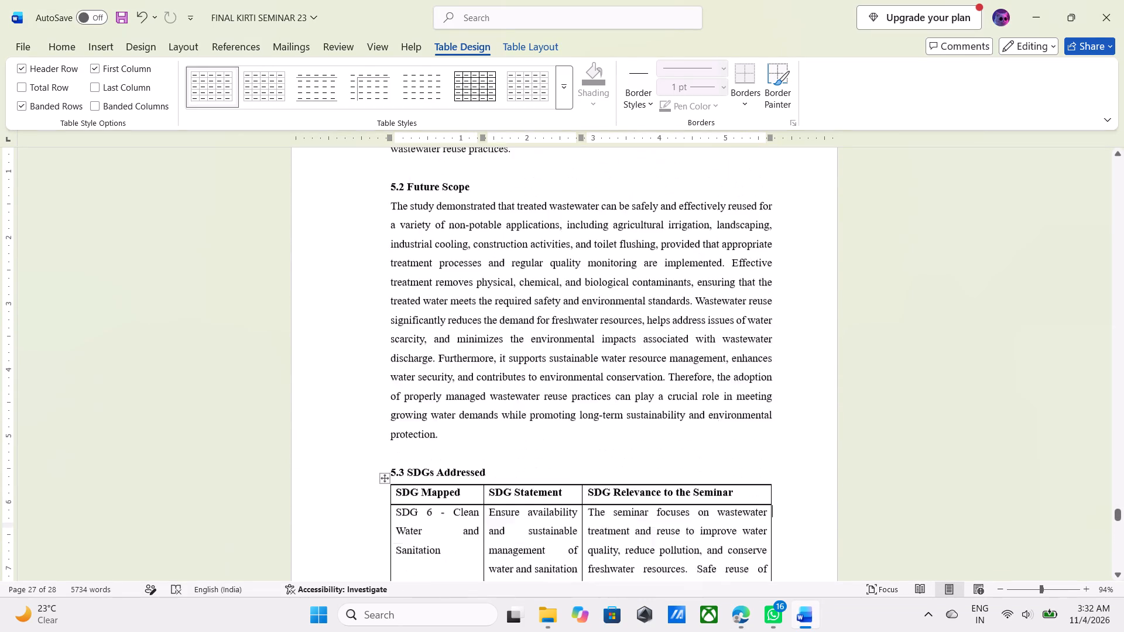
pyautogui.scroll(15, 496, 368)
pyautogui.scroll(7, 496, 368)
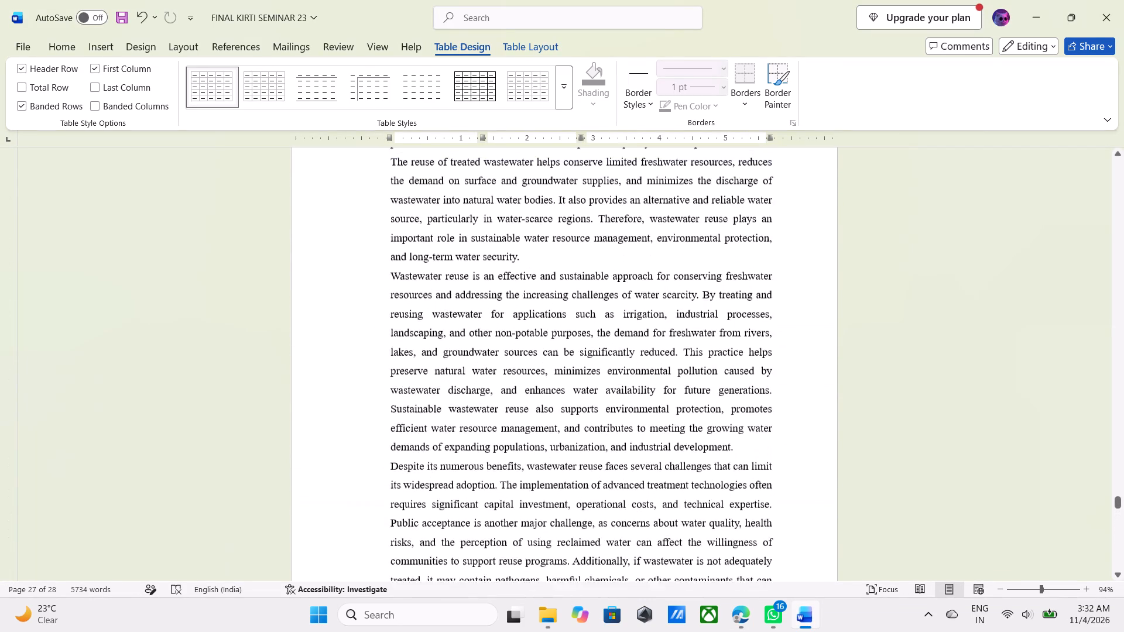
pyautogui.scroll(20, 496, 368)
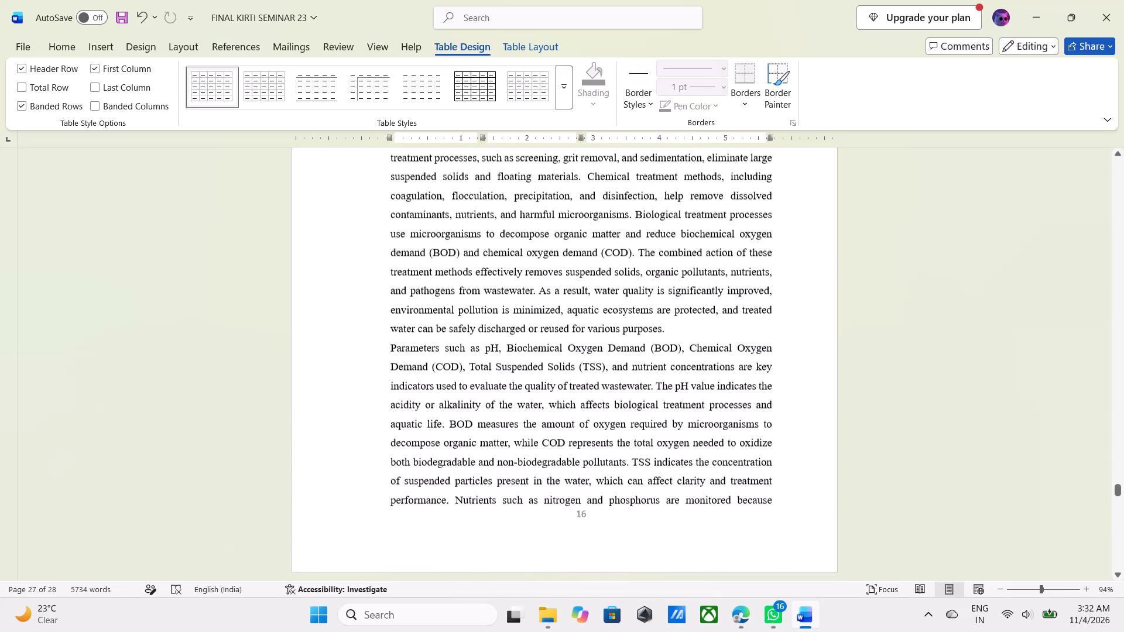
pyautogui.scroll(12, 496, 368)
pyautogui.scroll(11, 496, 368)
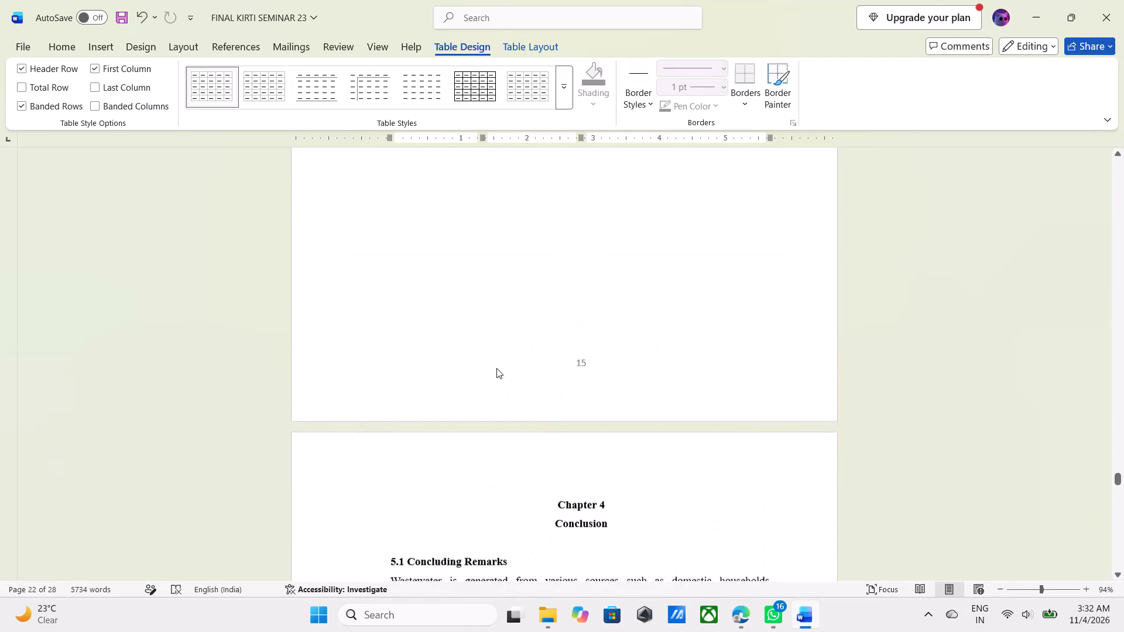
# Review the report's 4.2 Applications section and the preceding figure pages from Fig. 4.3 back to Fig. 4.1.
pyautogui.scroll(20, 496, 368)
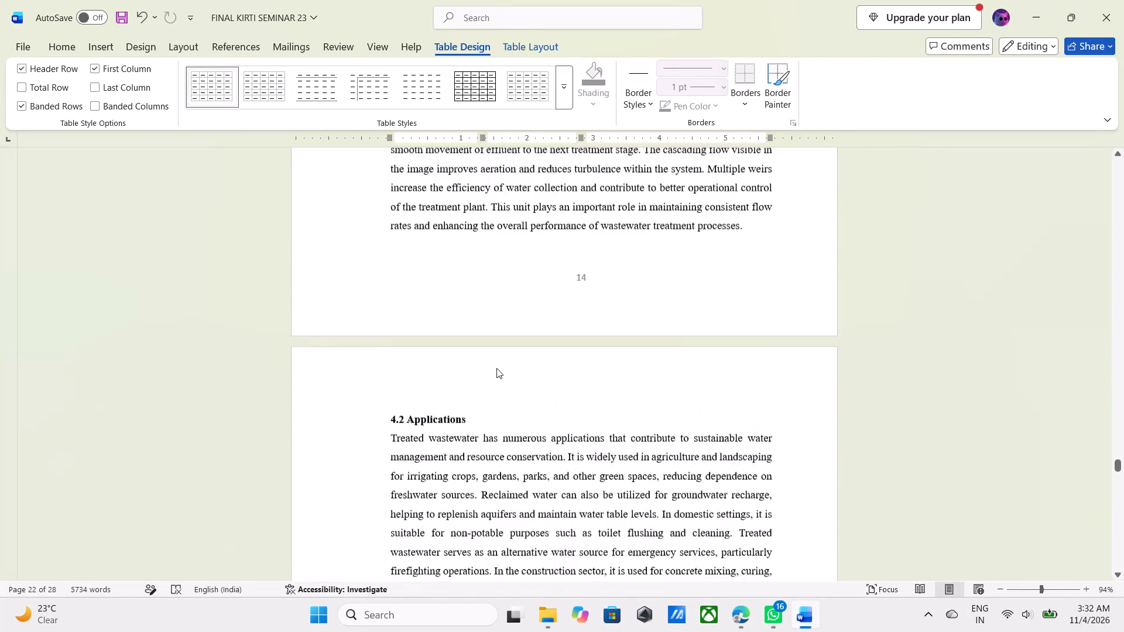
pyautogui.scroll(8, 496, 368)
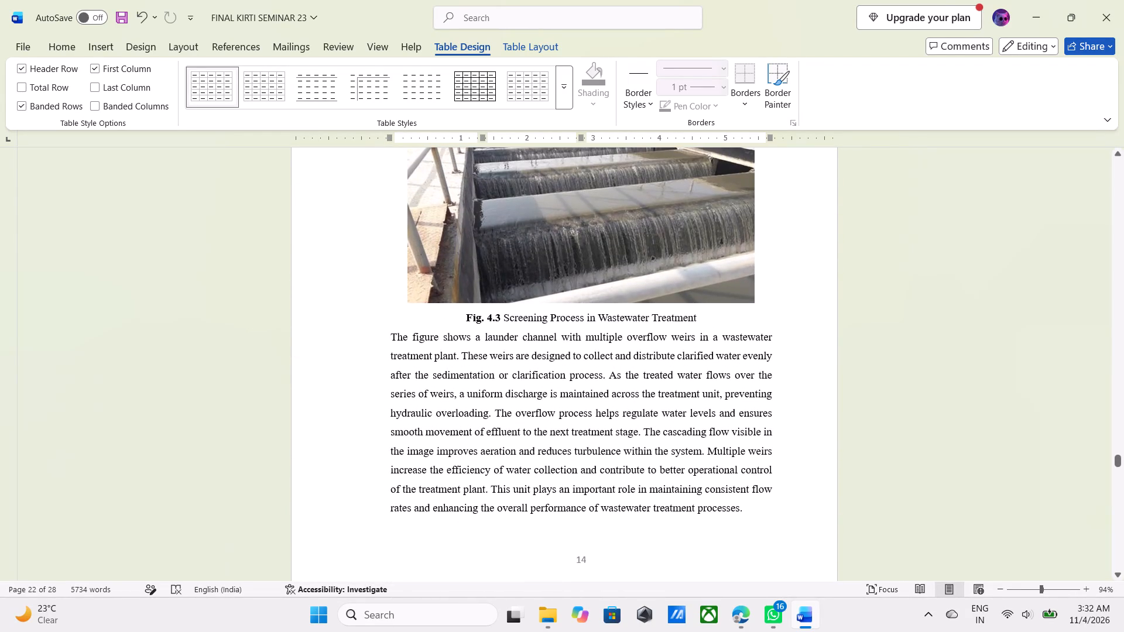
pyautogui.scroll(1, 423, 339)
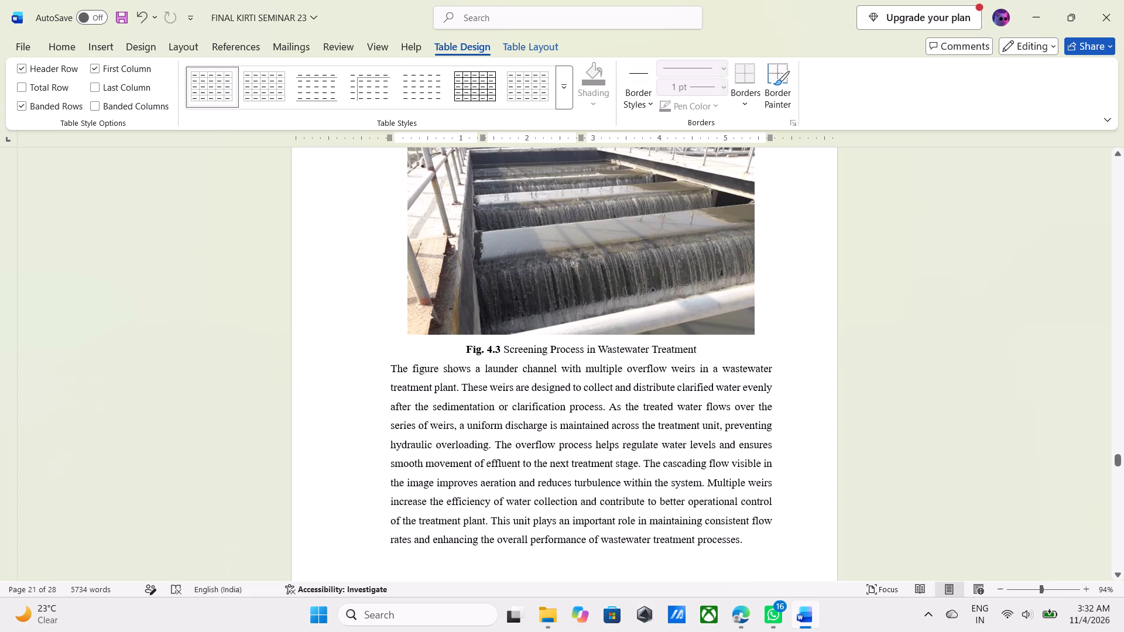
pyautogui.scroll(9, 429, 372)
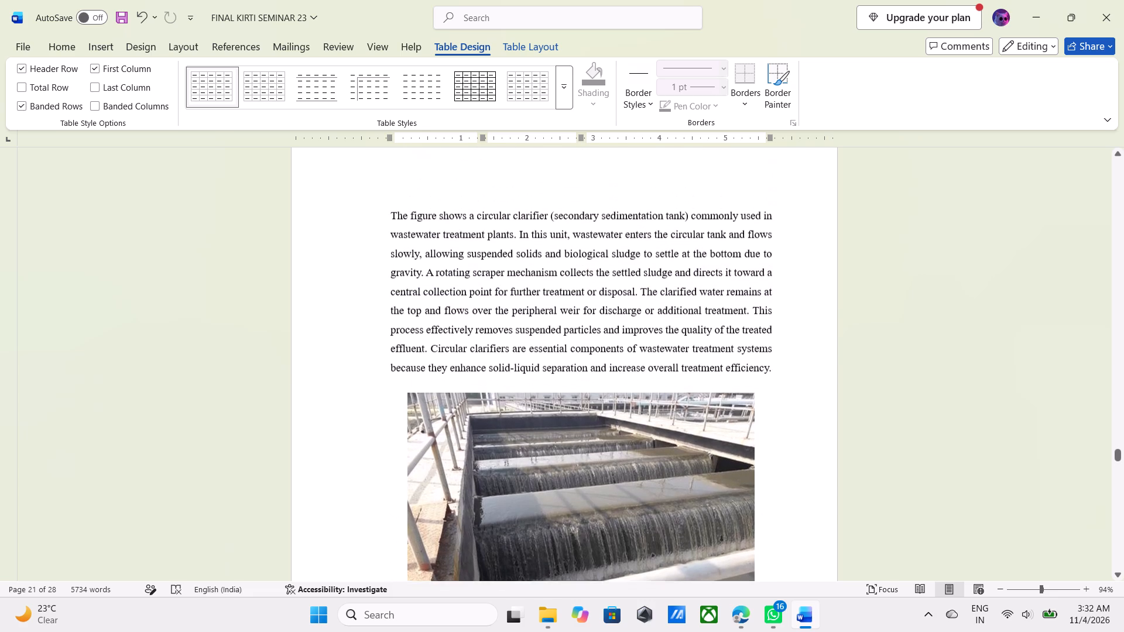
pyautogui.scroll(19, 429, 370)
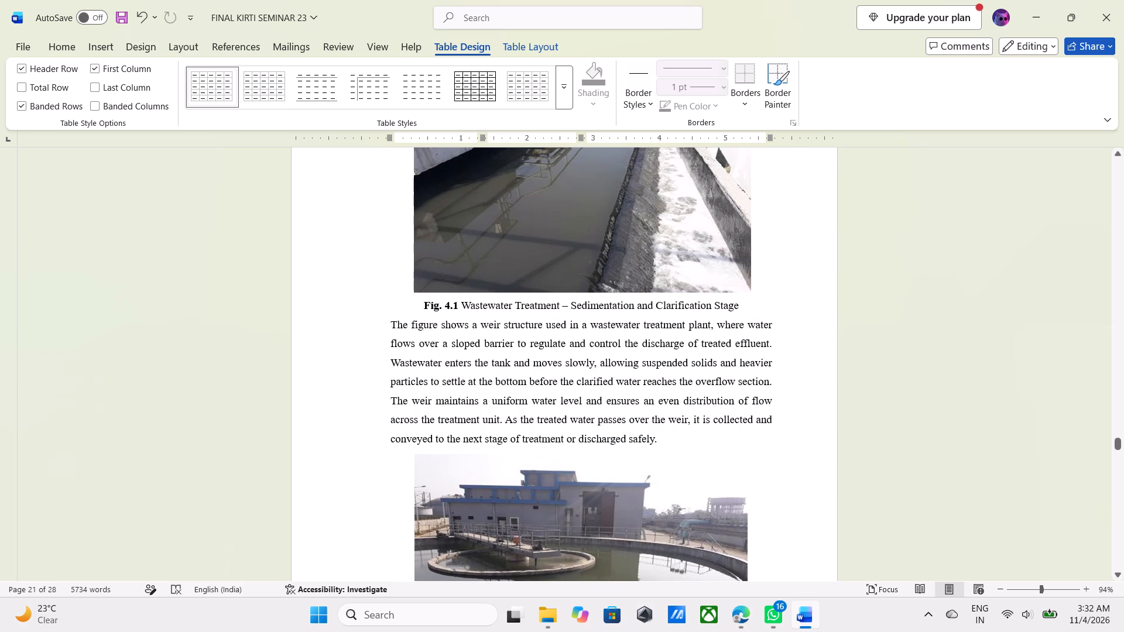
pyautogui.scroll(7, 508, 330)
pyautogui.scroll(-9, 508, 329)
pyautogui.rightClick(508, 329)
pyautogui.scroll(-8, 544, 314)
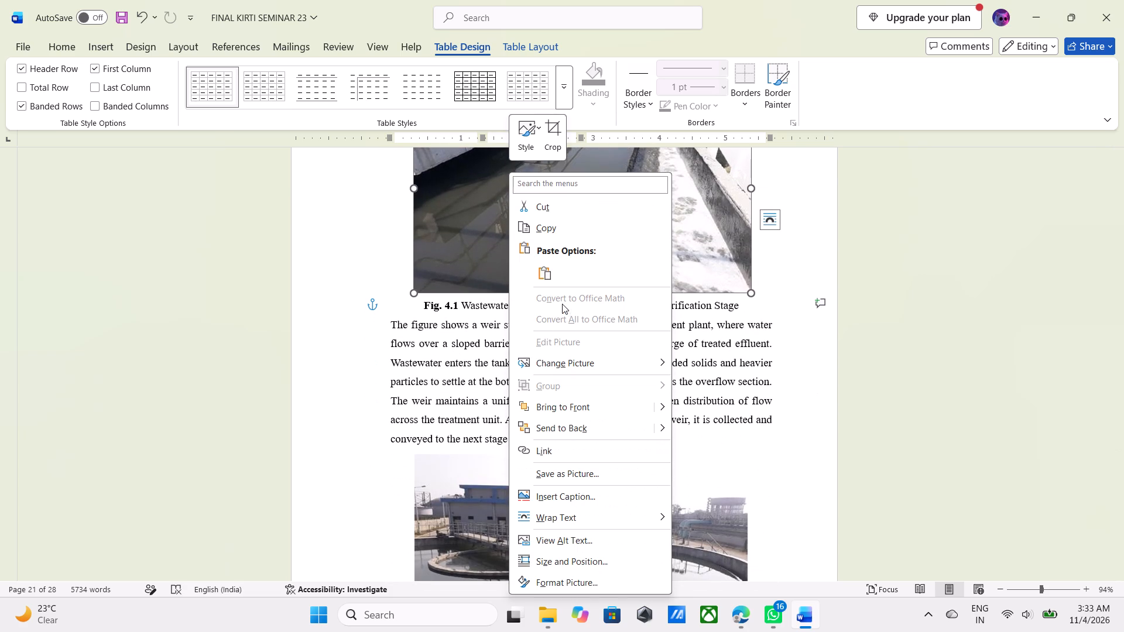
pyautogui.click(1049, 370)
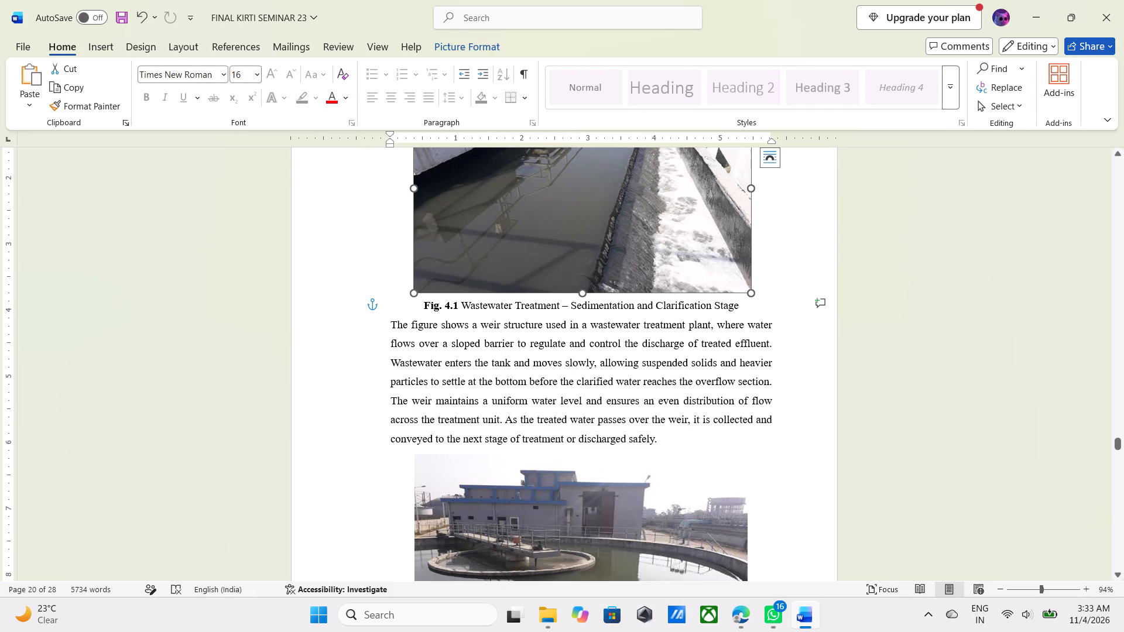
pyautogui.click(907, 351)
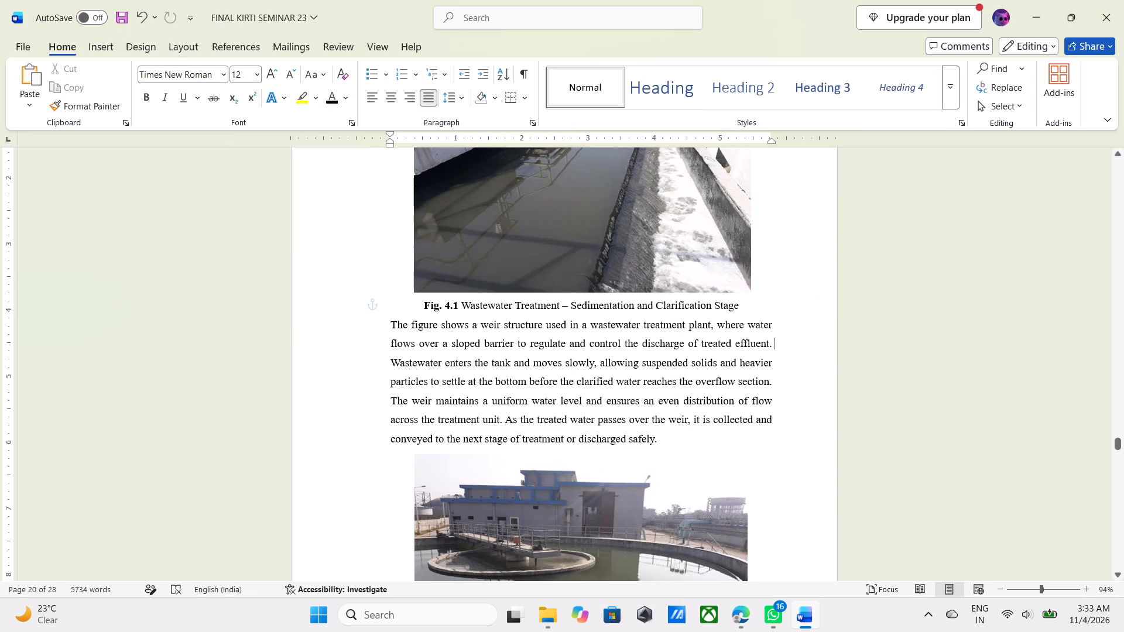
# Widen the circular clarifier picture below the Fig. 4.1 description slightly by extending its right edge.
pyautogui.scroll(-14, 907, 351)
pyautogui.scroll(12, 906, 352)
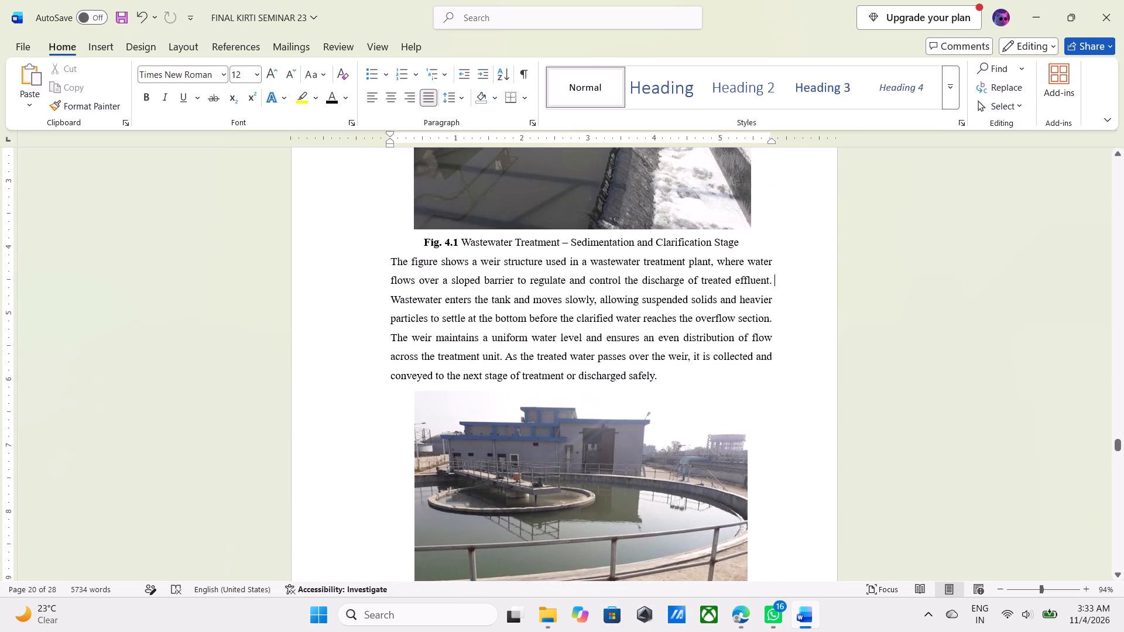
pyautogui.scroll(6, 715, 336)
pyautogui.click(598, 318)
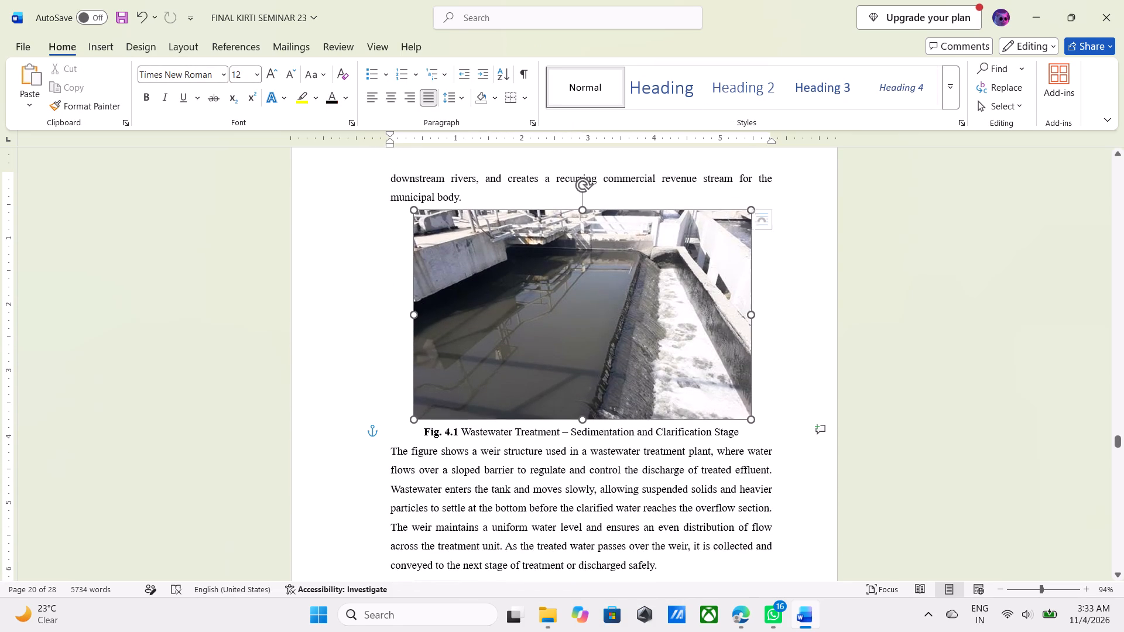
pyautogui.scroll(-6, 420, 207)
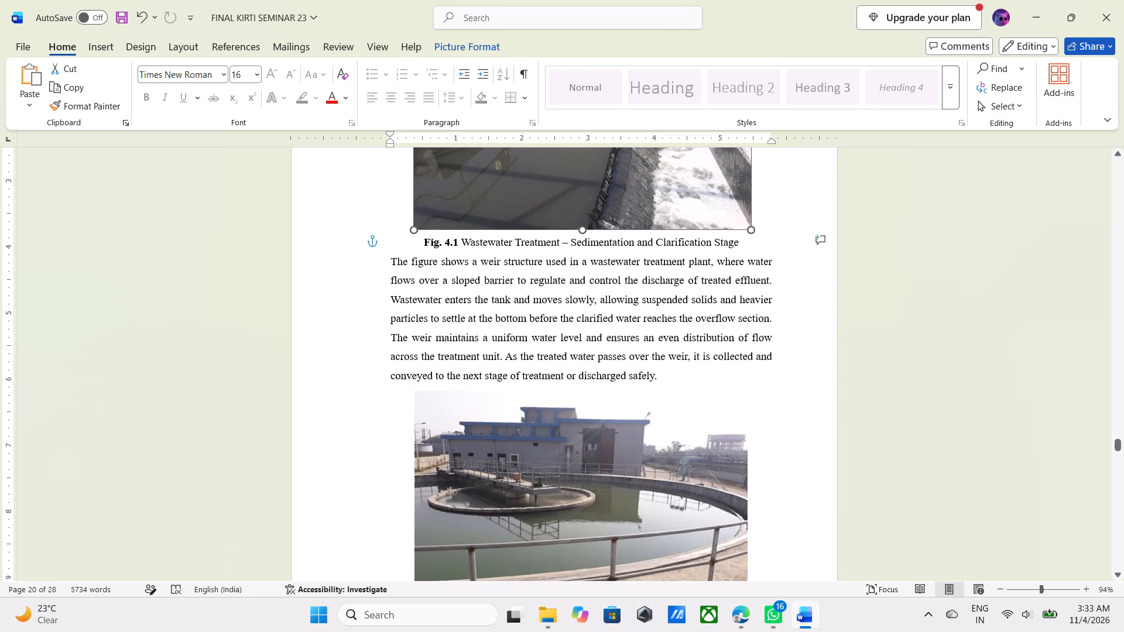
pyautogui.click(558, 506)
pyautogui.click(558, 505)
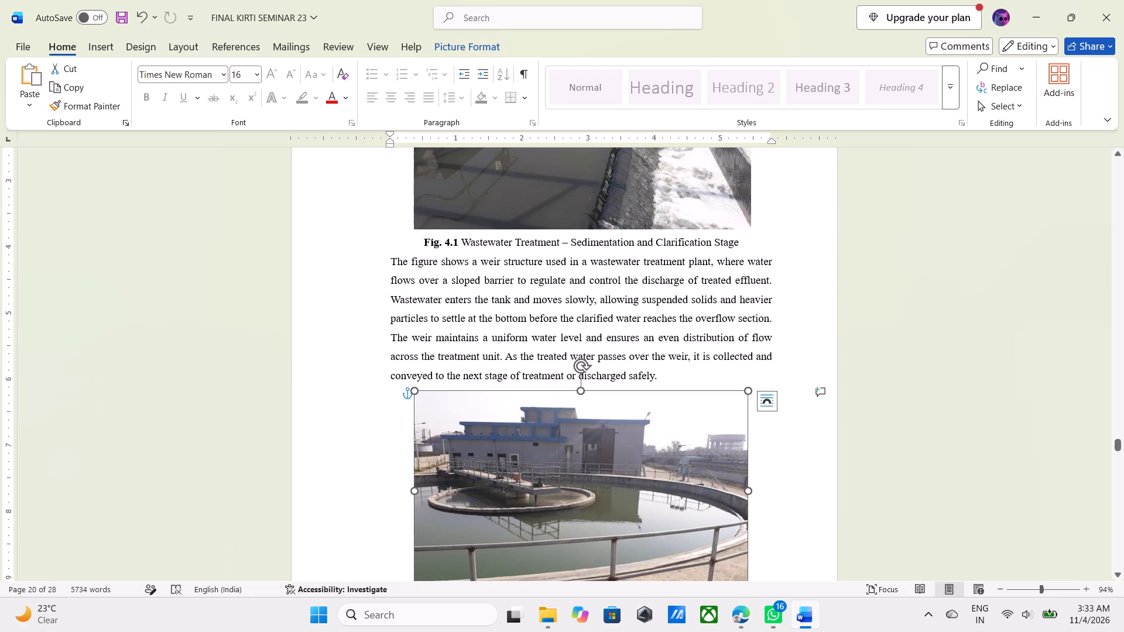
pyautogui.moveTo(753, 492); pyautogui.dragTo(756, 492)
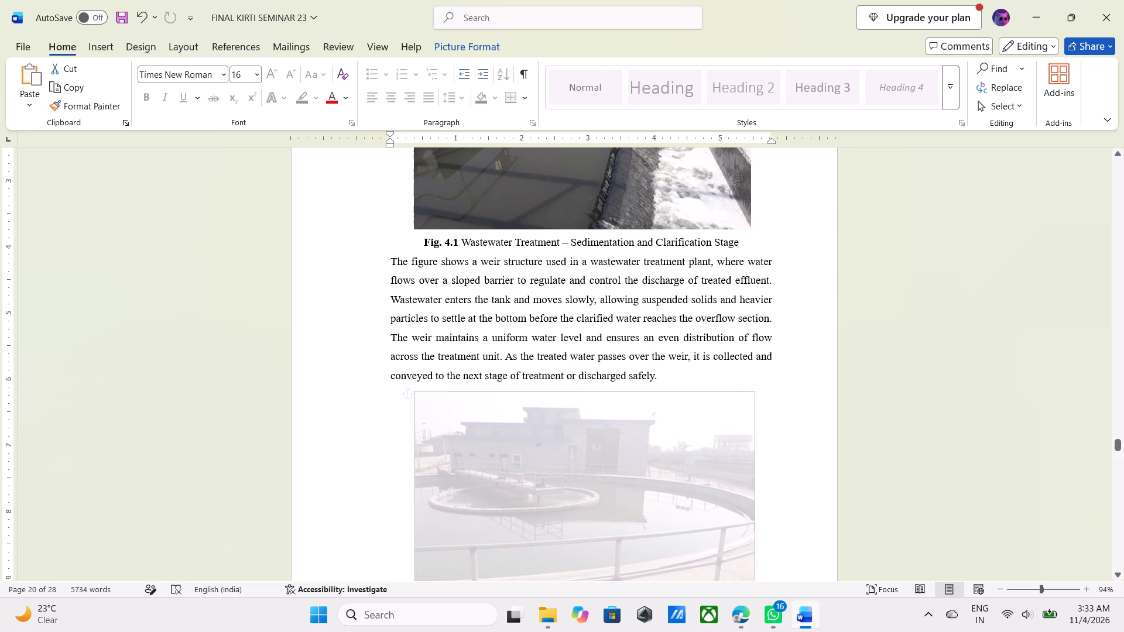
pyautogui.moveTo(756, 492); pyautogui.dragTo(759, 492)
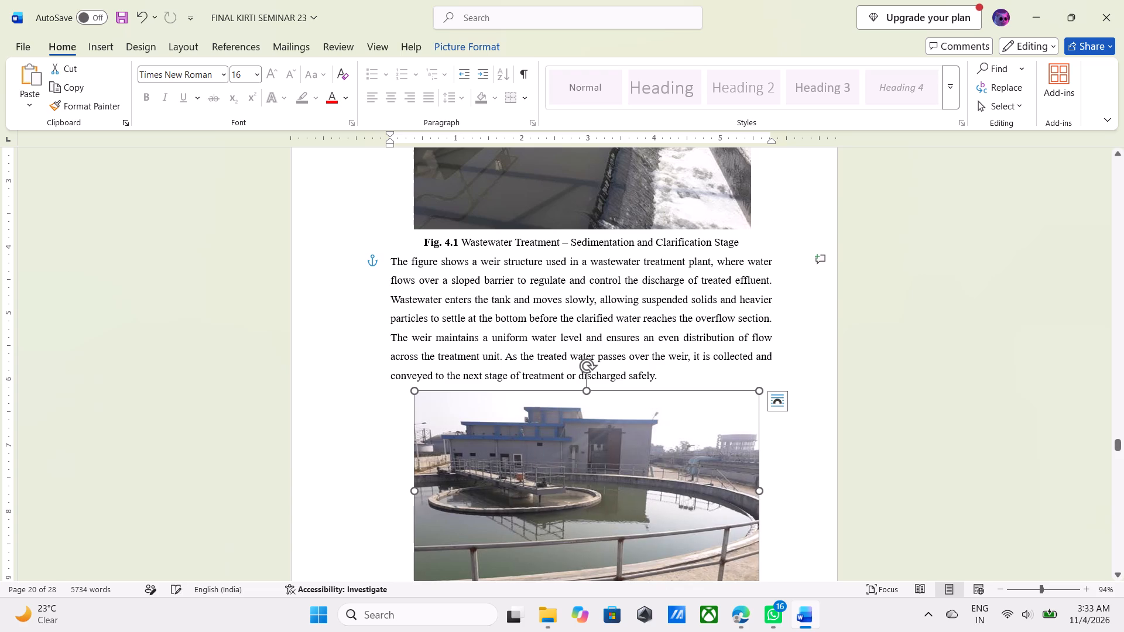
pyautogui.click(940, 462)
# Examine how the circular clarifier picture on page 13 and its Fig. 4.2 caption are placed across the page break.
pyautogui.scroll(-9, 673, 386)
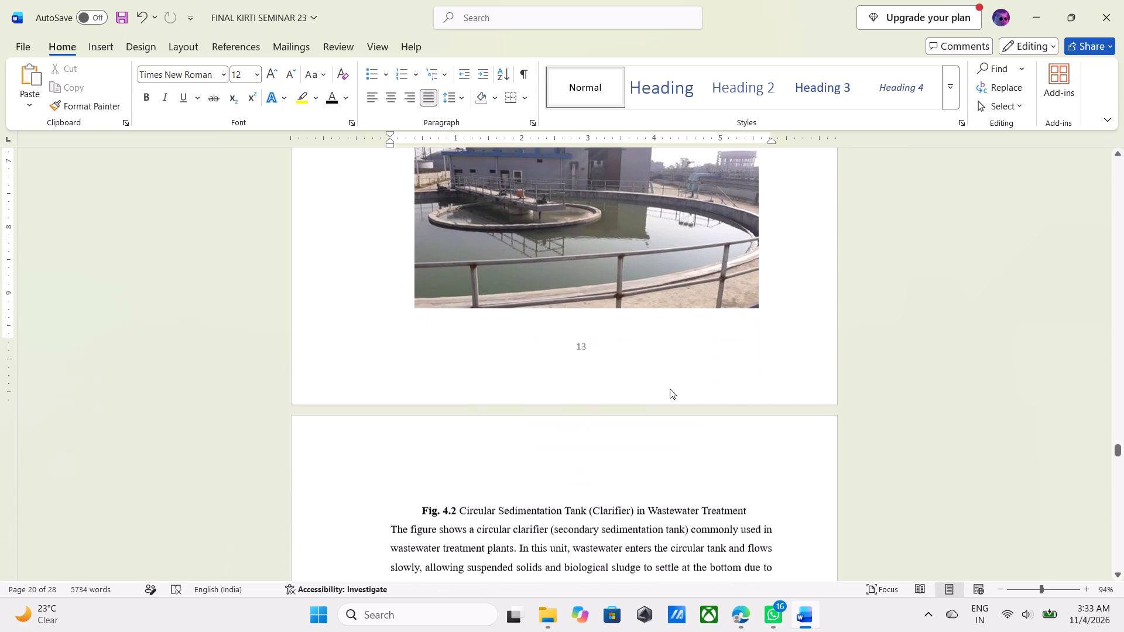
pyautogui.scroll(11, 670, 389)
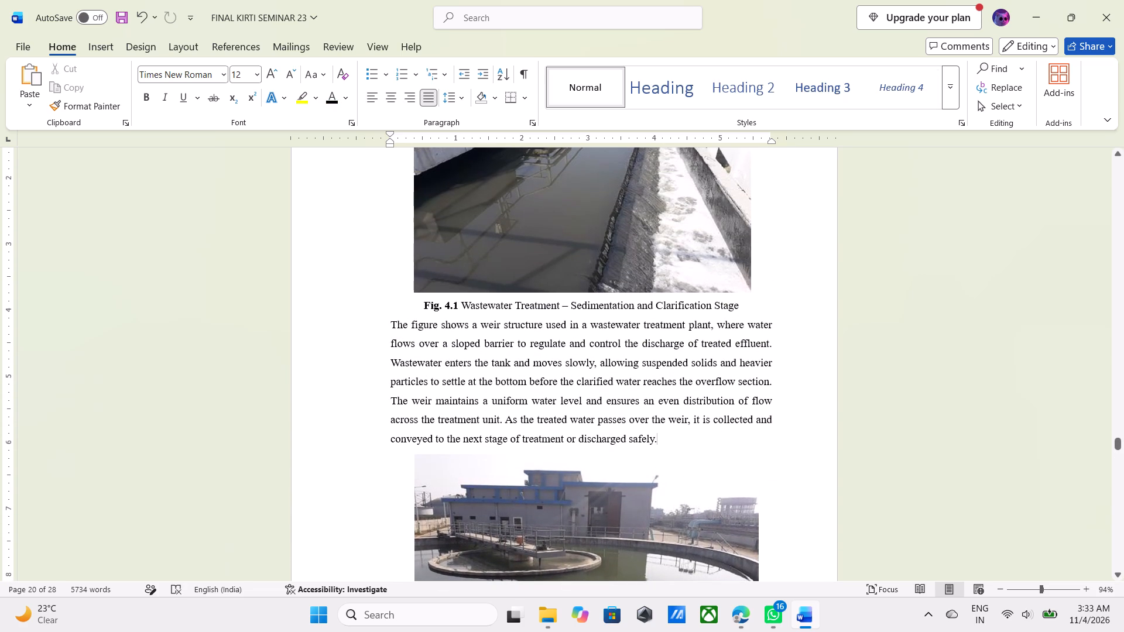
pyautogui.scroll(-7, 670, 387)
pyautogui.scroll(1, 670, 386)
pyautogui.scroll(-4, 670, 386)
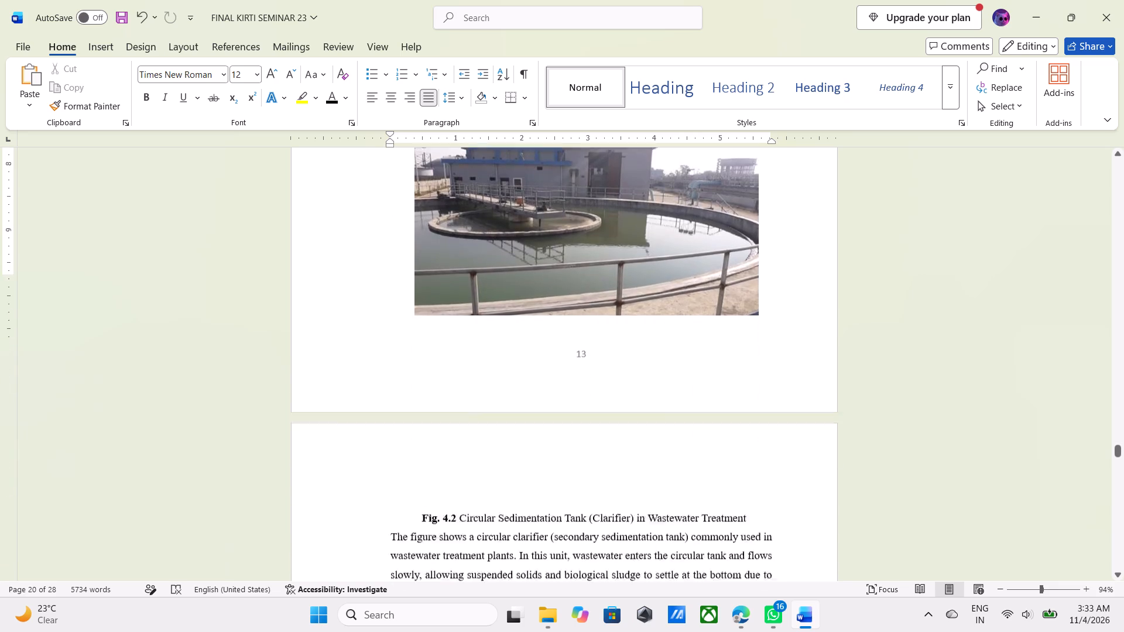
pyautogui.scroll(-9, 671, 387)
pyautogui.scroll(4, 548, 329)
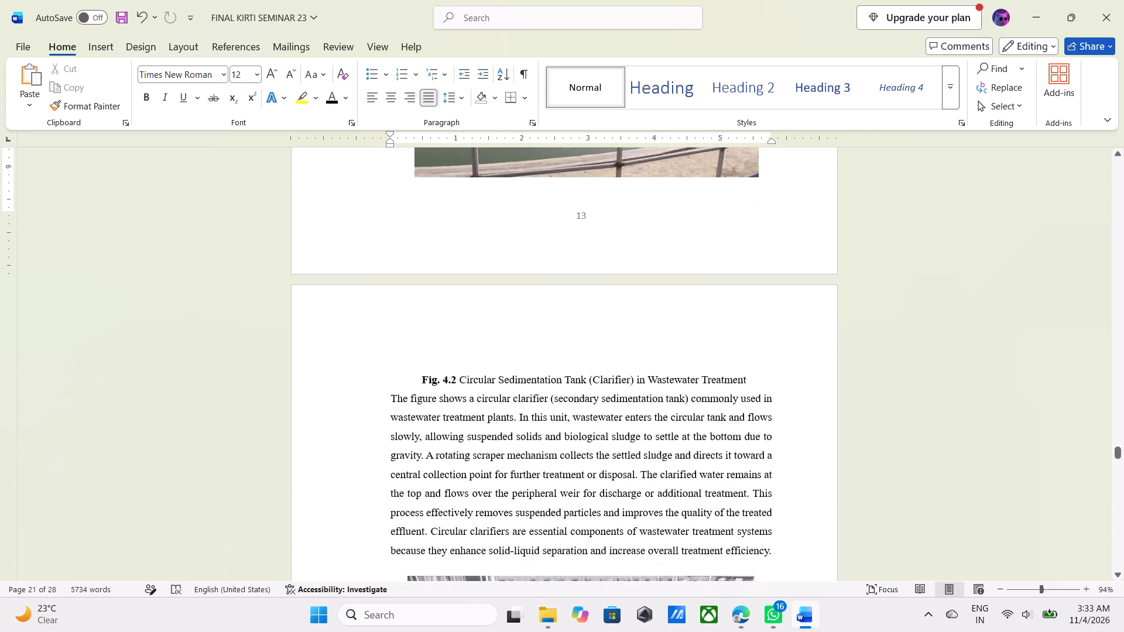
pyautogui.scroll(10, 548, 329)
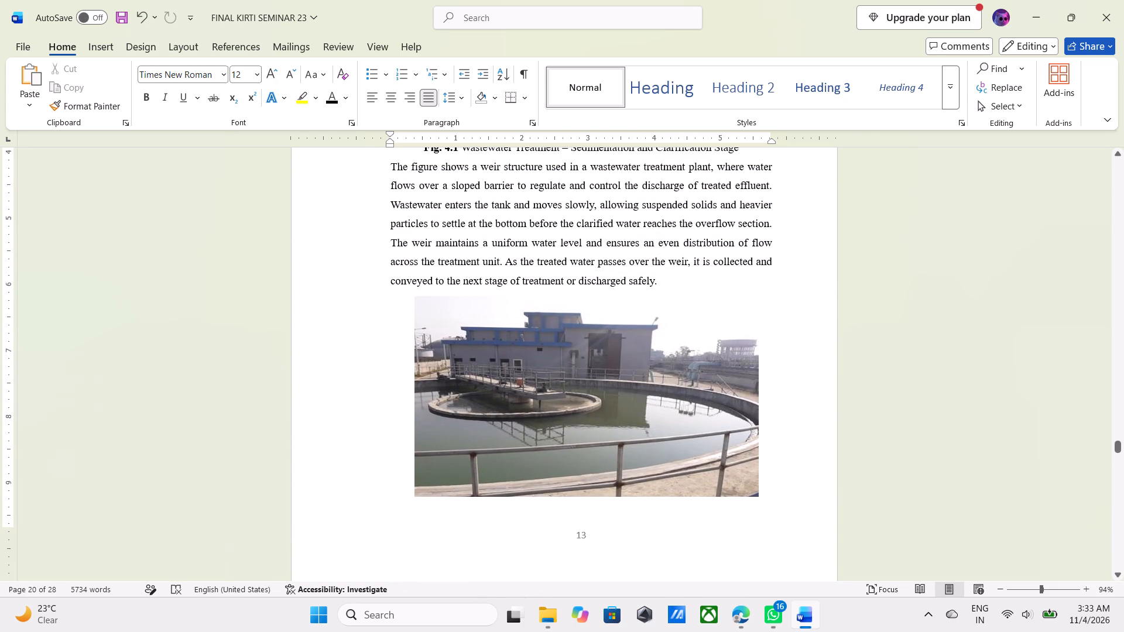
# Remove the empty line before the Fig. 4.2 caption to bring it directly under the clarifier picture on page 13.
pyautogui.click(558, 355)
pyautogui.click(575, 367)
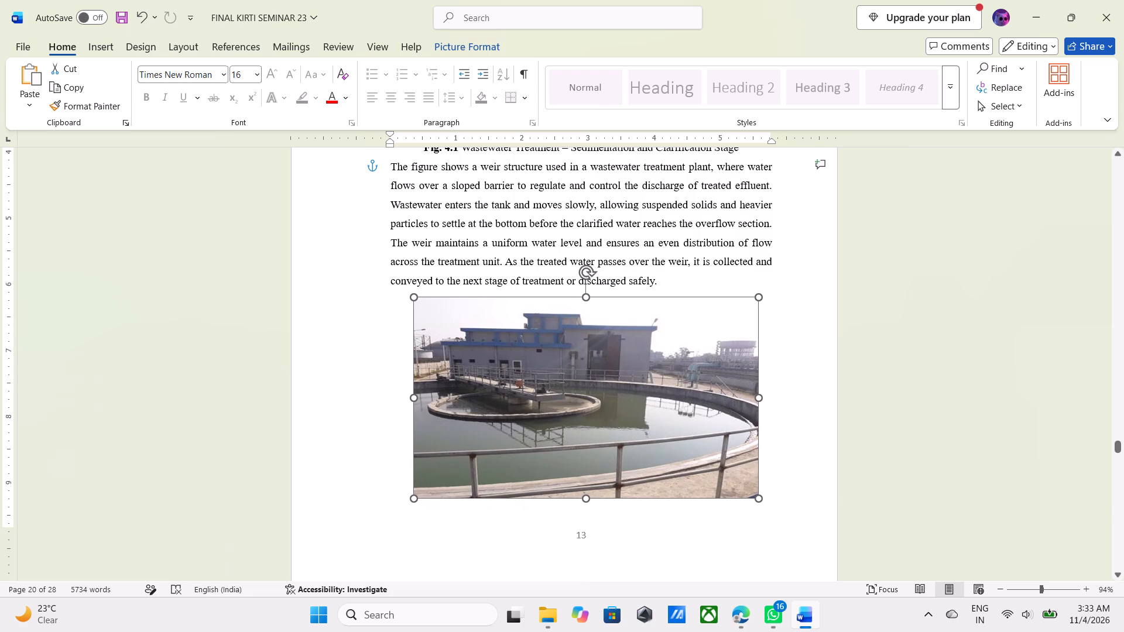
pyautogui.click(590, 507)
pyautogui.scroll(-4, 586, 493)
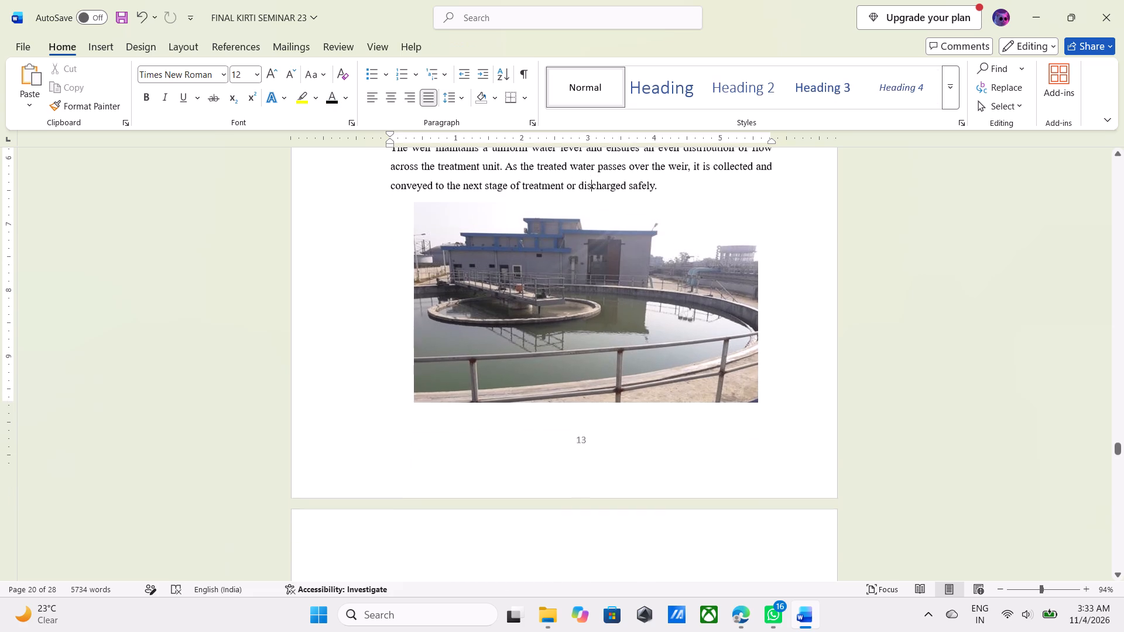
pyautogui.scroll(-3, 536, 485)
pyautogui.click(502, 454)
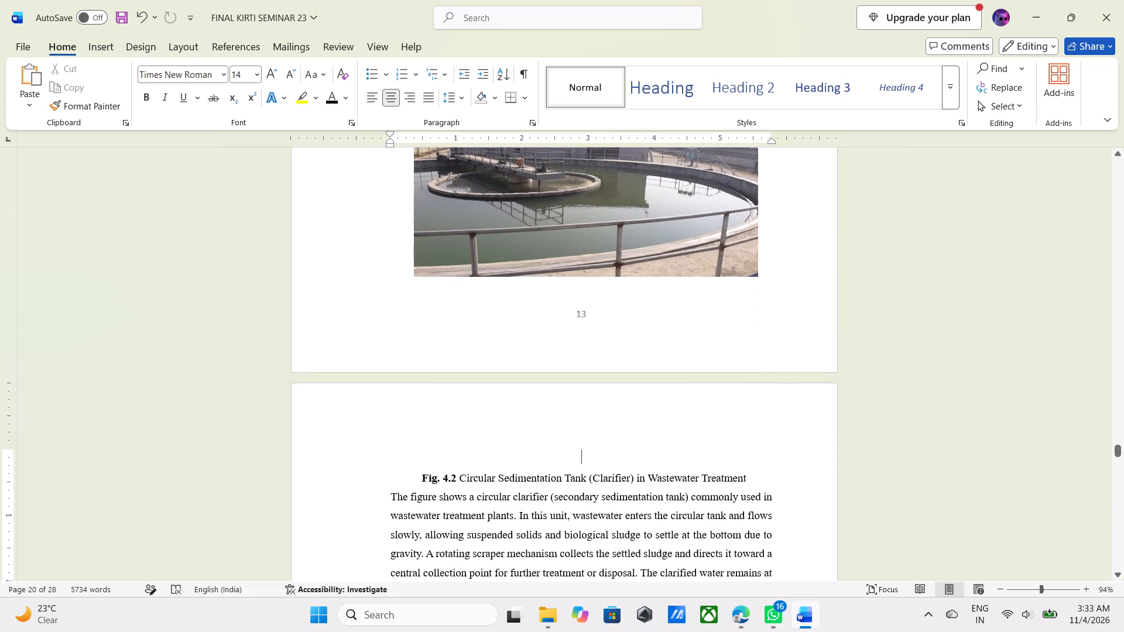
pyautogui.press('BackSpace')
pyautogui.press('BackSpace')
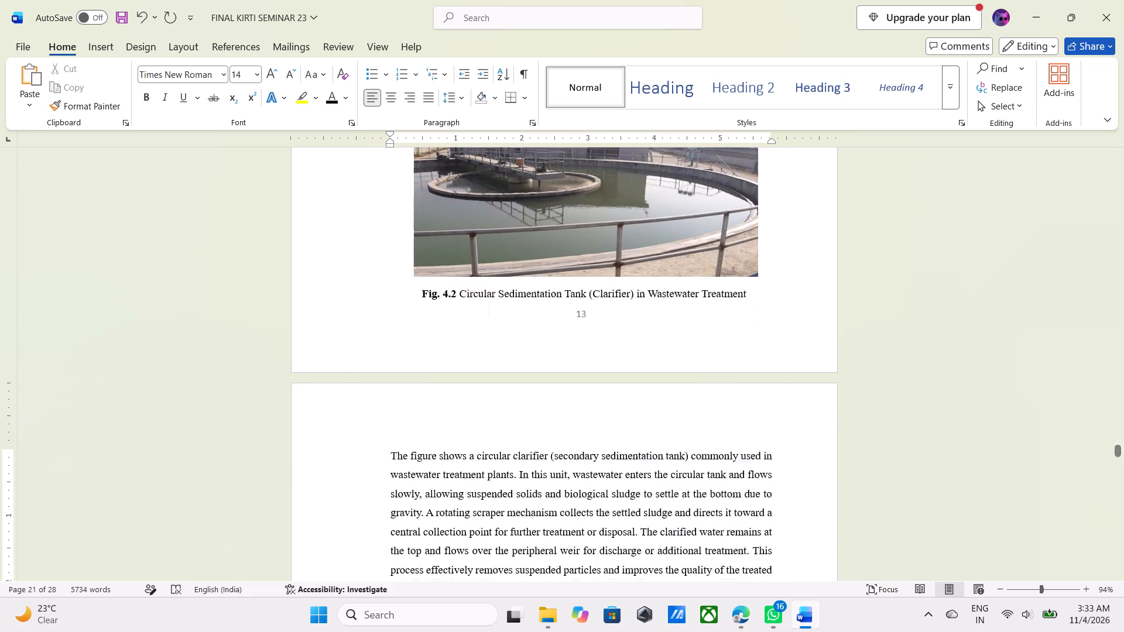
# Check the layout of the pages following the Fig. 4.2 caption through the end of the 4.2 Applications section.
pyautogui.scroll(-2, 478, 407)
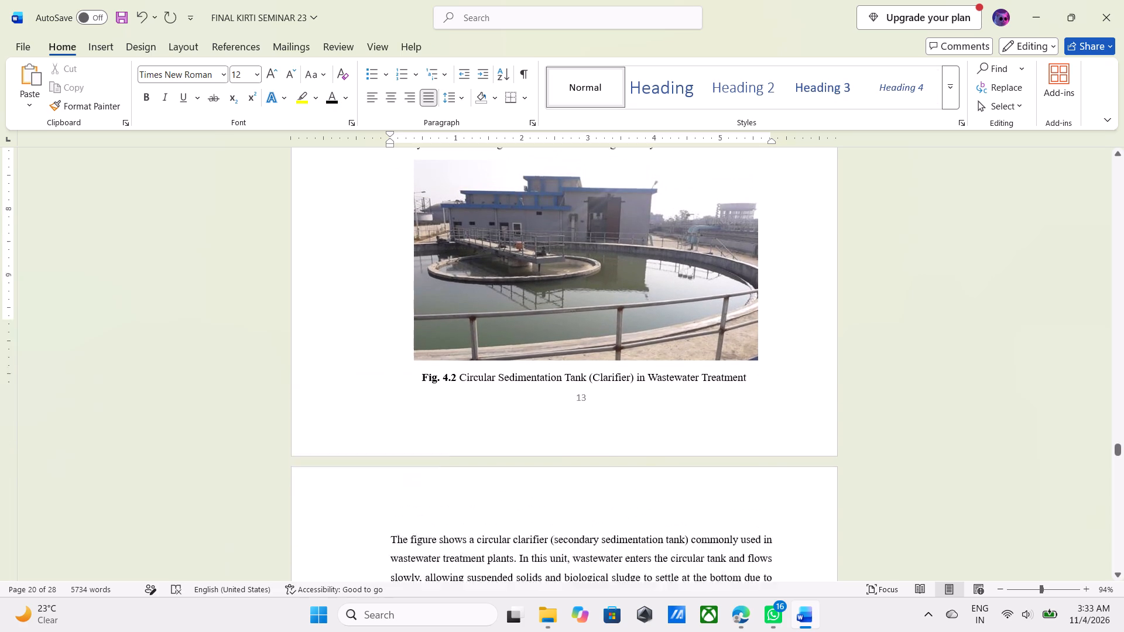
pyautogui.scroll(-17, 477, 410)
pyautogui.scroll(-12, 477, 397)
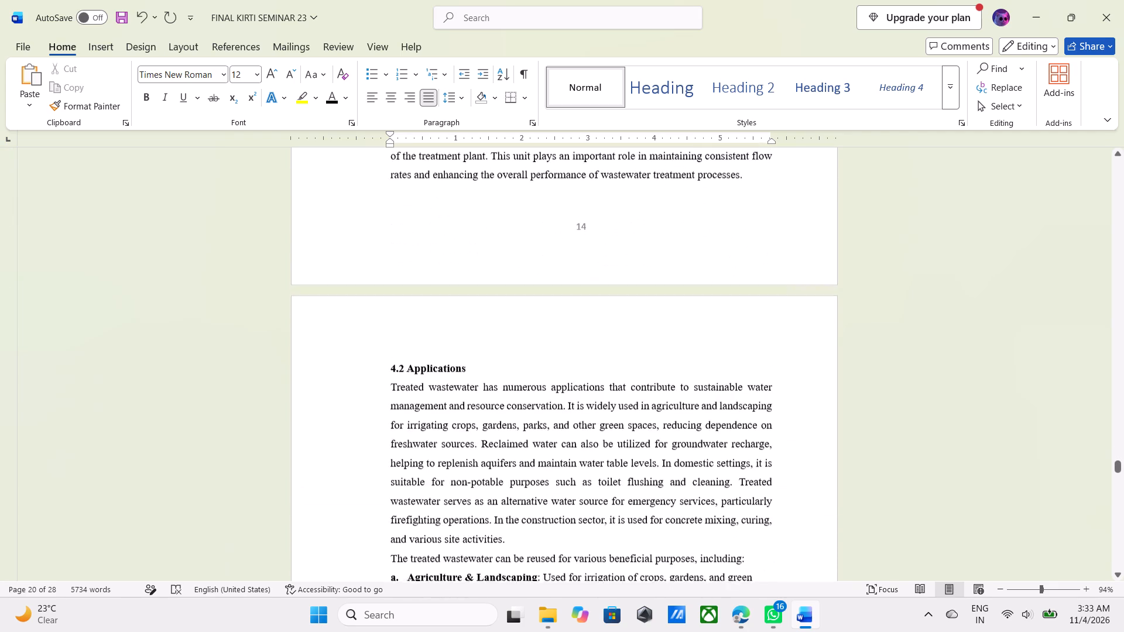
pyautogui.scroll(-16, 477, 395)
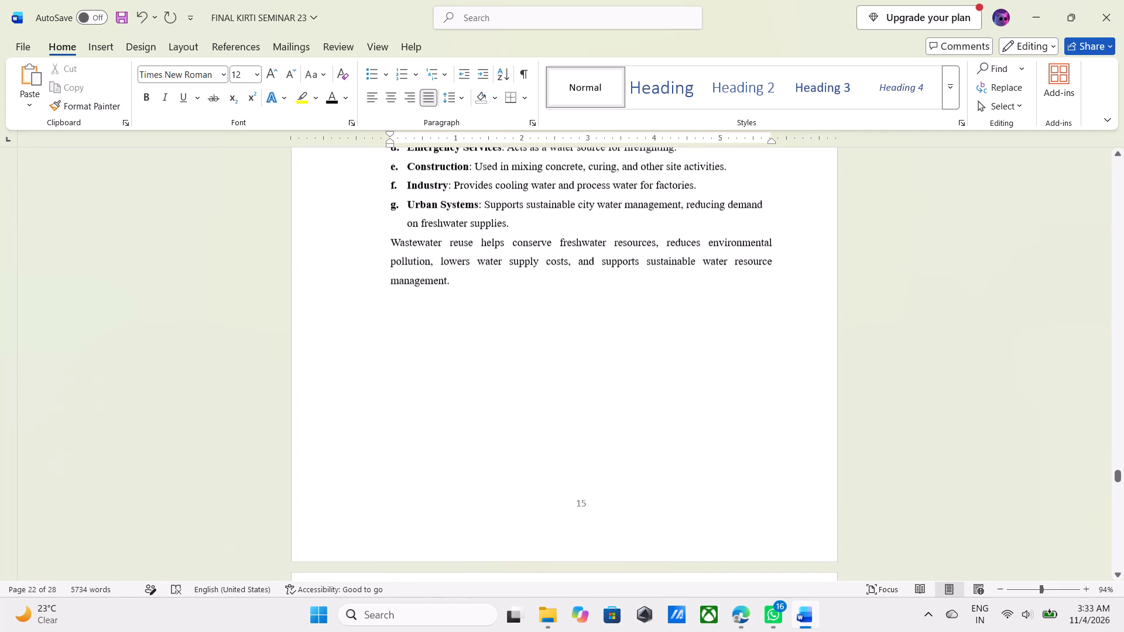
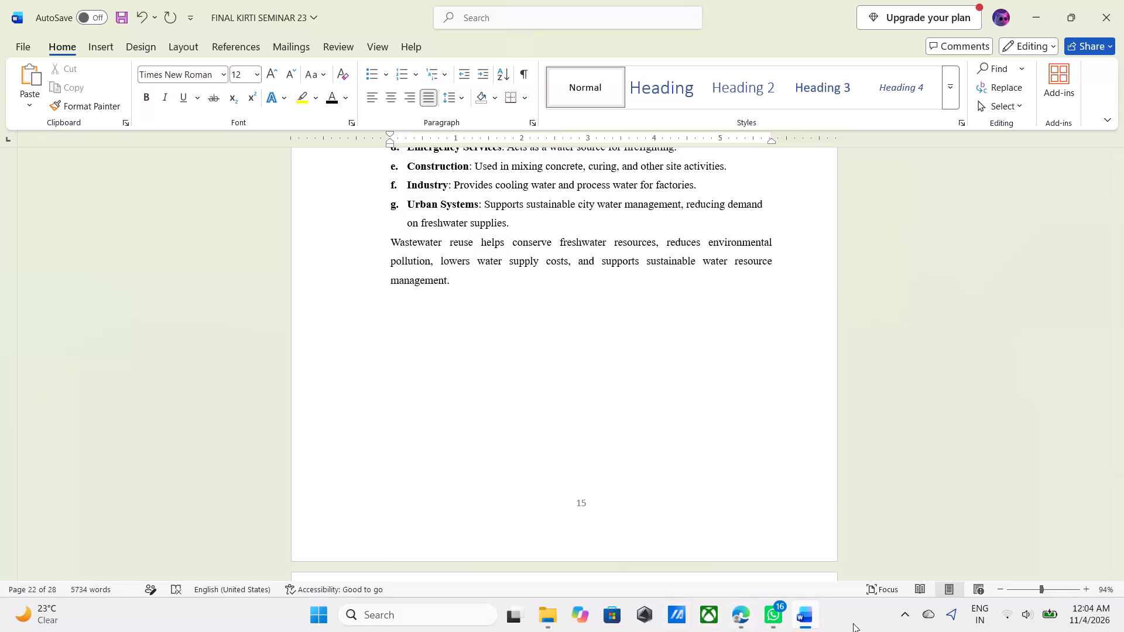
# Check the marked-up PDF from the Applications list through the SDG table to the References for remaining corrections.
pyautogui.click(742, 619)
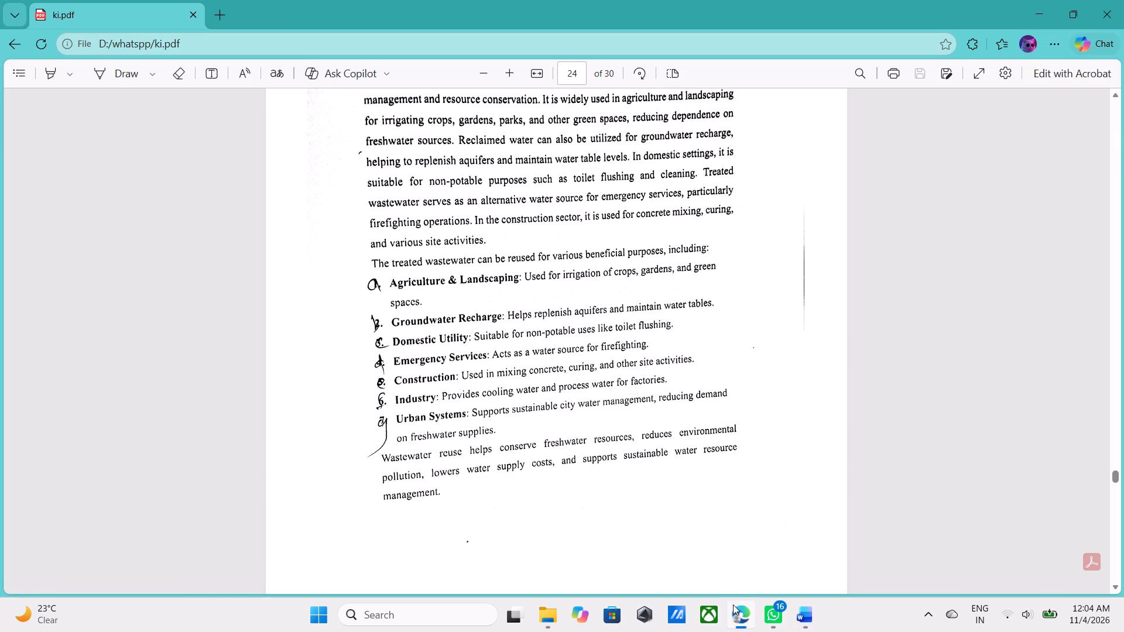
pyautogui.scroll(-15, 521, 260)
pyautogui.scroll(-7, 540, 294)
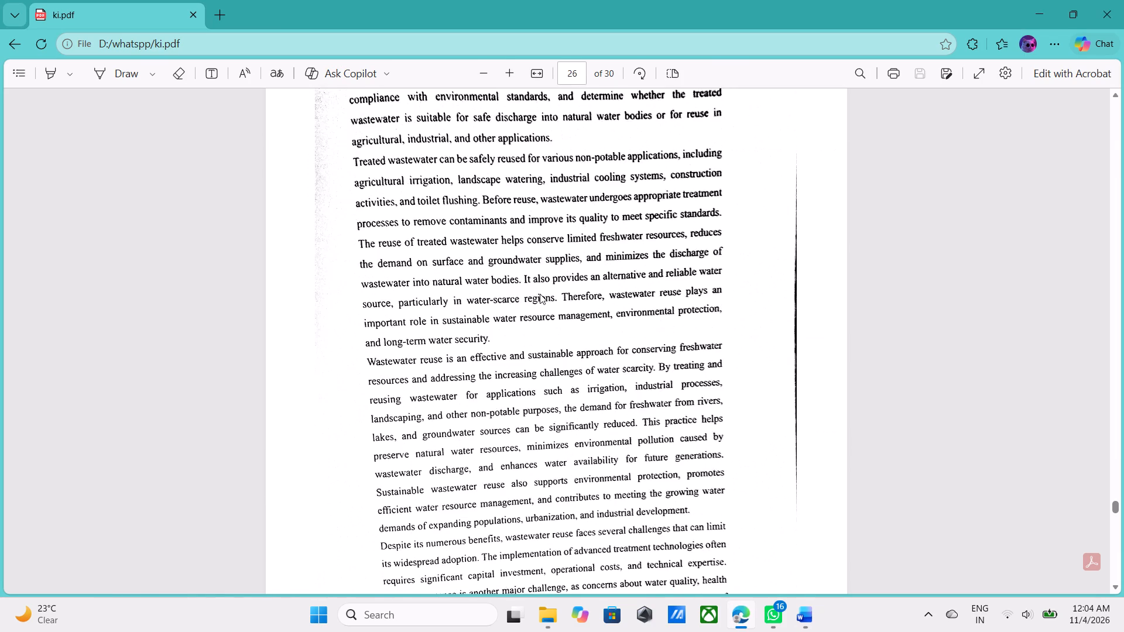
pyautogui.scroll(-19, 540, 294)
pyautogui.scroll(-6, 540, 294)
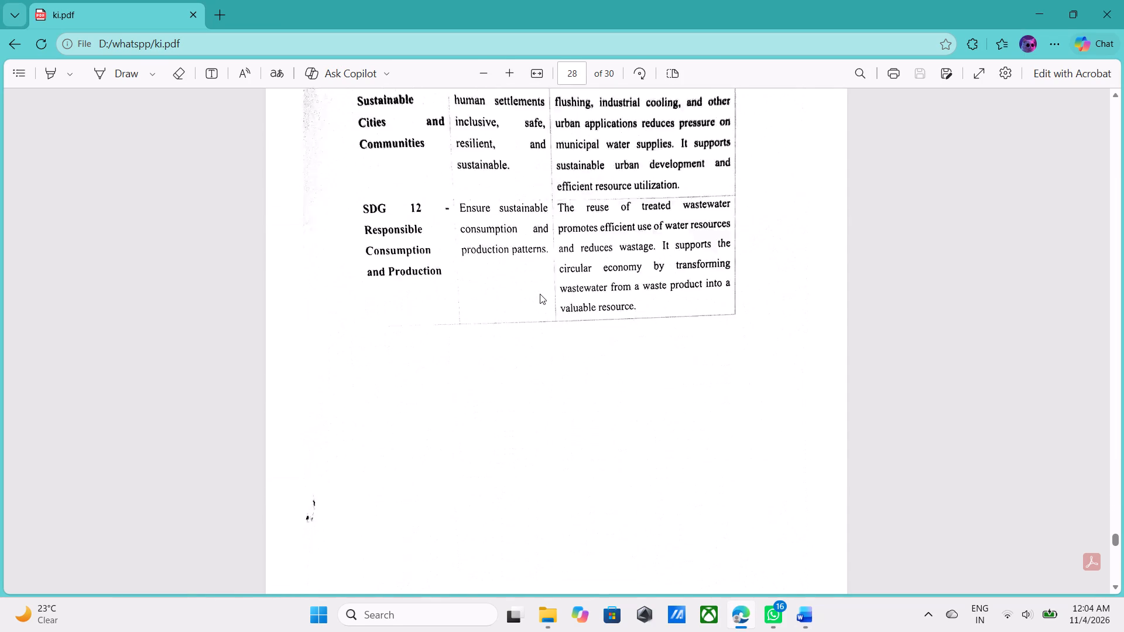
pyautogui.scroll(-13, 540, 294)
pyautogui.scroll(3, 541, 297)
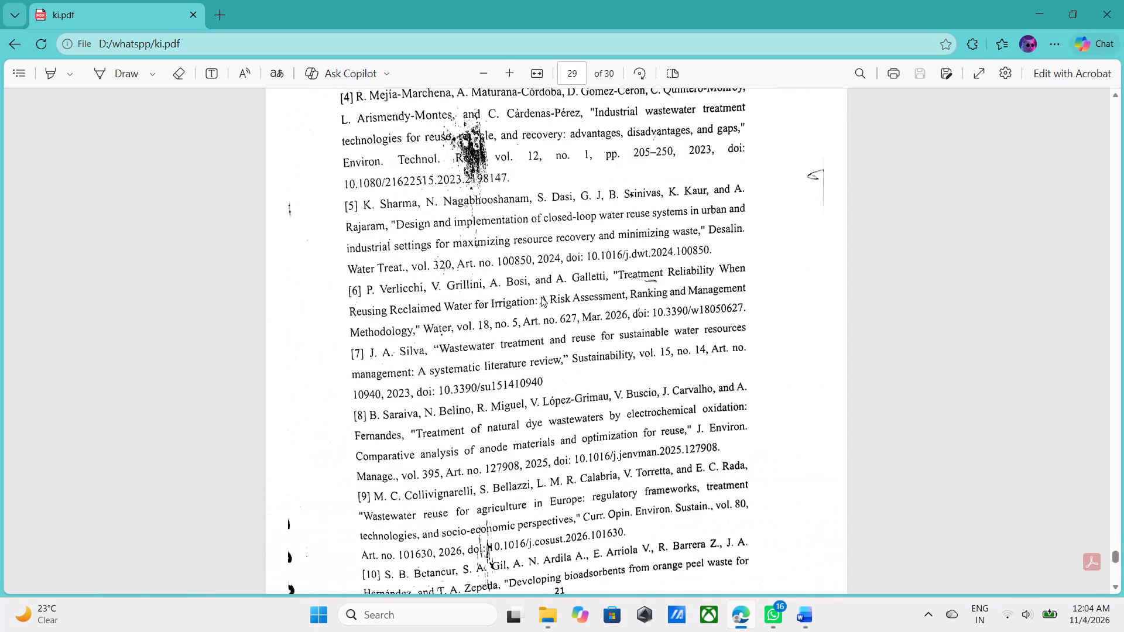
pyautogui.scroll(4, 541, 297)
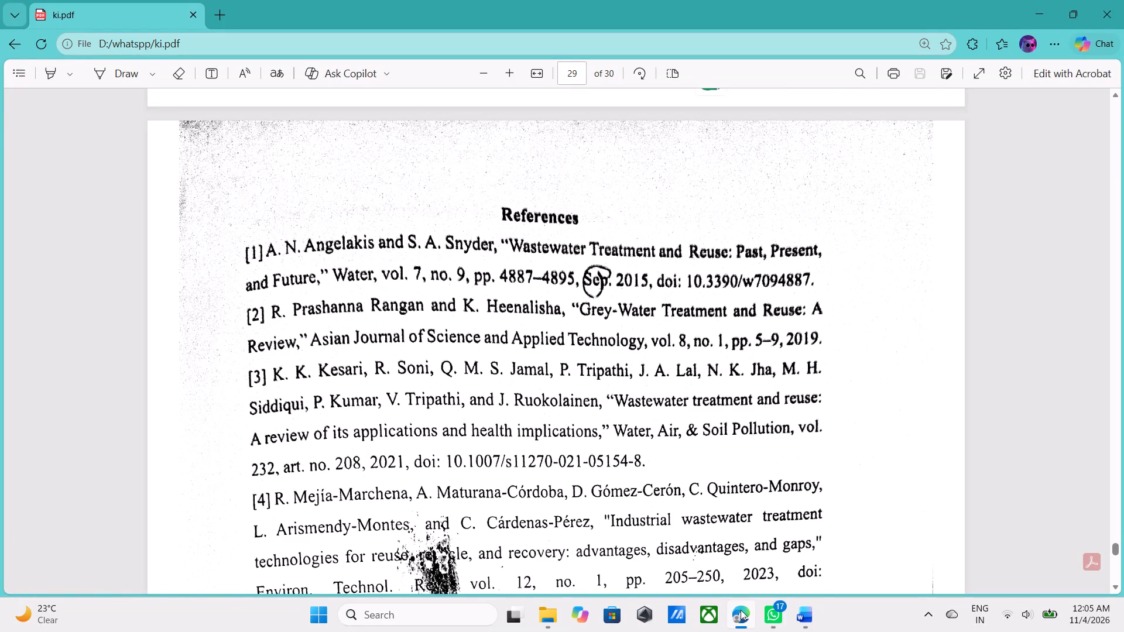
# Switch to the seminar report in Word and check the pages from the end of page 15 into the Conclusion chapter.
pyautogui.click(804, 617)
pyautogui.scroll(-7, 635, 356)
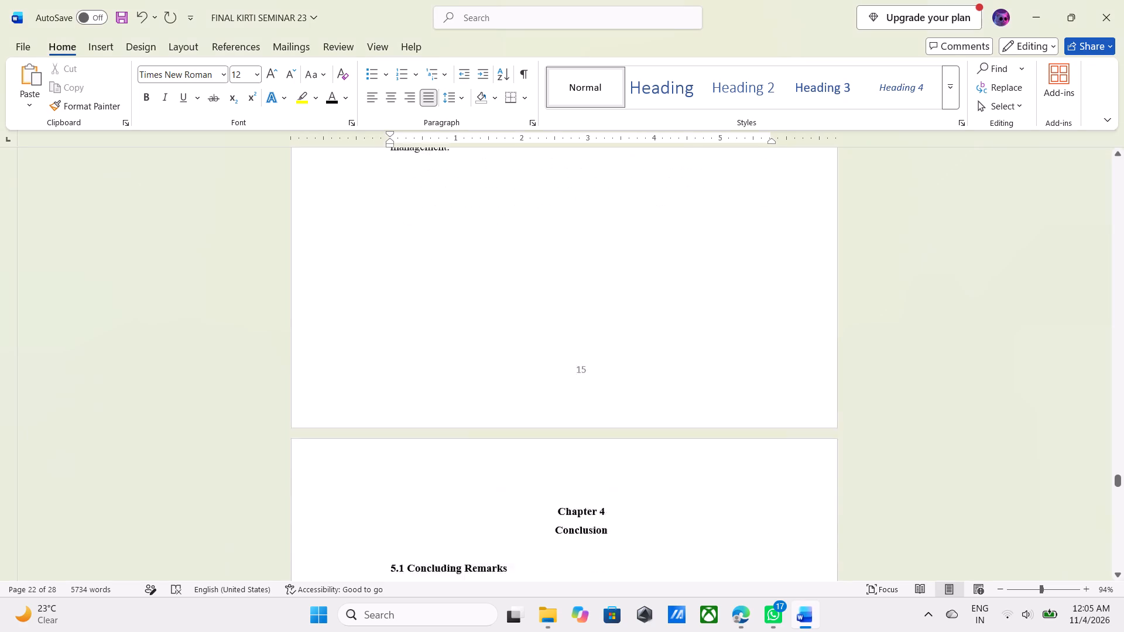
# Delete the month "Sep." from reference [1] in the report's References list.
pyautogui.scroll(-17, 634, 356)
pyautogui.scroll(-8, 630, 355)
pyautogui.scroll(-14, 629, 355)
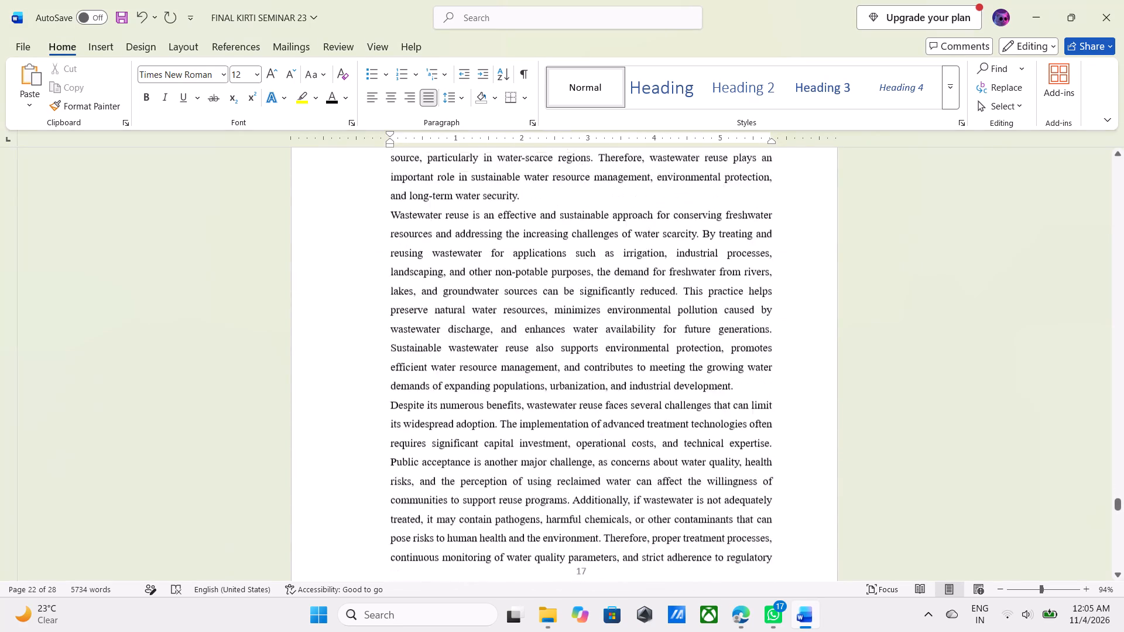
pyautogui.scroll(-20, 628, 356)
pyautogui.scroll(-5, 628, 356)
pyautogui.scroll(-16, 626, 358)
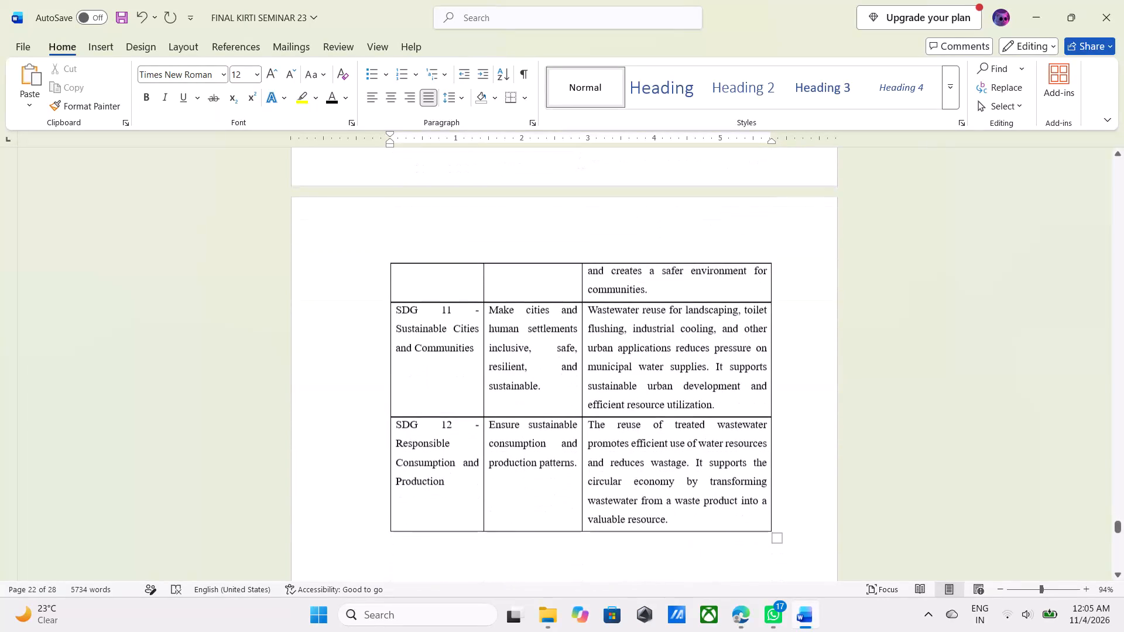
pyautogui.scroll(-7, 830, 420)
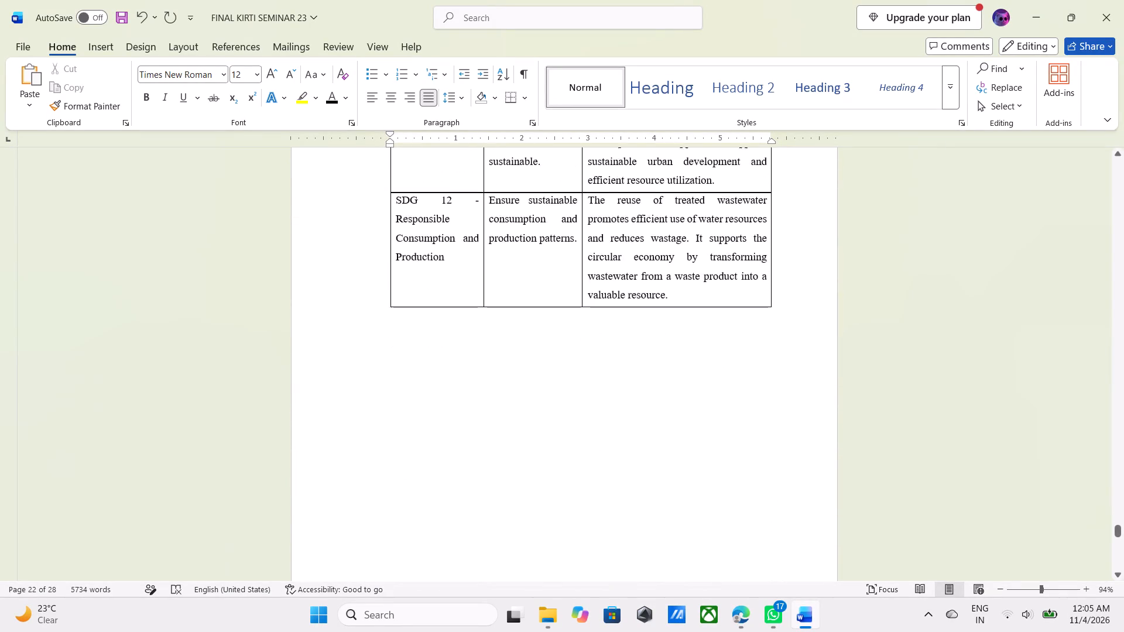
pyautogui.scroll(-13, 816, 415)
pyautogui.scroll(1, 803, 408)
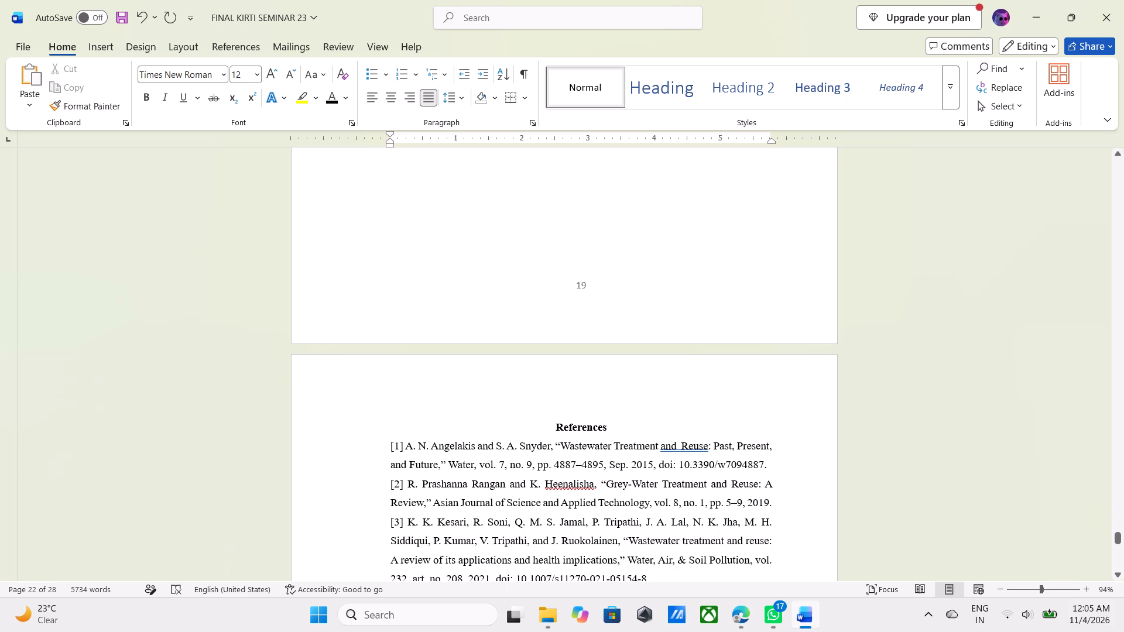
pyautogui.scroll(-1, 608, 483)
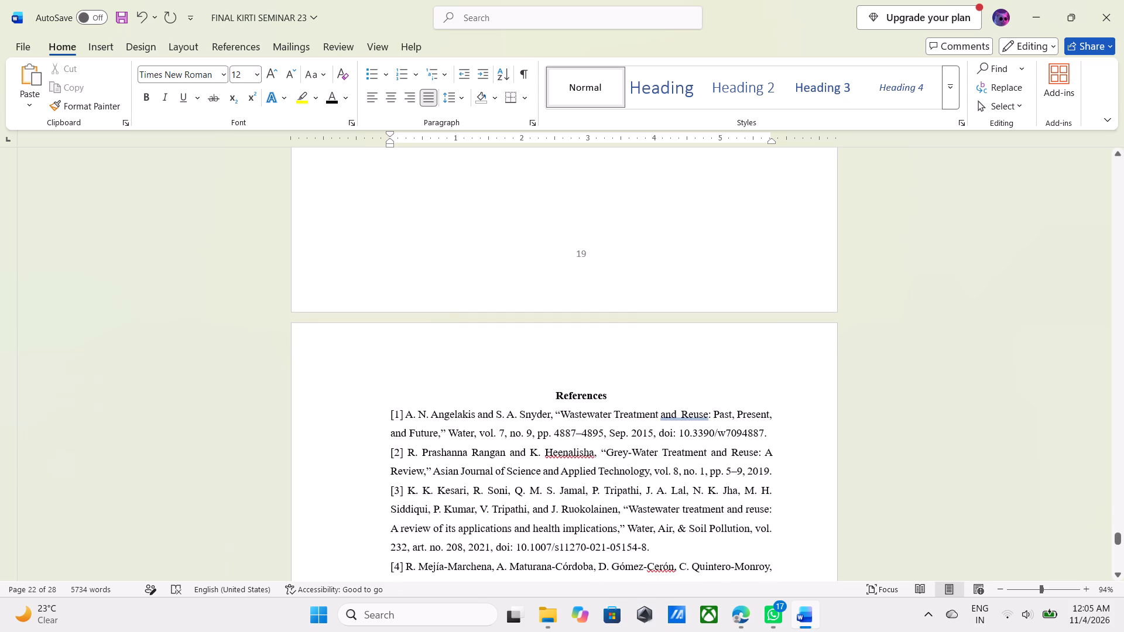
pyautogui.click(629, 438)
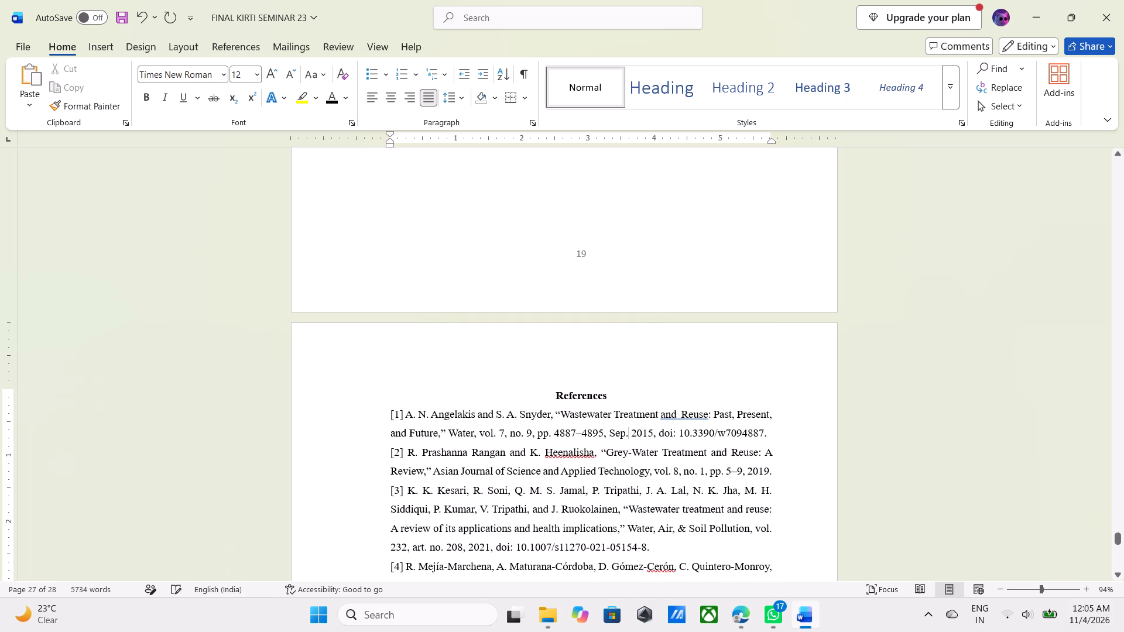
pyautogui.press('BackSpace')
pyautogui.press('BackSpace')
pyautogui.press('BackSpace')
pyautogui.press('BackSpace')
pyautogui.press('BackSpace')
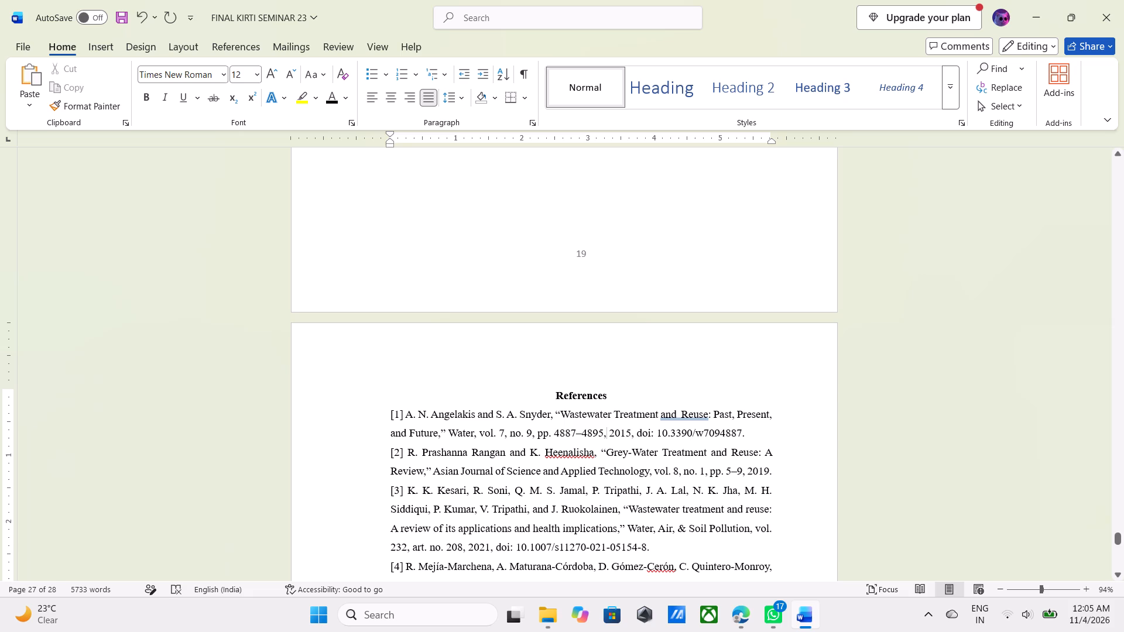
pyautogui.click(903, 469)
# Delete the year 2015 and its comma from reference [1], leaving the doi directly after the page range.
pyautogui.scroll(-4, 668, 407)
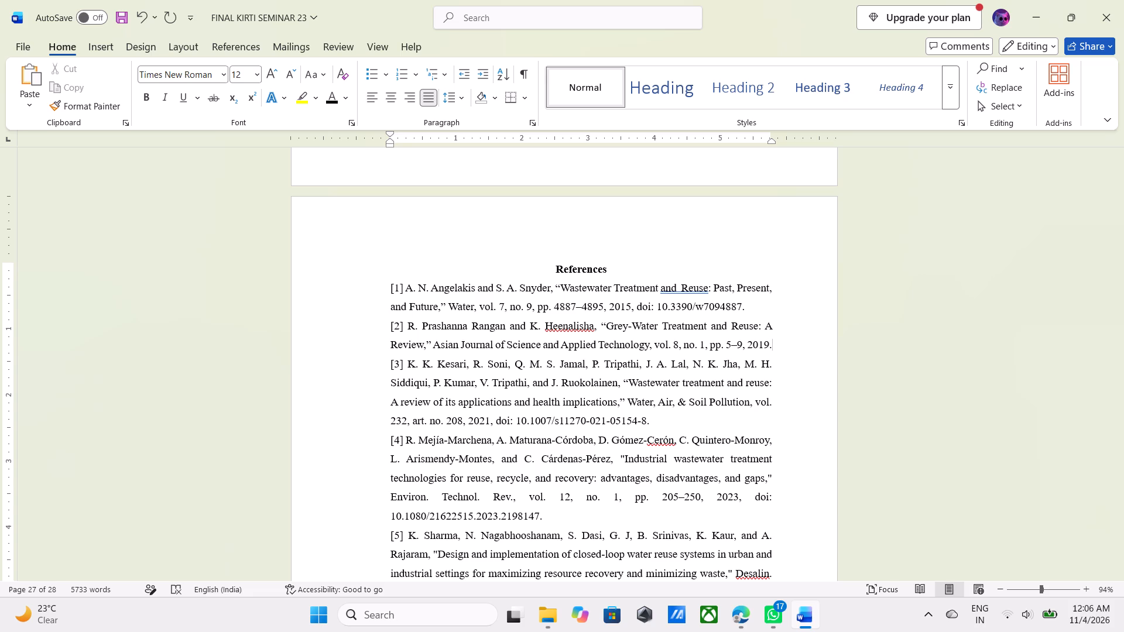
pyautogui.click(632, 308)
pyautogui.press('Right')
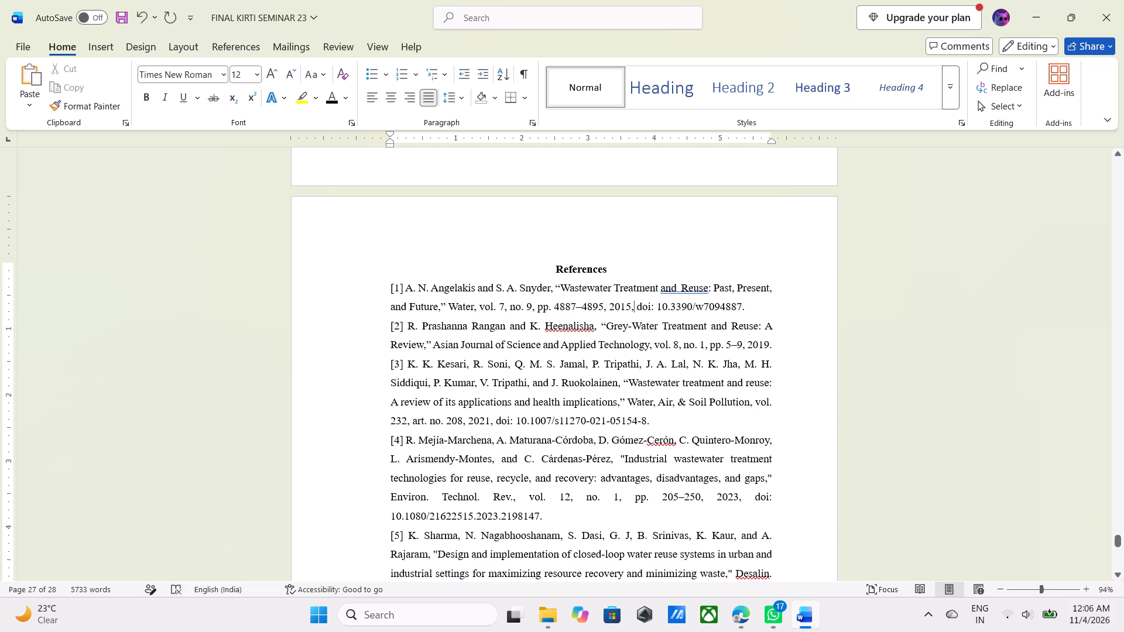
pyautogui.press('BackSpace')
pyautogui.press('BackSpace')
pyautogui.press('BackSpace')
pyautogui.press('BackSpace')
pyautogui.press('BackSpace')
pyautogui.press('BackSpace')
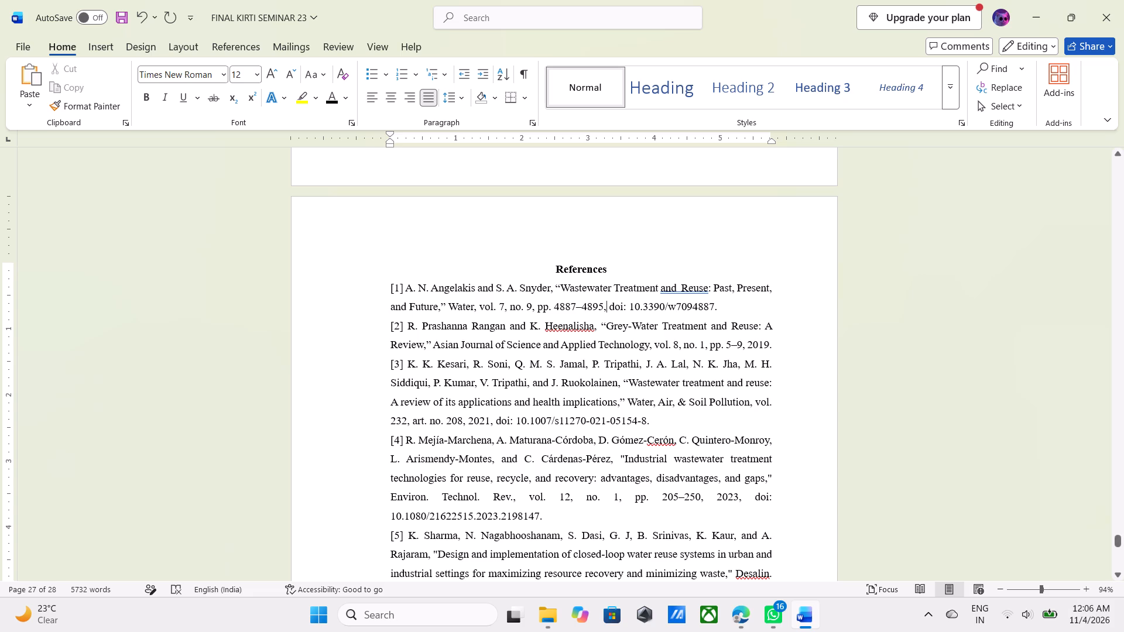
# Check the remaining entries of the References list and compare reference [1] with the marked-up PDF page.
pyautogui.scroll(-11, 627, 410)
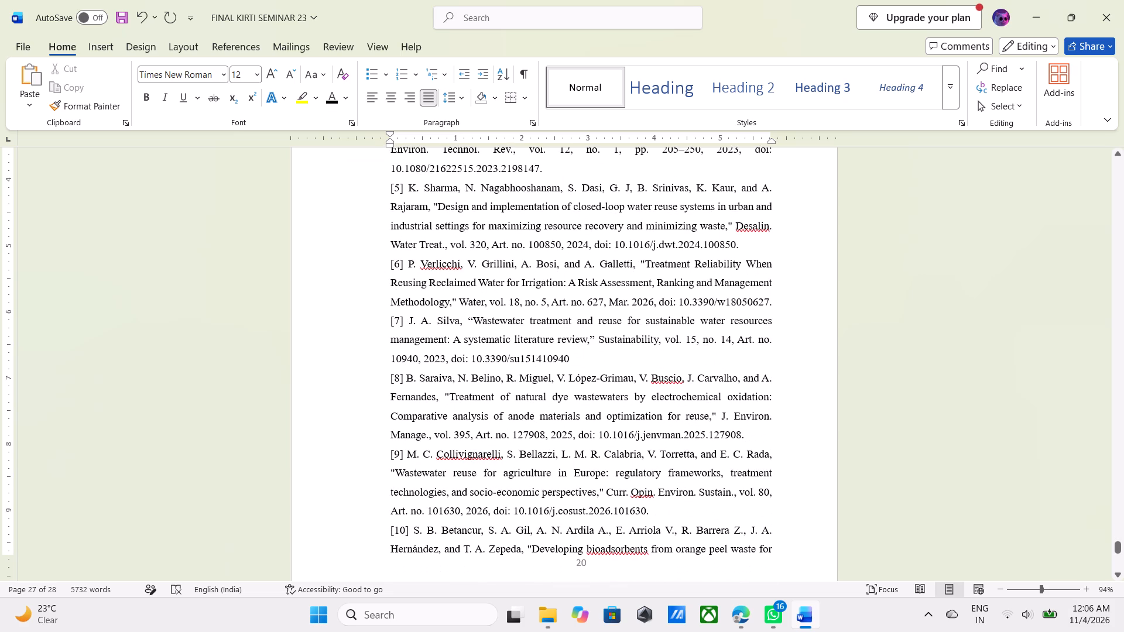
pyautogui.scroll(-10, 630, 412)
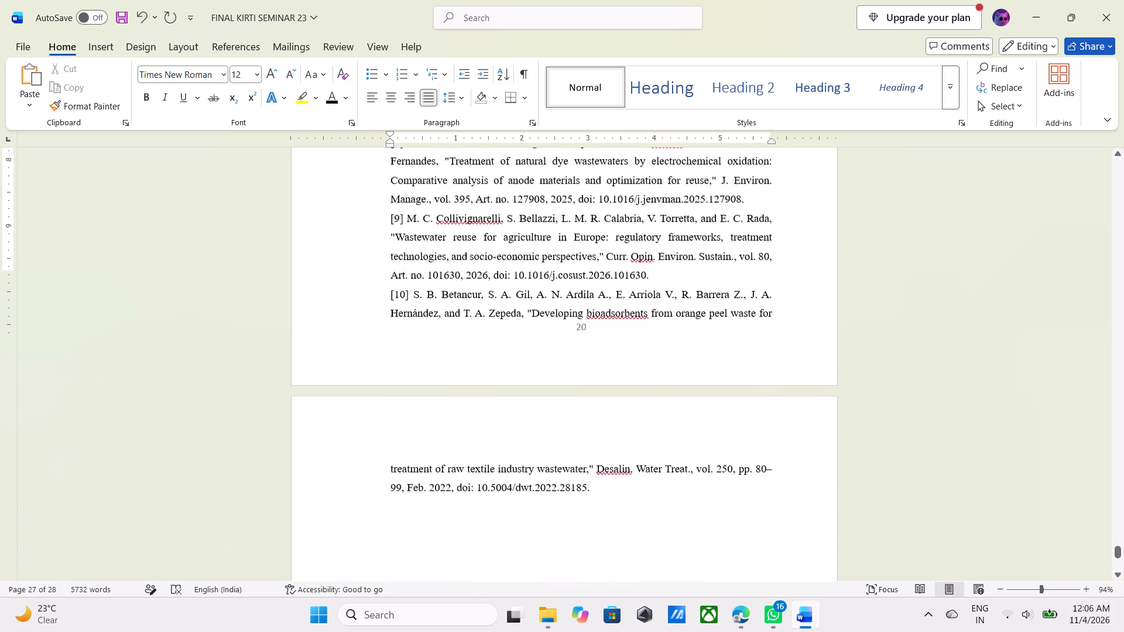
pyautogui.scroll(-16, 633, 411)
pyautogui.scroll(-7, 636, 410)
pyautogui.scroll(2, 636, 410)
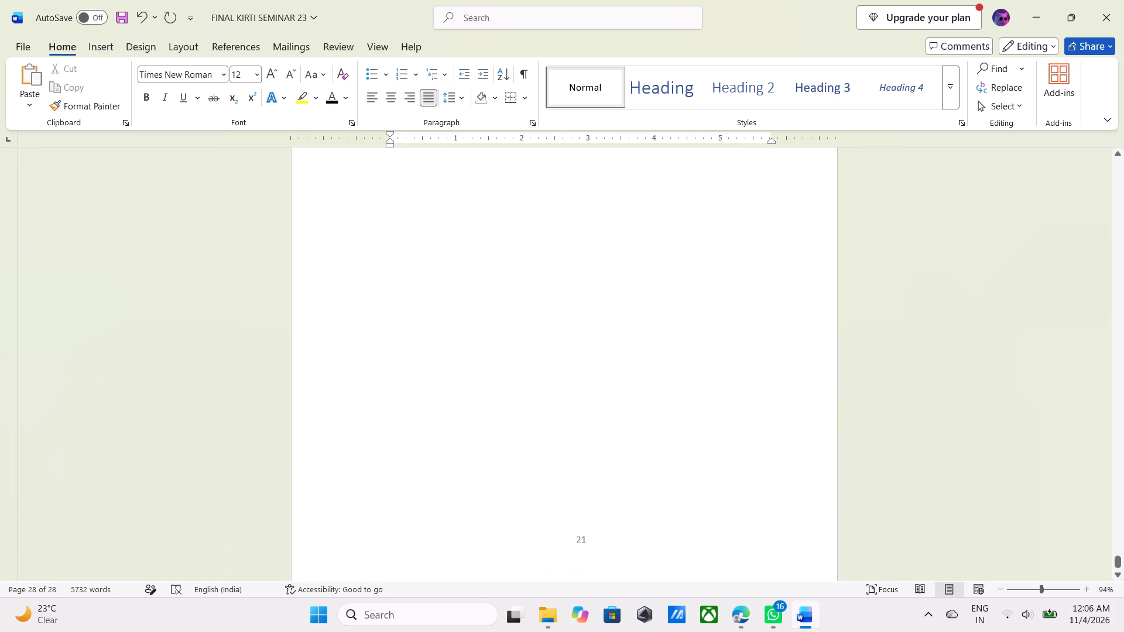
pyautogui.scroll(16, 636, 410)
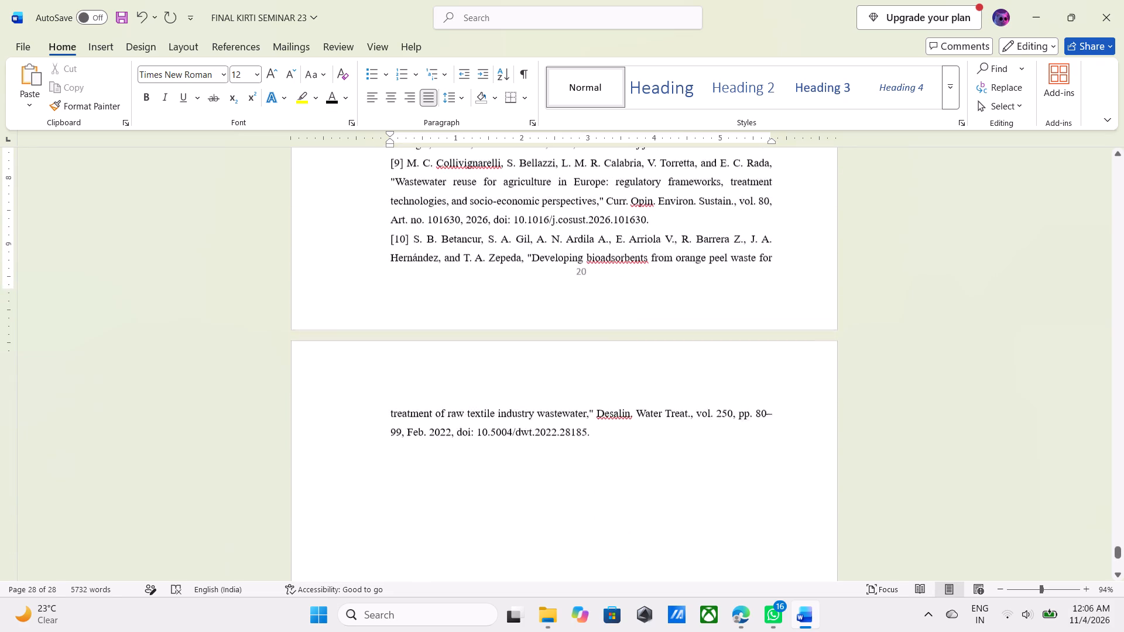
pyautogui.scroll(20, 636, 410)
pyautogui.scroll(1, 636, 410)
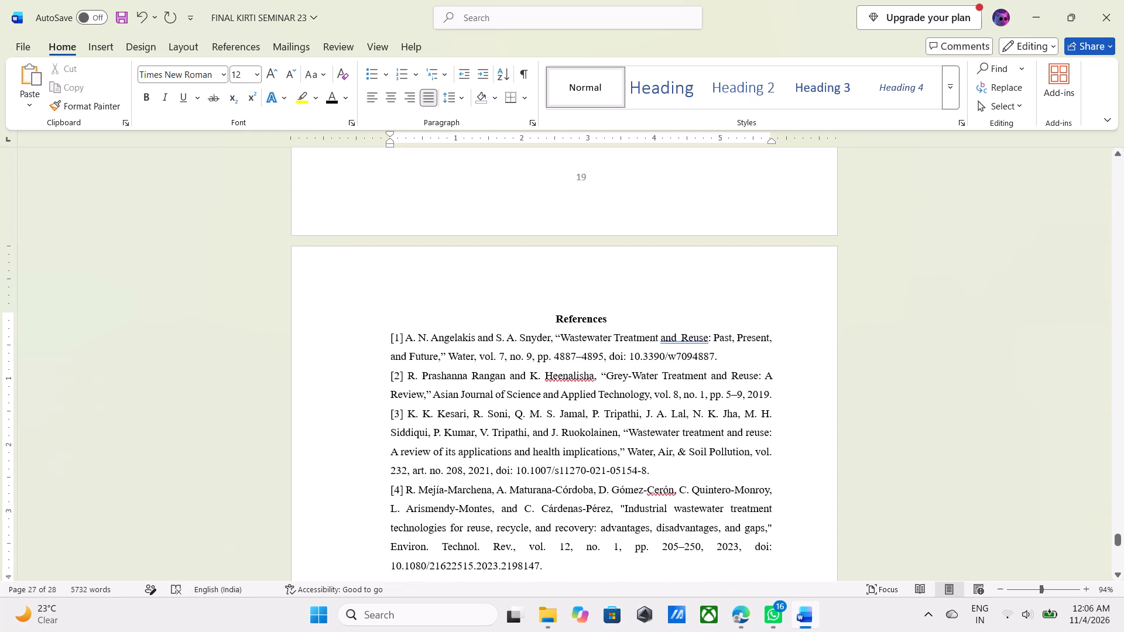
pyautogui.click(796, 617)
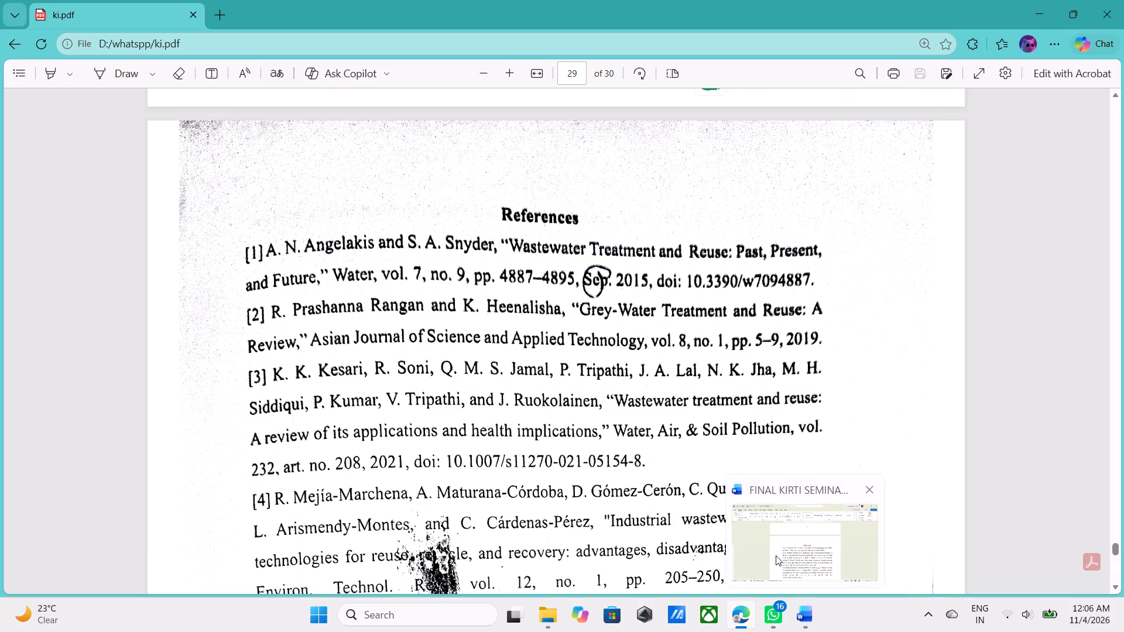
pyautogui.click(808, 620)
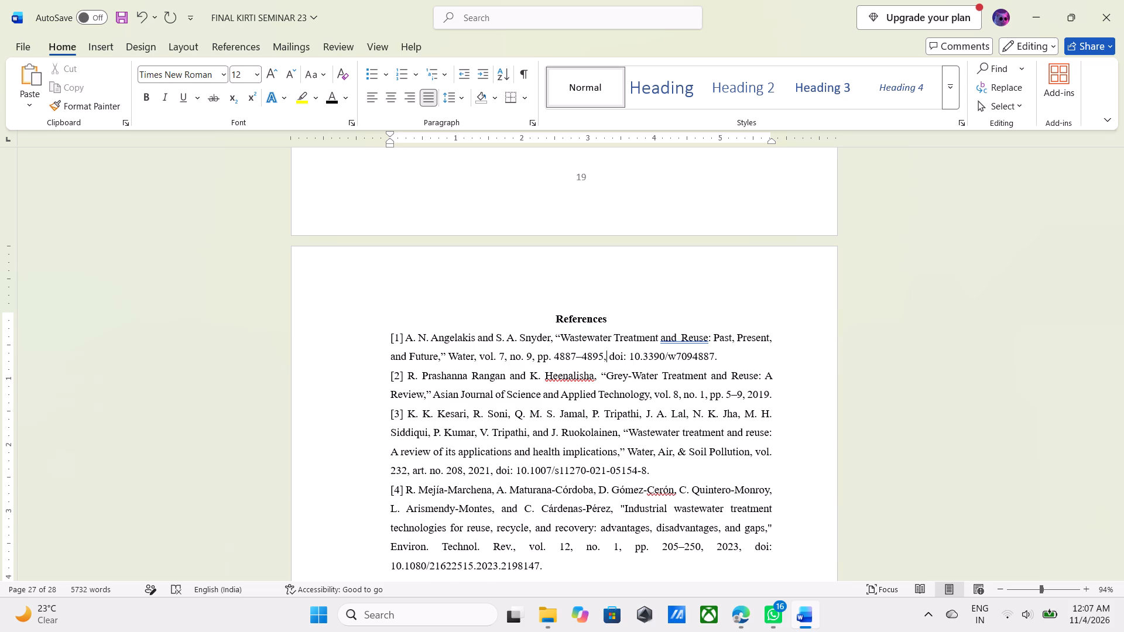
# Return from the References to Chapter 3 and review the report from 3.2 Materials through Tables 3.1 and 3.2 to the 3.4 Case Study.
pyautogui.scroll(4, 786, 312)
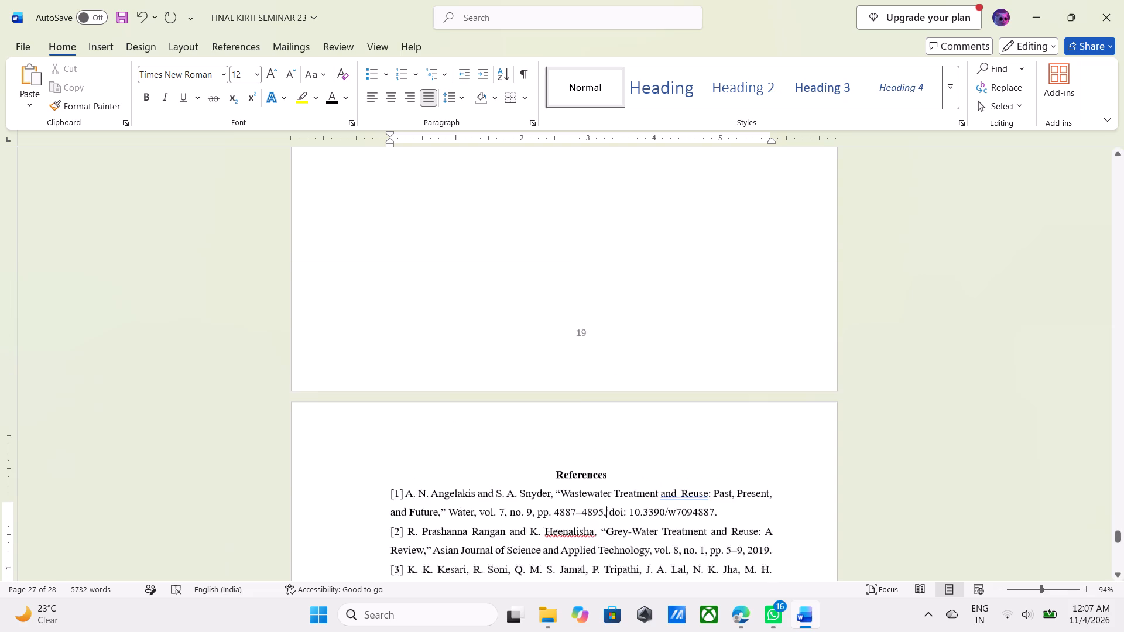
pyautogui.scroll(20, 784, 309)
pyautogui.scroll(12, 784, 309)
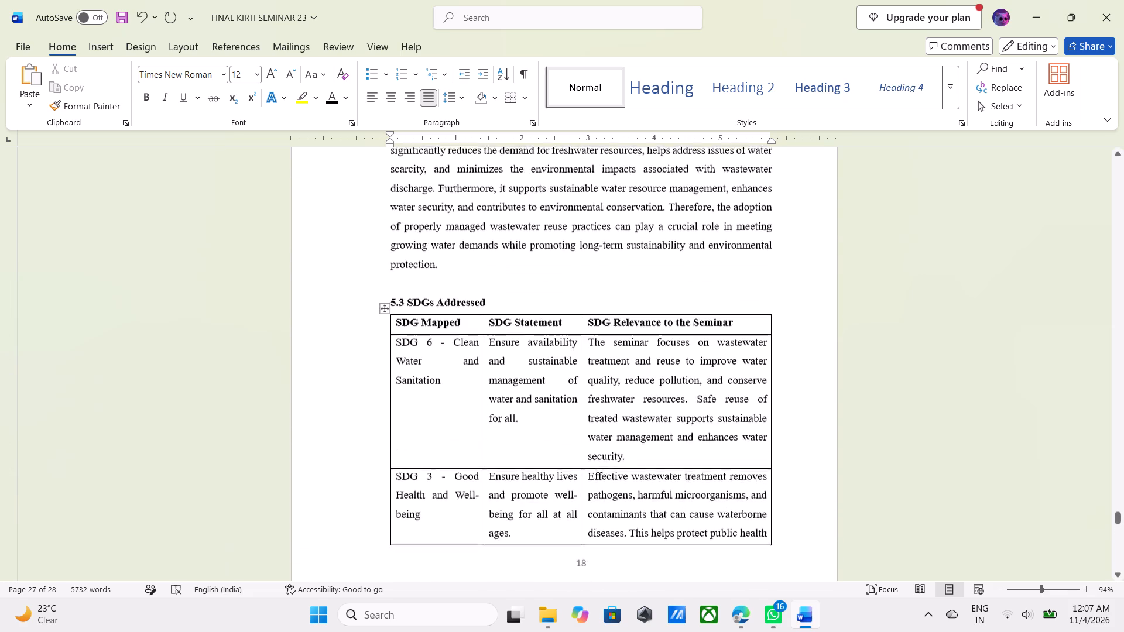
pyautogui.scroll(3, 763, 304)
pyautogui.click(1113, 464)
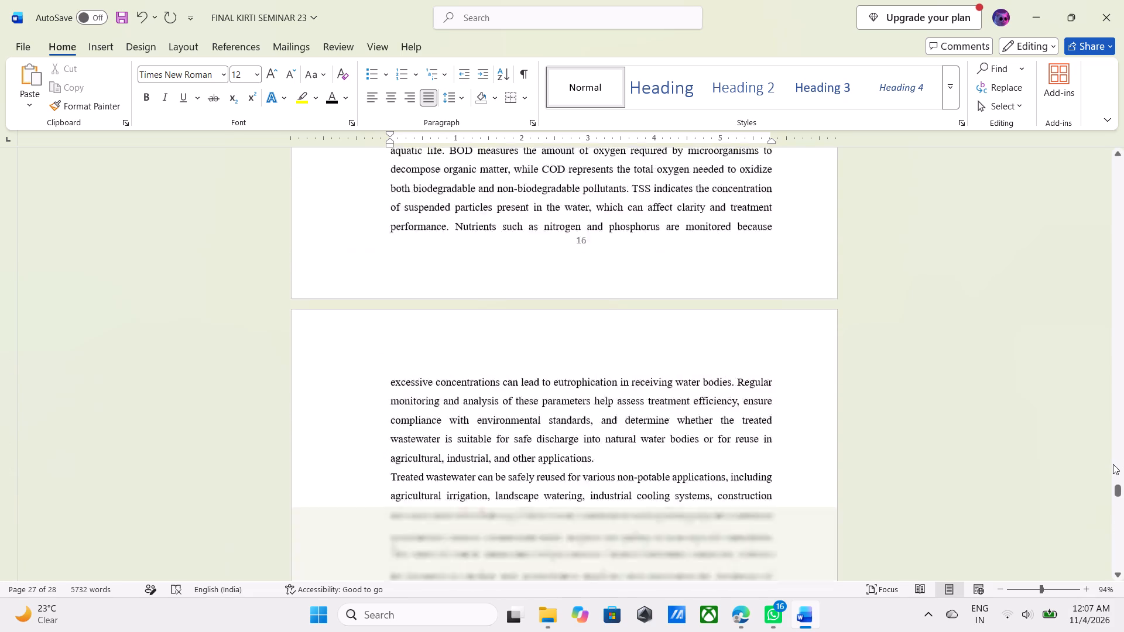
pyautogui.moveTo(1113, 458); pyautogui.dragTo(1114, 439)
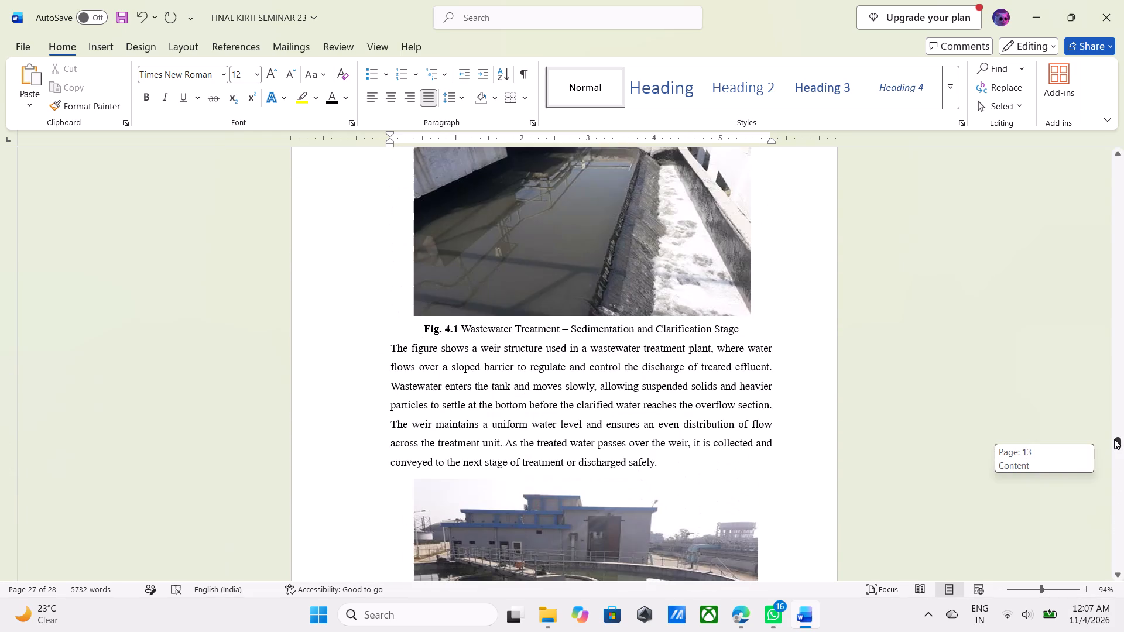
pyautogui.moveTo(1114, 439); pyautogui.dragTo(1113, 391)
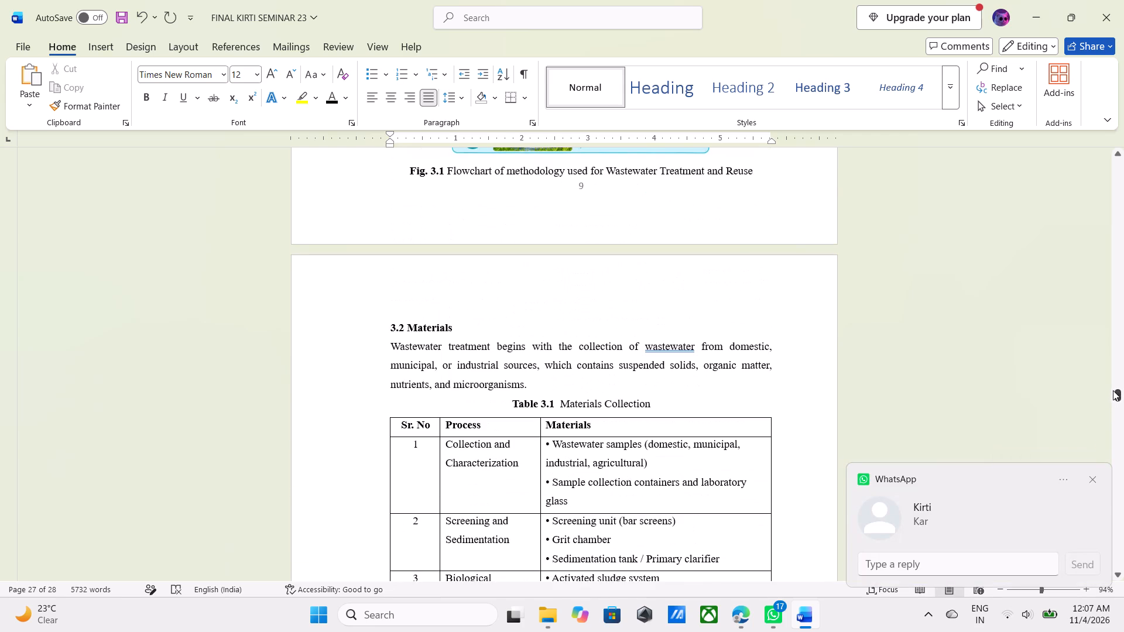
pyautogui.click(1085, 479)
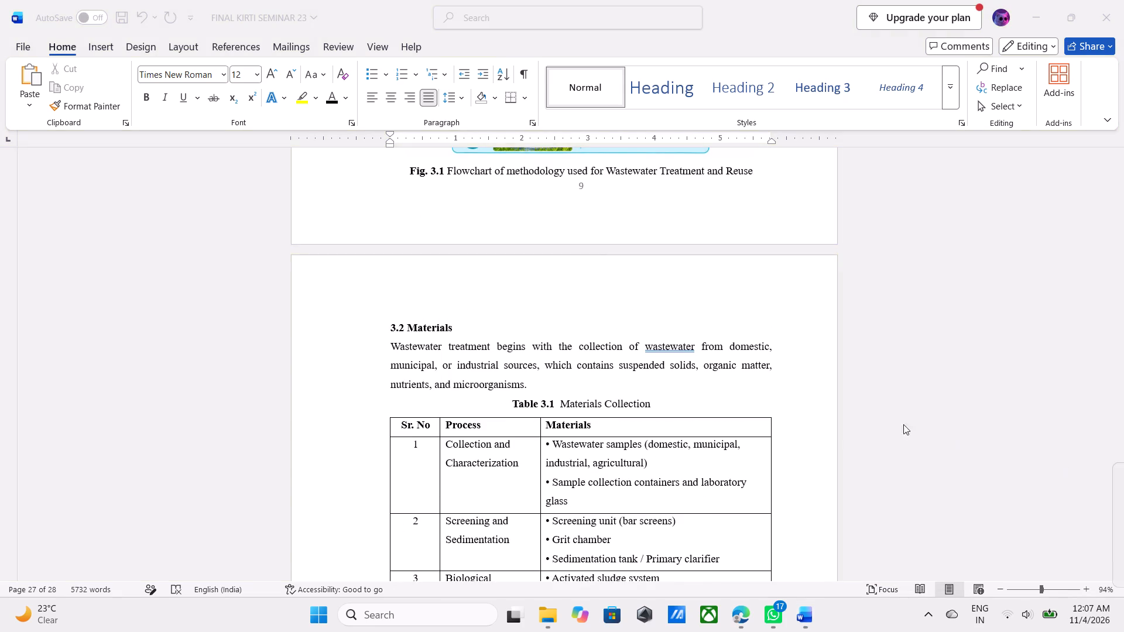
pyautogui.scroll(7, 712, 399)
pyautogui.scroll(-6, 710, 398)
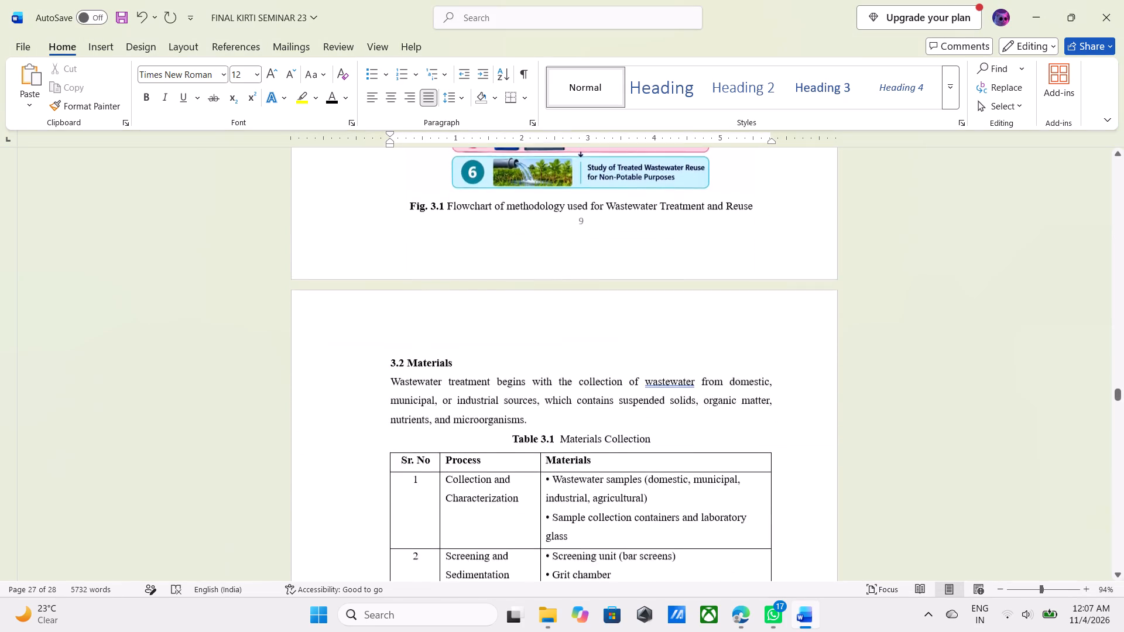
pyautogui.scroll(-2, 710, 397)
pyautogui.scroll(4, 668, 395)
pyautogui.scroll(-3, 667, 395)
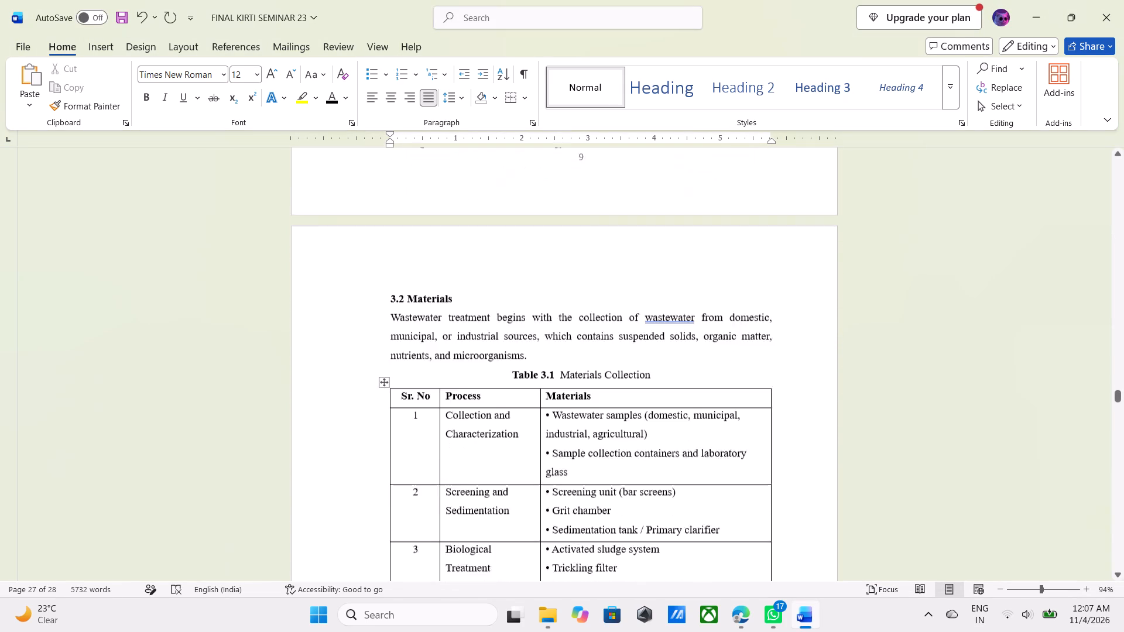
pyautogui.scroll(-18, 667, 396)
pyautogui.scroll(-10, 666, 396)
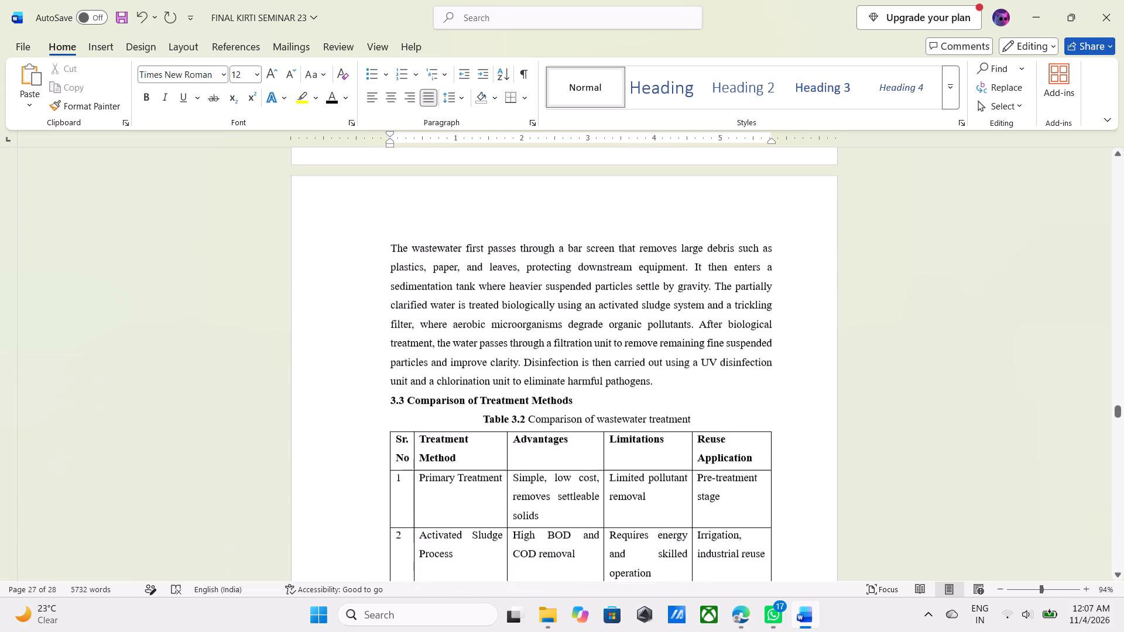
pyautogui.scroll(-9, 615, 396)
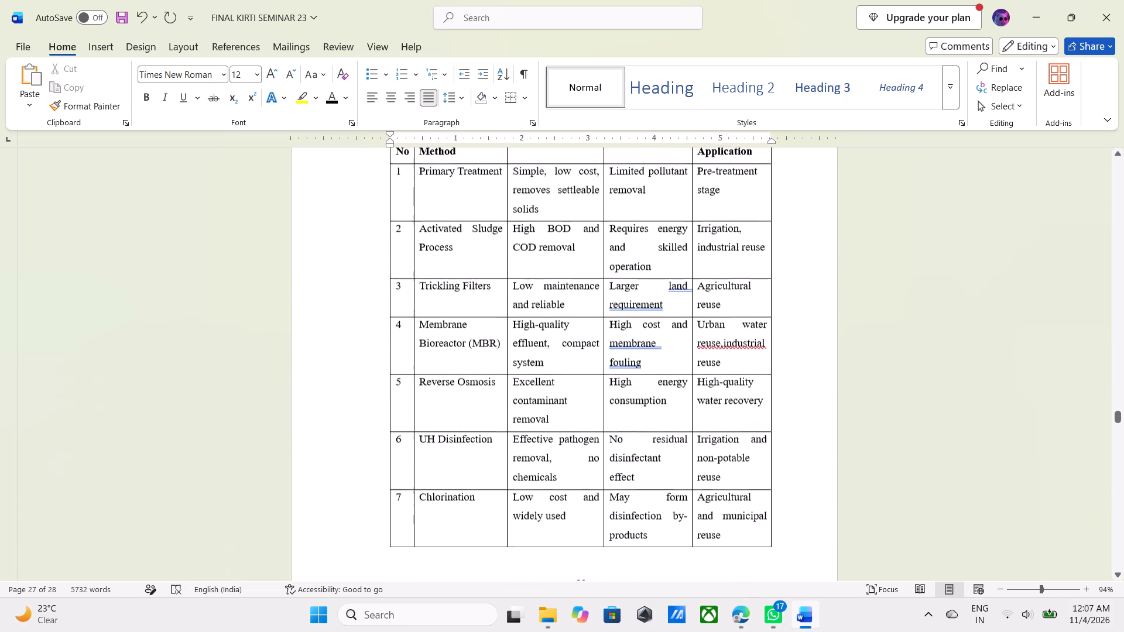
pyautogui.scroll(-13, 614, 397)
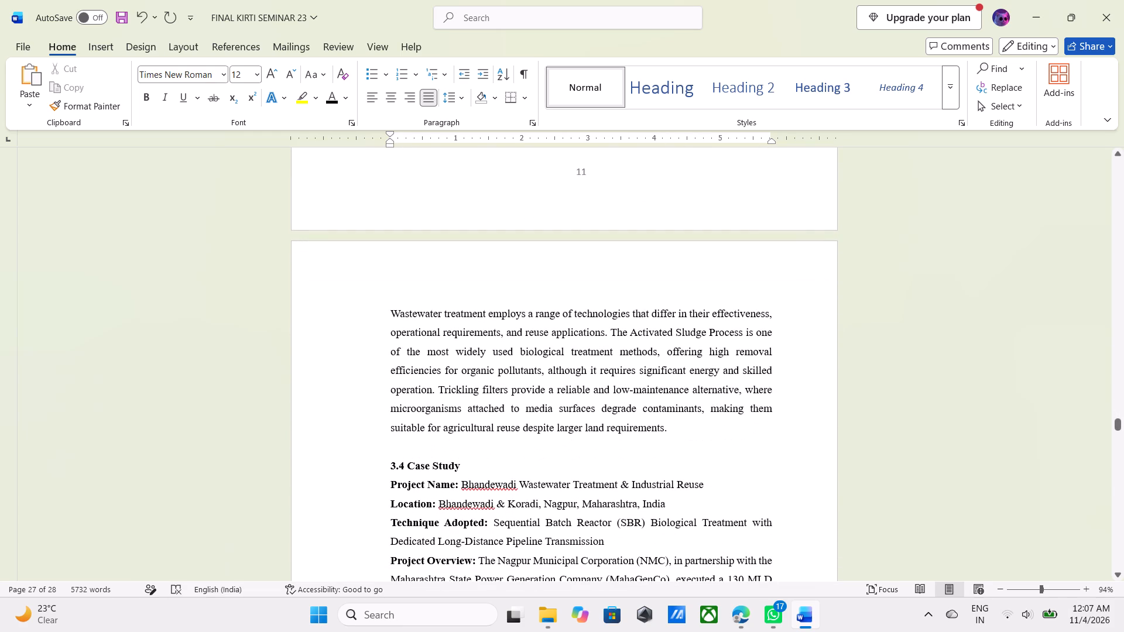
# Examine the layout around the treatment technology comparison table on page 11 and the paragraph that follows it.
pyautogui.scroll(5, 433, 451)
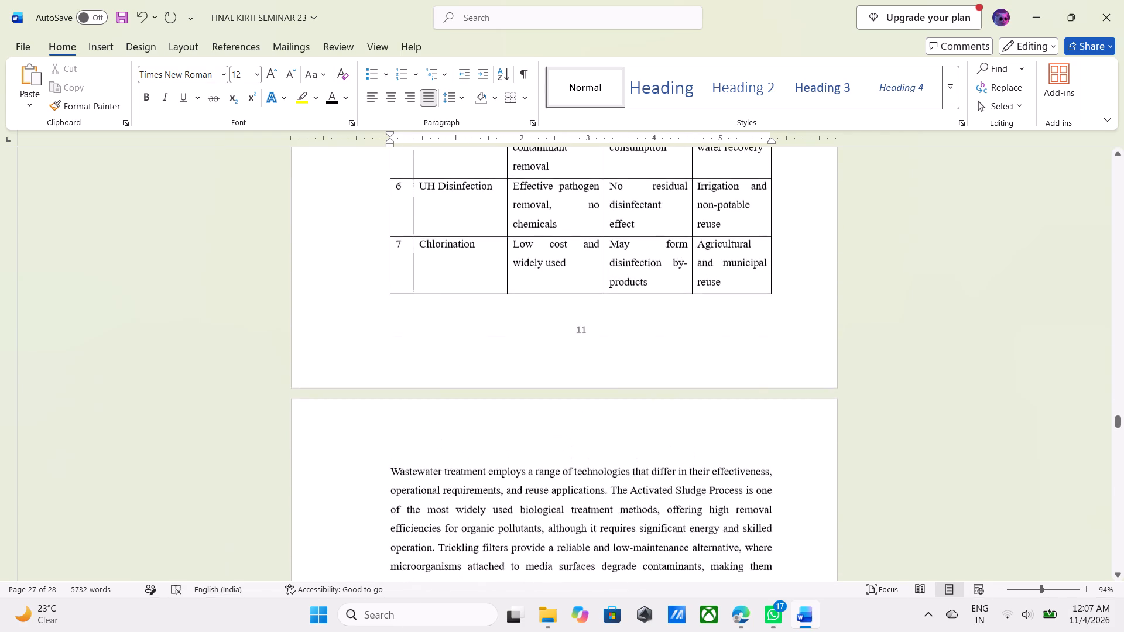
pyautogui.scroll(14, 431, 450)
pyautogui.scroll(-12, 431, 449)
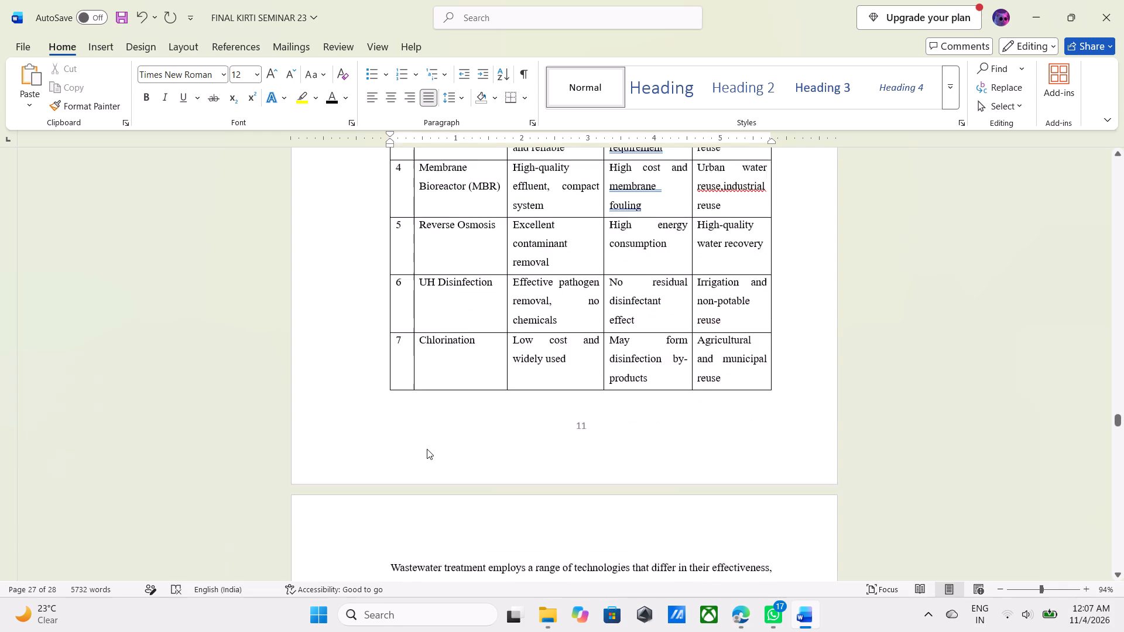
pyautogui.scroll(-4, 427, 448)
pyautogui.click(457, 386)
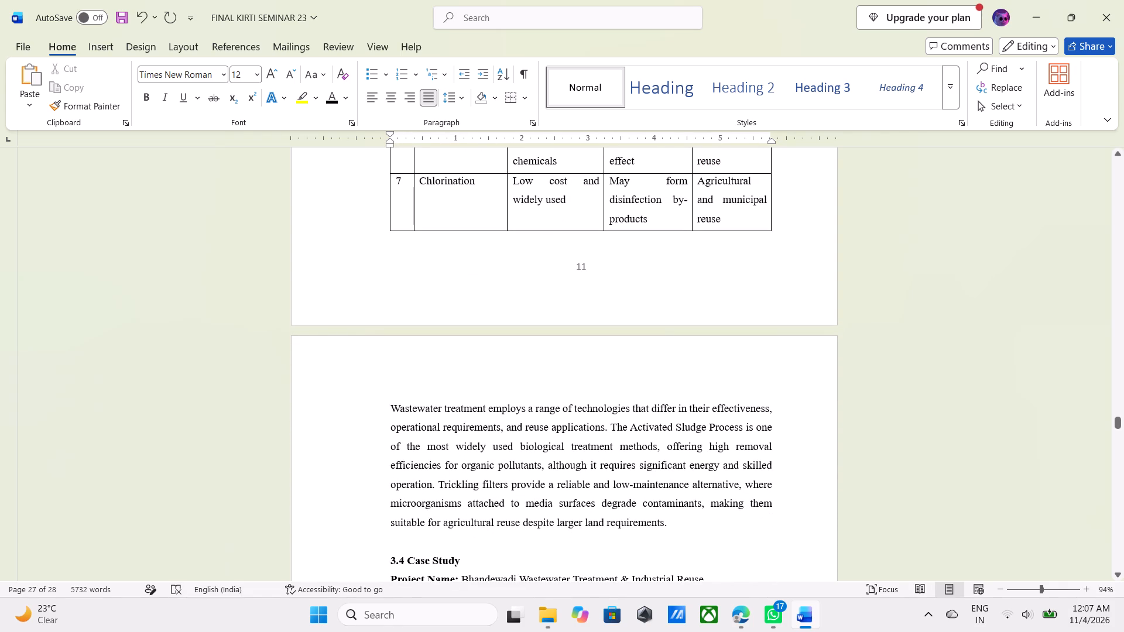
pyautogui.click(459, 386)
pyautogui.scroll(-6, 460, 387)
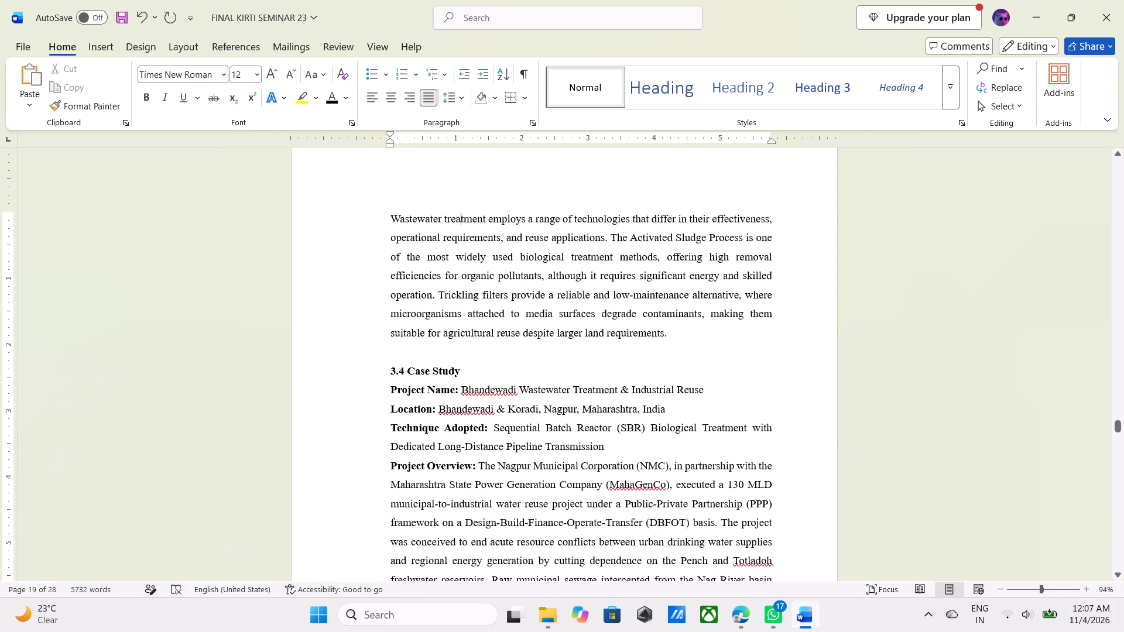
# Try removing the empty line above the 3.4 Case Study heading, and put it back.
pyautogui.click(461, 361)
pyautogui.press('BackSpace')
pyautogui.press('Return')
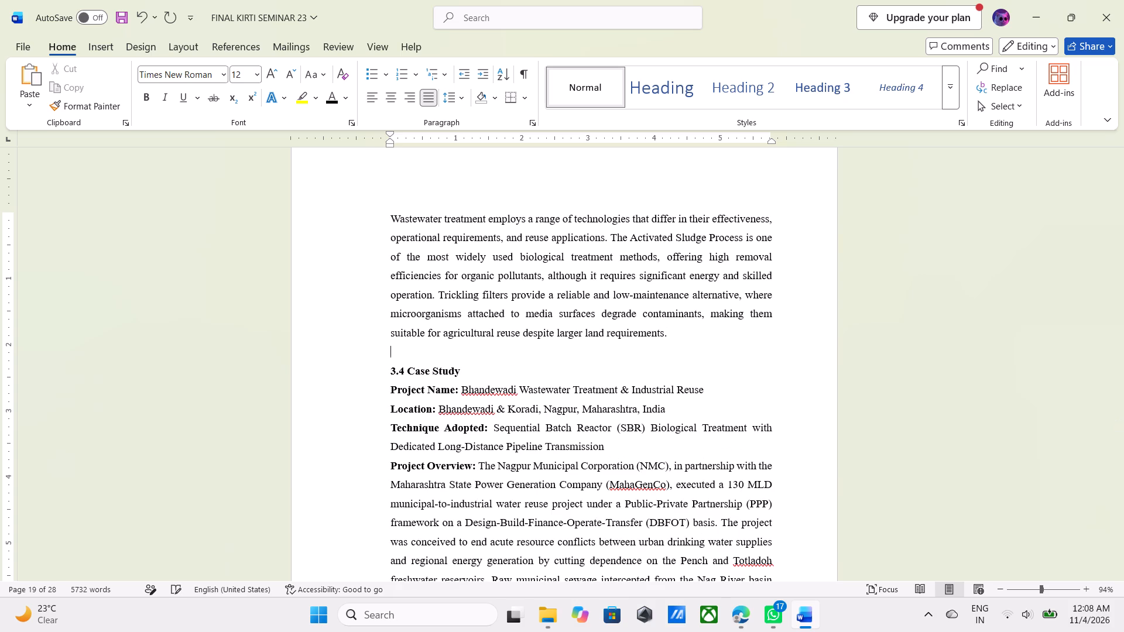
# Renumber the caption "Wastewater Treatment – Sedimentation and Clarification Stage" under the weir picture as Fig. 3.2.
pyautogui.scroll(-10, 481, 296)
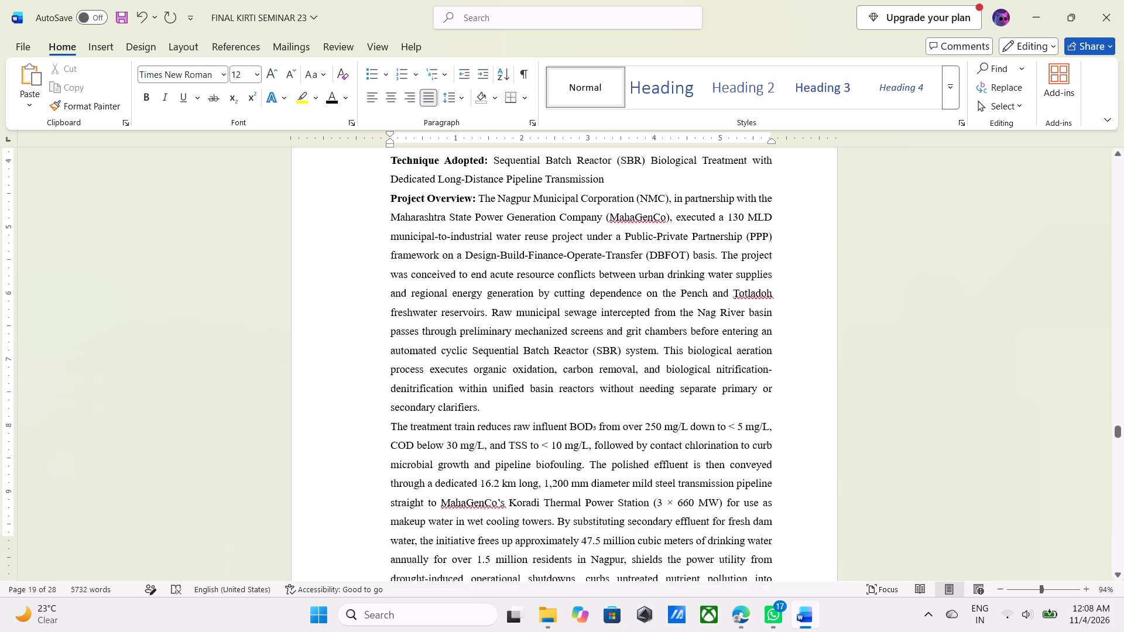
pyautogui.scroll(-17, 482, 296)
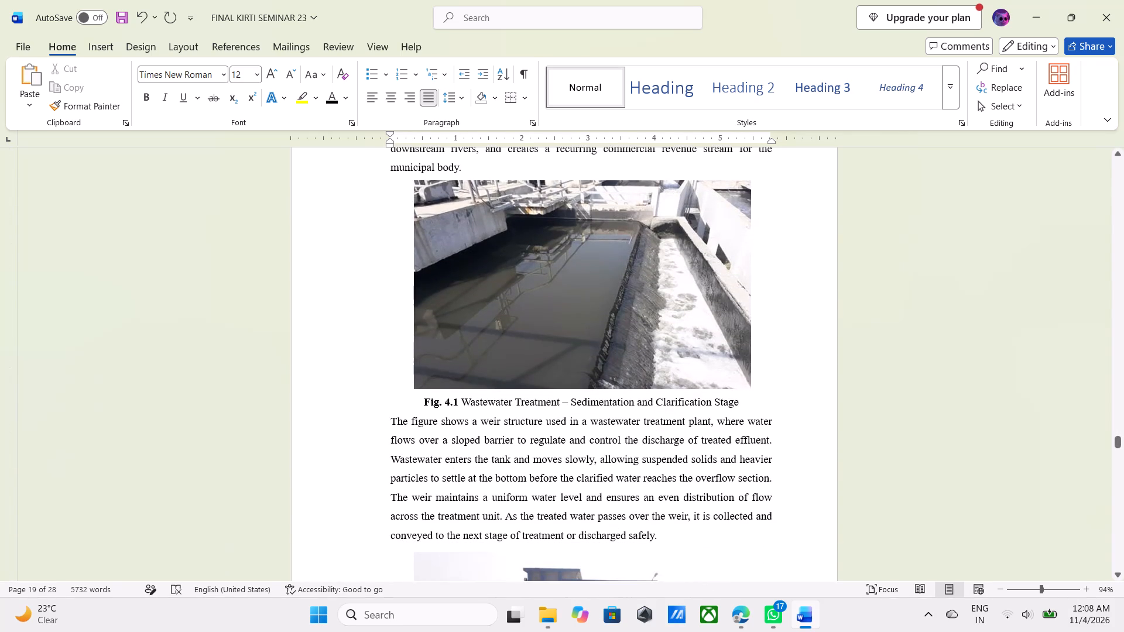
pyautogui.click(448, 402)
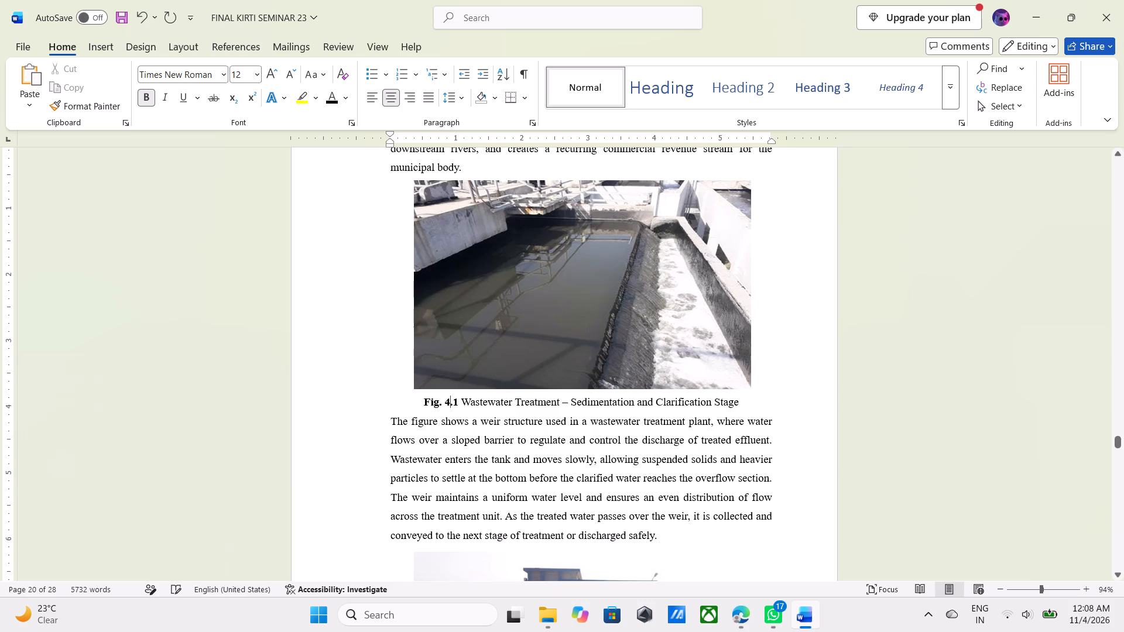
pyautogui.press('BackSpace')
pyautogui.press('3')
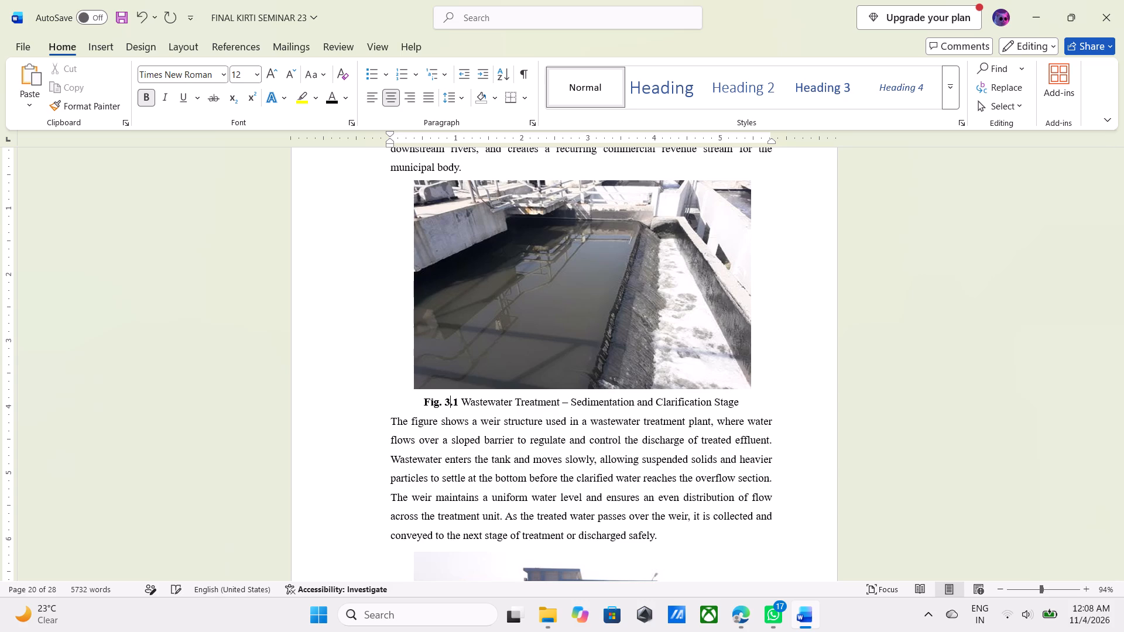
pyautogui.press('.')
pyautogui.press('BackSpace')
pyautogui.press('Right')
pyautogui.press('Right')
pyautogui.press('BackSpace')
pyautogui.press('2')
# Renumber the caption "Circular Sedimentation Tank (Clarifier) in Wastewater Treatment" under the clarifier picture as Fig. 3.3.
pyautogui.scroll(-4, 605, 414)
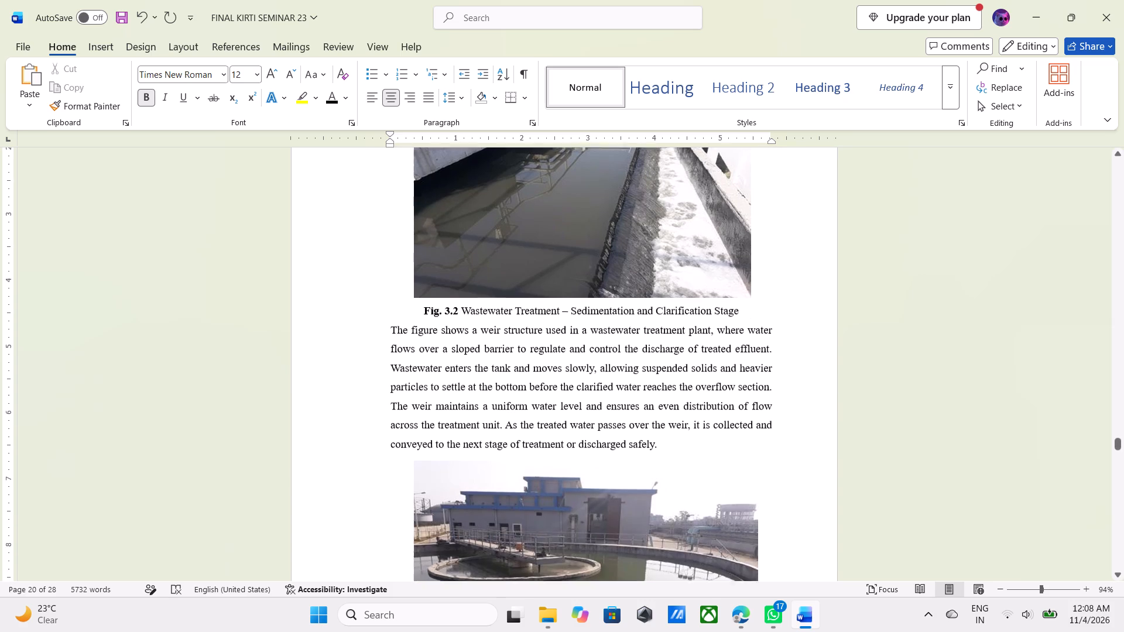
pyautogui.scroll(-6, 573, 409)
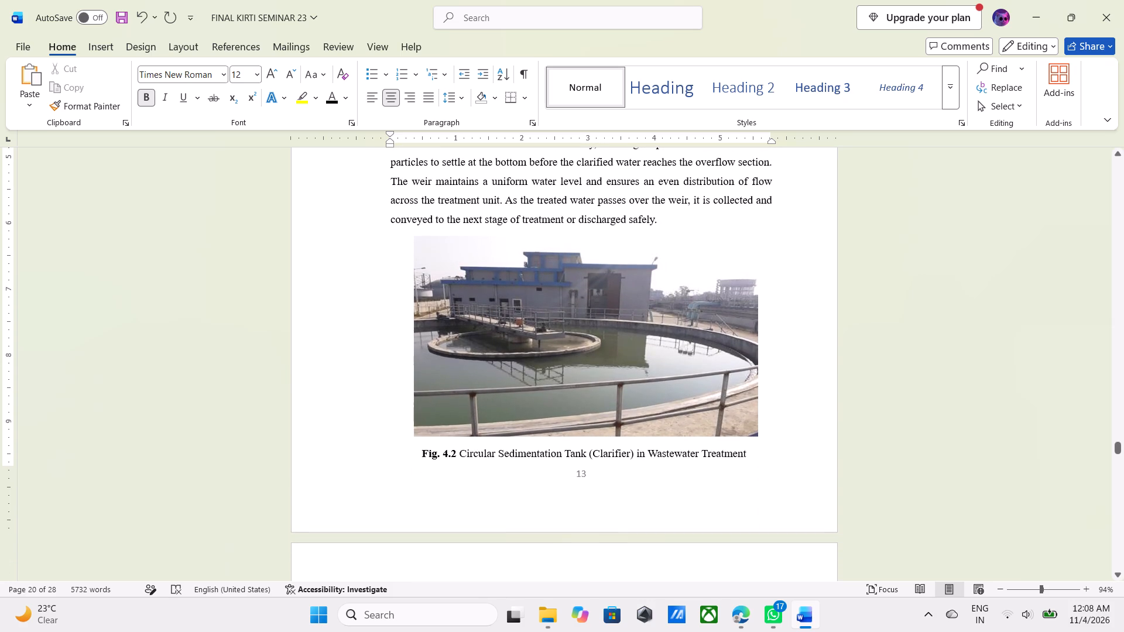
pyautogui.click(454, 454)
pyautogui.press('BackSpace')
pyautogui.press('BackSpace')
pyautogui.press('BackSpace')
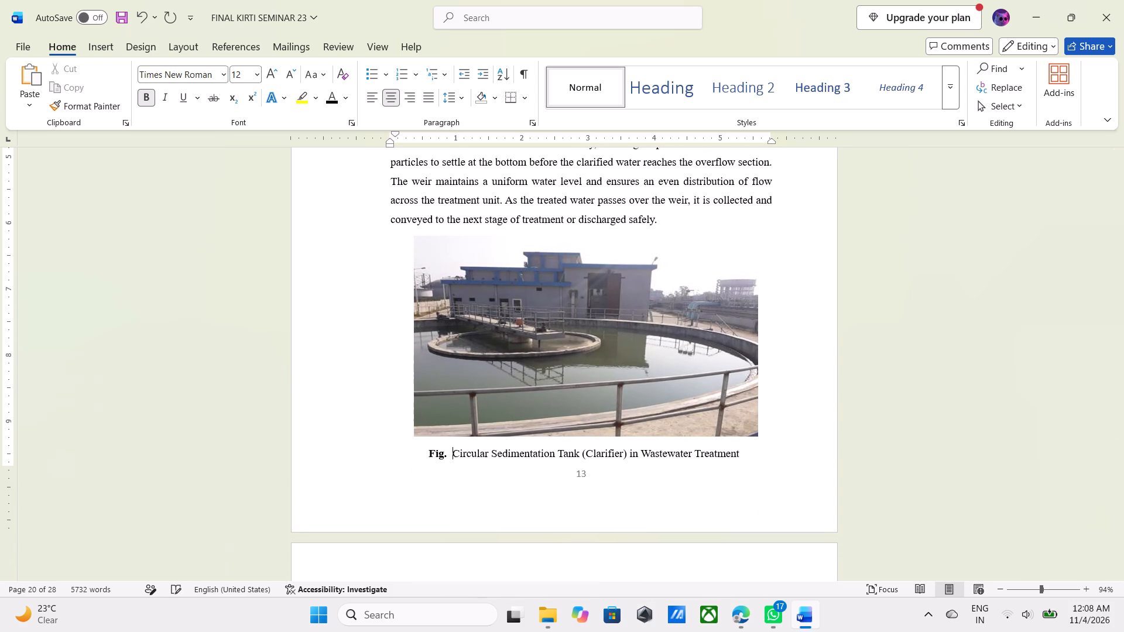
pyautogui.write('3.3')
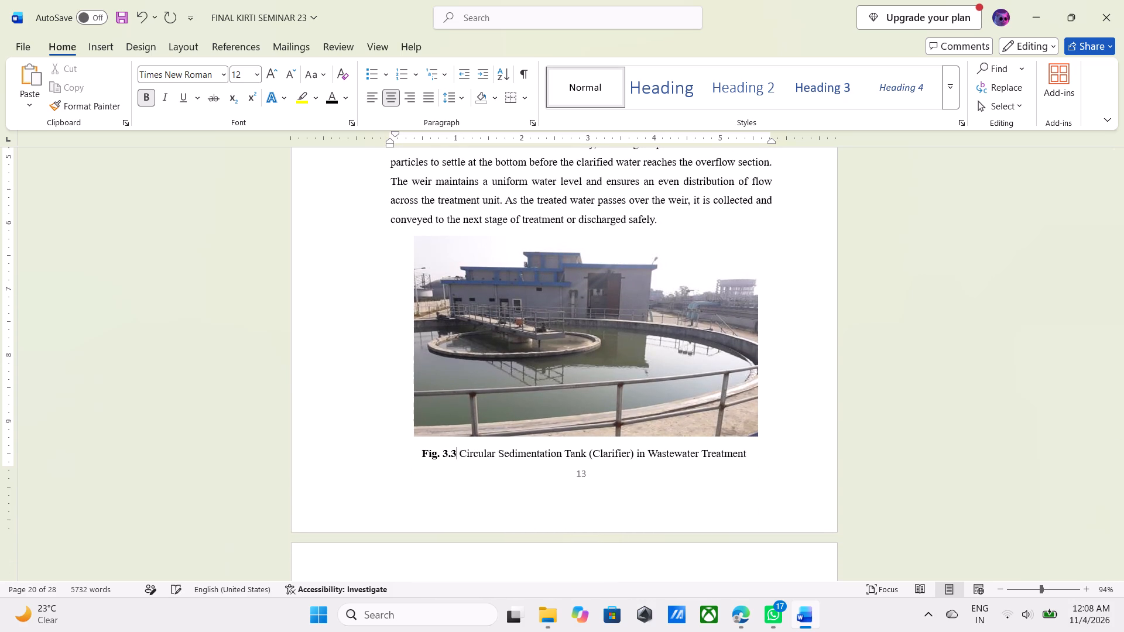
# Renumber the caption "Screening Process in Wastewater Treatment" under the overflow weirs picture as Fig. 3.4.
pyautogui.scroll(-6, 494, 474)
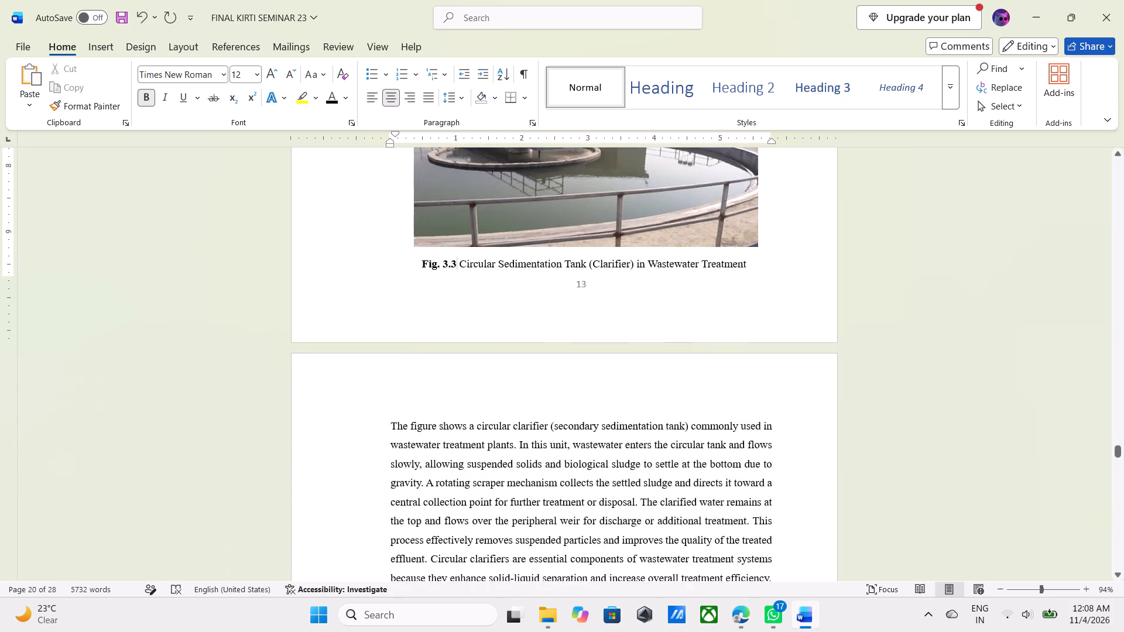
pyautogui.scroll(-14, 496, 486)
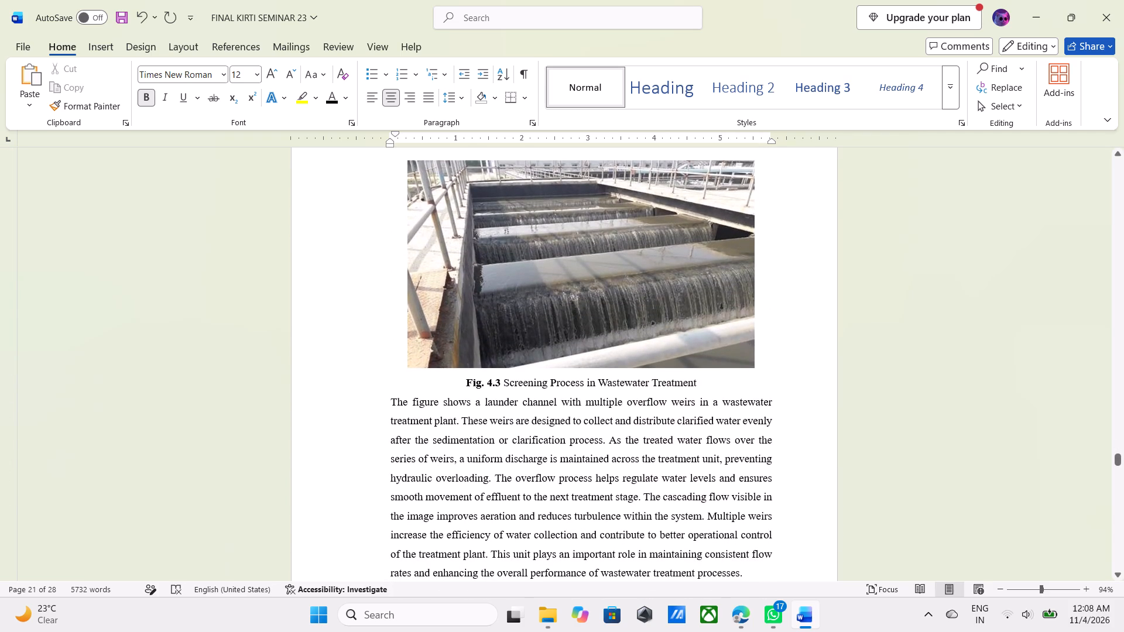
pyautogui.click(499, 380)
pyautogui.press('BackSpace')
pyautogui.press('BackSpace')
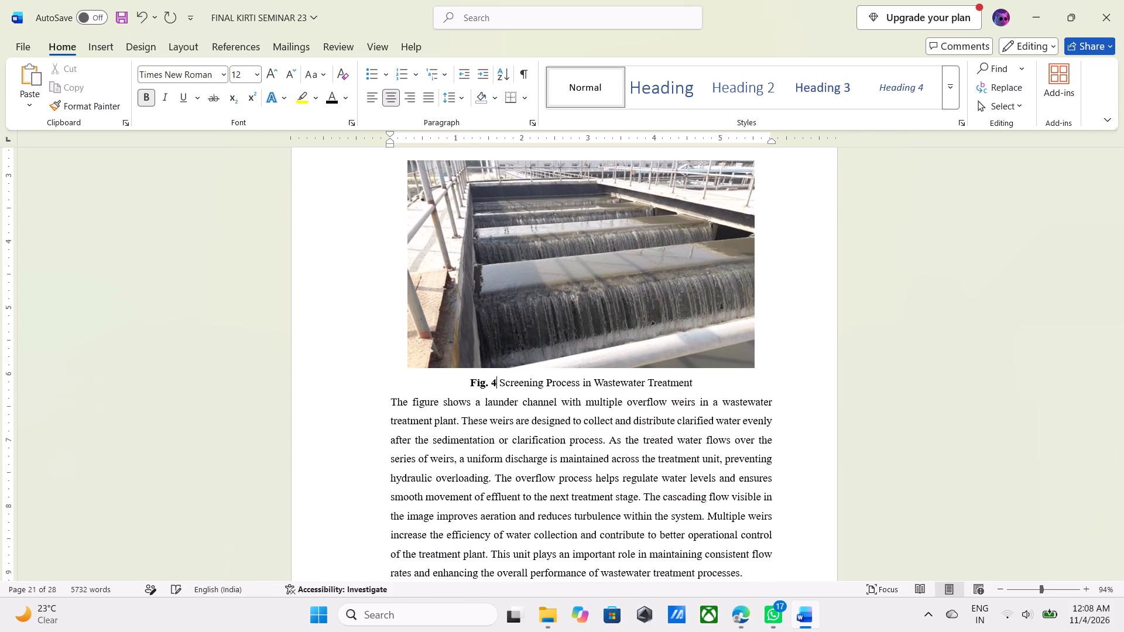
pyautogui.press('BackSpace')
pyautogui.write('3.4')
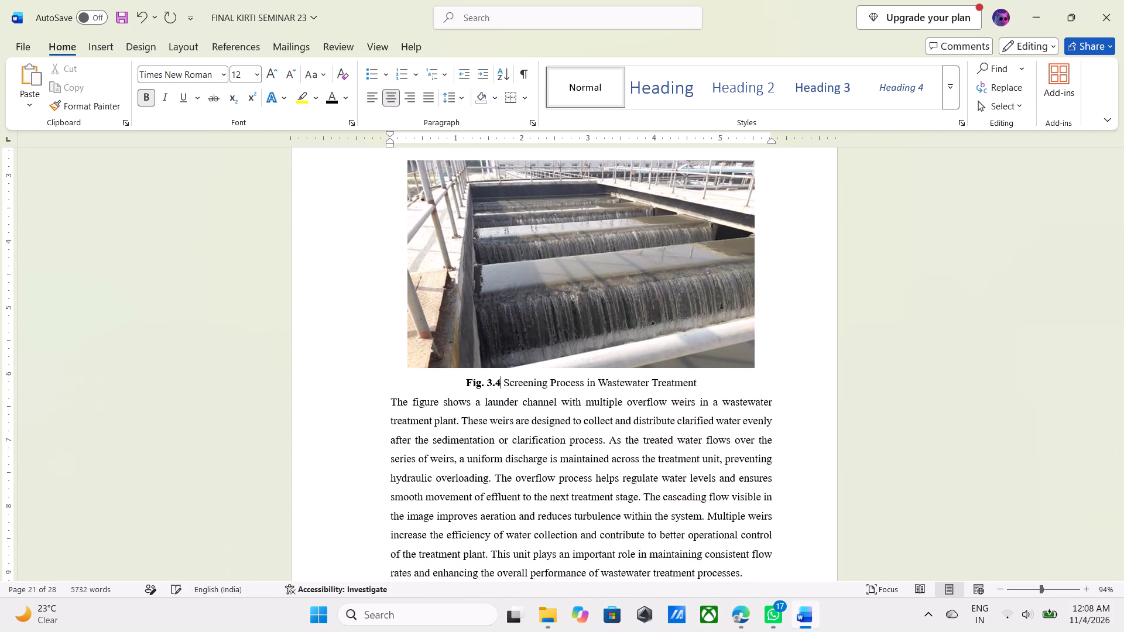
# Examine the text between the screening process figure and the 4.2 Applications section on the following page.
pyautogui.scroll(-10, 539, 425)
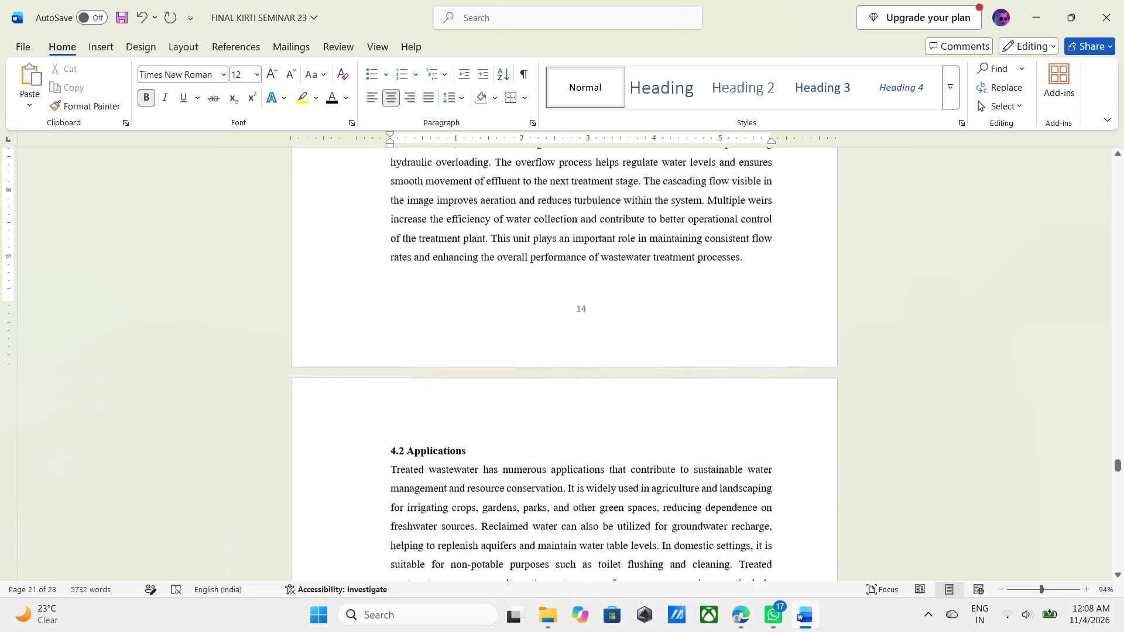
pyautogui.scroll(-5, 539, 425)
pyautogui.click(876, 407)
pyautogui.scroll(3, 647, 410)
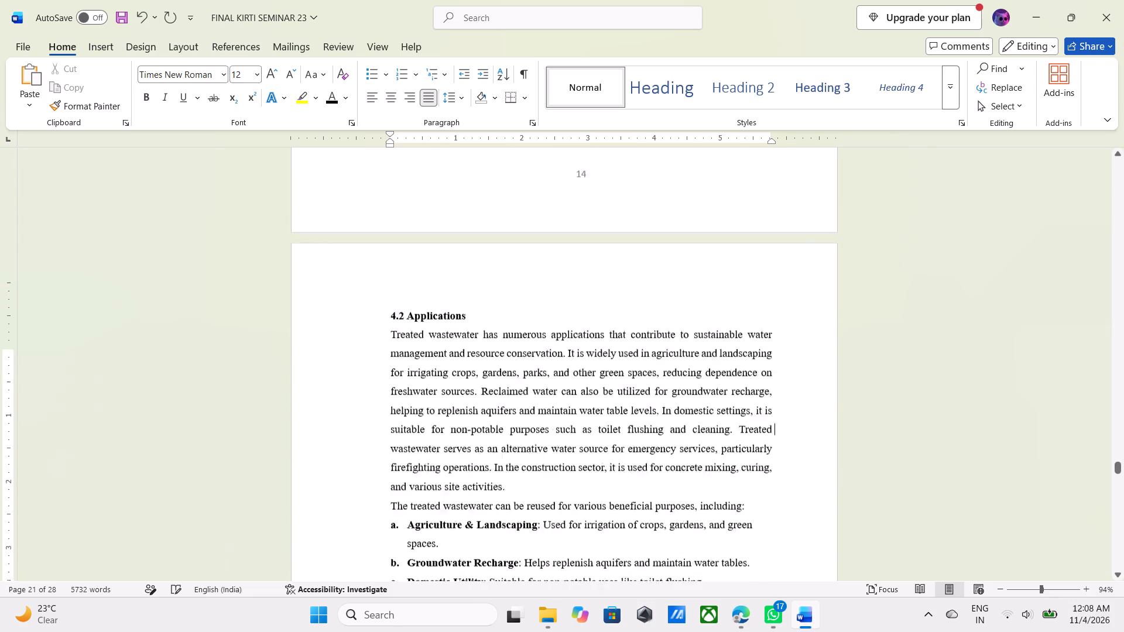
pyautogui.scroll(7, 647, 410)
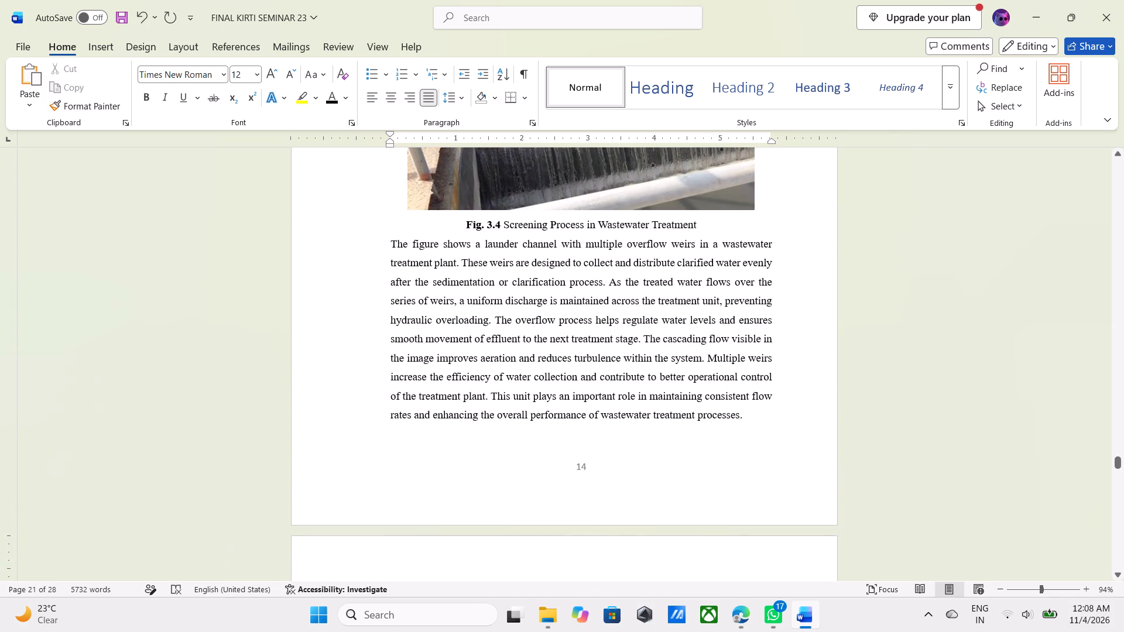
# Insert the number 3.4 after "The figure" at the start of the paragraph below the Screening Process in Wastewater Treatment caption.
pyautogui.scroll(2, 442, 259)
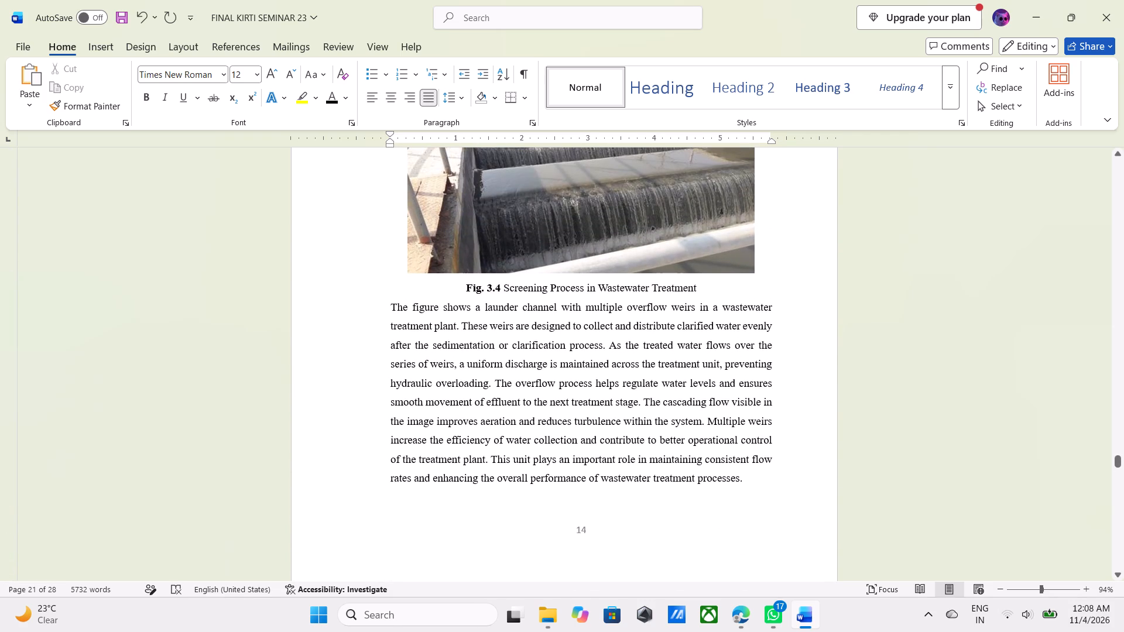
pyautogui.click(437, 310)
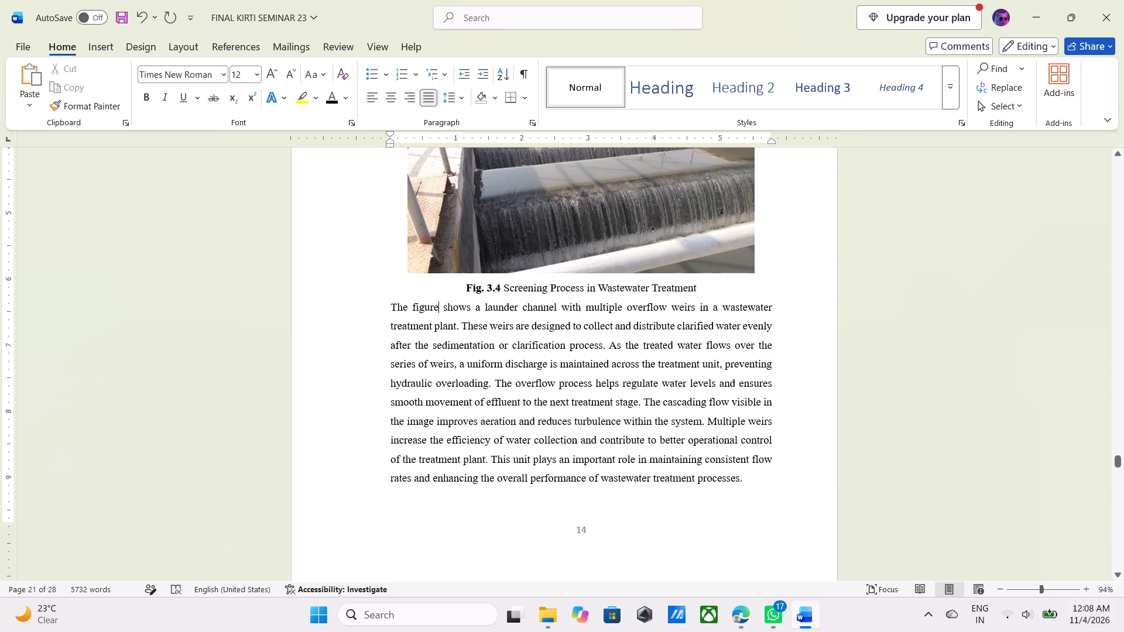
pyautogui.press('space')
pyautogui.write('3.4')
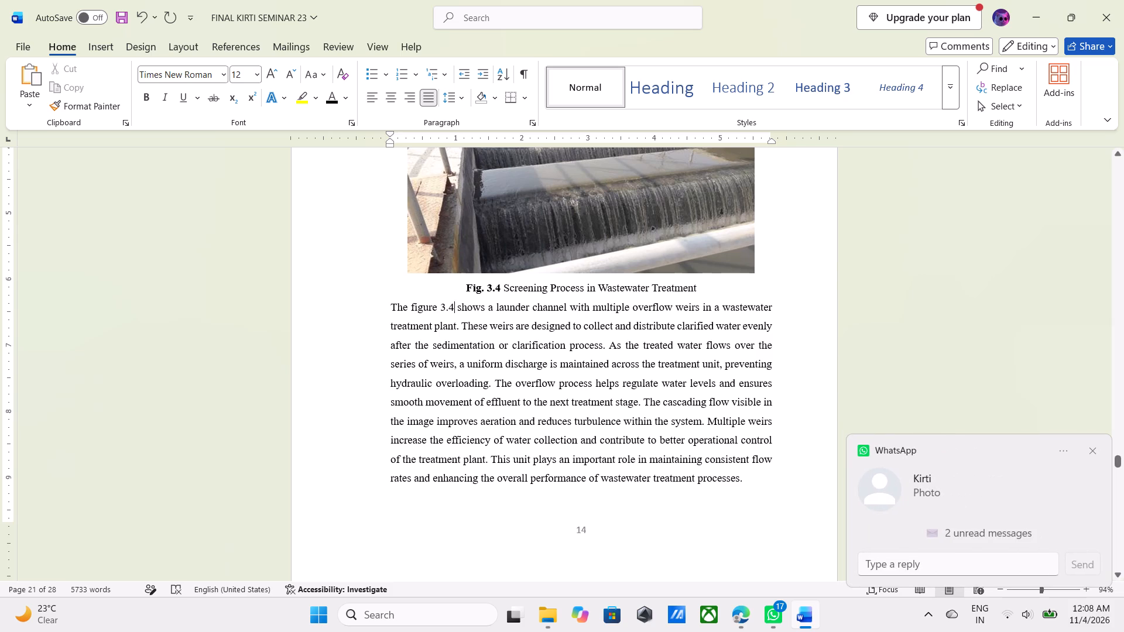
# Capture a screen snip of the Fig. 3.4 caption with the lower part of its picture and the paragraph's opening lines.
pyautogui.scroll(1, 430, 322)
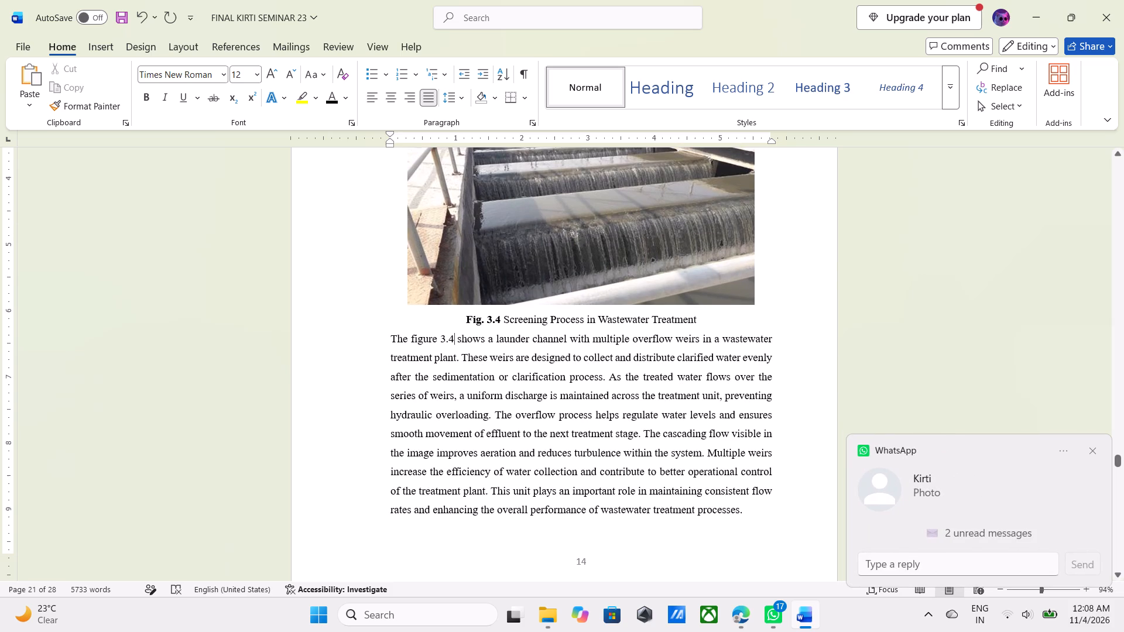
pyautogui.press('Print')
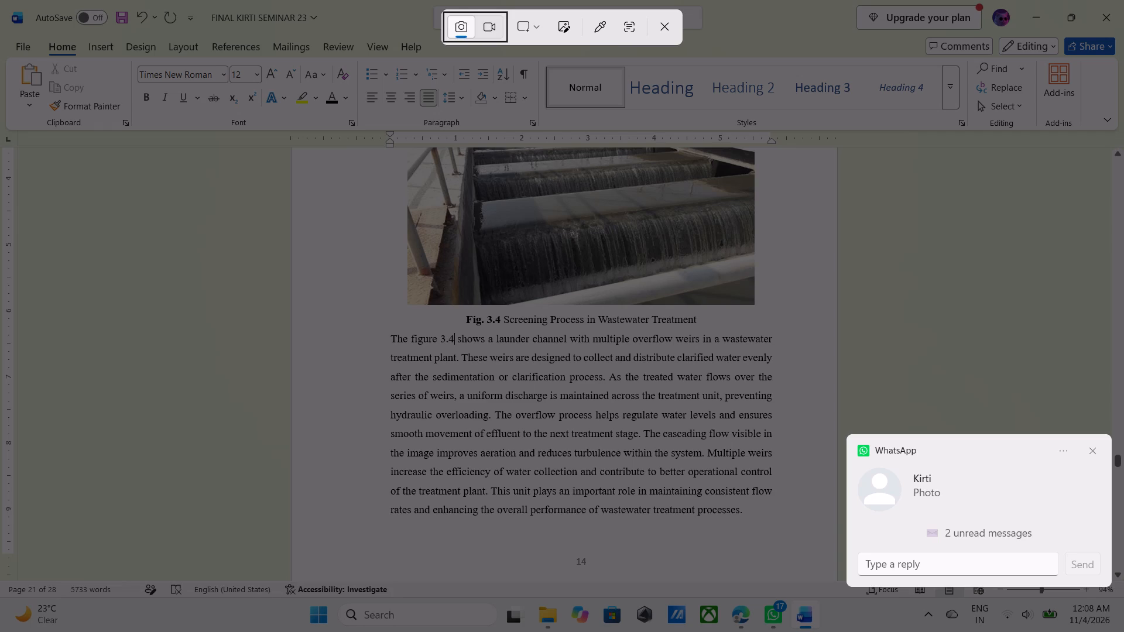
pyautogui.moveTo(349, 233); pyautogui.dragTo(808, 431)
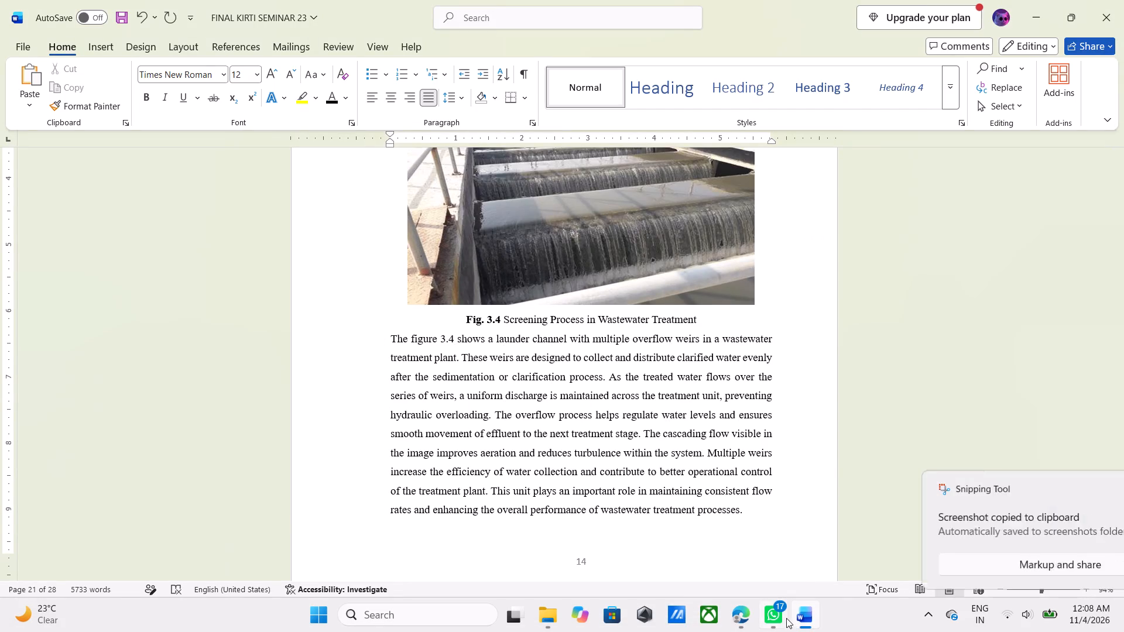
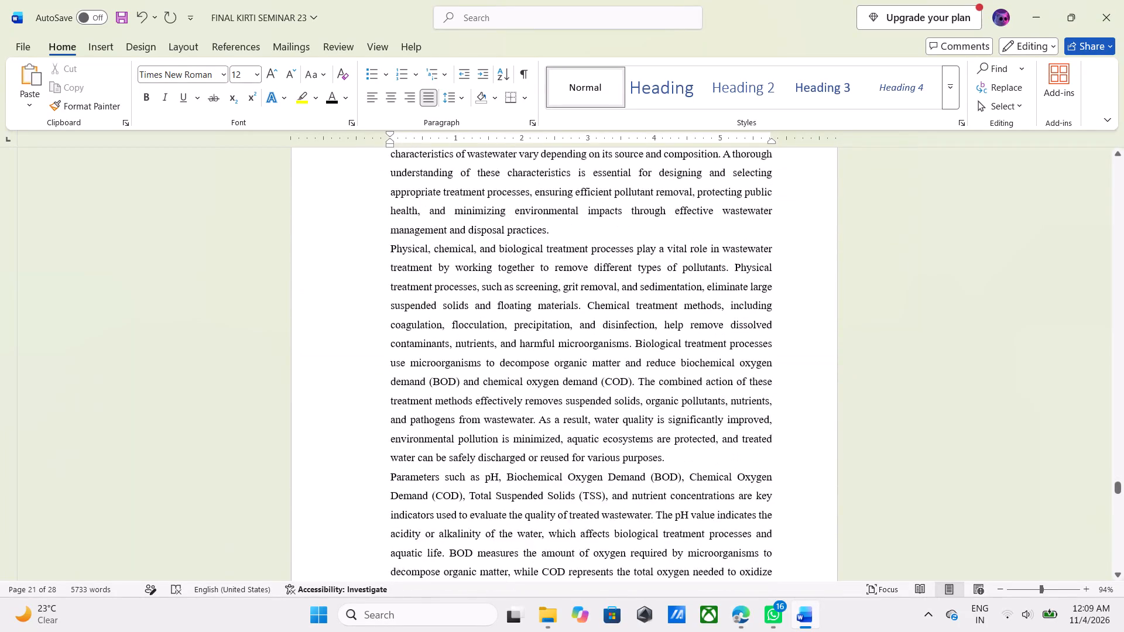
# Examine the conclusions text, section 5.2 Future Scope and the 5.3 SDGs Addressed heading and table in Chapter 5.
pyautogui.scroll(-20, 572, 338)
pyautogui.scroll(-20, 572, 338)
pyautogui.scroll(-2, 572, 338)
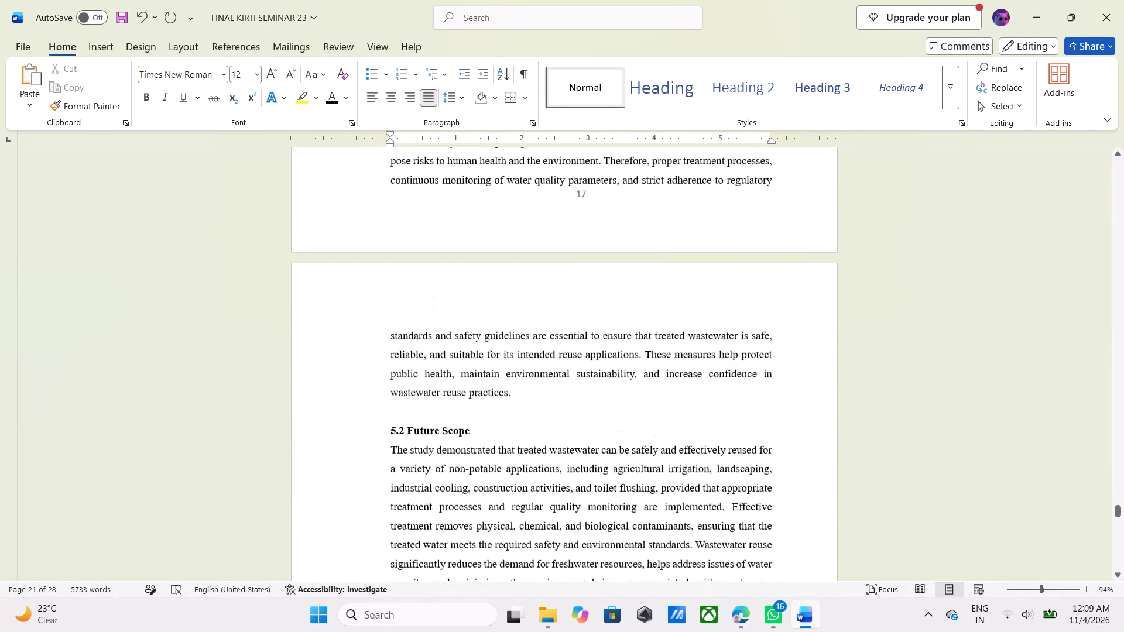
pyautogui.scroll(-14, 575, 344)
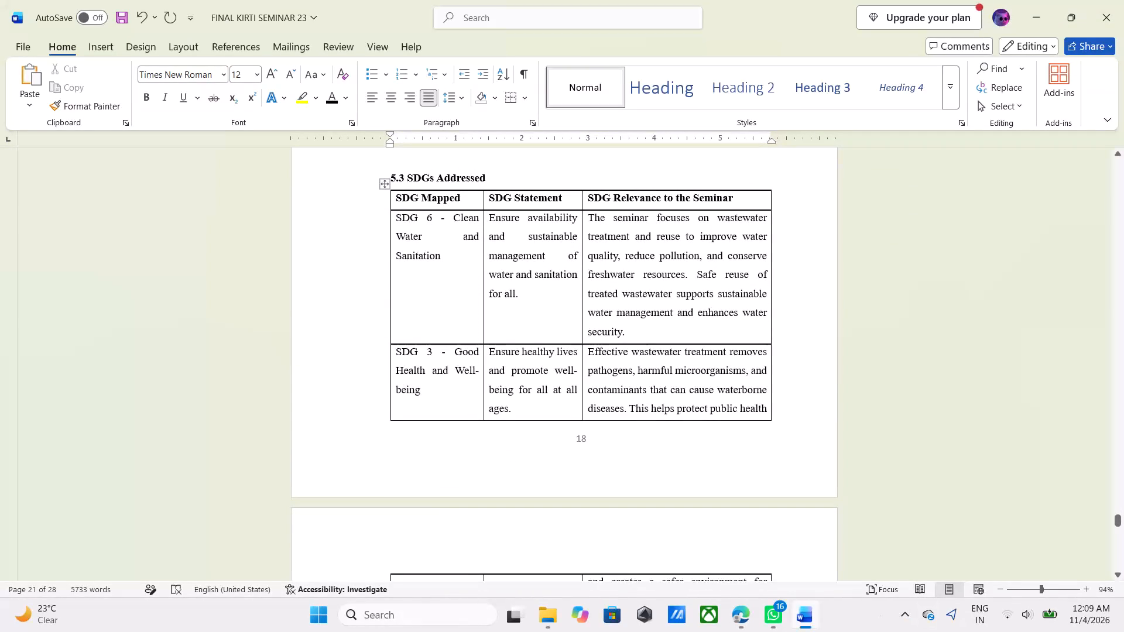
pyautogui.scroll(5, 573, 341)
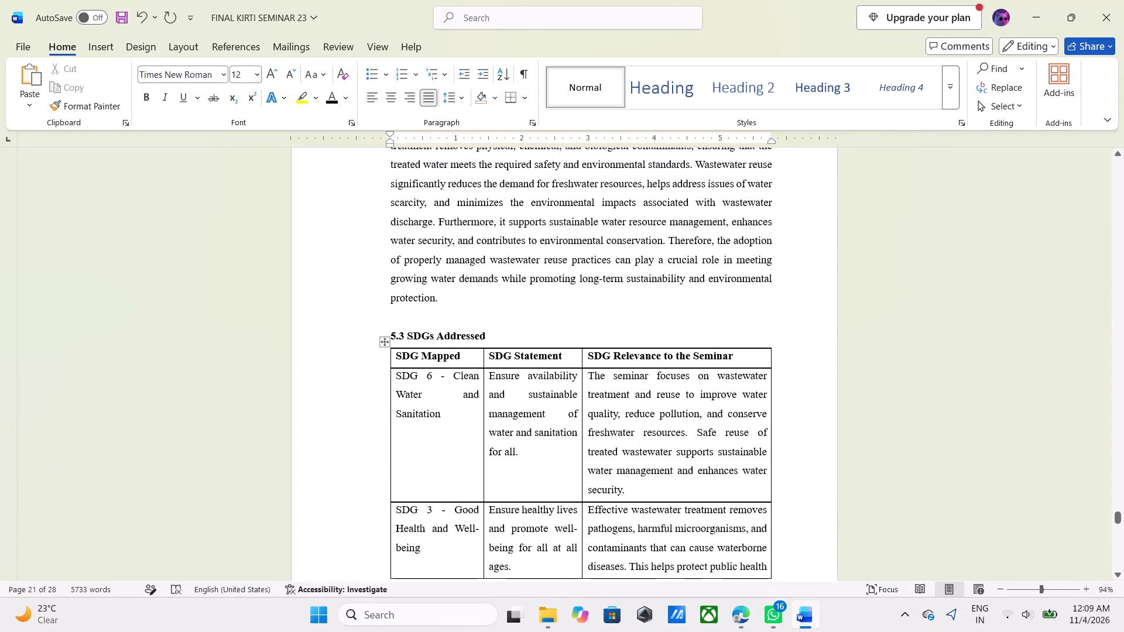
pyautogui.click(512, 333)
pyautogui.scroll(-1, 396, 351)
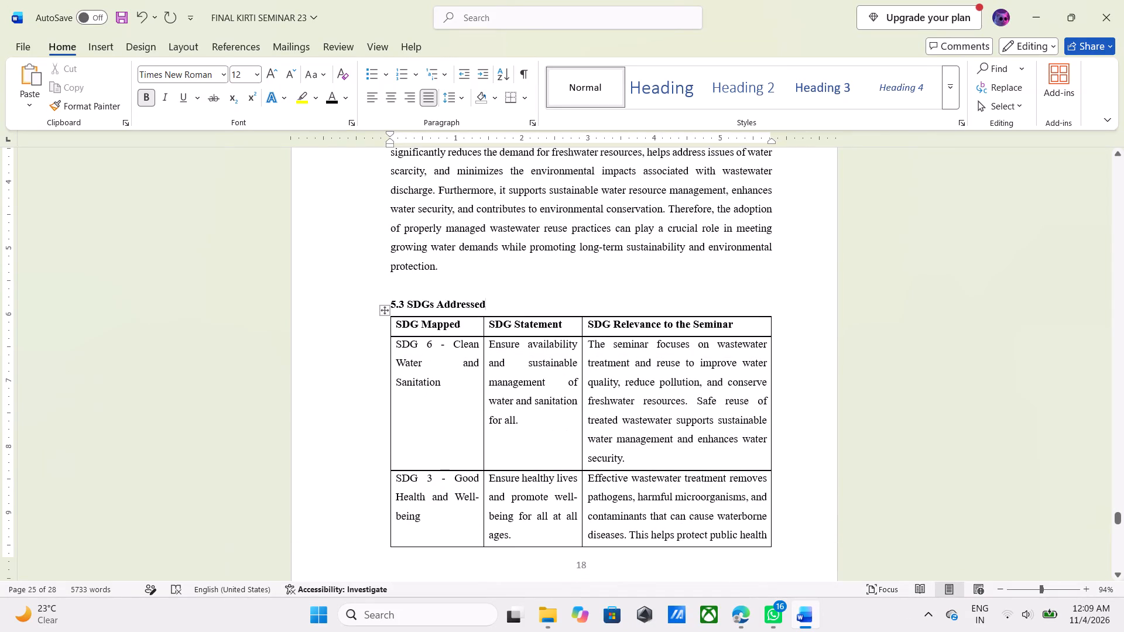
# Review the 5.3 SDGs Addressed table, the 5.2 Future Scope section and the preceding paragraphs back to page 16.
pyautogui.scroll(-2, 762, 334)
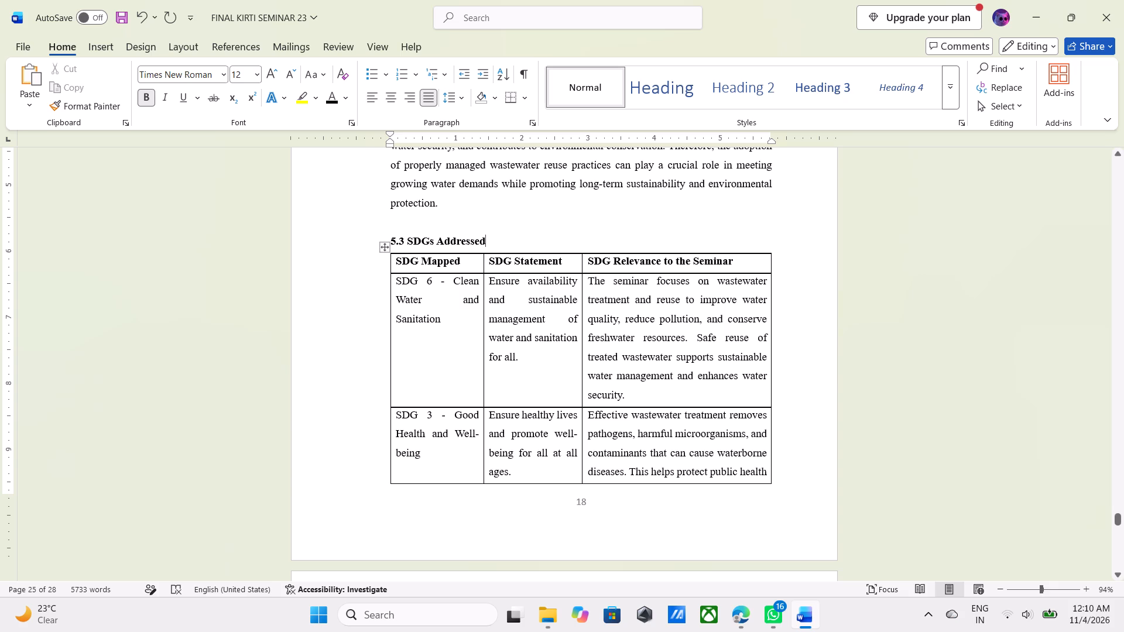
pyautogui.click(443, 209)
pyautogui.scroll(3, 442, 202)
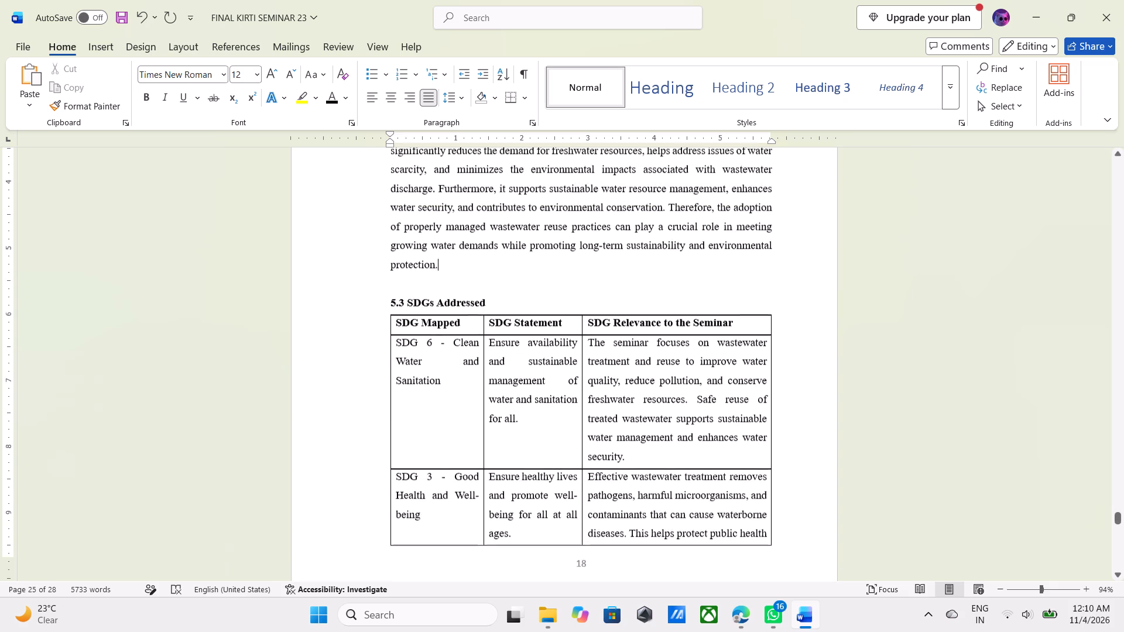
pyautogui.scroll(3, 442, 202)
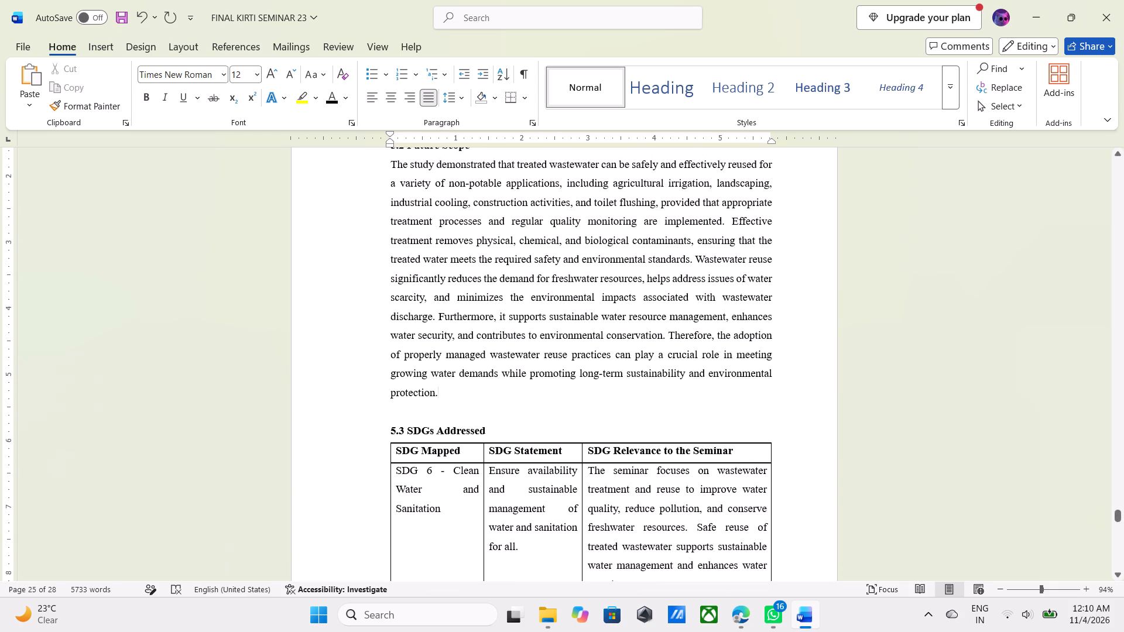
pyautogui.scroll(8, 426, 273)
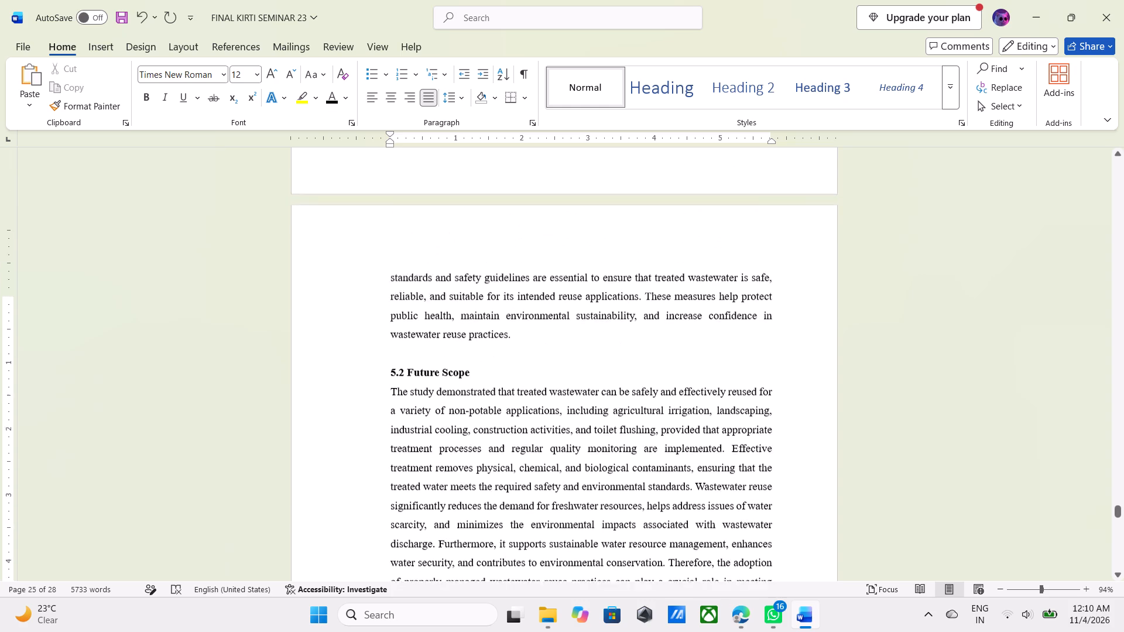
pyautogui.scroll(14, 427, 272)
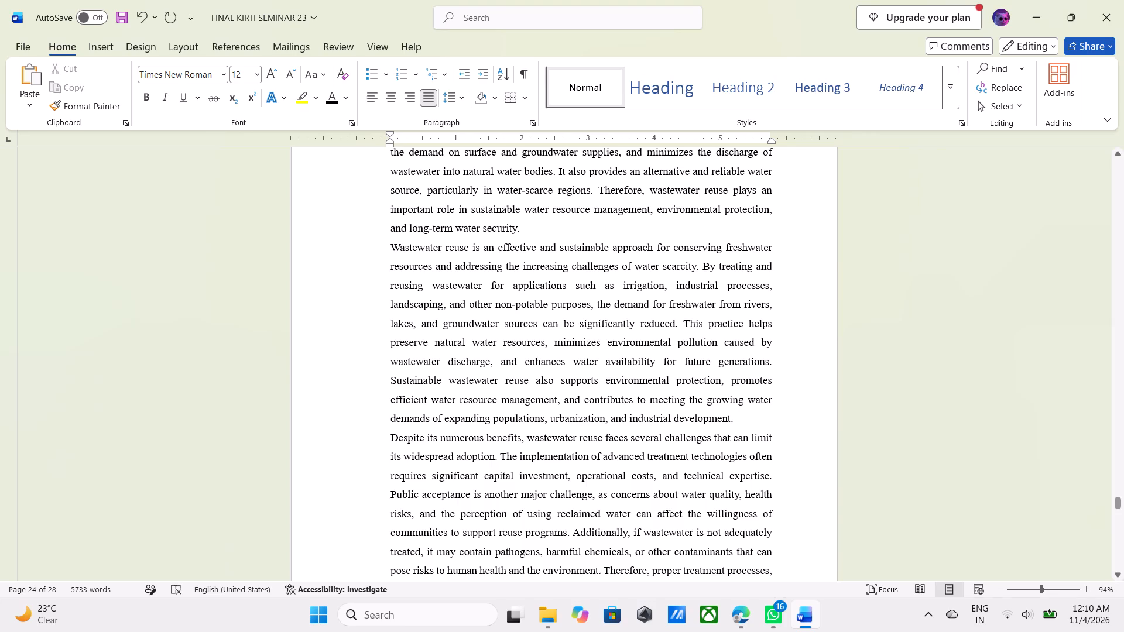
pyautogui.scroll(-3, 436, 245)
pyautogui.scroll(13, 431, 252)
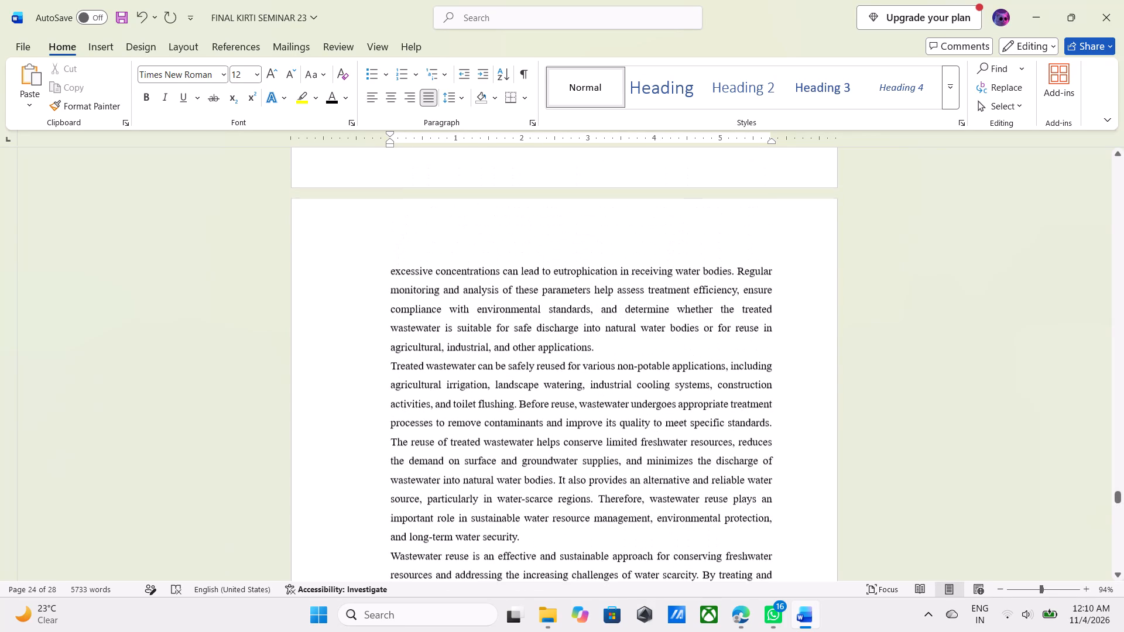
pyautogui.scroll(4, 430, 252)
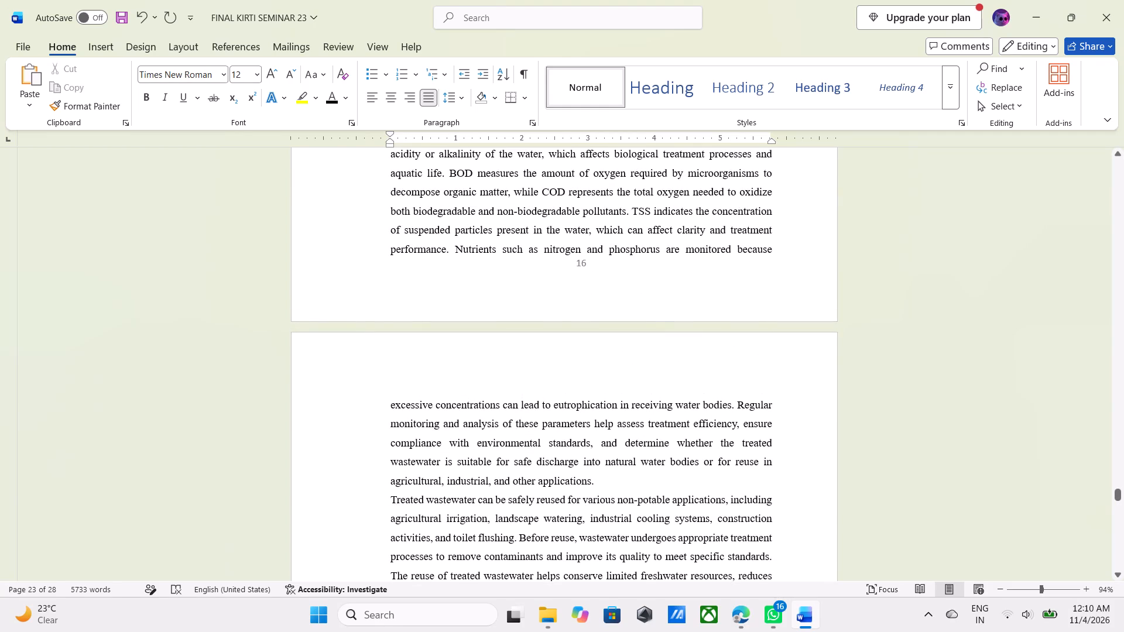
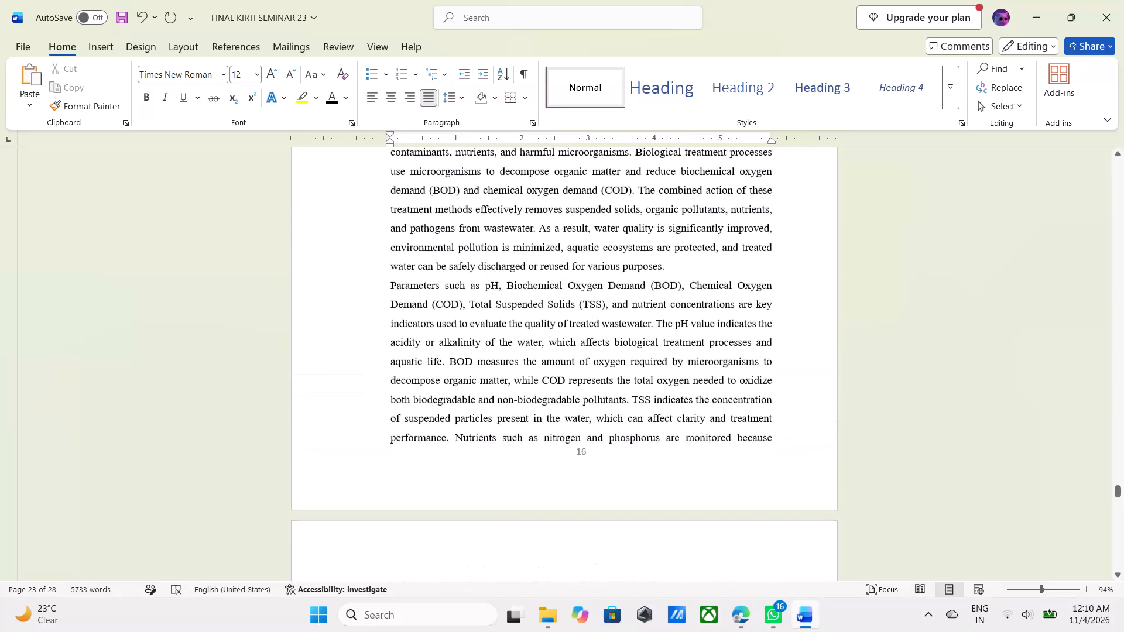
# Delete the opening word "The" from the paragraph below the Fig. 3.4 Screening Process in Wastewater Treatment caption.
pyautogui.scroll(20, 460, 415)
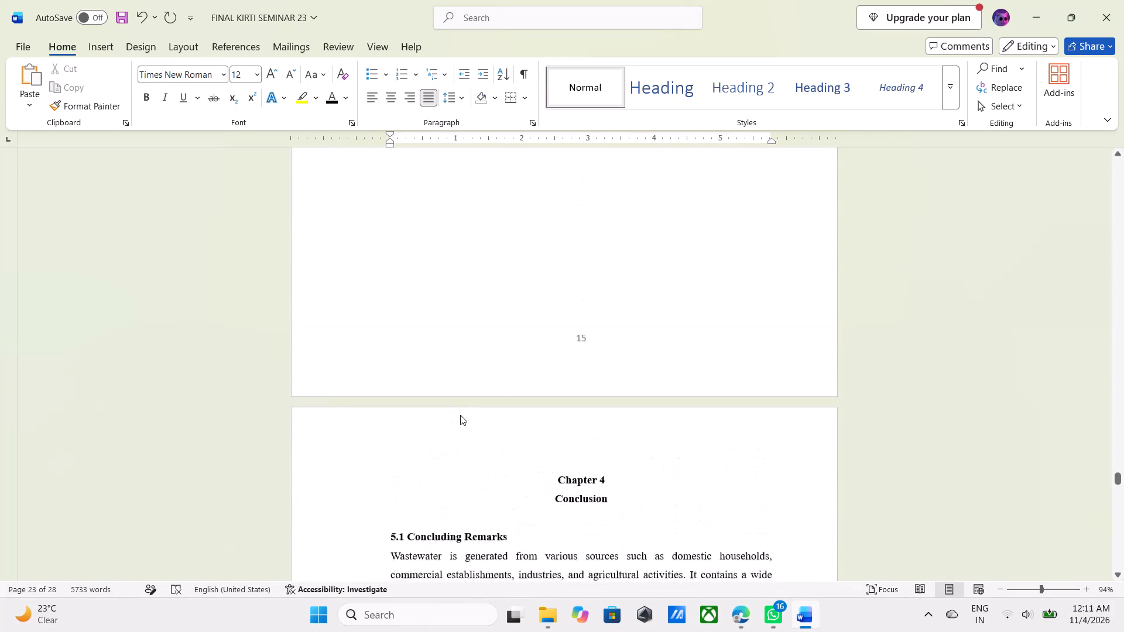
pyautogui.scroll(20, 460, 415)
pyautogui.scroll(9, 460, 415)
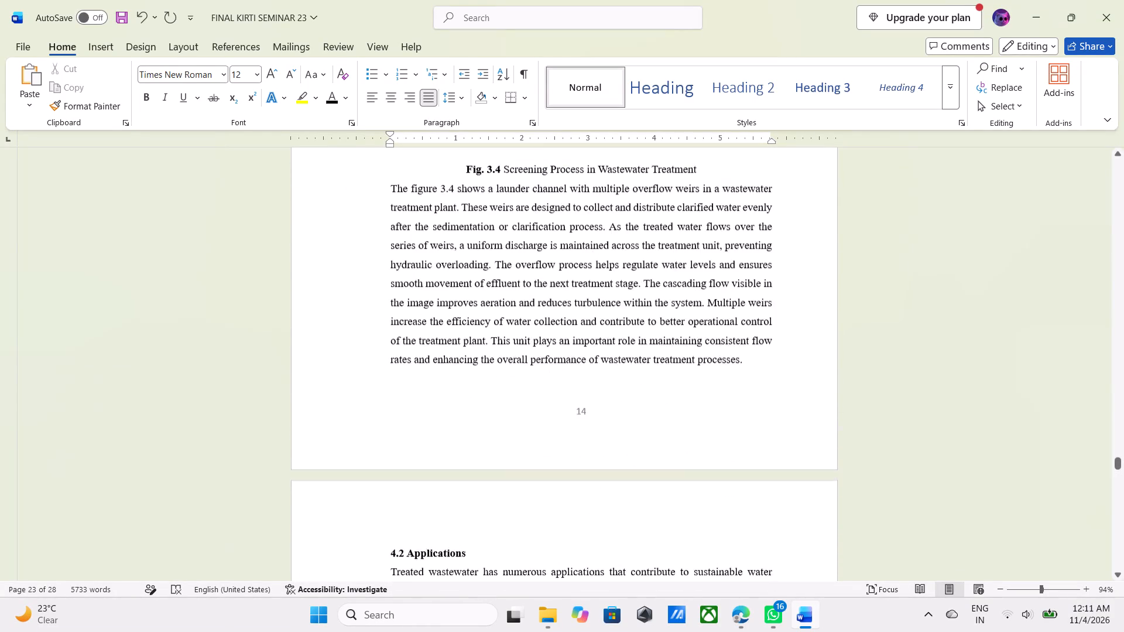
pyautogui.scroll(6, 461, 415)
pyautogui.scroll(-12, 461, 415)
pyautogui.scroll(3, 467, 413)
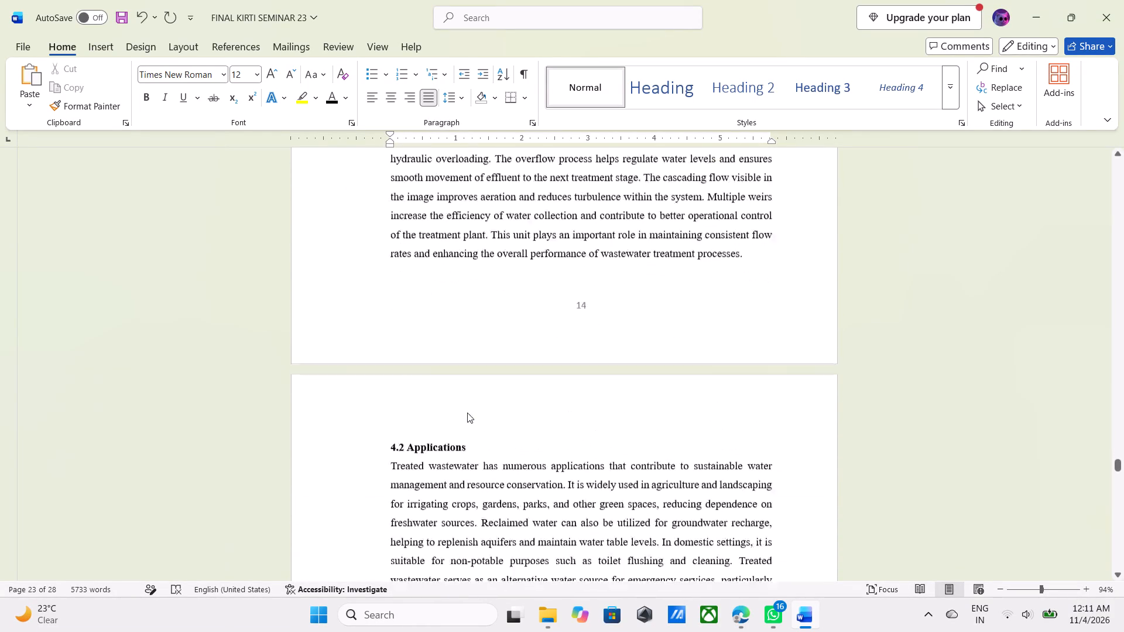
pyautogui.scroll(10, 467, 413)
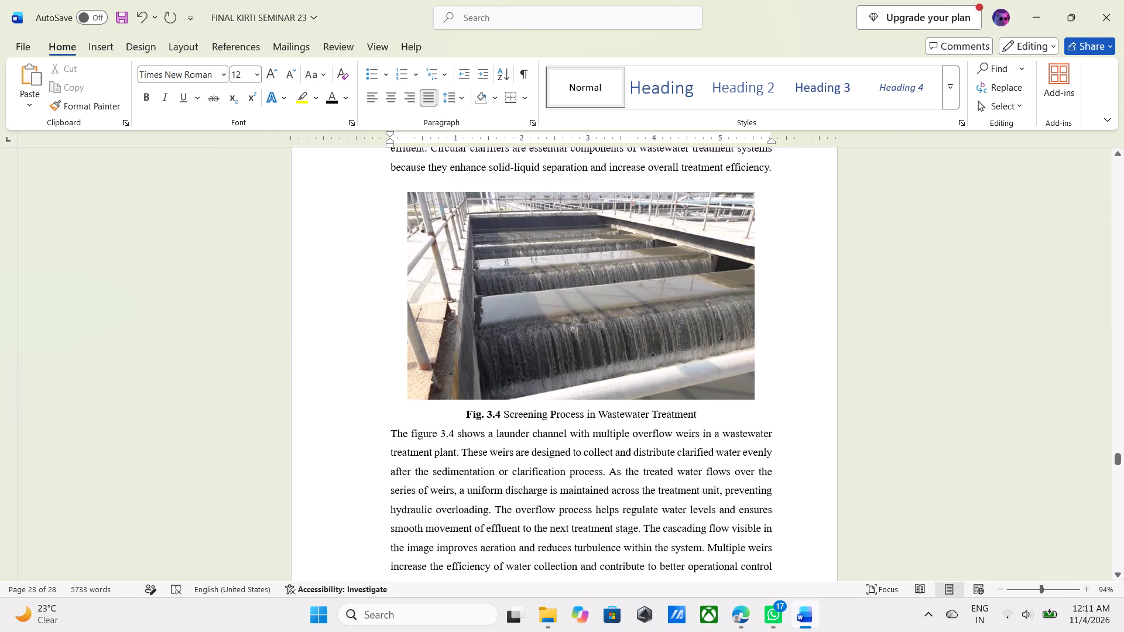
pyautogui.click(410, 438)
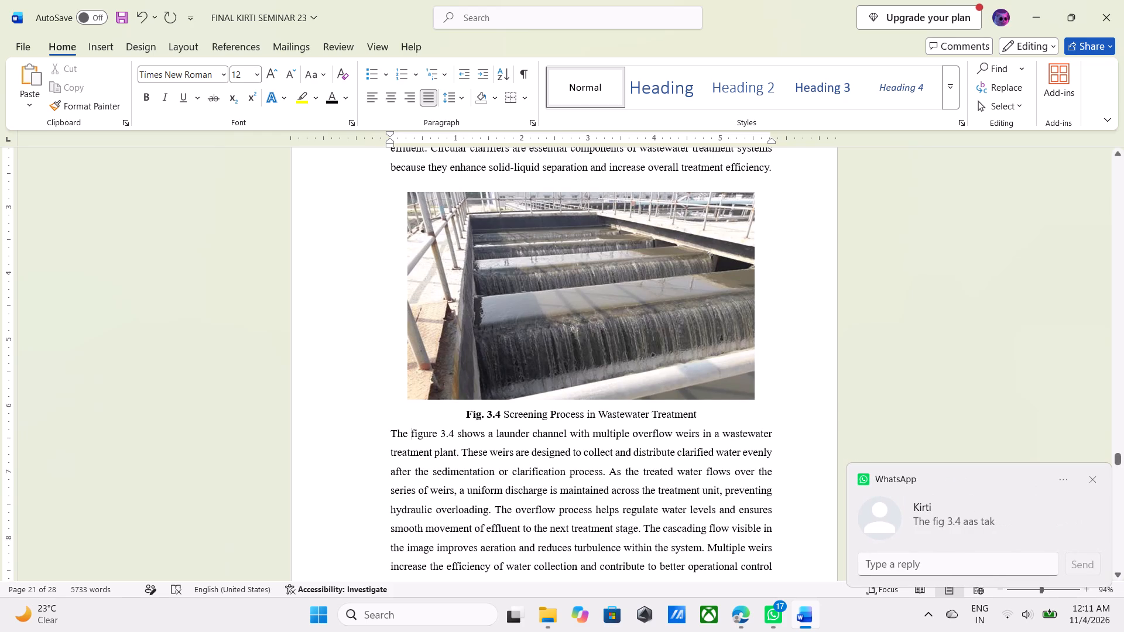
pyautogui.press('BackSpace')
pyautogui.press('BackSpace')
pyautogui.press('BackSpace')
pyautogui.press('BackSpace')
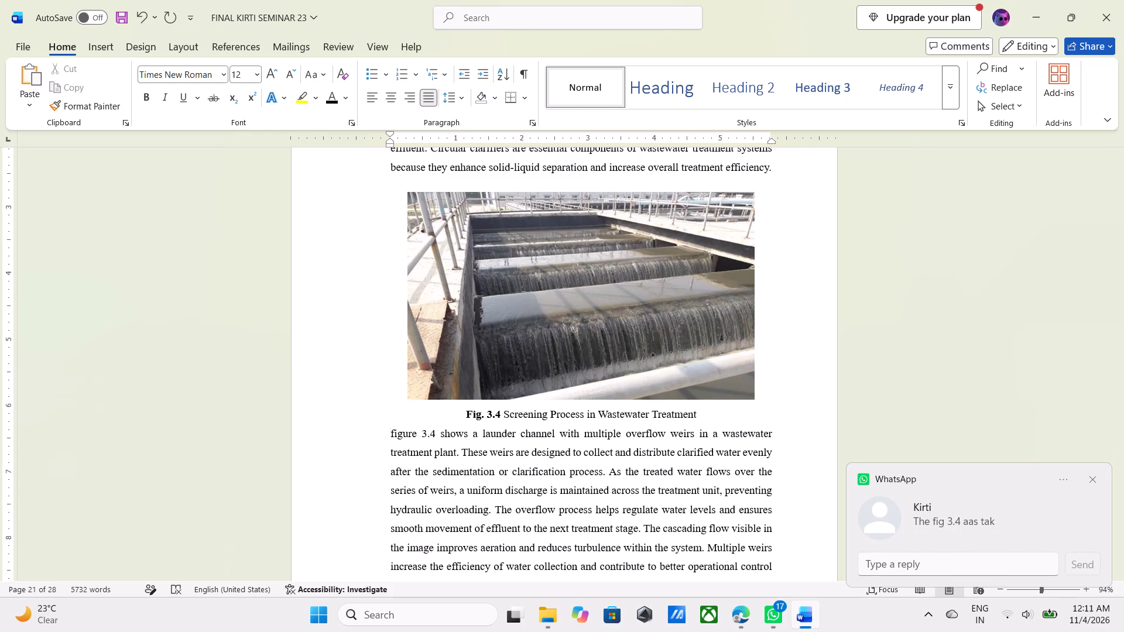
# Remove the number 3.4 from that paragraph's opening reference so it begins "Figure shows a launder channel".
pyautogui.click(439, 437)
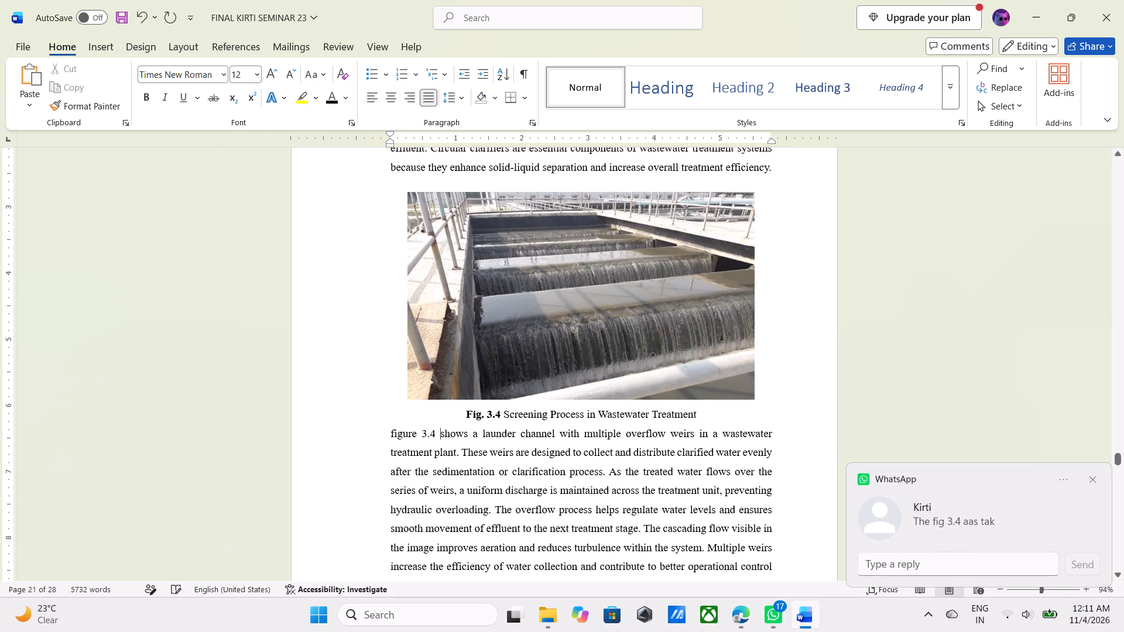
pyautogui.press('BackSpace')
pyautogui.press('BackSpace')
pyautogui.press('BackSpace')
pyautogui.press('BackSpace')
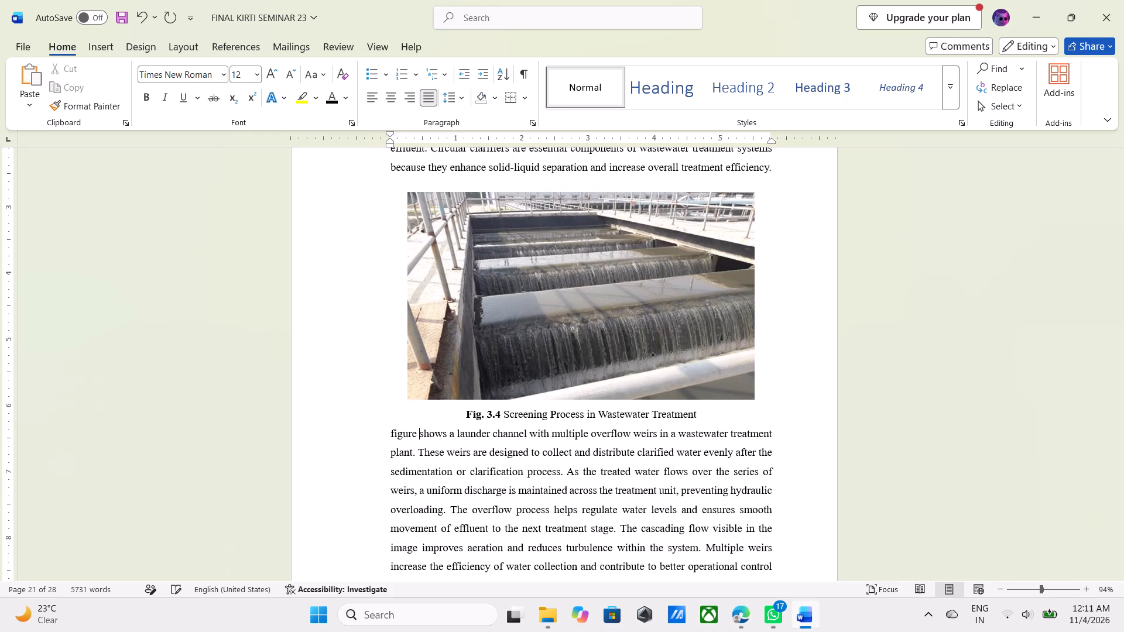
pyautogui.press('BackSpace')
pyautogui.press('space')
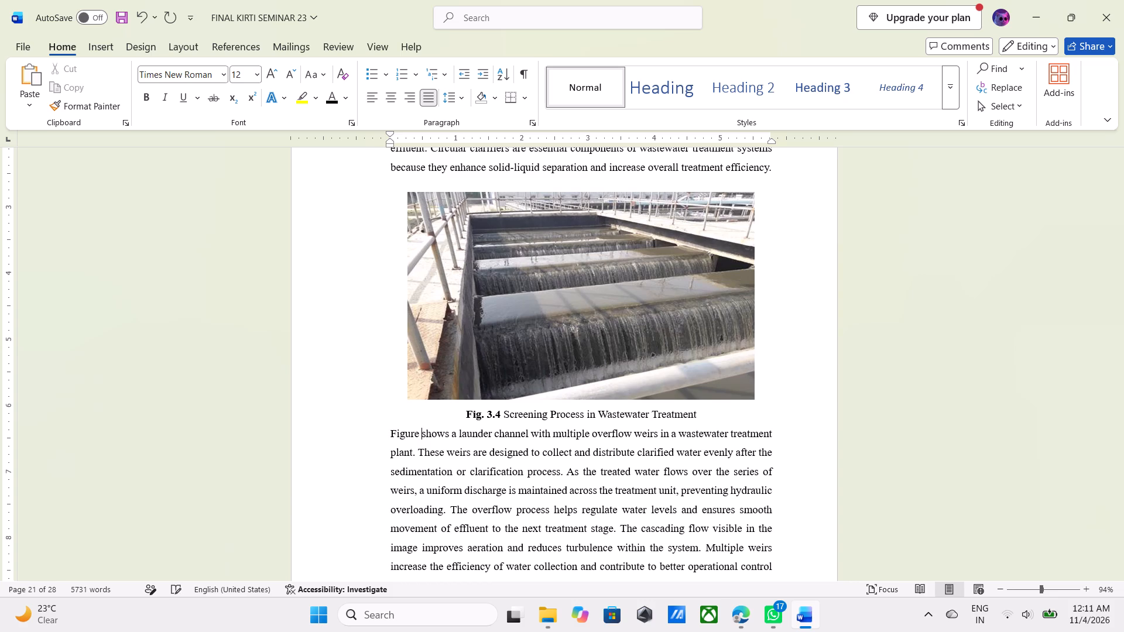
# Capture a screenshot of the area around the Fig. 3.4 caption label and the start of the paragraph below it.
pyautogui.press('Print')
pyautogui.moveTo(375, 387); pyautogui.dragTo(514, 521)
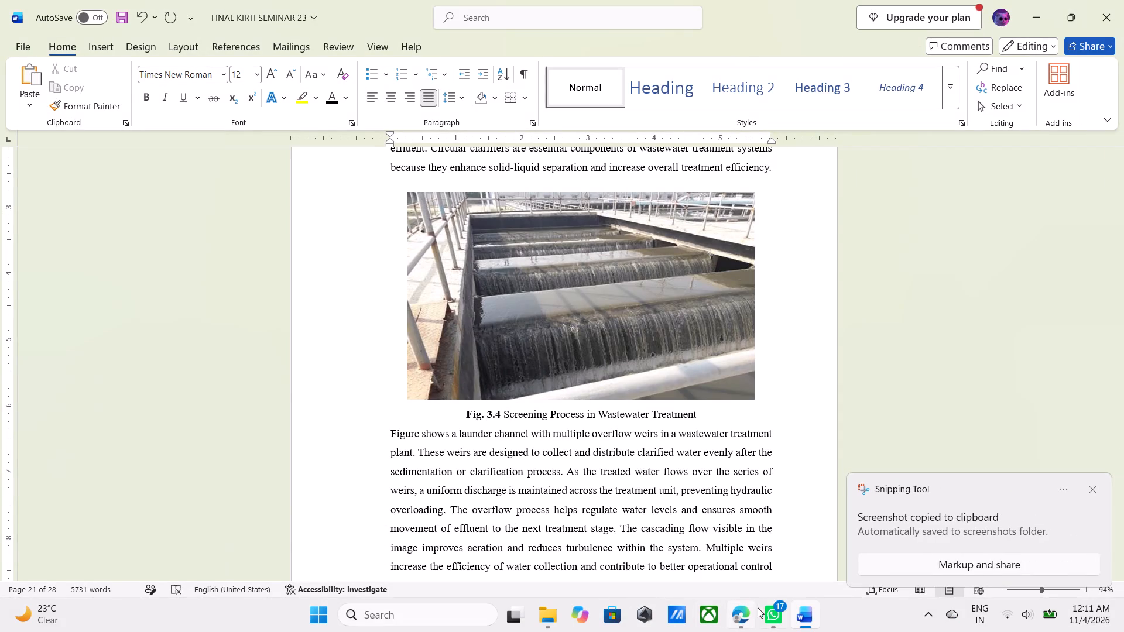
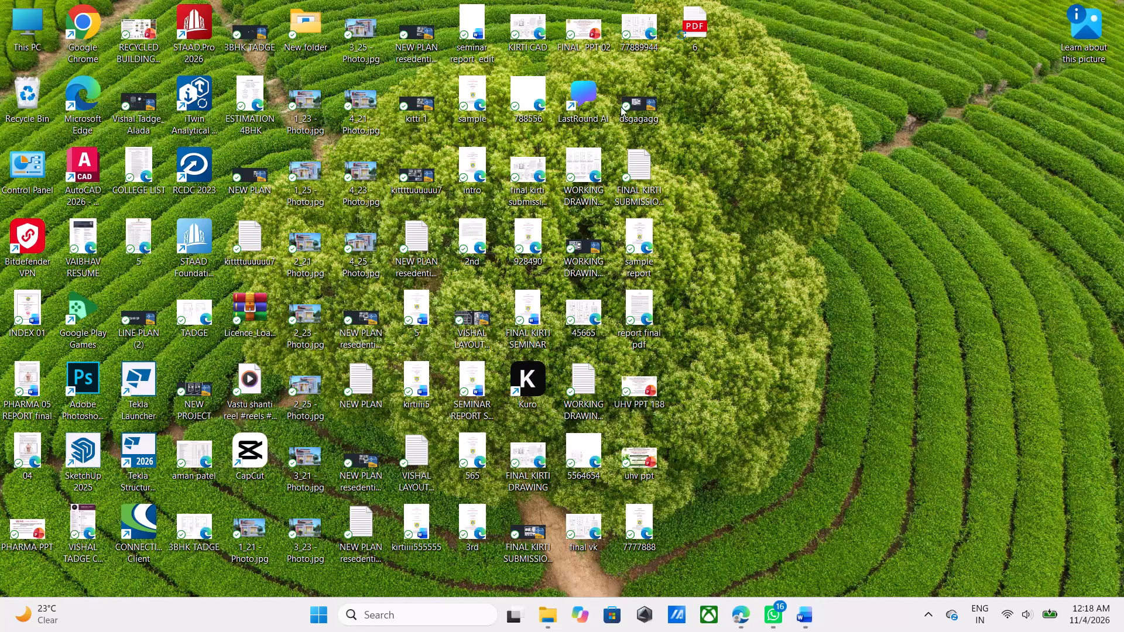
# Open 6.pdf from the desktop in Edge and review its front matter, from the title page to the Chapter 1 Introduction.
pyautogui.doubleClick(700, 18)
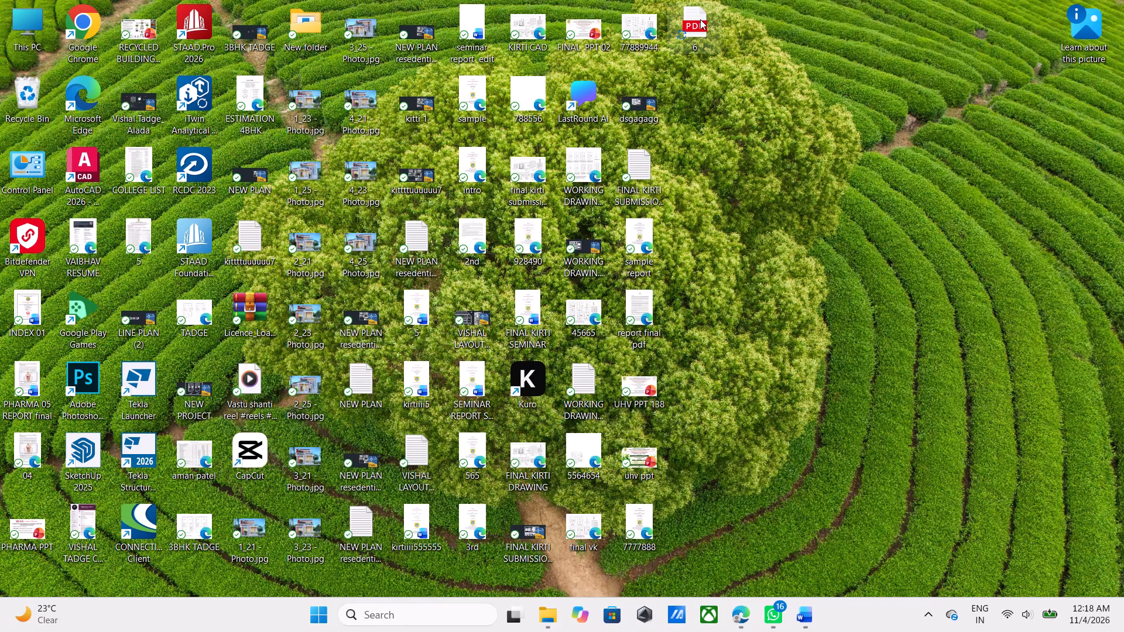
pyautogui.doubleClick(698, 29)
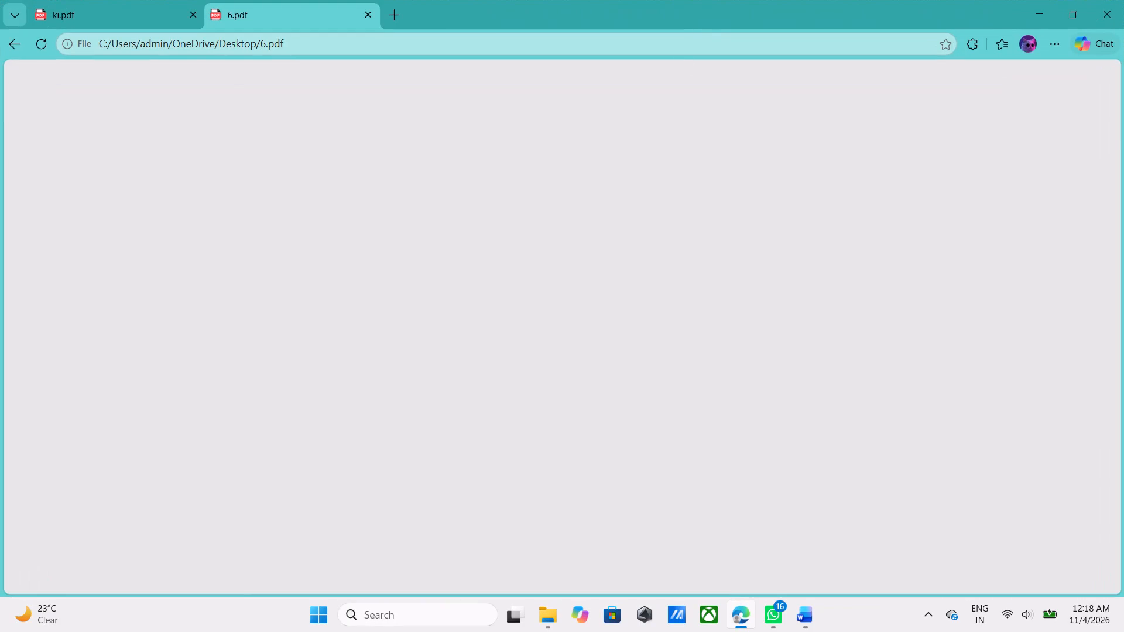
pyautogui.click(615, 350)
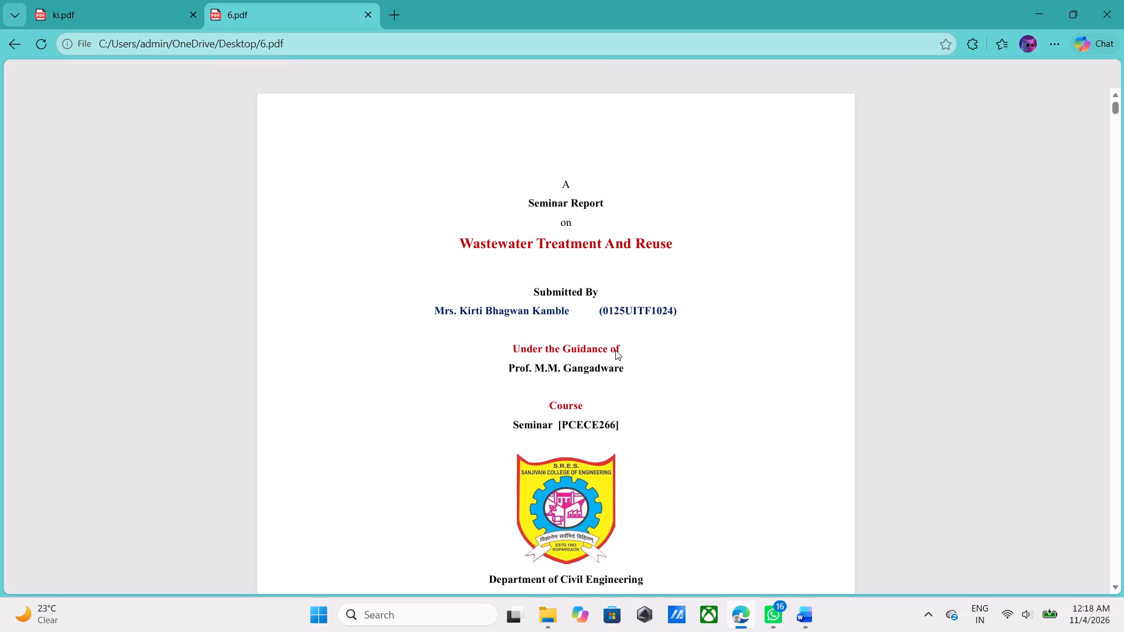
pyautogui.scroll(-14, 557, 293)
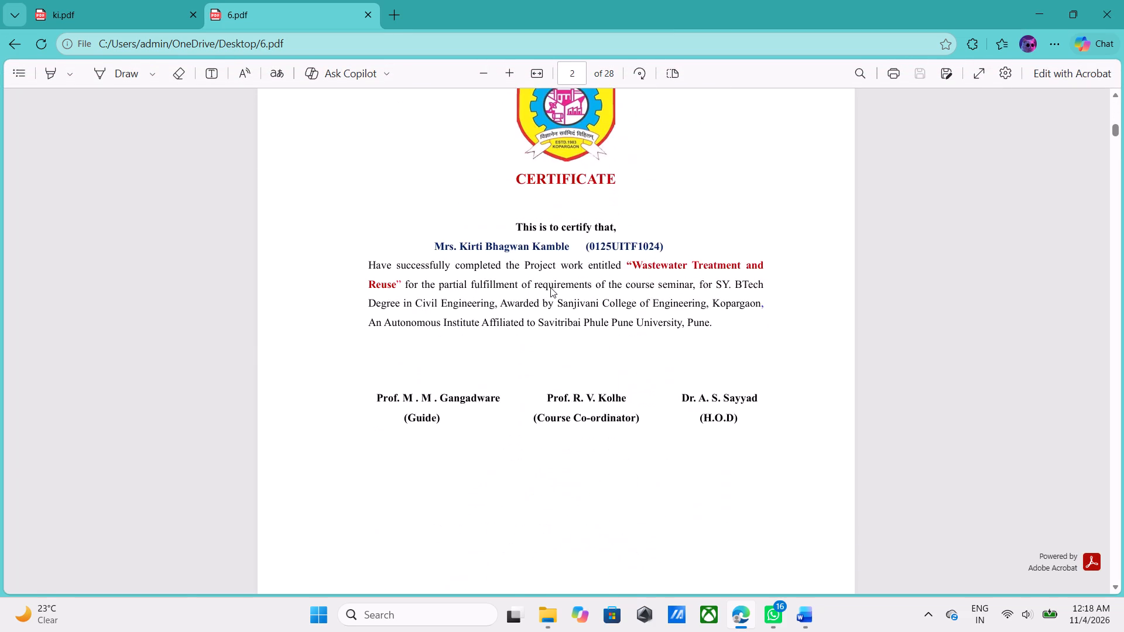
pyautogui.scroll(-15, 549, 287)
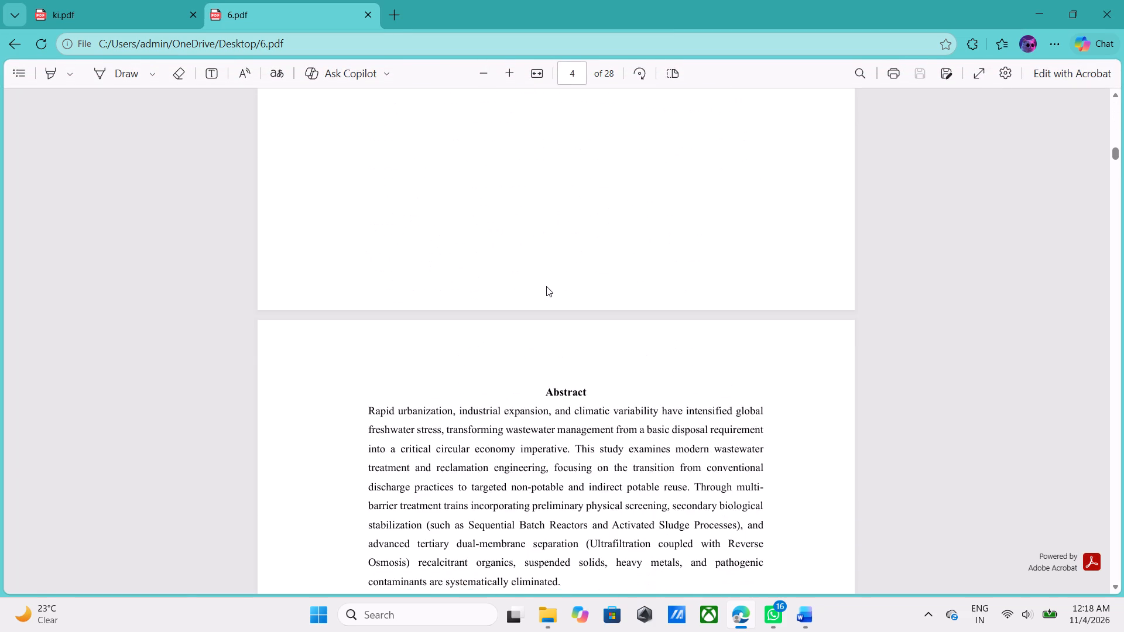
pyautogui.scroll(-20, 546, 286)
pyautogui.scroll(-3, 544, 284)
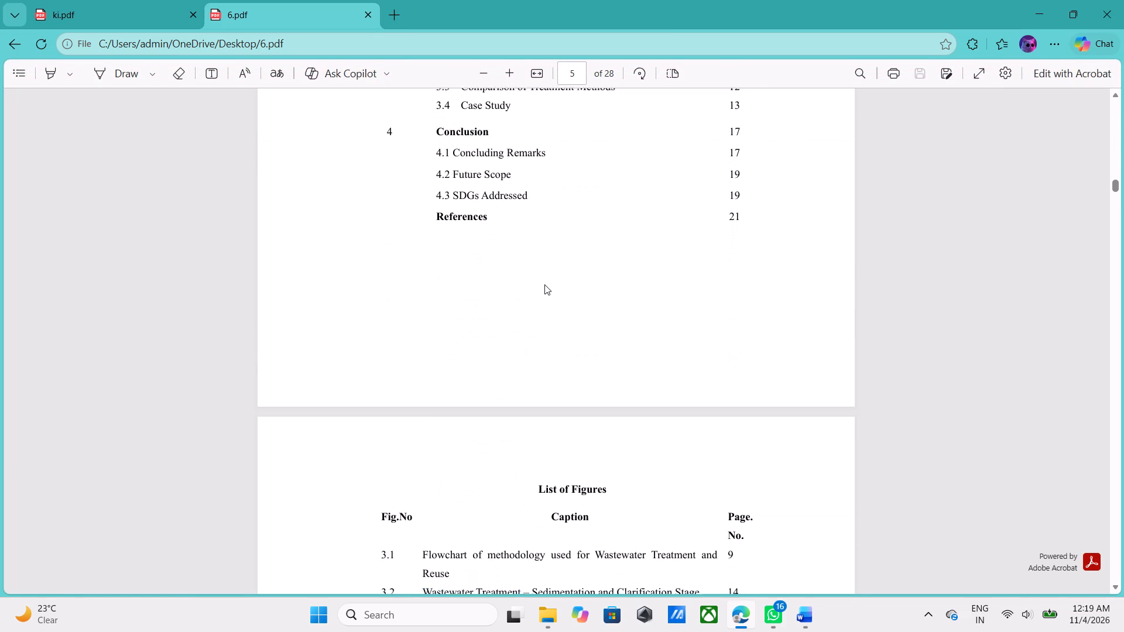
pyautogui.scroll(-20, 544, 284)
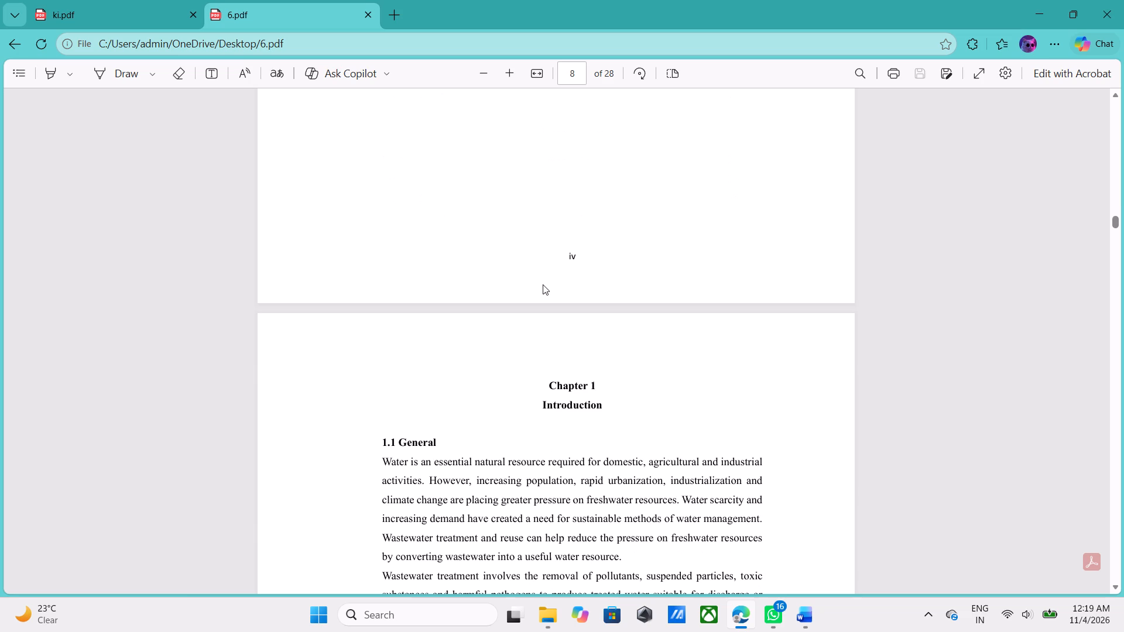
pyautogui.scroll(-3, 543, 284)
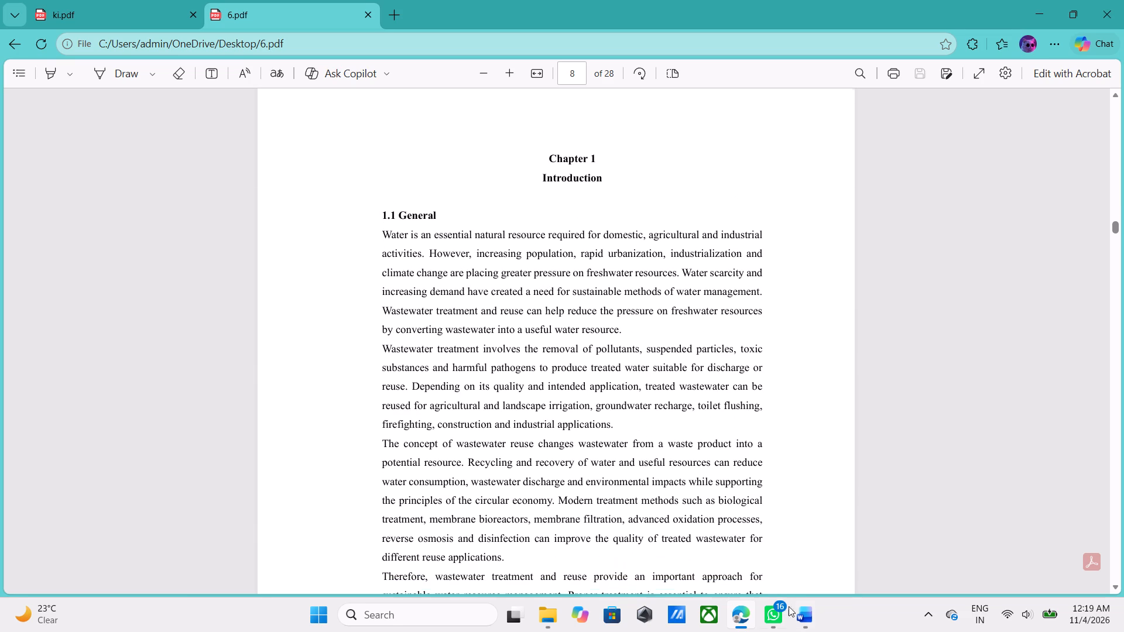
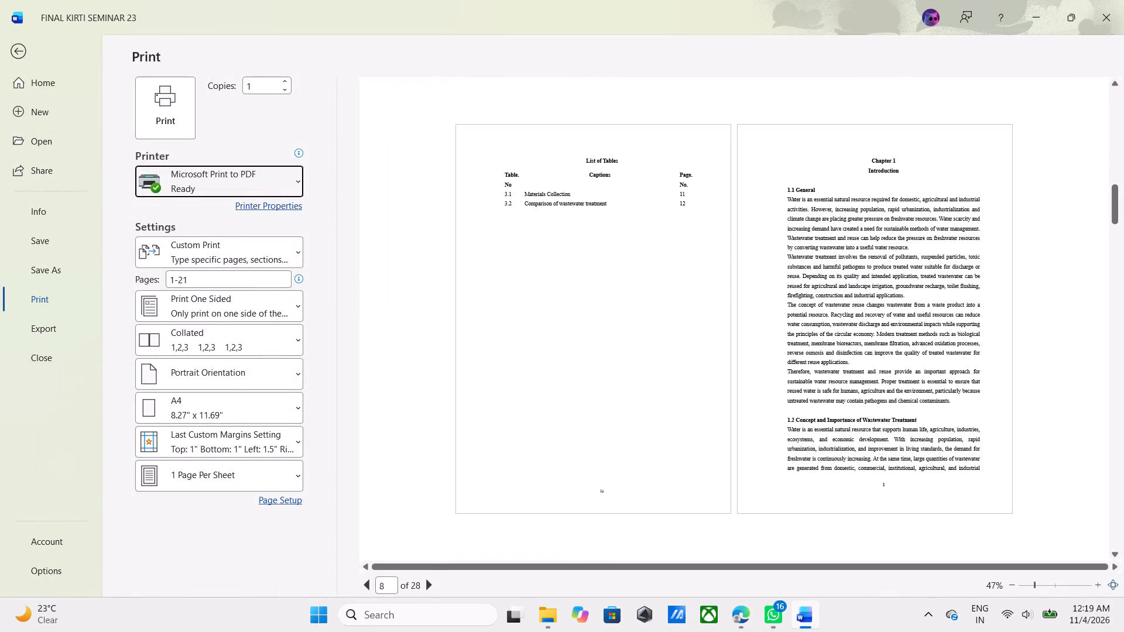
# Clear the custom page range in the print settings and open the options for which part of the document to print.
pyautogui.click(177, 283)
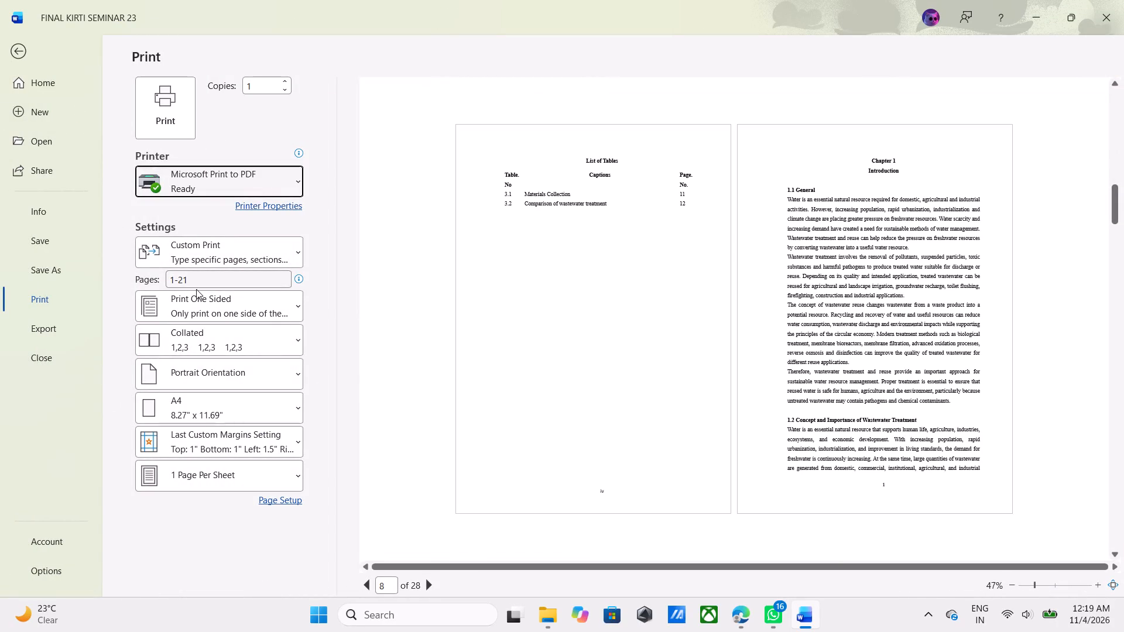
pyautogui.click(208, 284)
pyautogui.click(204, 284)
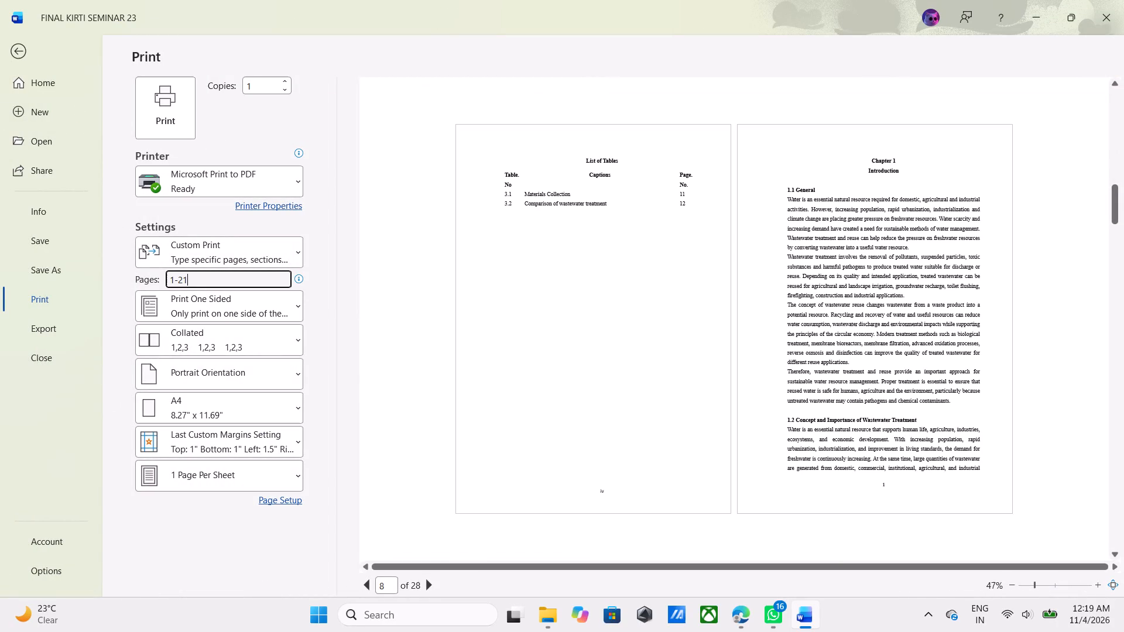
pyautogui.press('BackSpace')
pyautogui.press('BackSpace')
pyautogui.press('BackSpace')
pyautogui.press('BackSpace')
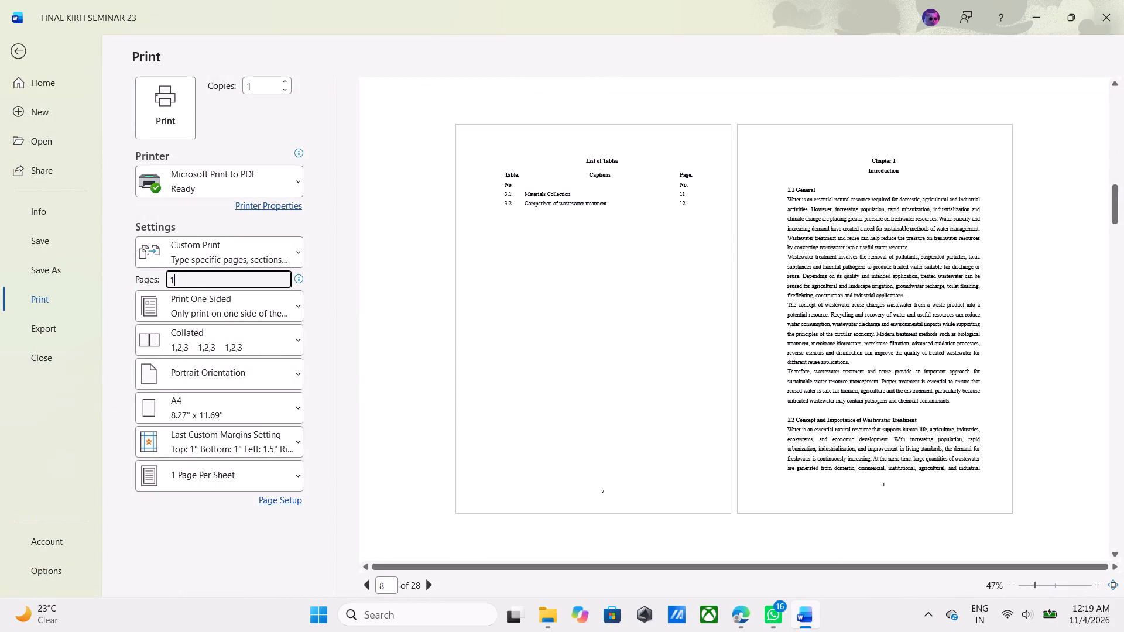
pyautogui.press('BackSpace')
pyautogui.press('BackSpace')
pyautogui.press('BackSpace')
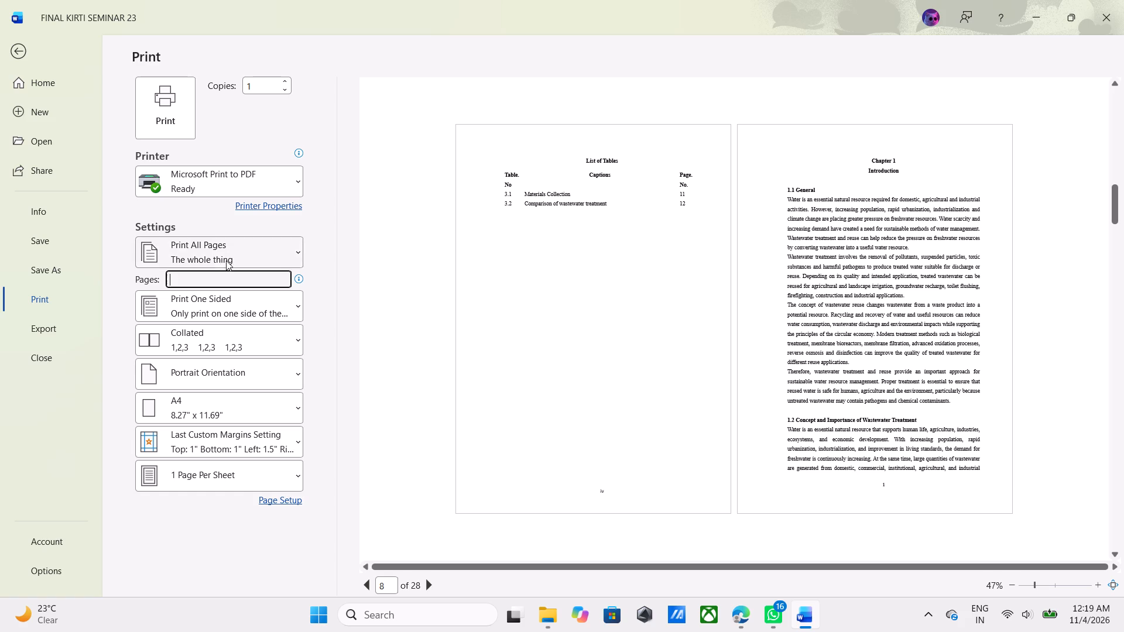
pyautogui.click(226, 260)
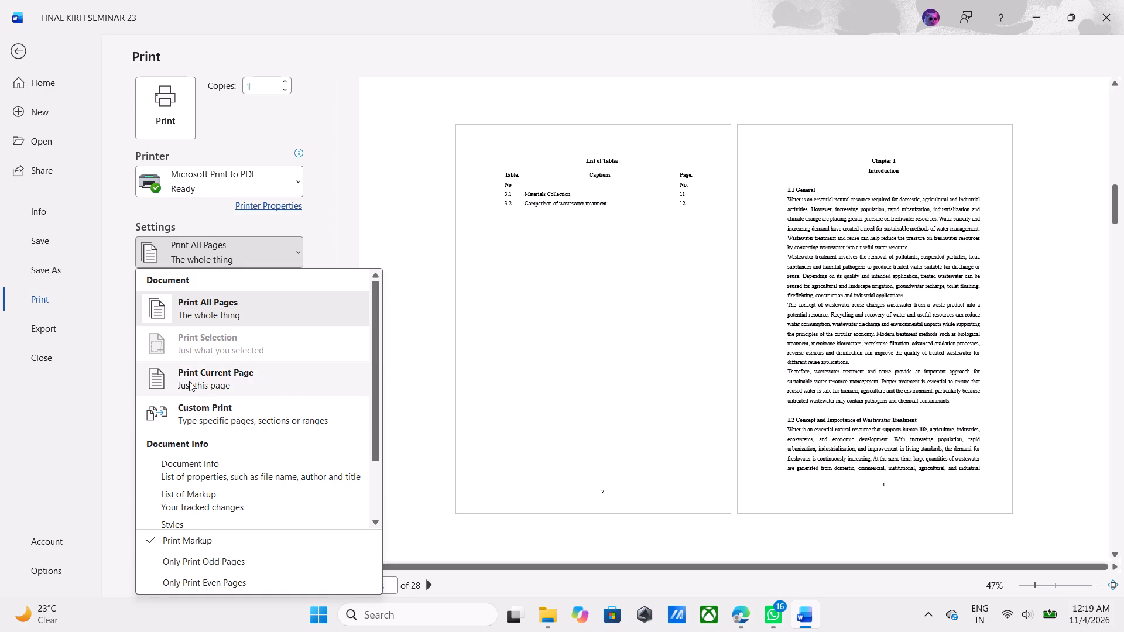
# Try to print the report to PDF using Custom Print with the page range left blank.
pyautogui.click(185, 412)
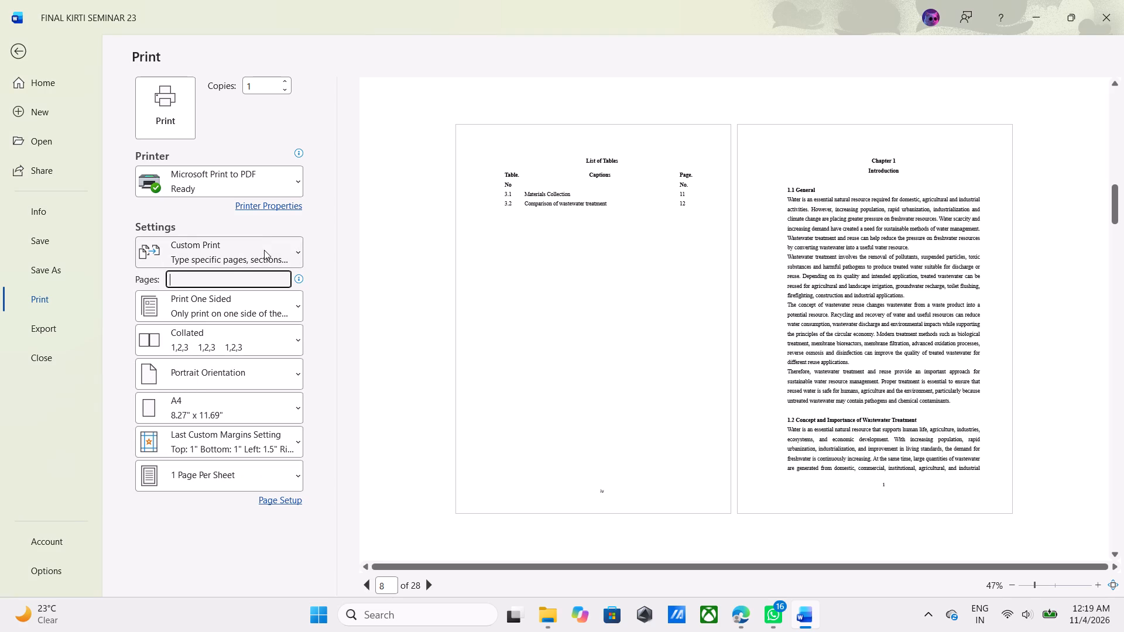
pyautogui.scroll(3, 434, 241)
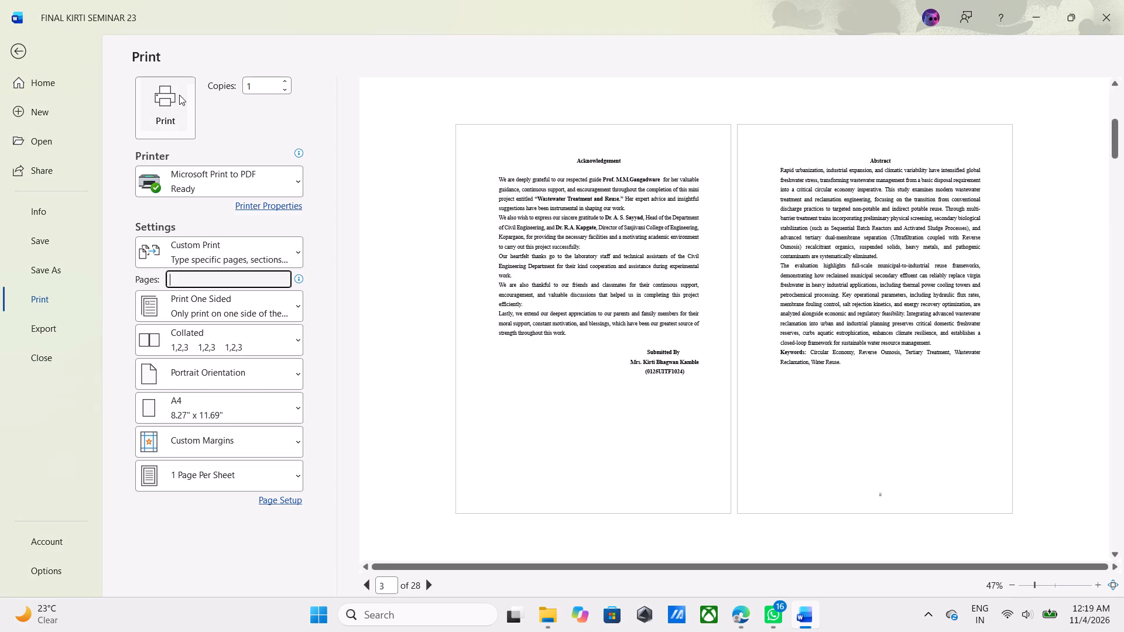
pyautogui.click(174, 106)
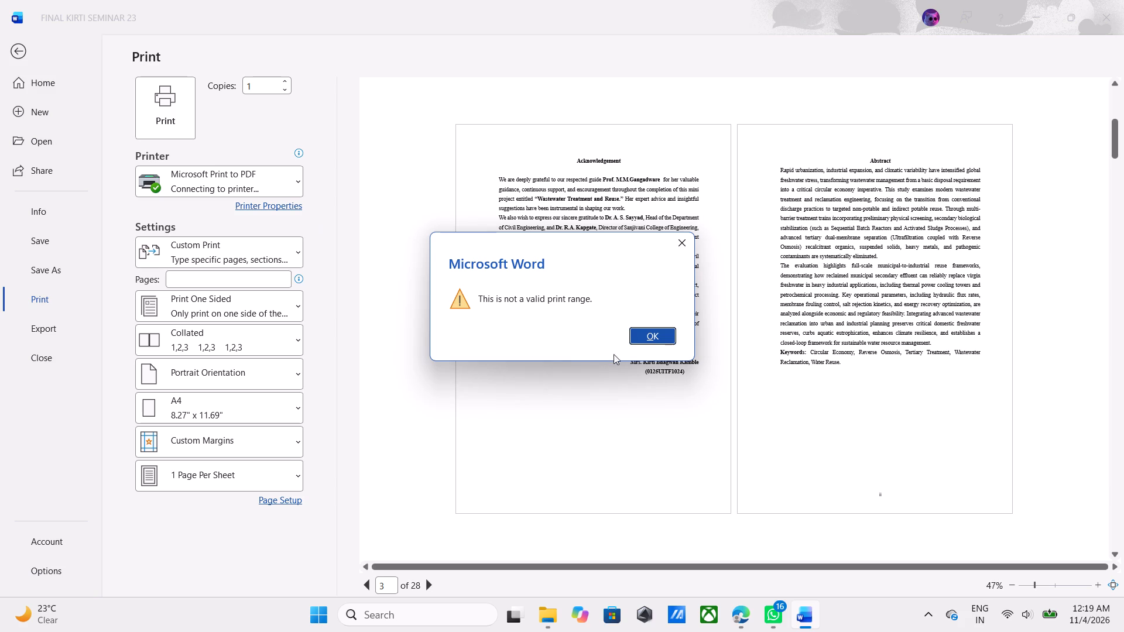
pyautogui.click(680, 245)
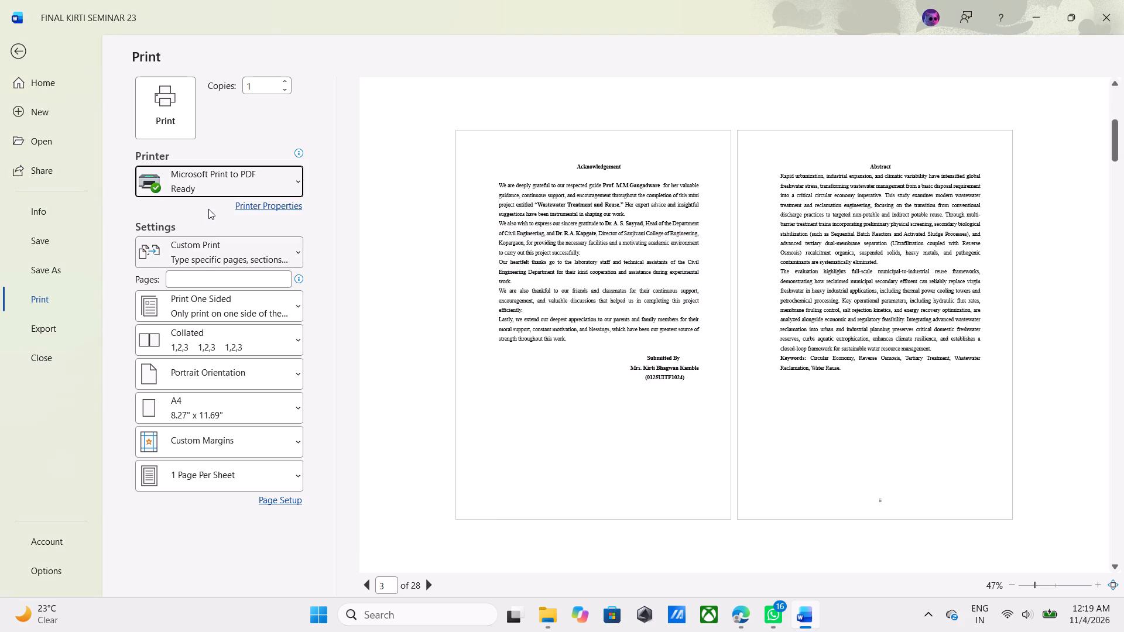
# Print all pages of the report with Microsoft Print to PDF and save the output file as 8888.
pyautogui.click(208, 255)
pyautogui.click(204, 305)
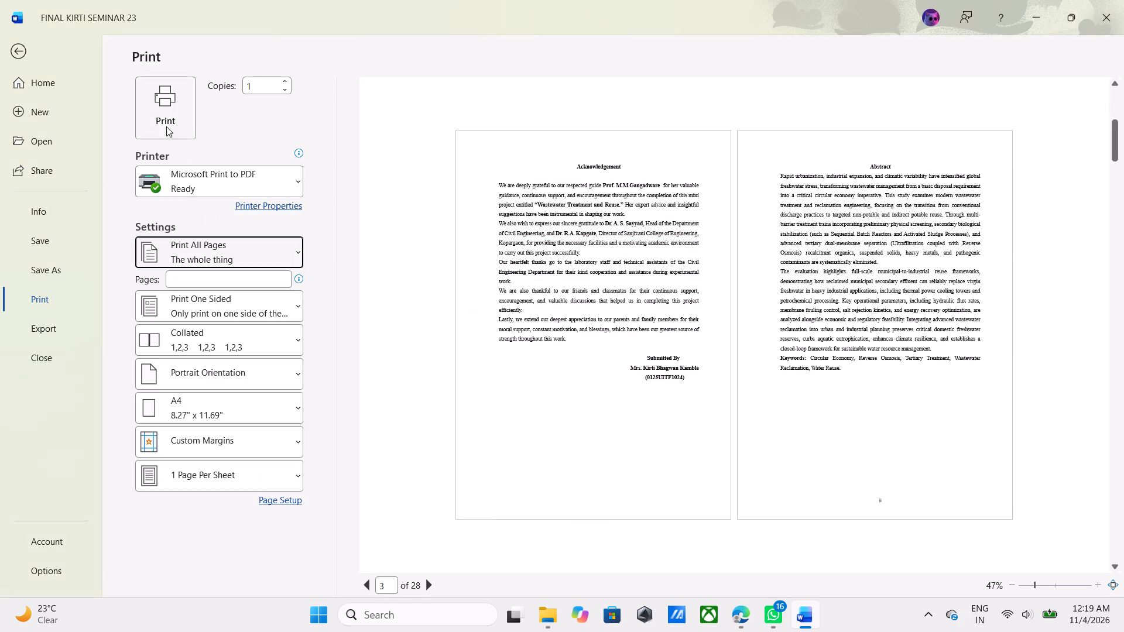
pyautogui.click(160, 116)
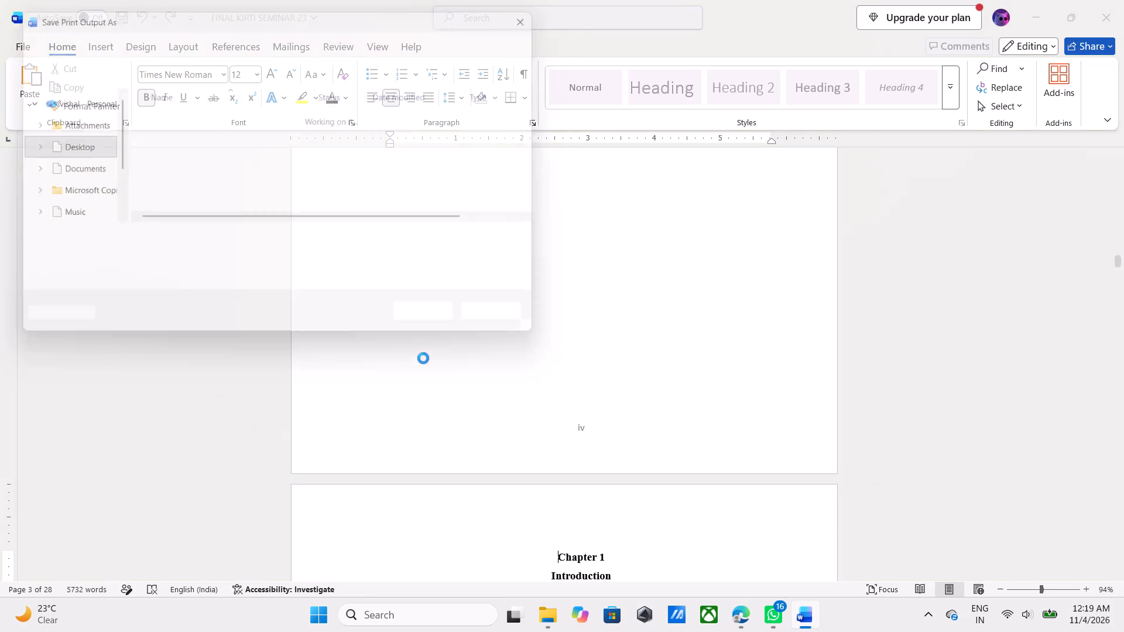
pyautogui.write('8888')
pyautogui.press('Return')
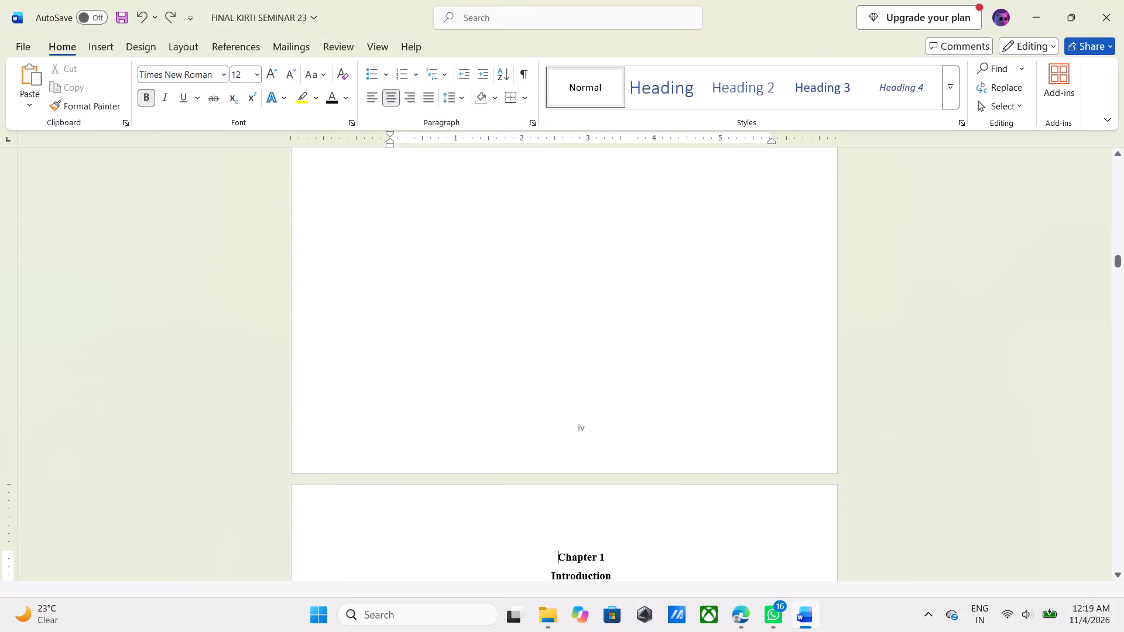
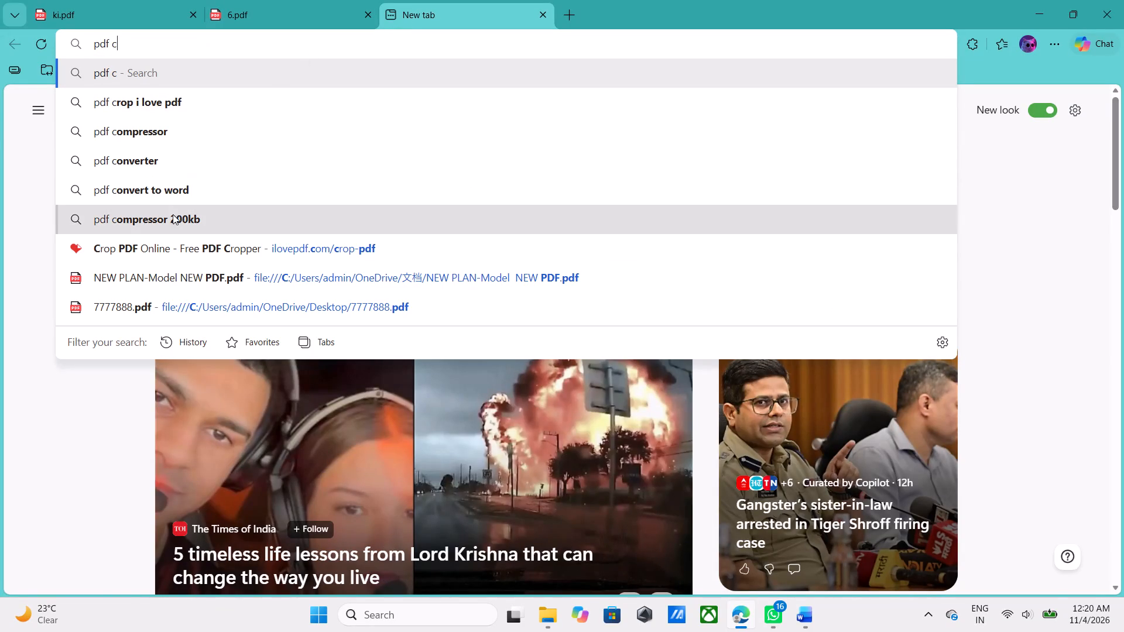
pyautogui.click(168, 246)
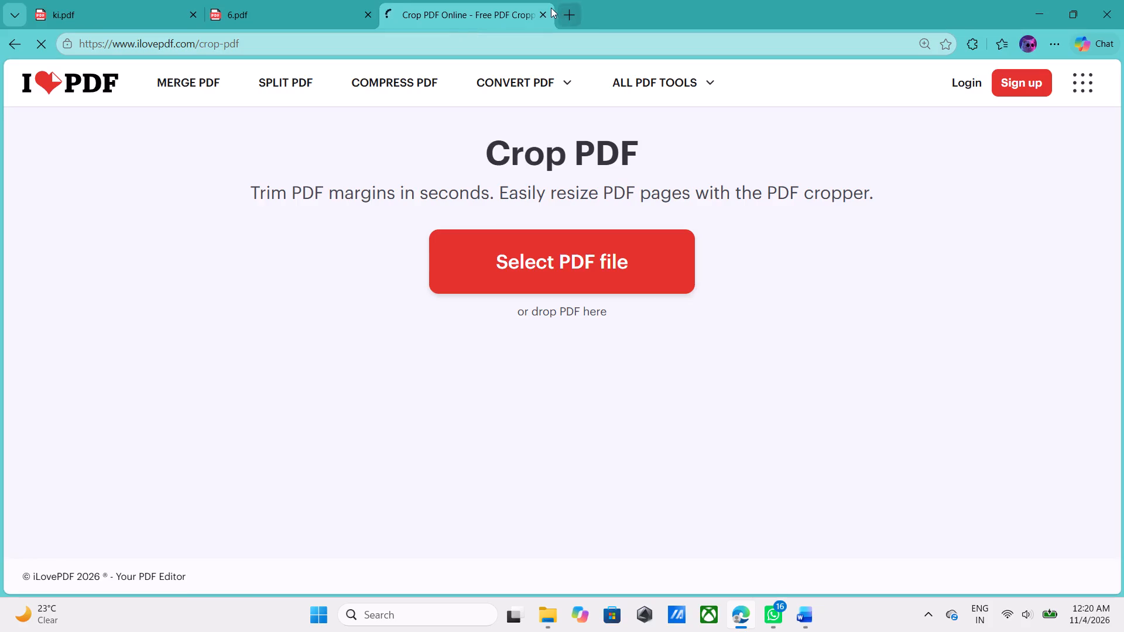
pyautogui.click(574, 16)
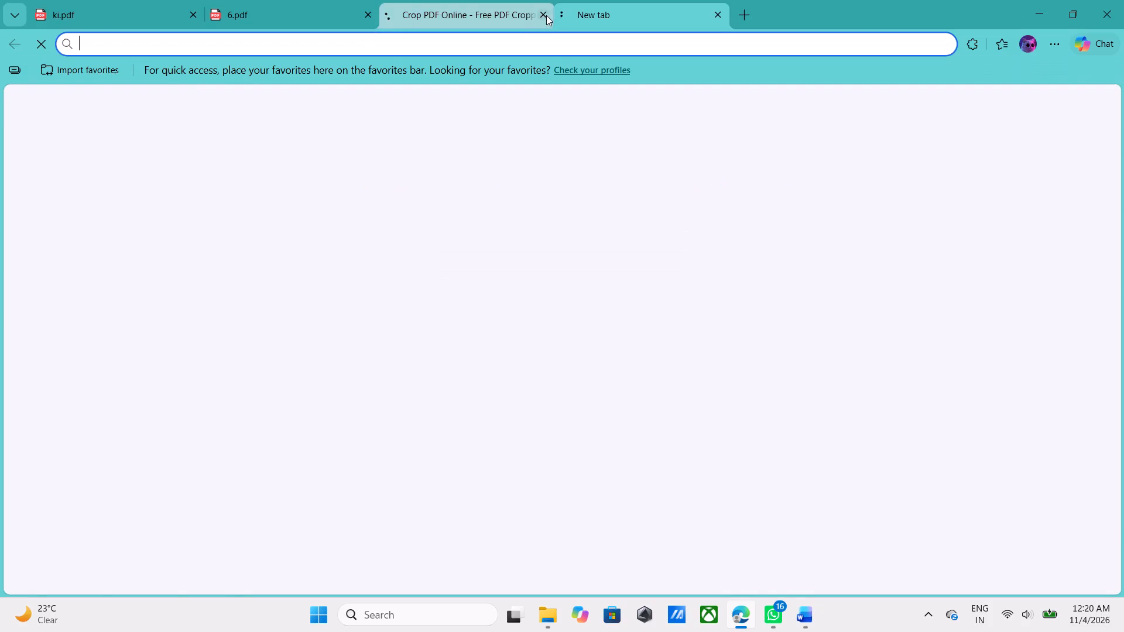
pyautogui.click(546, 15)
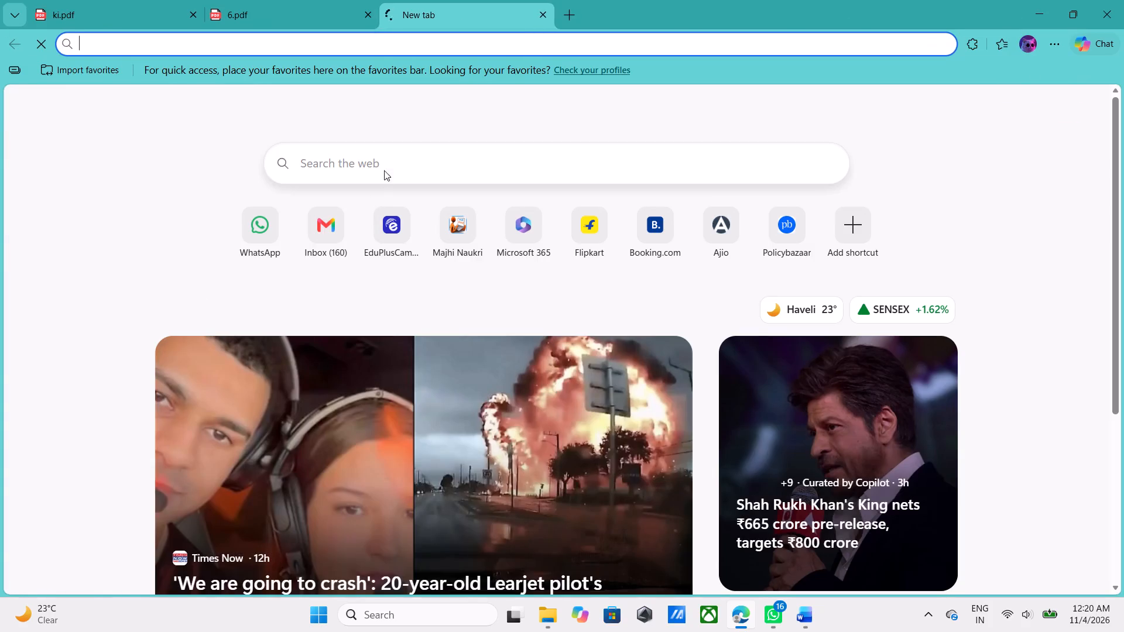
# Search the web for iLovePDF and open its home page.
pyautogui.write('i nlove')
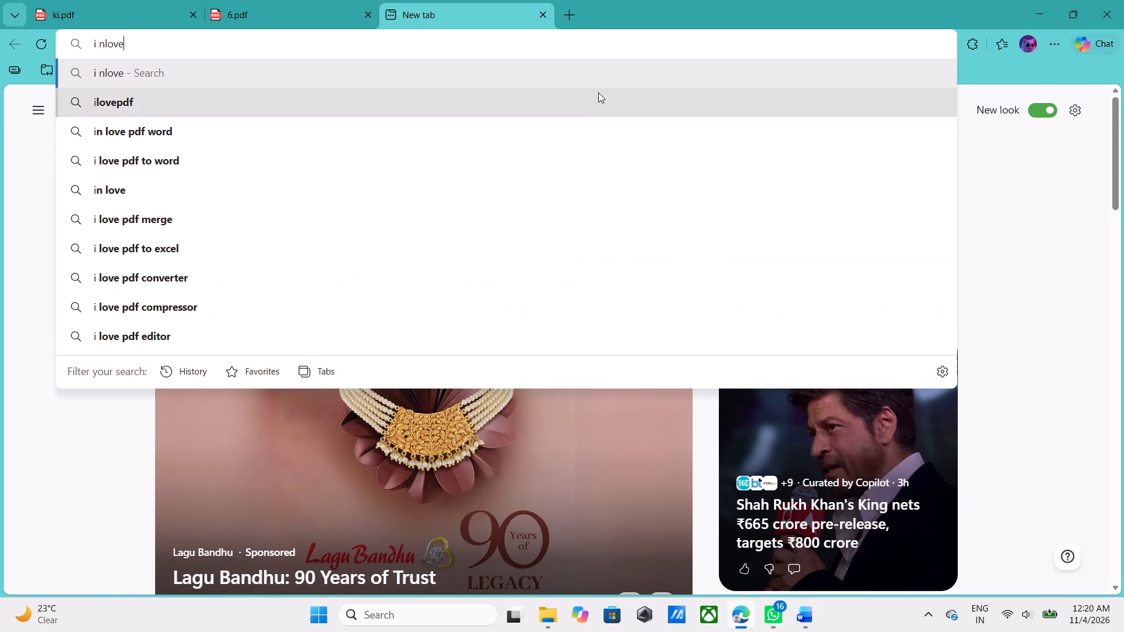
pyautogui.click(598, 95)
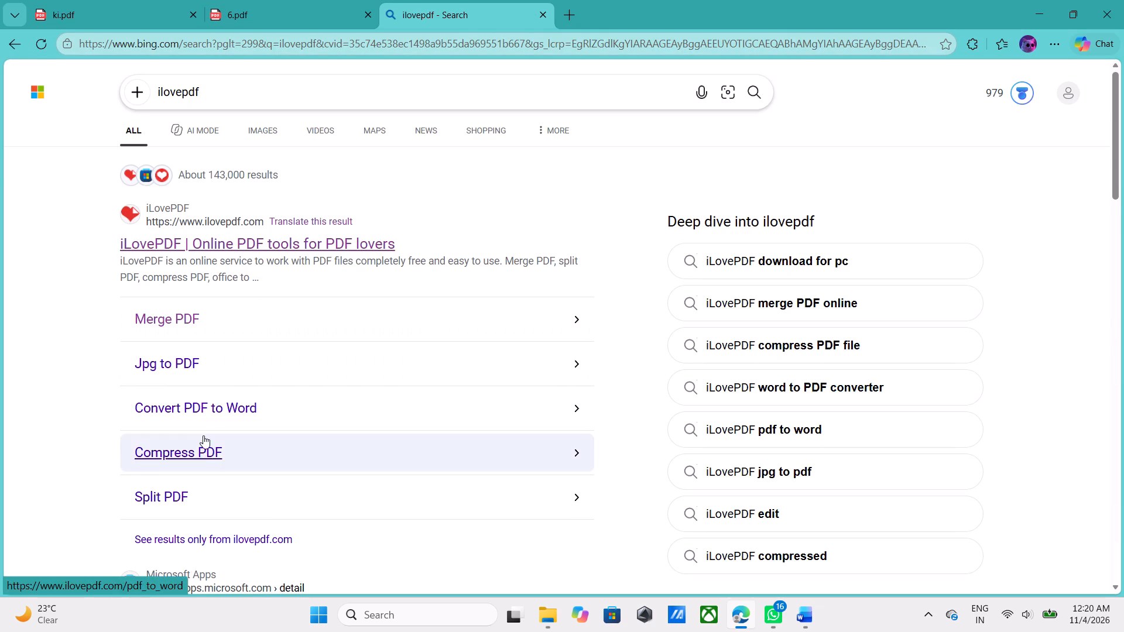
pyautogui.click(214, 250)
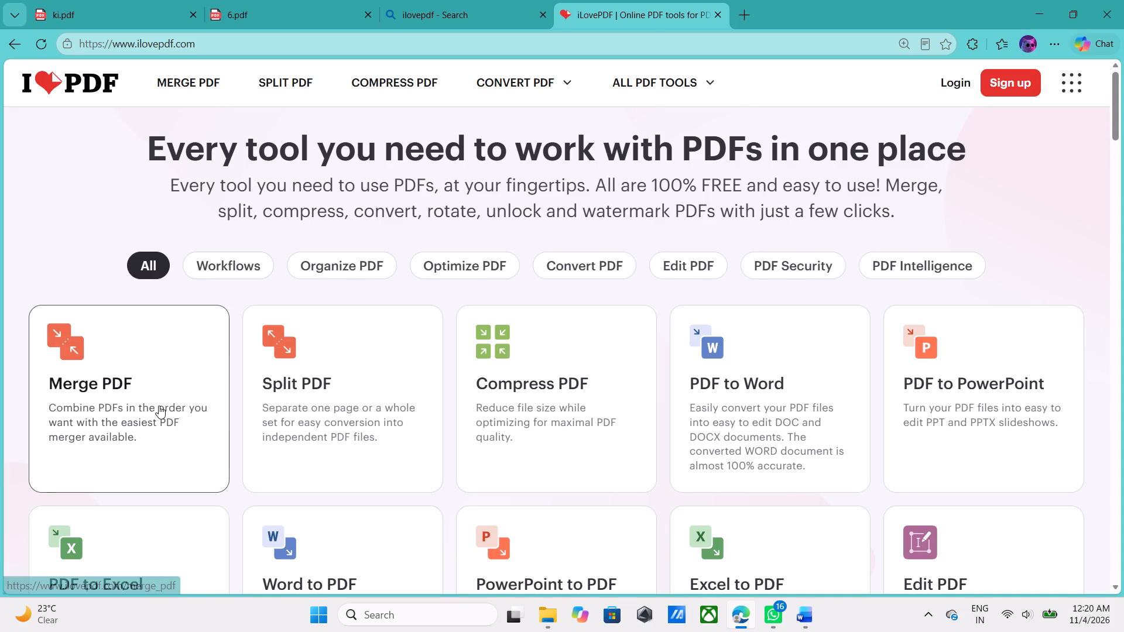
# Find the Remove pages tool among the iLovePDF tools and open it.
pyautogui.scroll(-1, 636, 370)
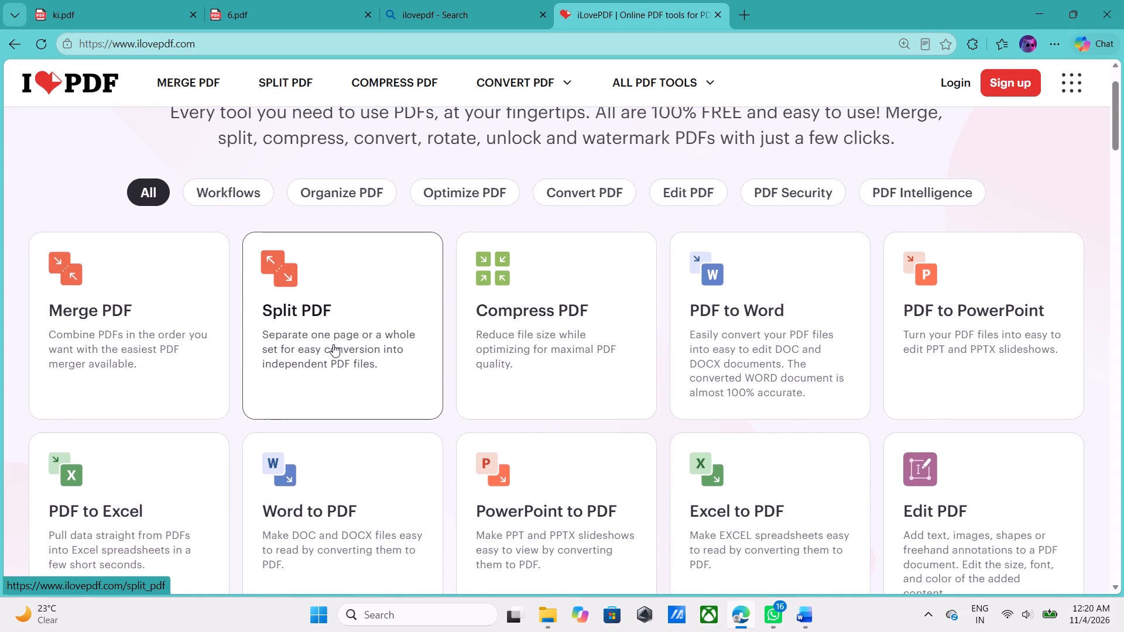
pyautogui.scroll(-5, 332, 345)
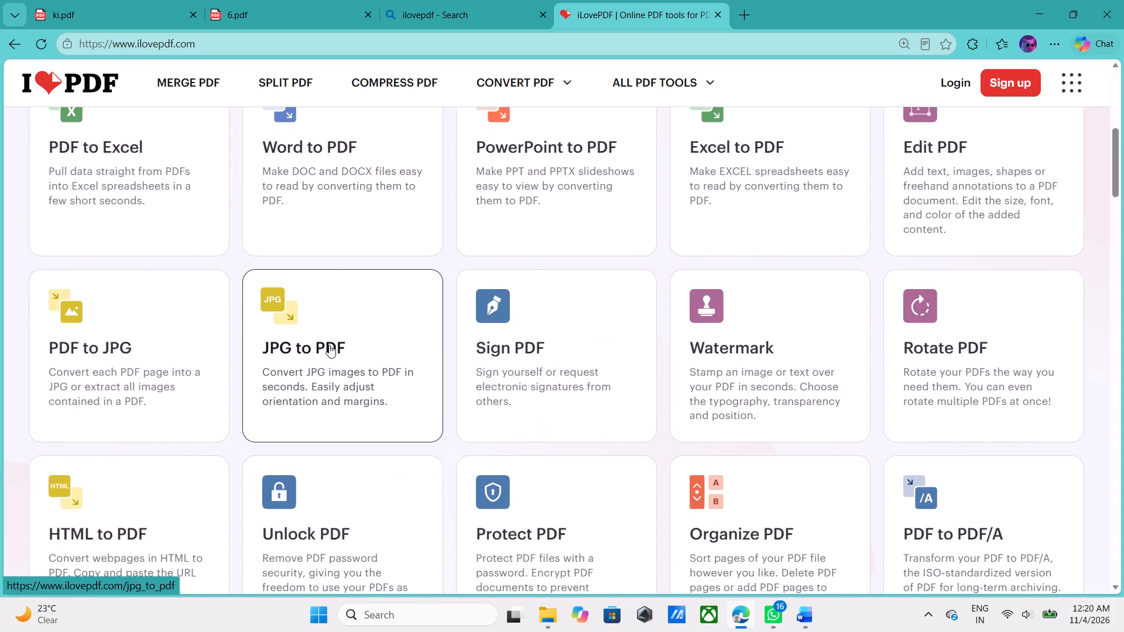
pyautogui.scroll(-2, 329, 345)
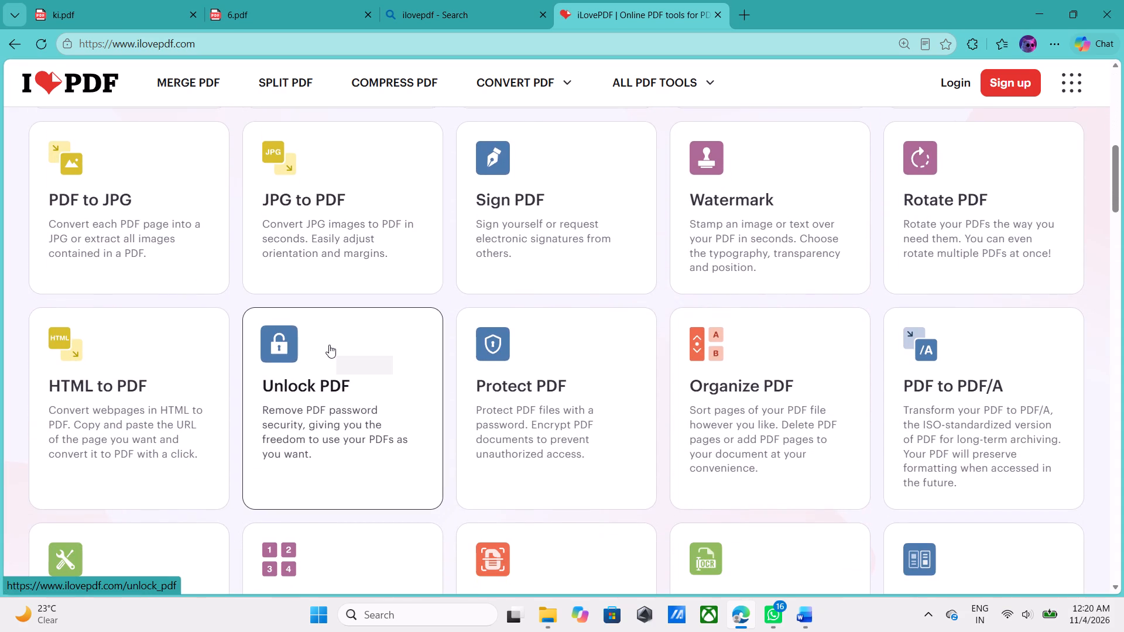
pyautogui.scroll(-5, 329, 345)
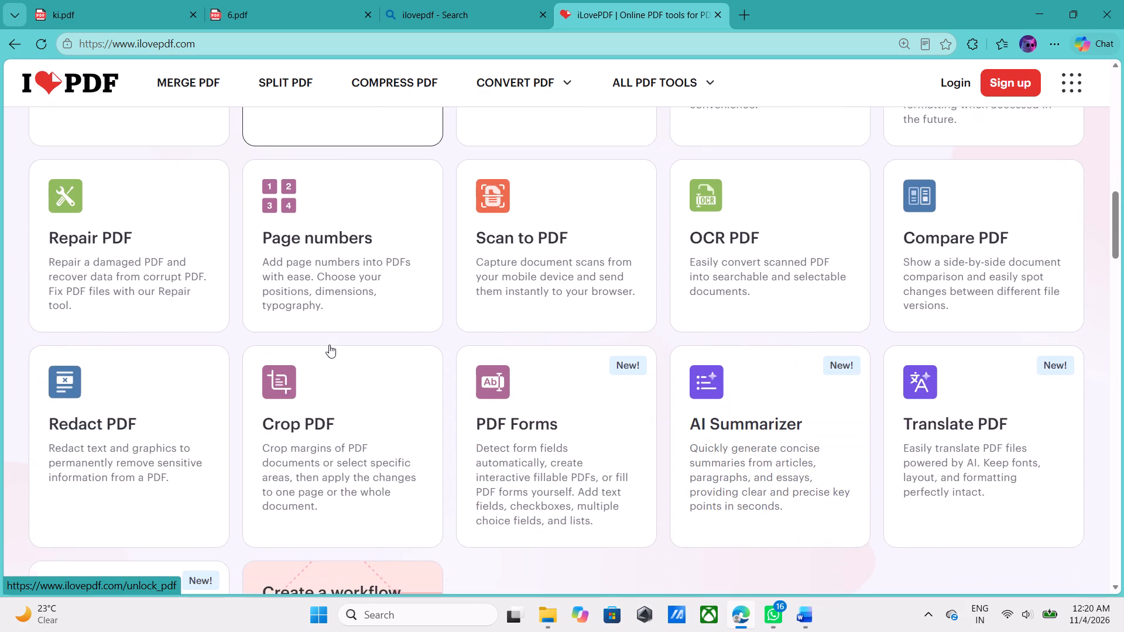
pyautogui.scroll(13, 328, 343)
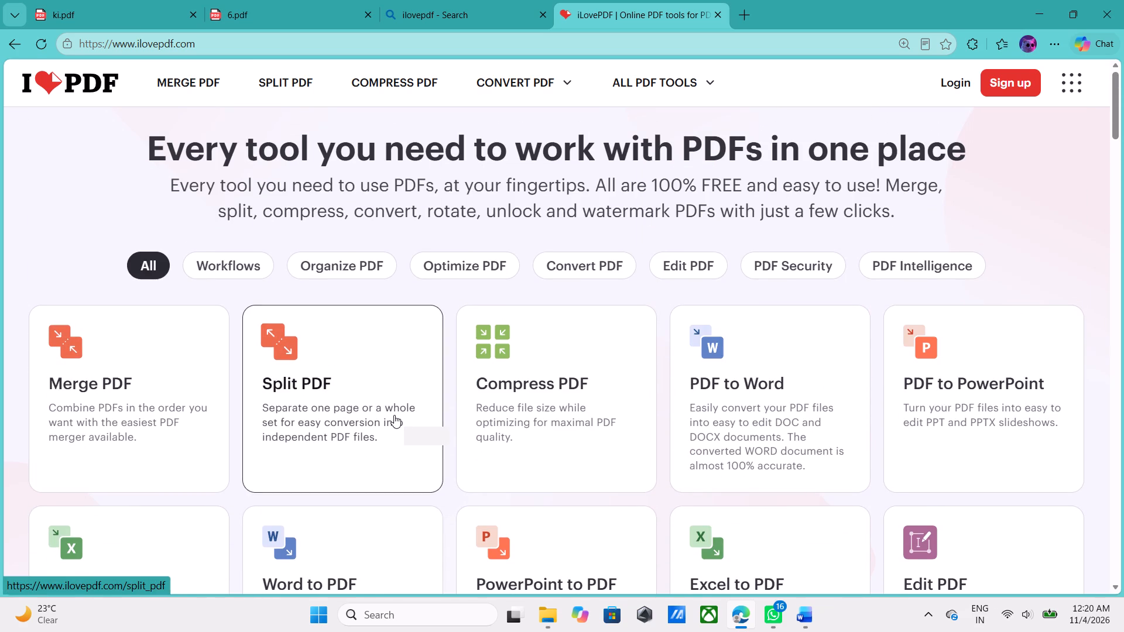
pyautogui.scroll(-1, 394, 415)
pyautogui.scroll(4, 394, 415)
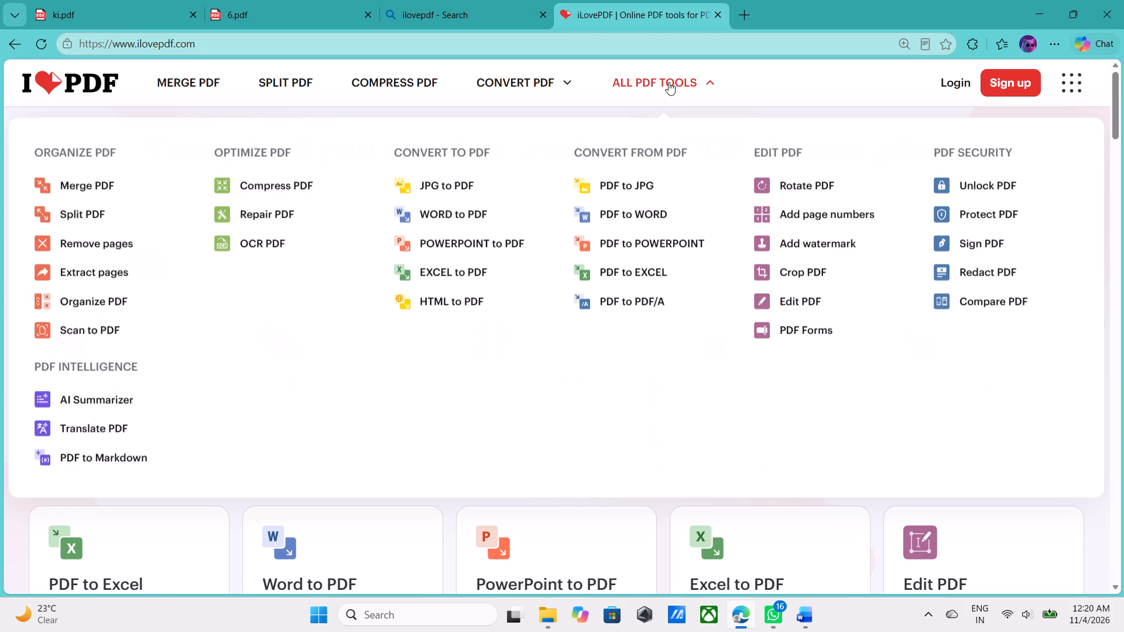
pyautogui.click(68, 250)
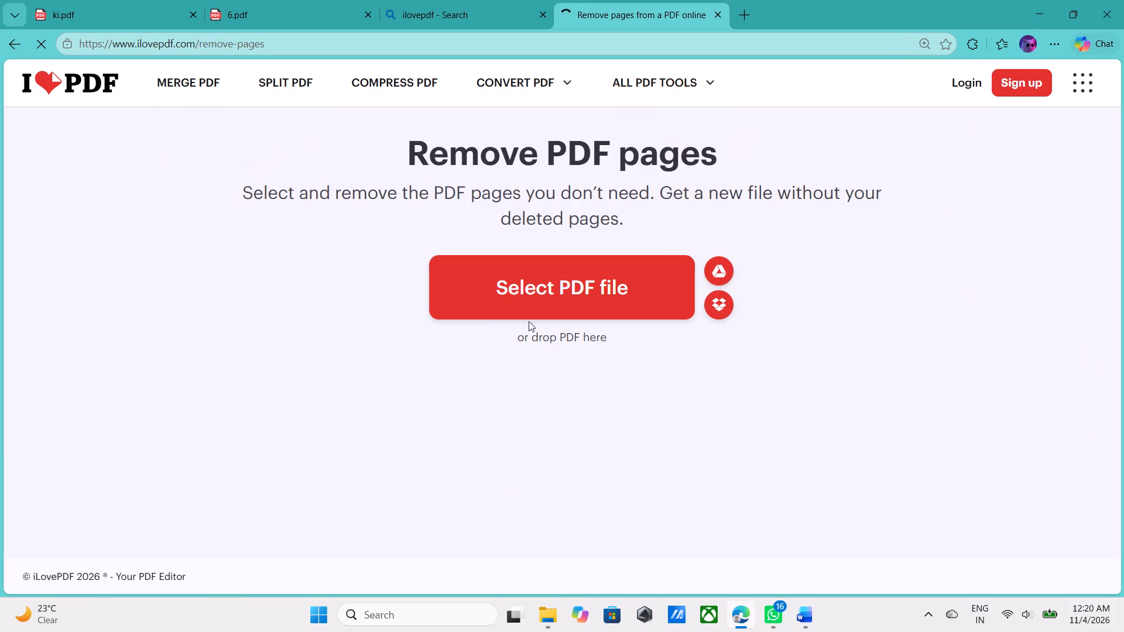
# Load the exported seminar report PDF into the Remove pages tool from the Home location.
pyautogui.click(560, 311)
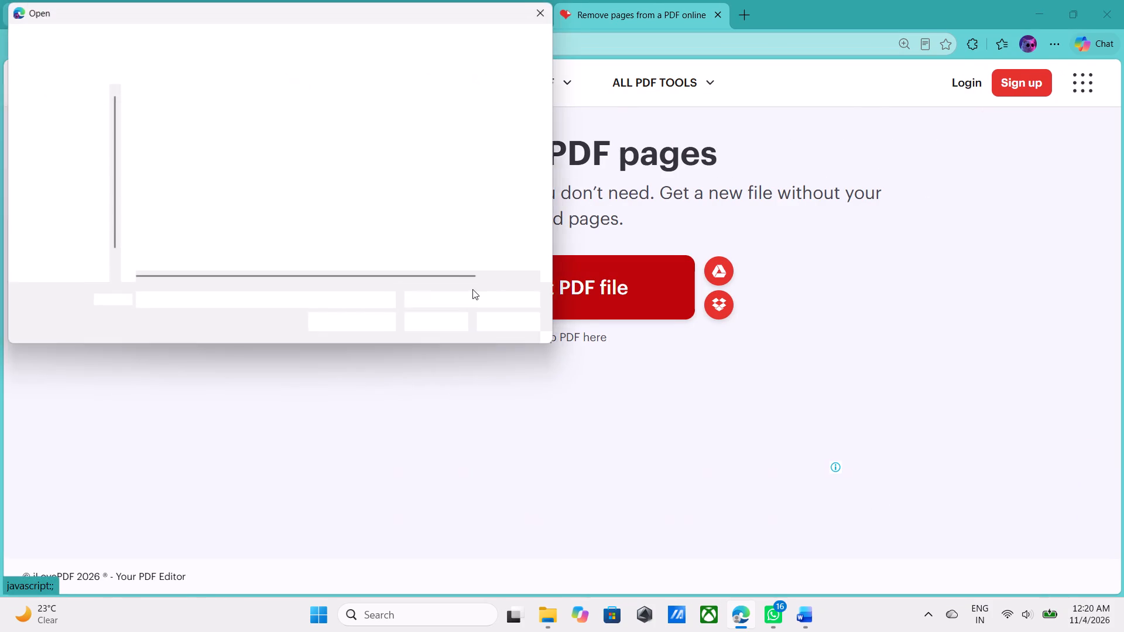
pyautogui.scroll(3, 68, 129)
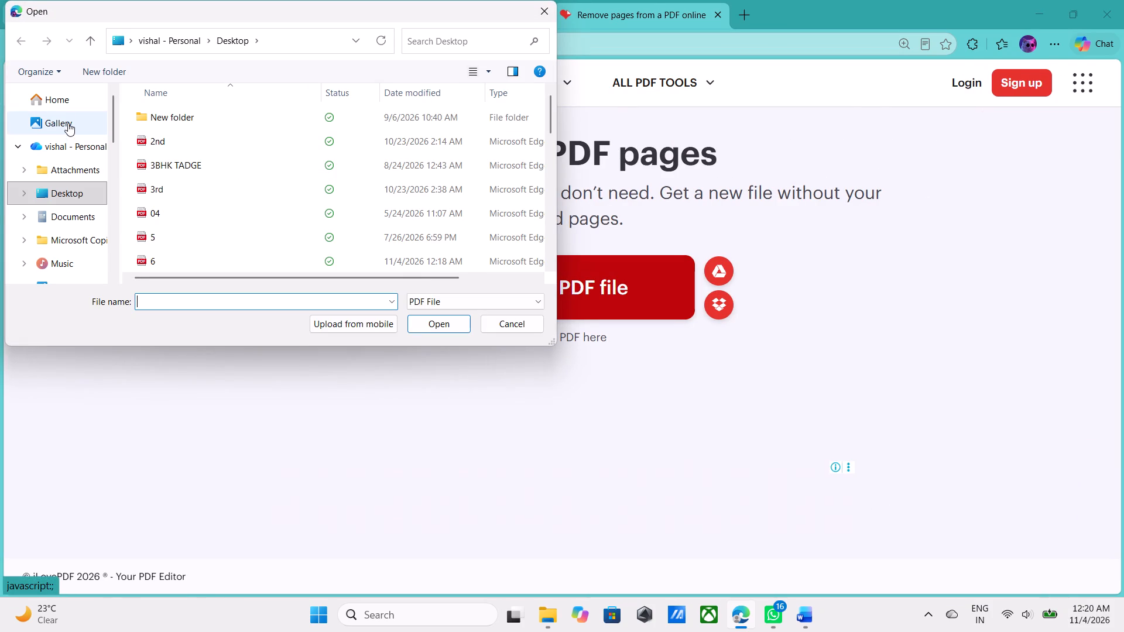
pyautogui.click(68, 95)
pyautogui.scroll(2, 203, 193)
pyautogui.scroll(-1, 203, 194)
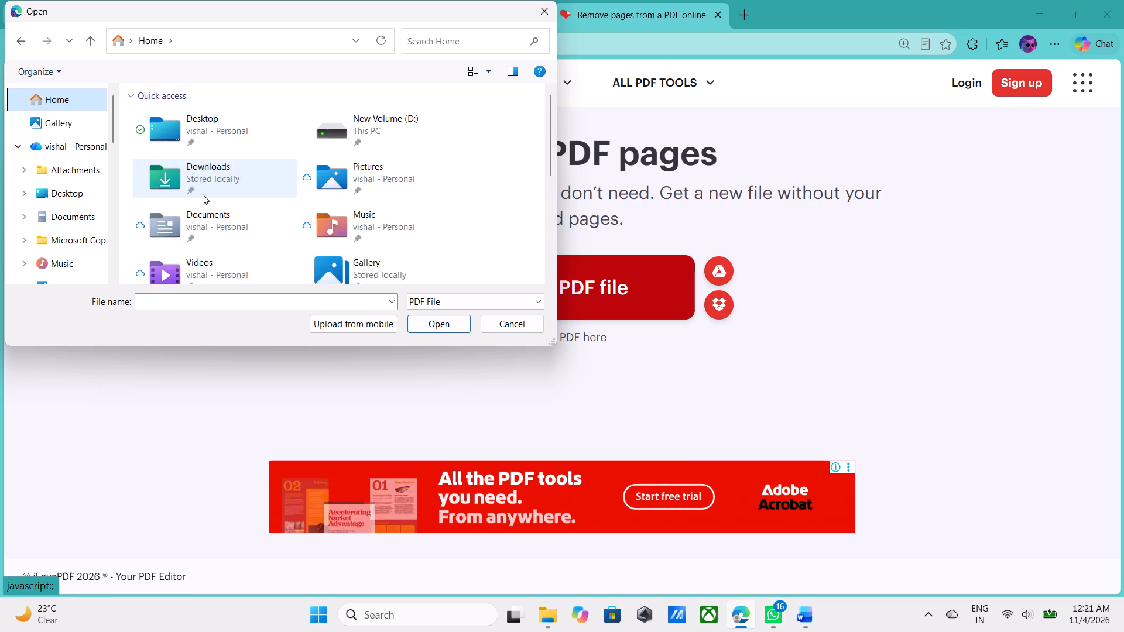
pyautogui.scroll(-3, 203, 194)
pyautogui.doubleClick(205, 166)
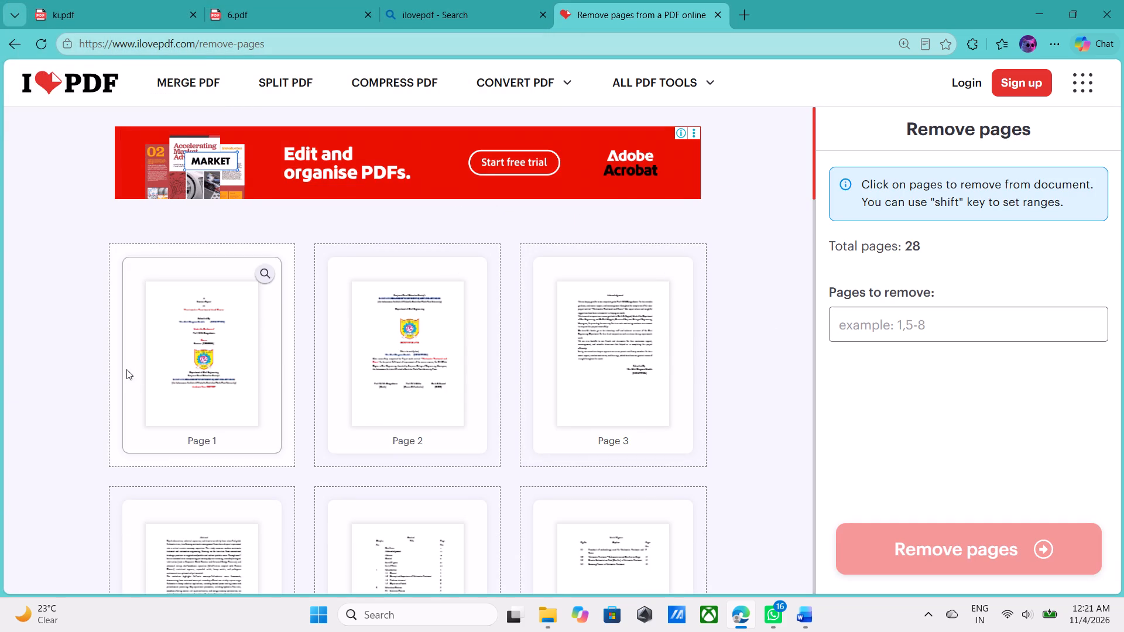
# Remove pages 1-7, the front matter before Chapter 1, from the report PDF.
pyautogui.click(125, 370)
pyautogui.click(388, 361)
pyautogui.click(618, 369)
pyautogui.scroll(-3, 552, 354)
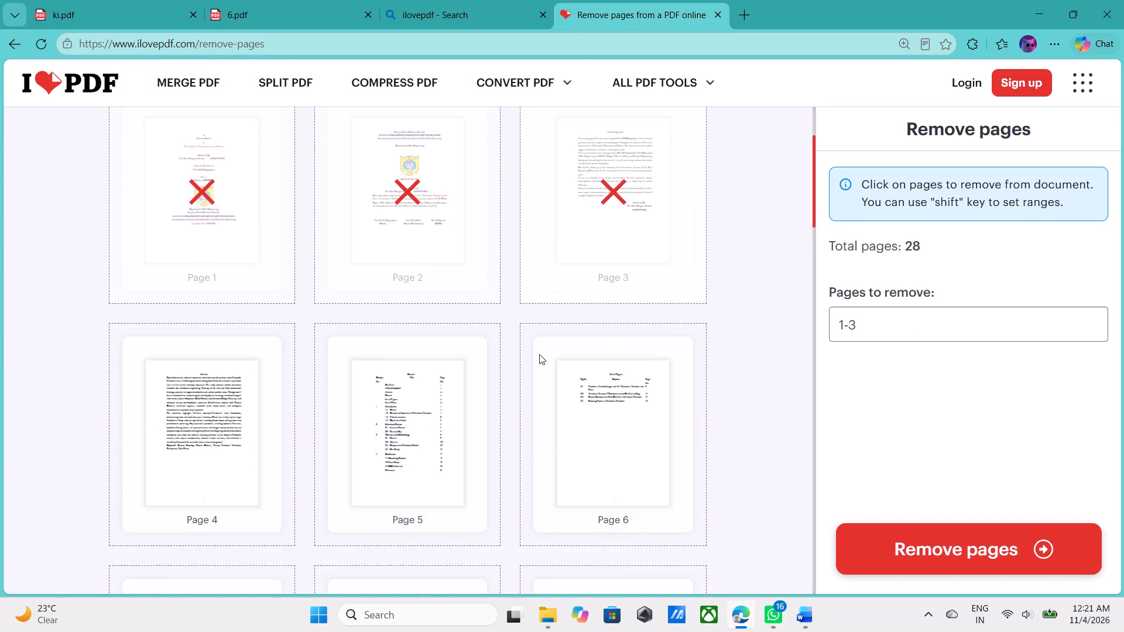
pyautogui.click(348, 360)
pyautogui.click(301, 360)
pyautogui.scroll(-3, 340, 366)
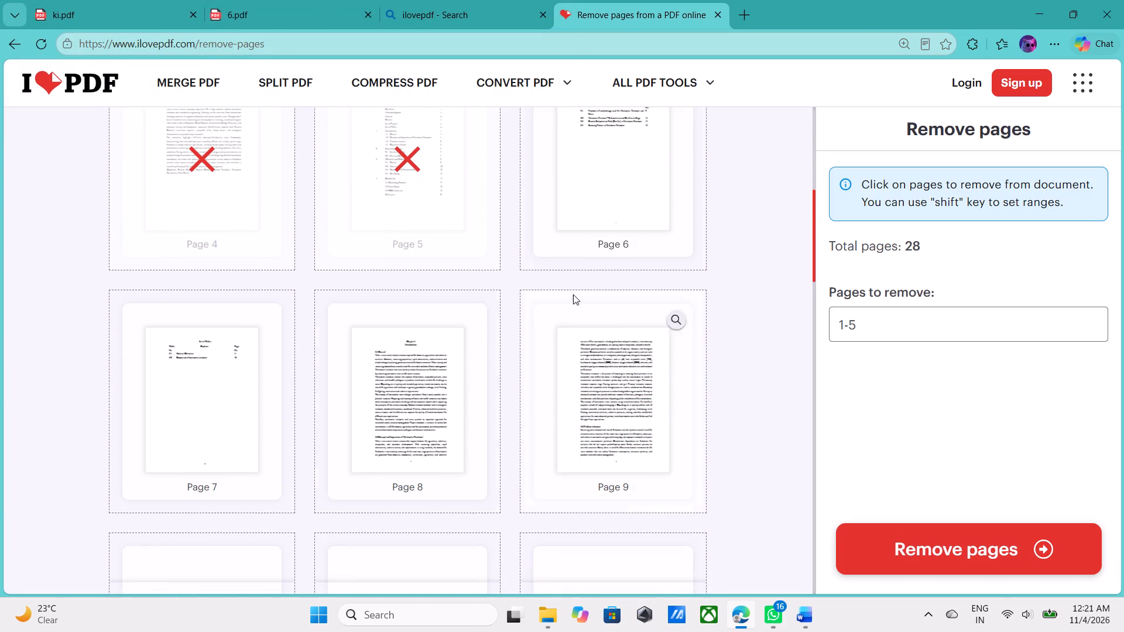
pyautogui.click(661, 182)
pyautogui.click(255, 381)
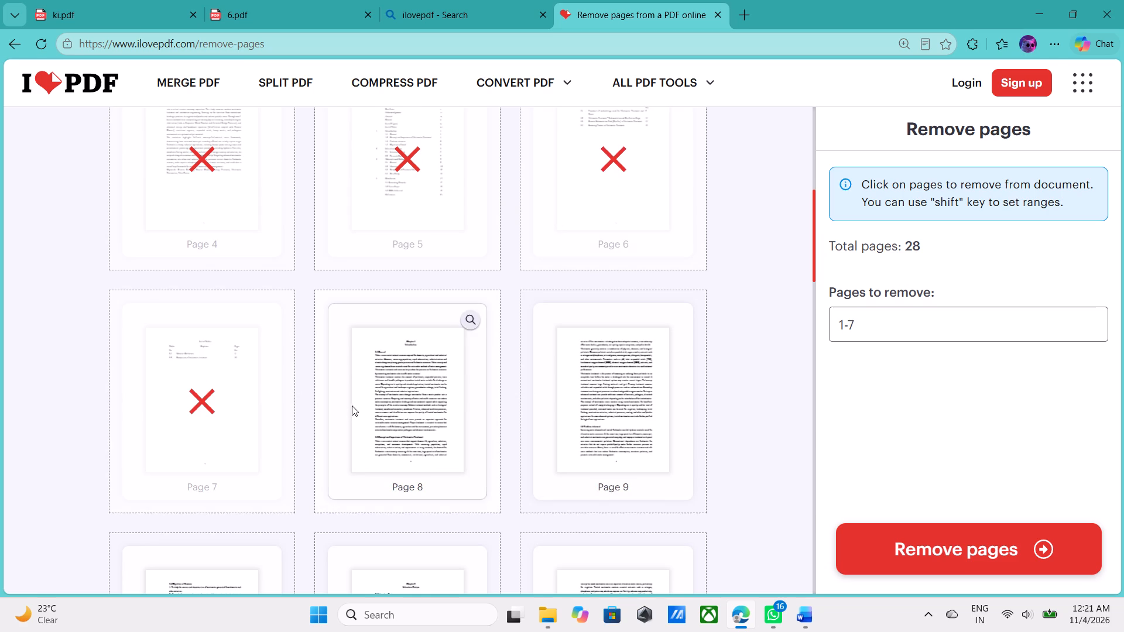
pyautogui.click(872, 543)
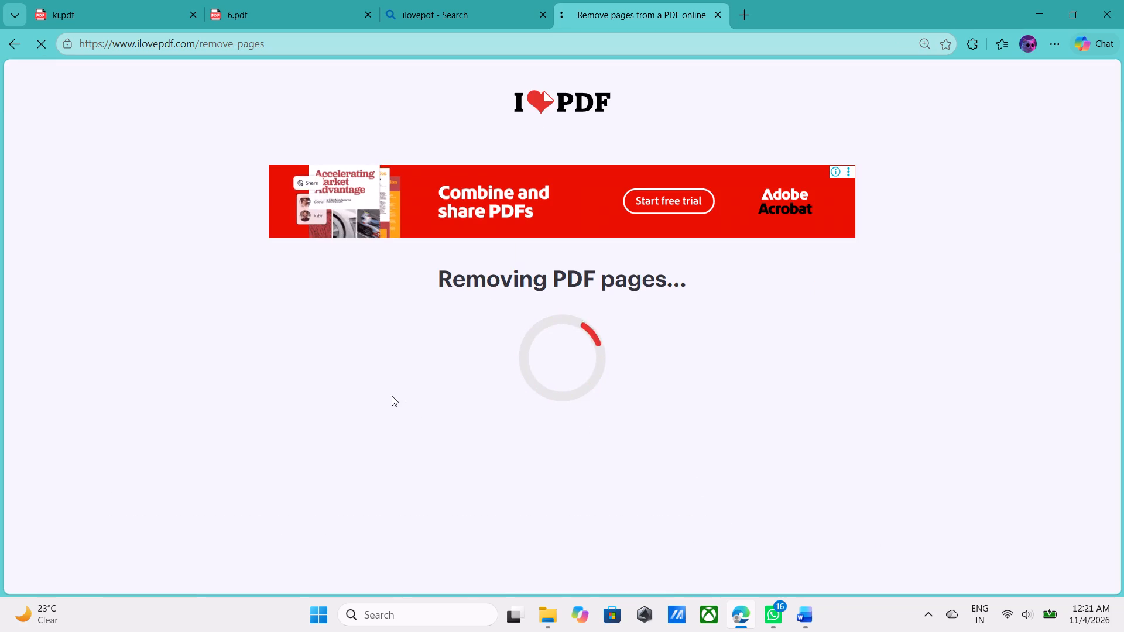
# Download the report PDF with the selected pages removed.
pyautogui.click(561, 216)
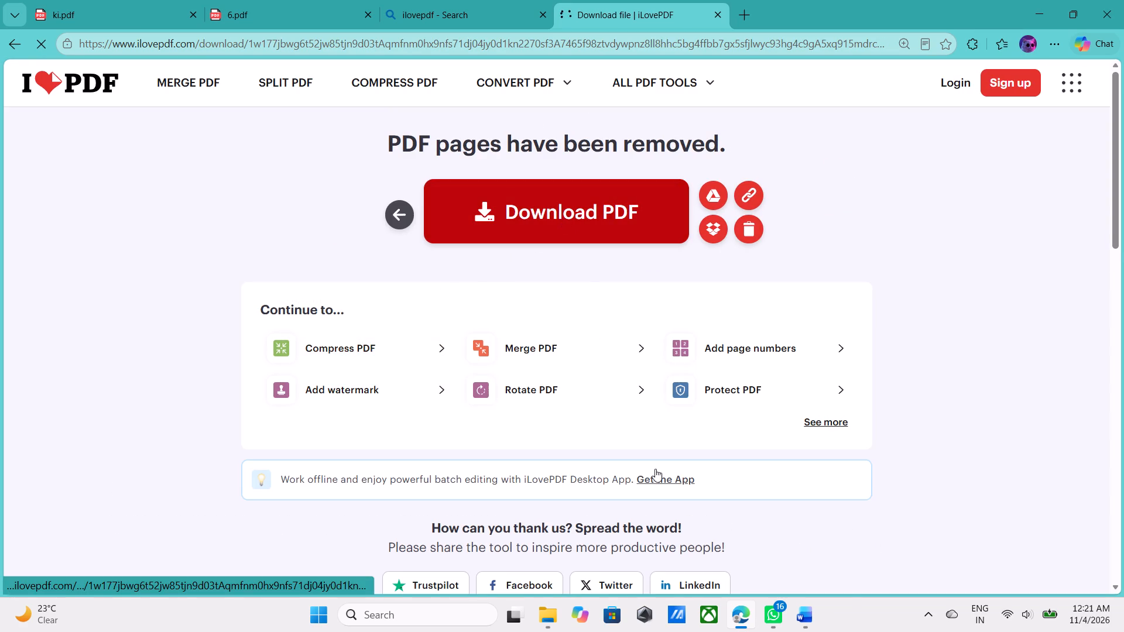
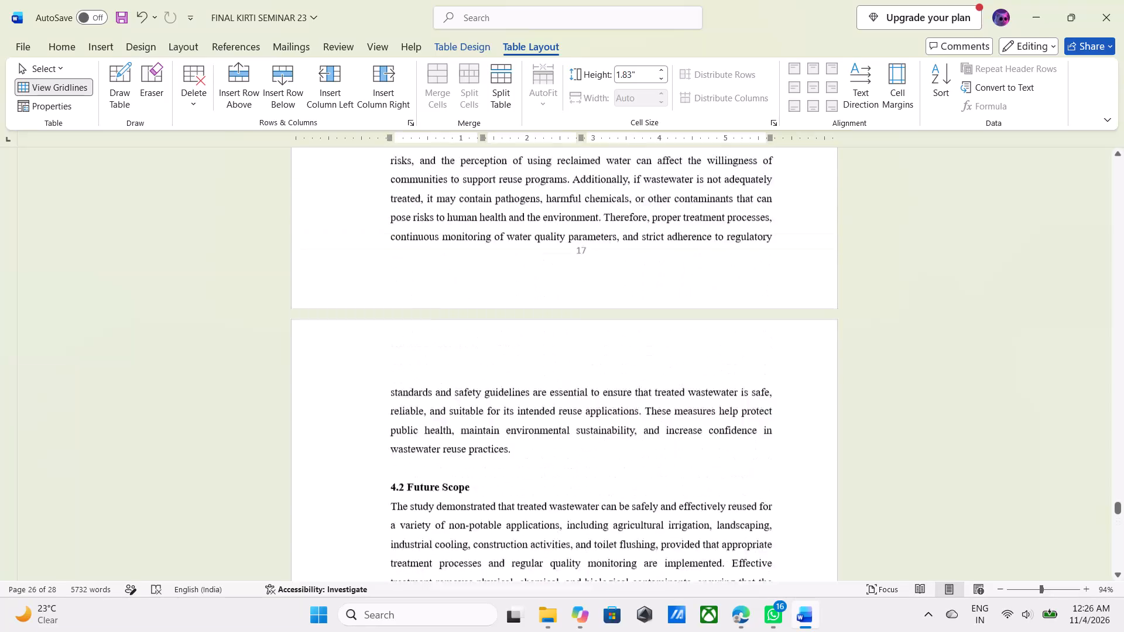
# Abbreviate "Figure" to "Fig" before 3.4 in the paragraph under the Fig. 3.4 caption.
pyautogui.scroll(20, 591, 473)
pyautogui.scroll(2, 591, 473)
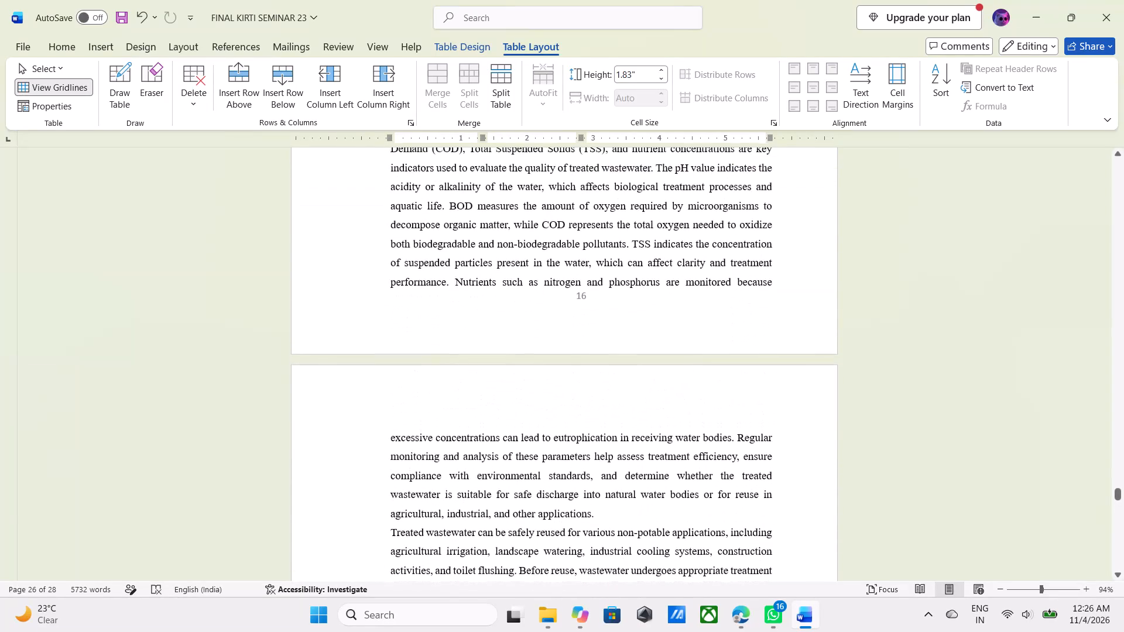
pyautogui.scroll(16, 591, 474)
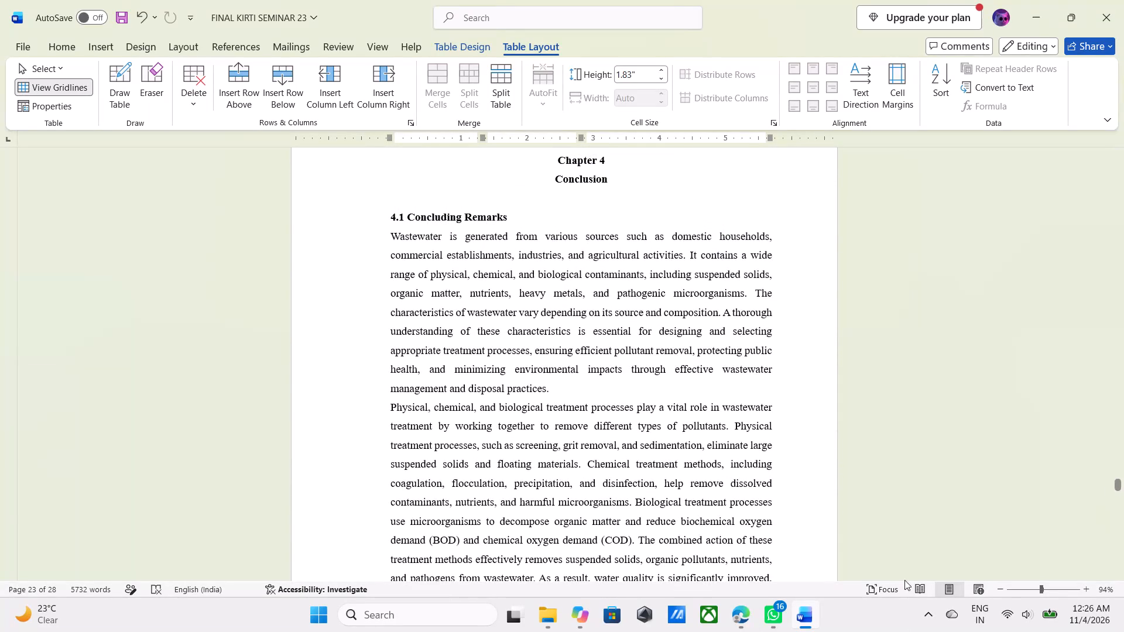
pyautogui.scroll(5, 737, 176)
pyautogui.scroll(16, 734, 252)
pyautogui.scroll(2, 685, 368)
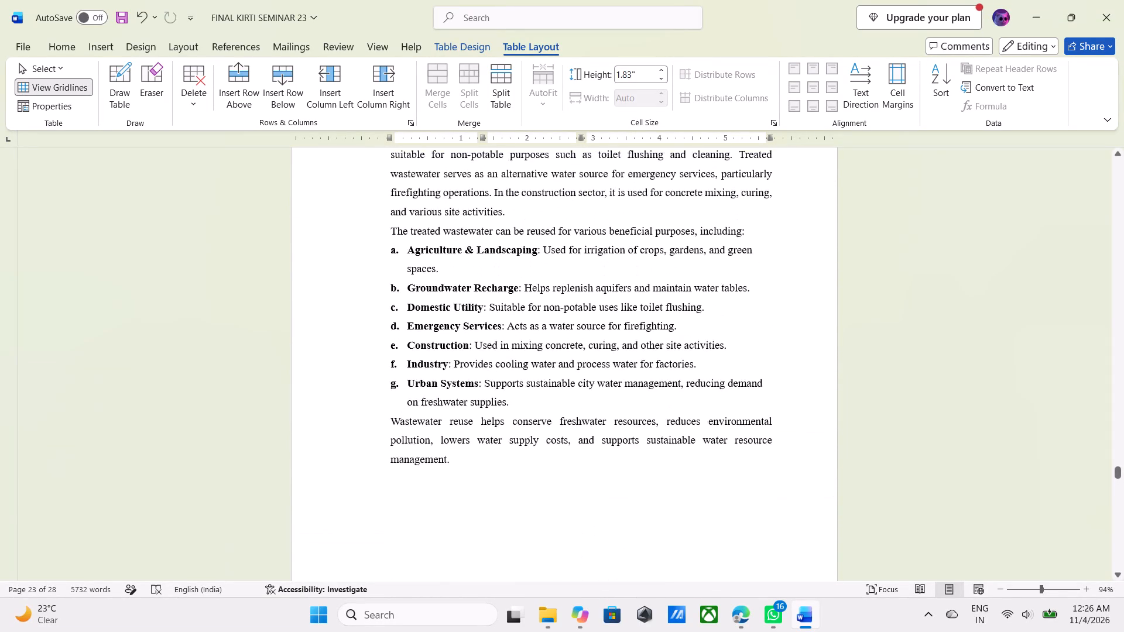
pyautogui.scroll(4, 684, 368)
pyautogui.scroll(15, 403, 439)
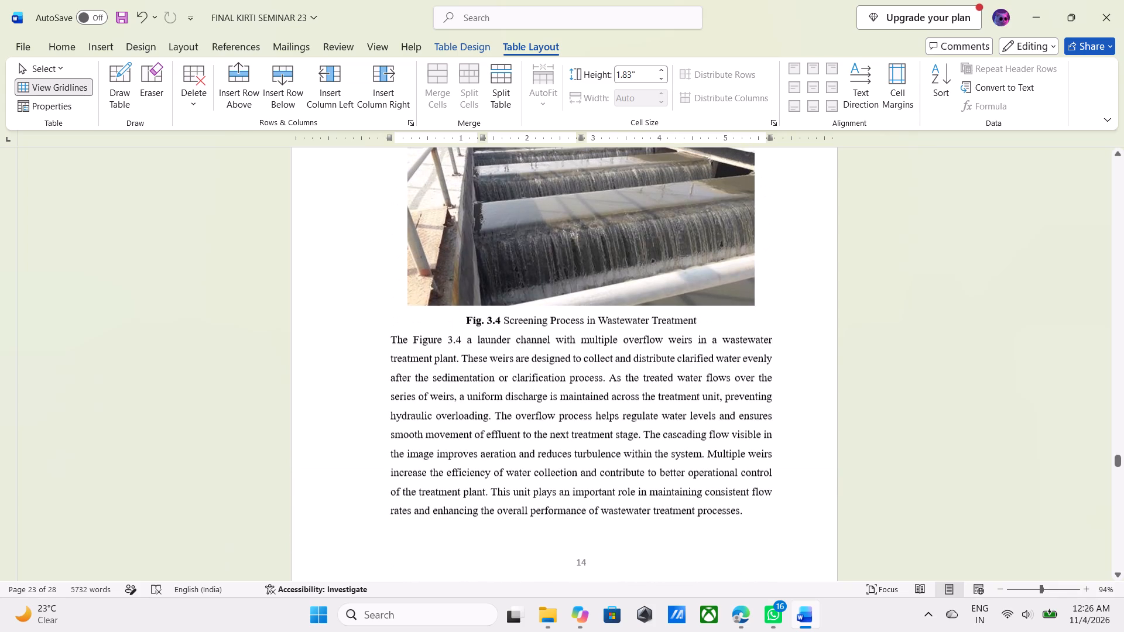
pyautogui.click(444, 339)
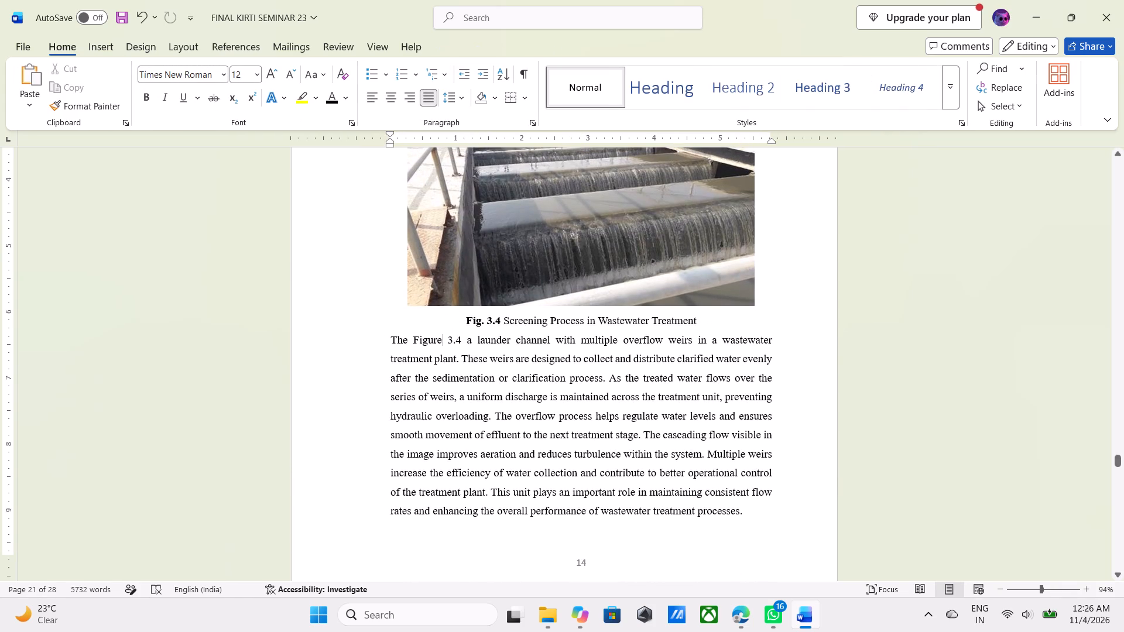
pyautogui.press('Right')
pyautogui.press('BackSpace')
pyautogui.press('BackSpace')
pyautogui.press('BackSpace')
pyautogui.press('BackSpace')
pyautogui.press('BackSpace')
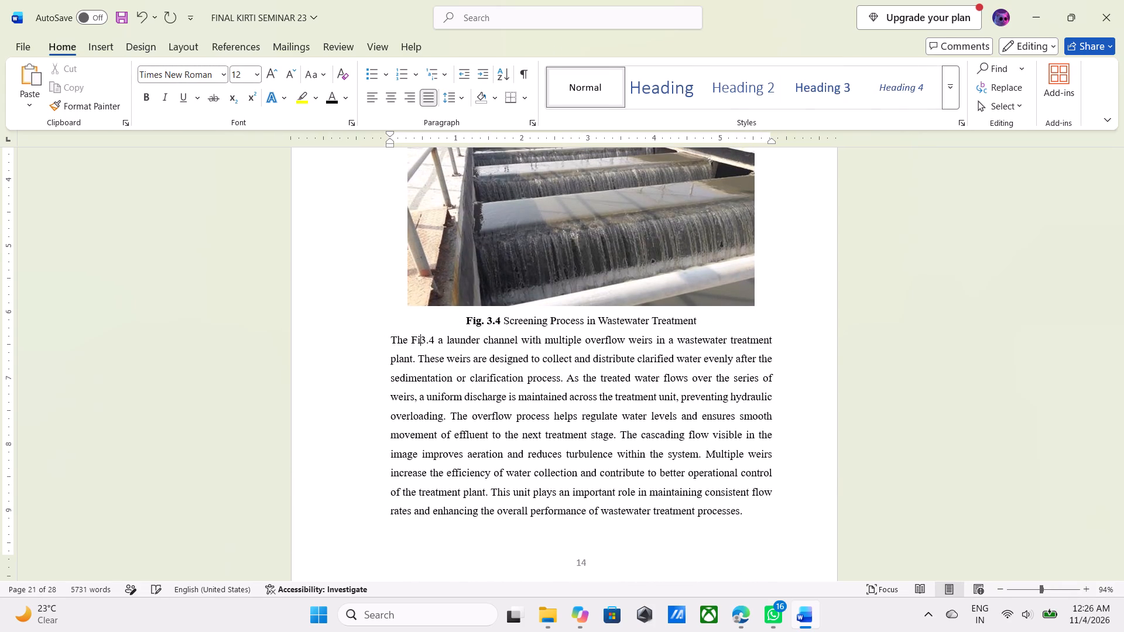
pyautogui.write('g')
pyautogui.press('space')
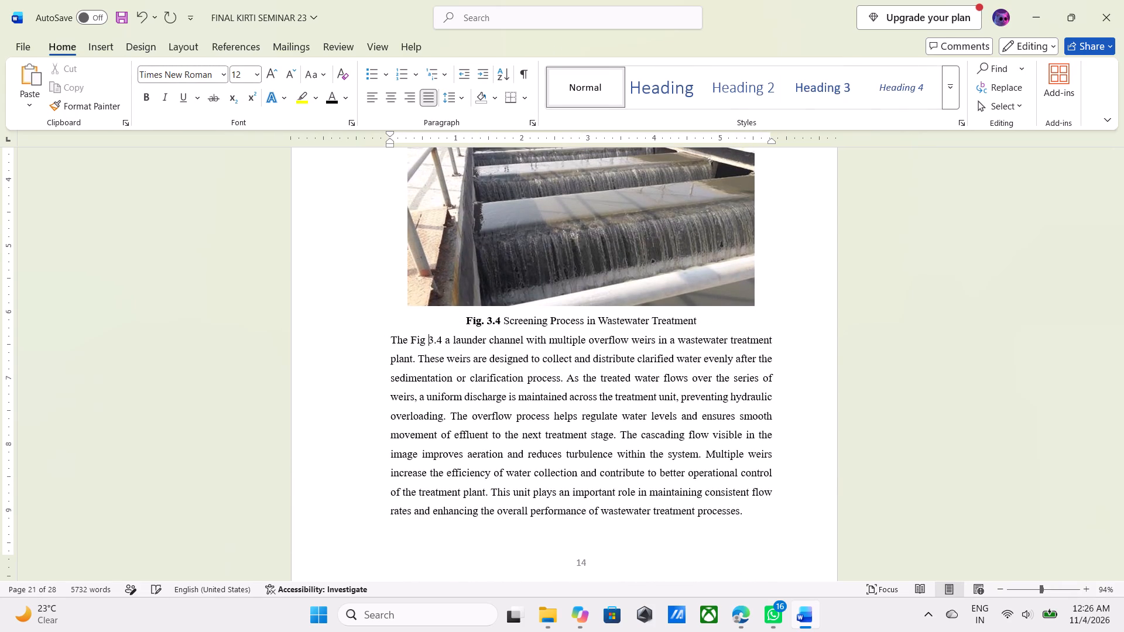
# Abbreviate "figure" to "fig" before 3.3 in the paragraph describing the circular clarifier.
pyautogui.scroll(9, 519, 384)
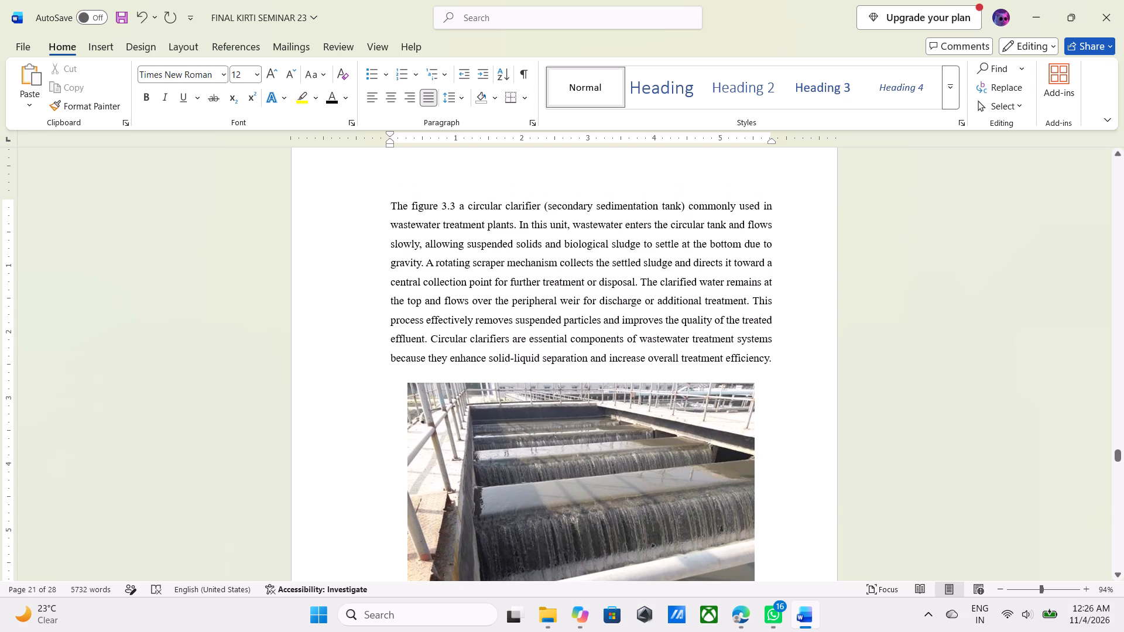
pyautogui.click(442, 209)
pyautogui.press('BackSpace')
pyautogui.press('BackSpace')
pyautogui.press('BackSpace')
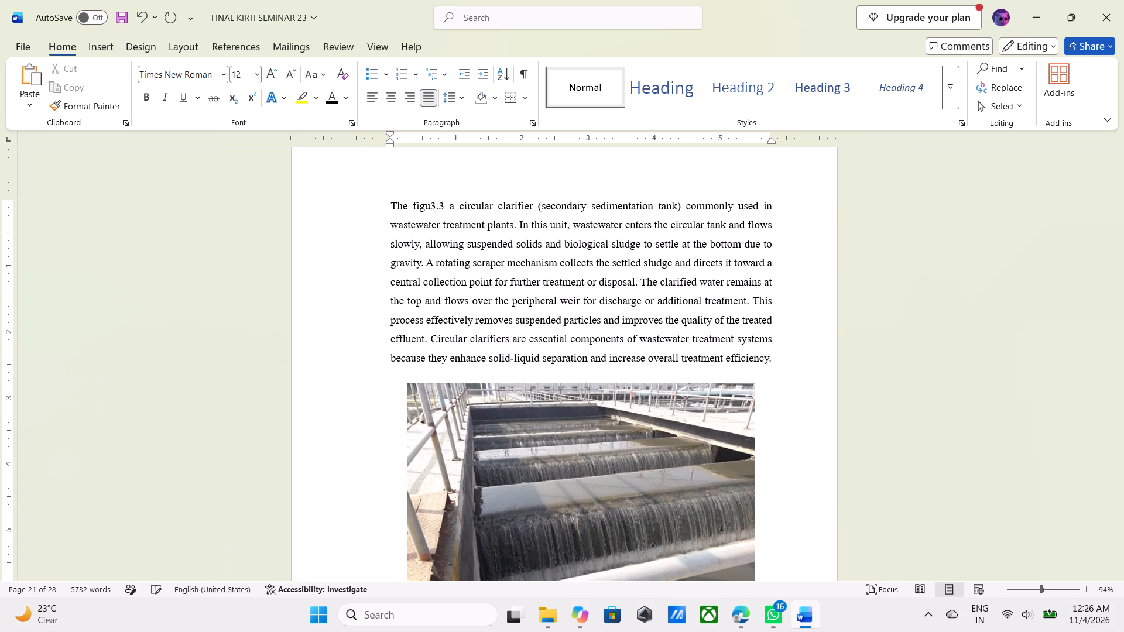
pyautogui.press('BackSpace')
pyautogui.press('BackSpace')
pyautogui.write('g')
pyautogui.press('space')
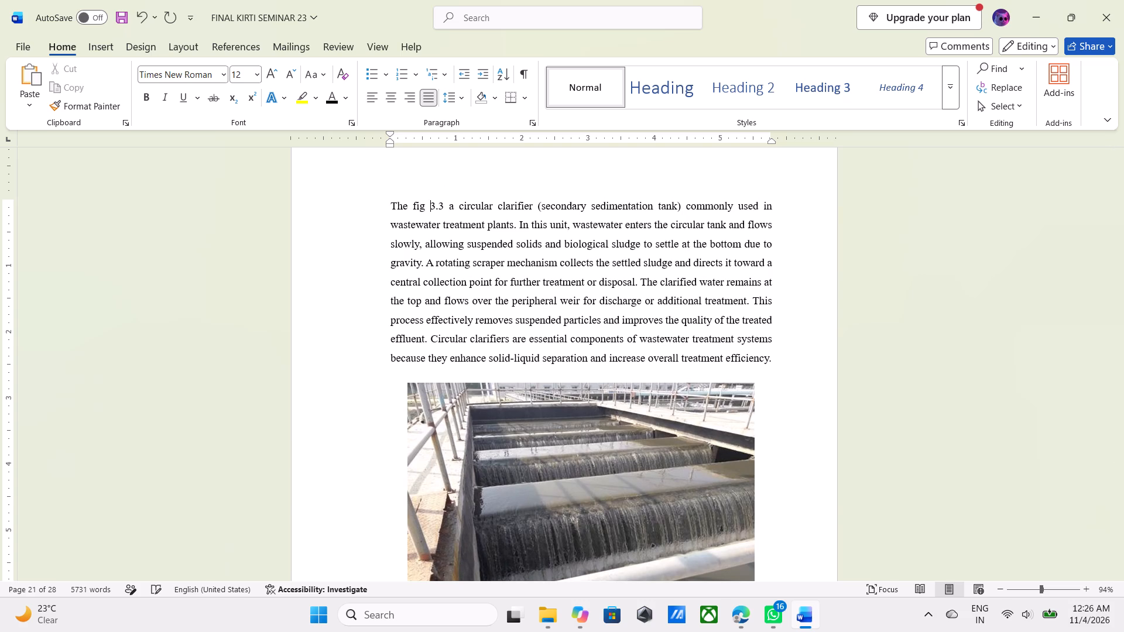
# Change the capital F of "Fig 3.4" to lowercase "fig" in the launder channel paragraph.
pyautogui.scroll(-7, 457, 290)
pyautogui.click(412, 402)
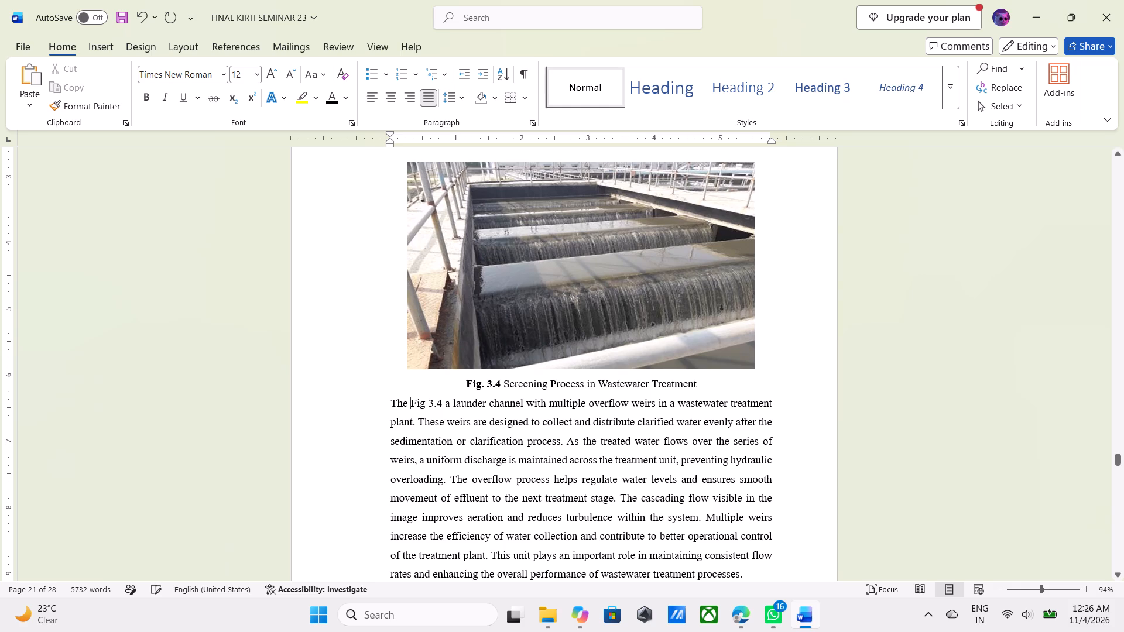
pyautogui.click(420, 406)
pyautogui.press('Left')
pyautogui.press('BackSpace')
pyautogui.press('f')
# Abbreviate "figure" to "fig" before 3.2 in the weir structure paragraph under the Fig. 3.2 caption.
pyautogui.scroll(2, 429, 427)
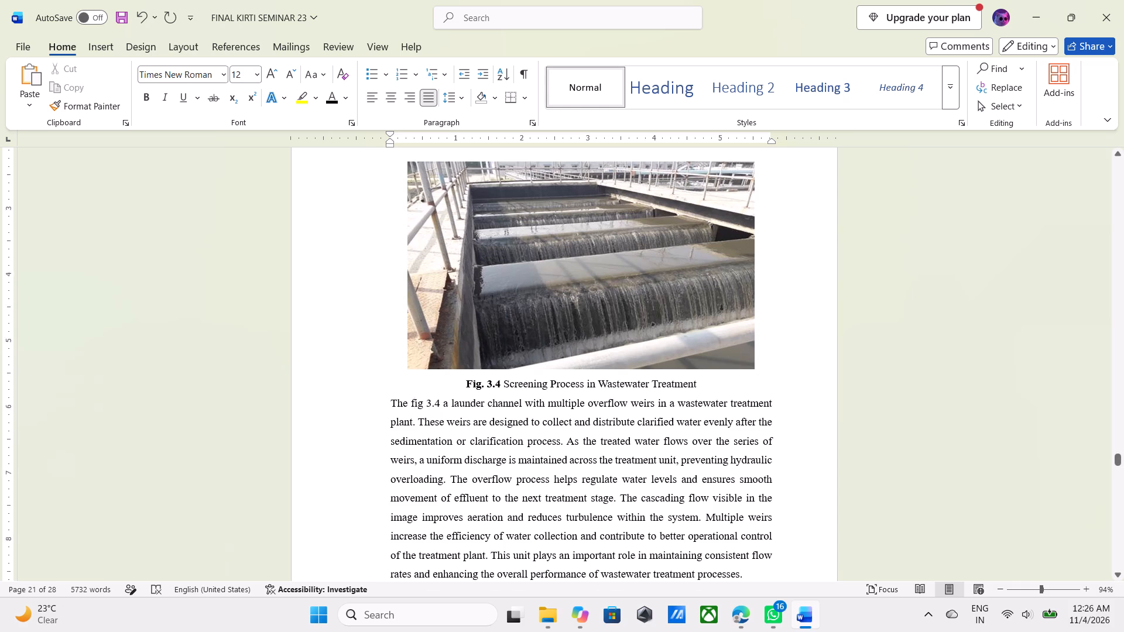
pyautogui.scroll(18, 429, 427)
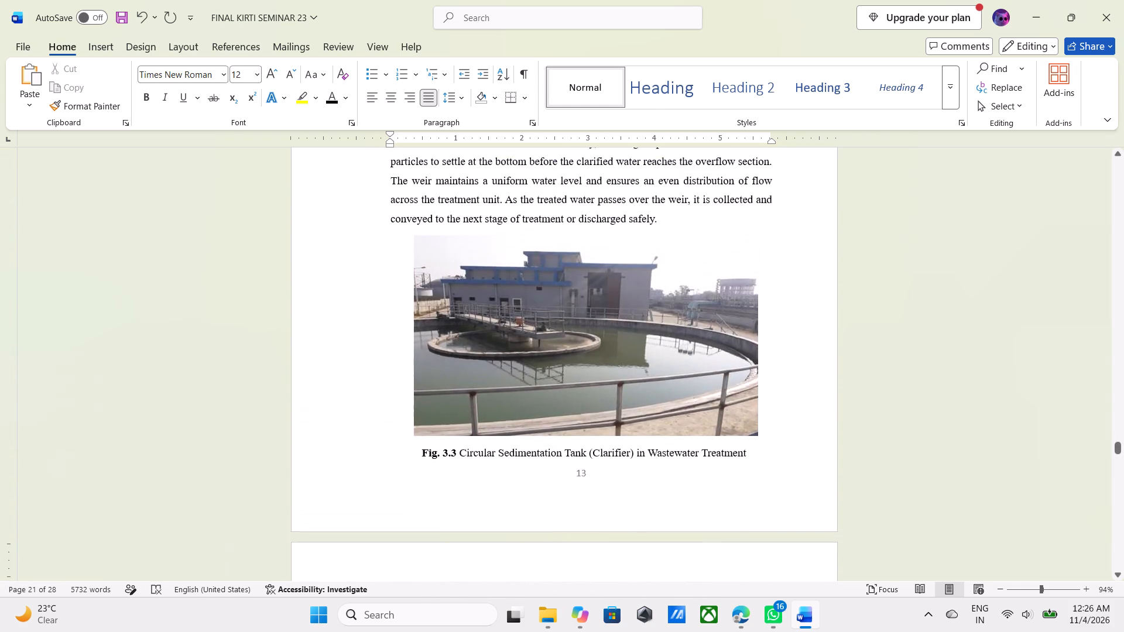
pyautogui.scroll(7, 427, 427)
pyautogui.click(439, 328)
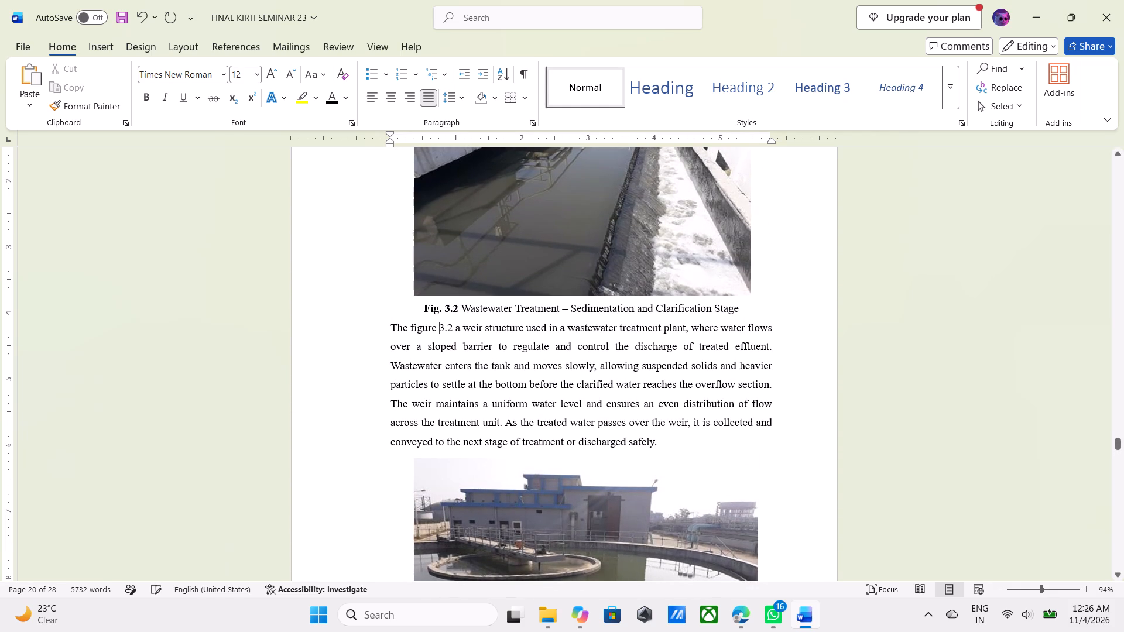
pyautogui.press('Left')
pyautogui.press('BackSpace')
pyautogui.press('BackSpace')
pyautogui.press('BackSpace')
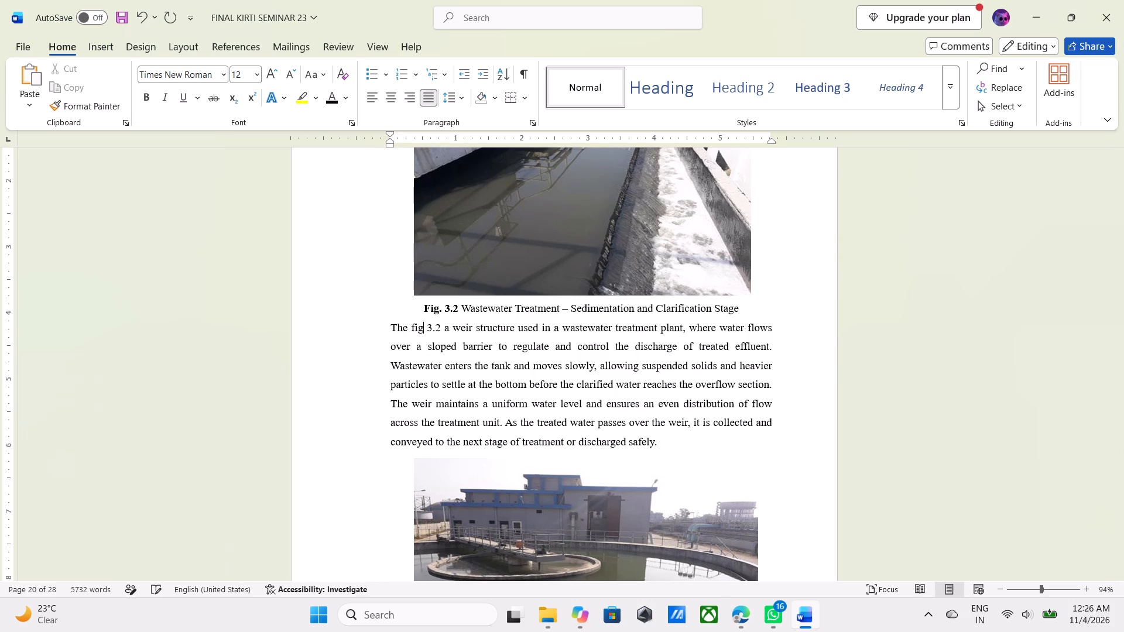
# Print all pages of the report with Microsoft Print to PDF and save it on the Desktop as 369.
pyautogui.scroll(15, 516, 355)
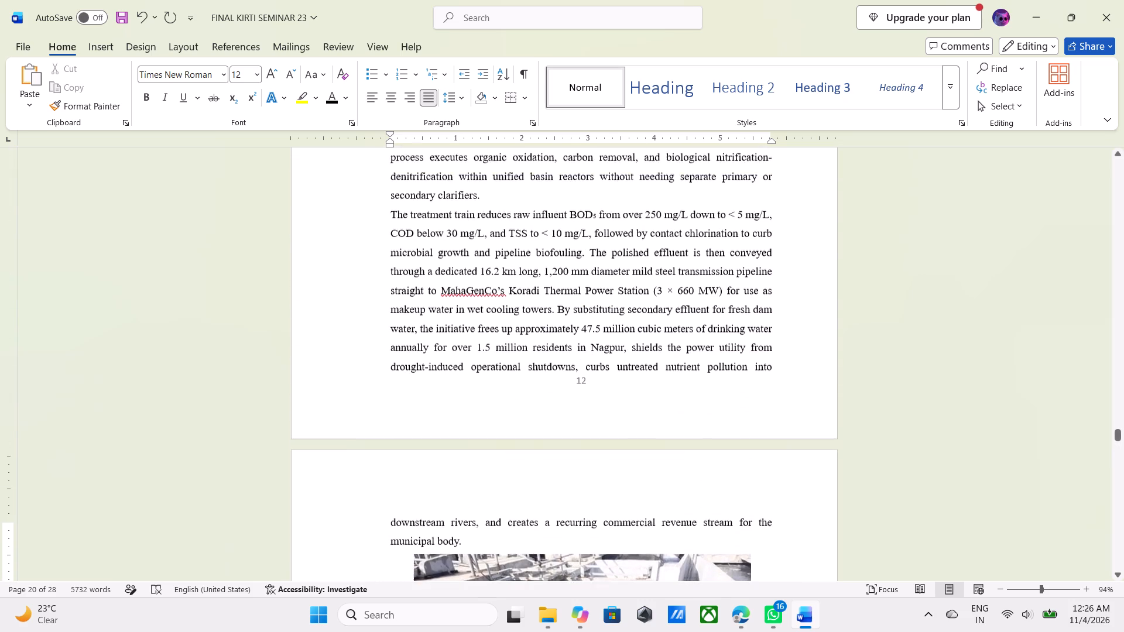
pyautogui.scroll(6, 516, 355)
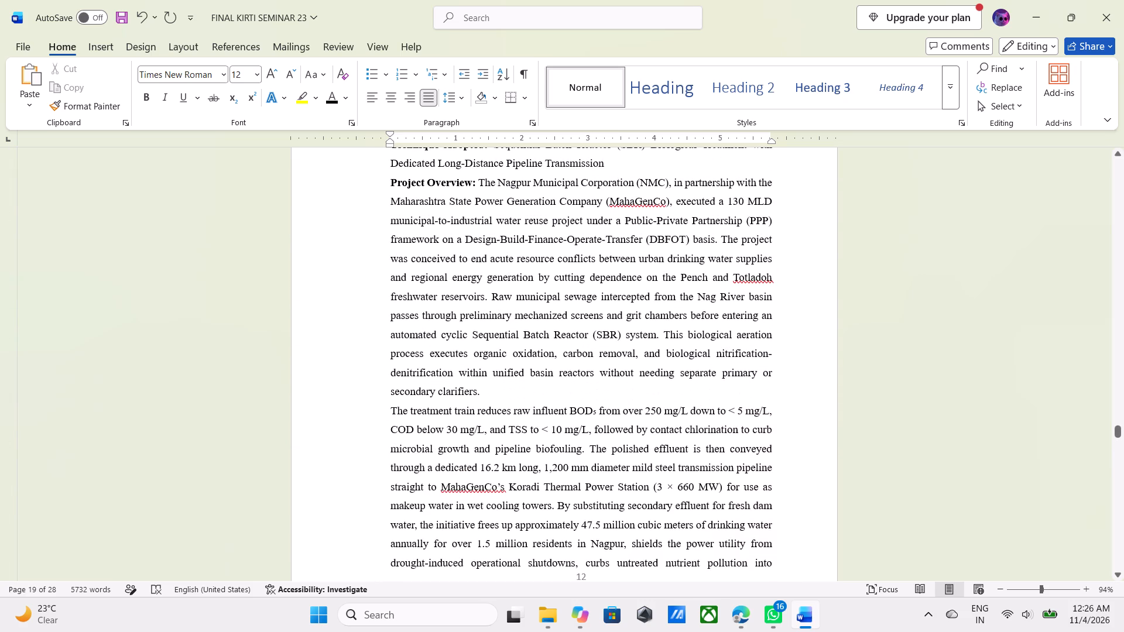
pyautogui.hotkey('ctrl', 'p')
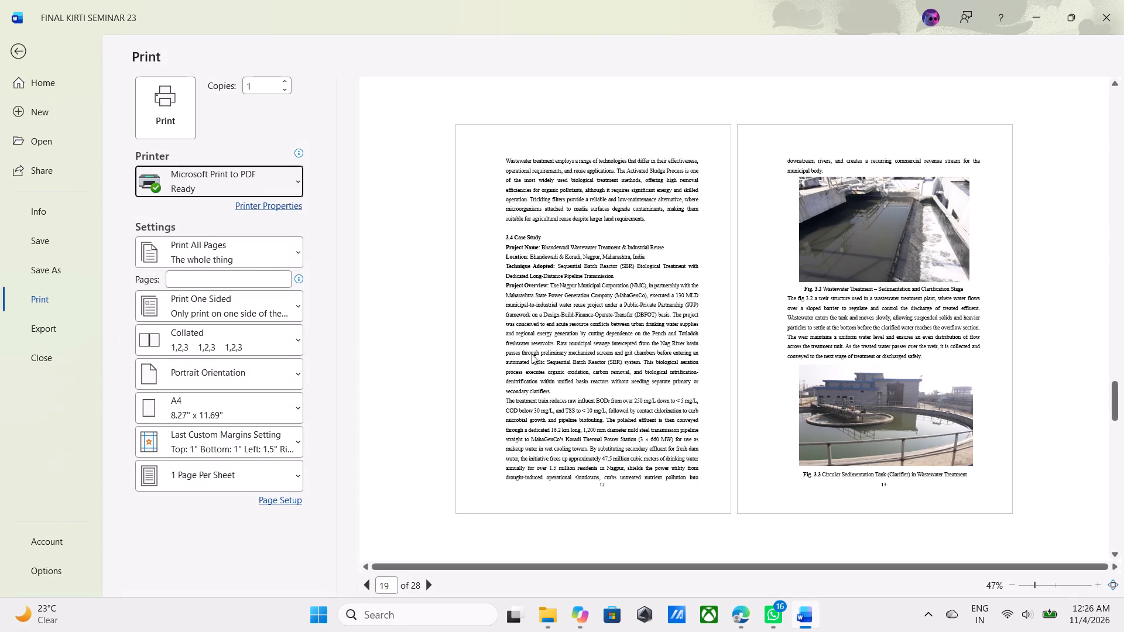
pyautogui.click(185, 280)
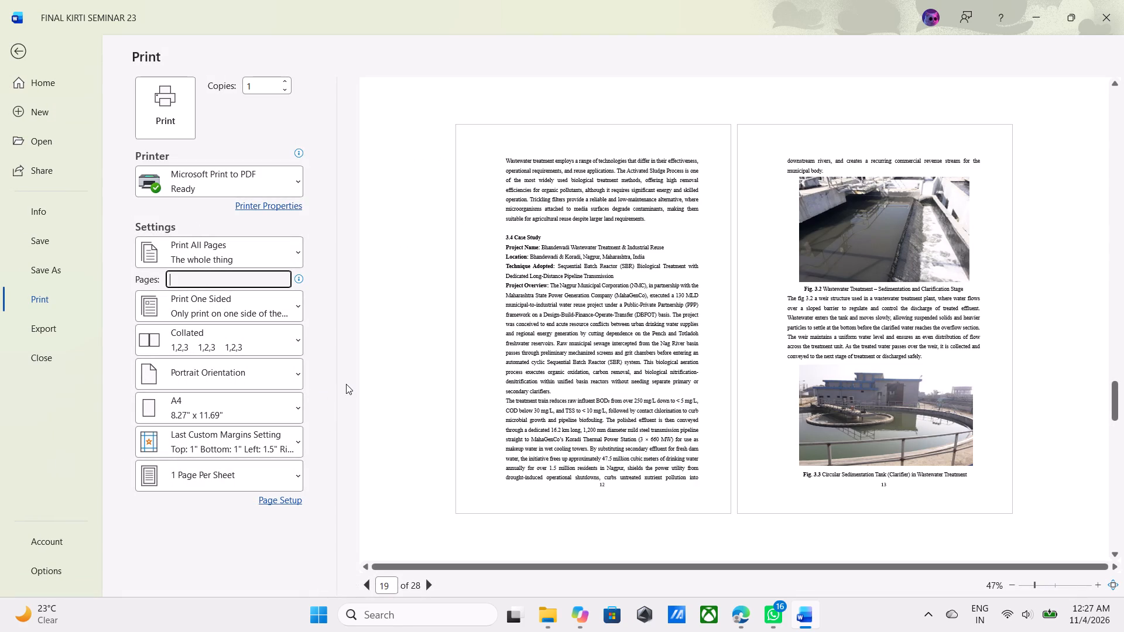
pyautogui.click(160, 125)
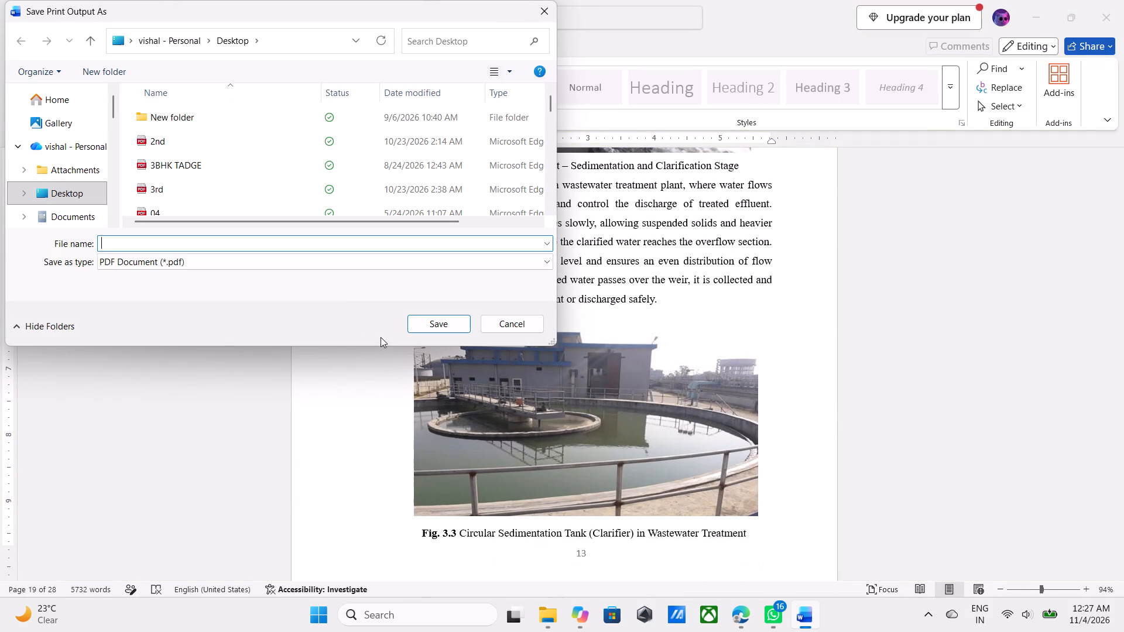
pyautogui.press('3')
pyautogui.write('69')
pyautogui.press('Return')
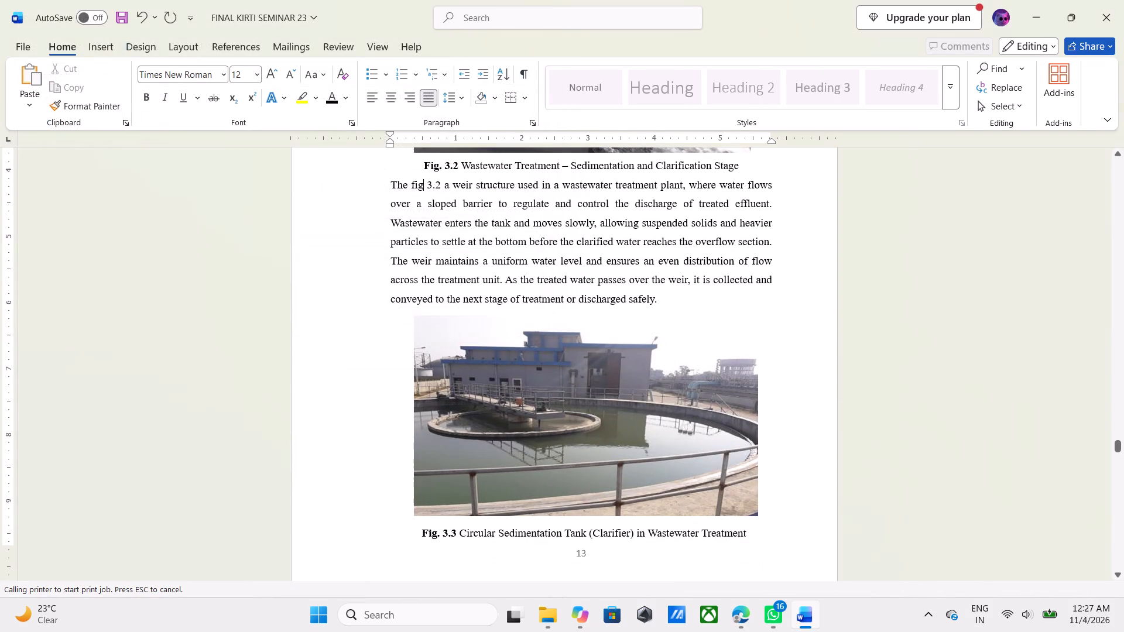
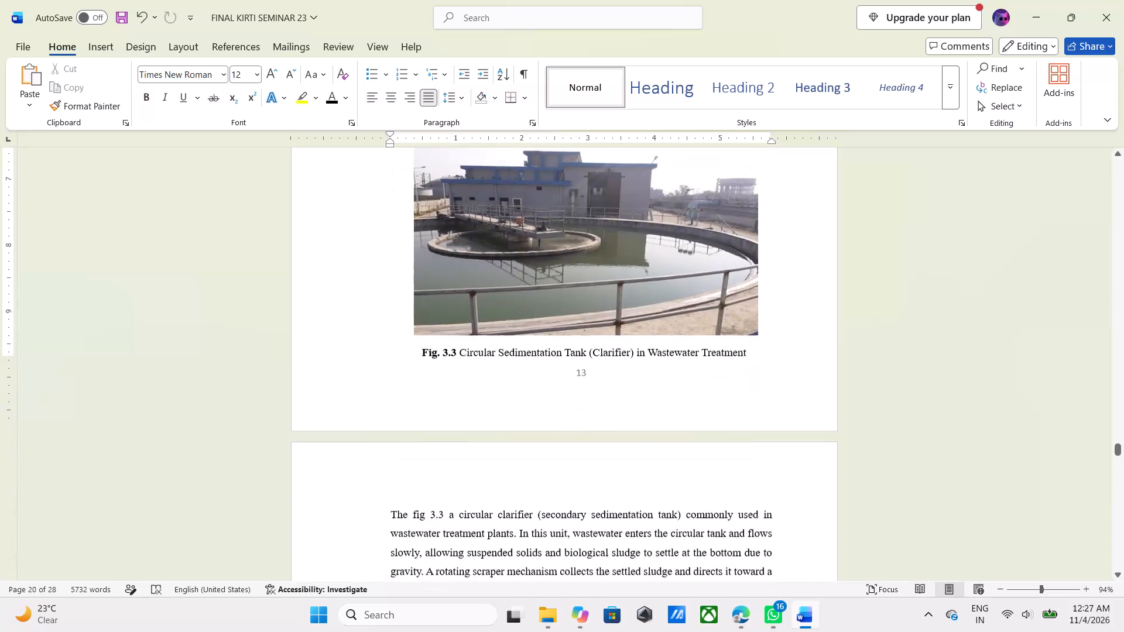
# Review the rest of the report from Fig. 3.3 through Chapter 4, checking the SDG table in section 4.3 for a caption.
pyautogui.scroll(-18, 570, 424)
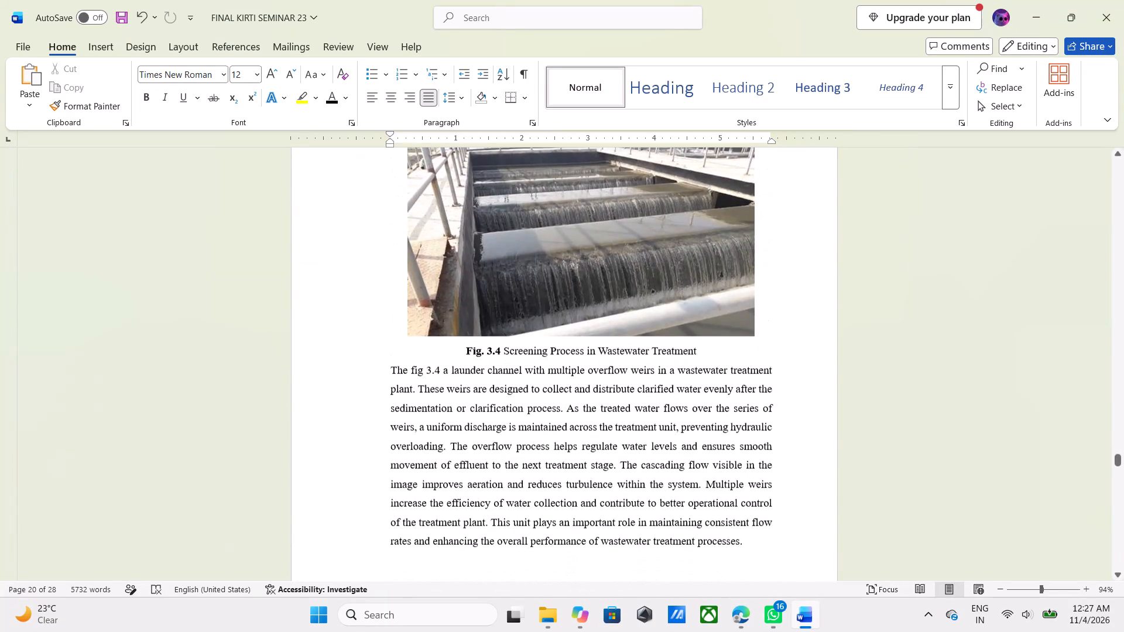
pyautogui.scroll(-18, 565, 421)
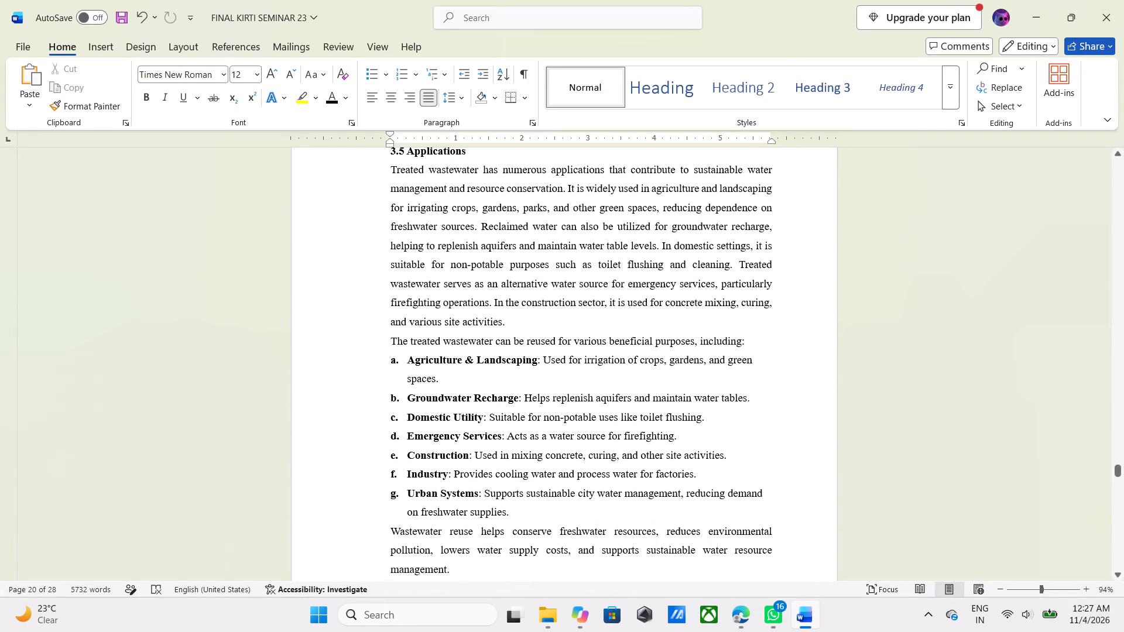
pyautogui.scroll(-18, 565, 421)
pyautogui.scroll(-3, 565, 421)
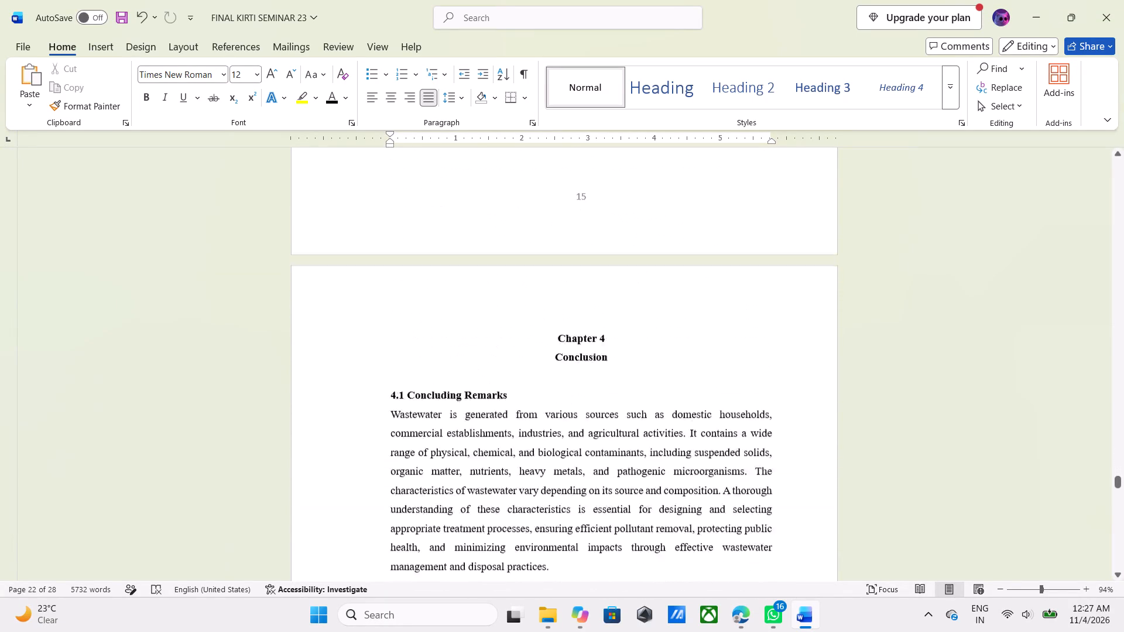
pyautogui.scroll(-20, 565, 421)
pyautogui.scroll(-6, 565, 420)
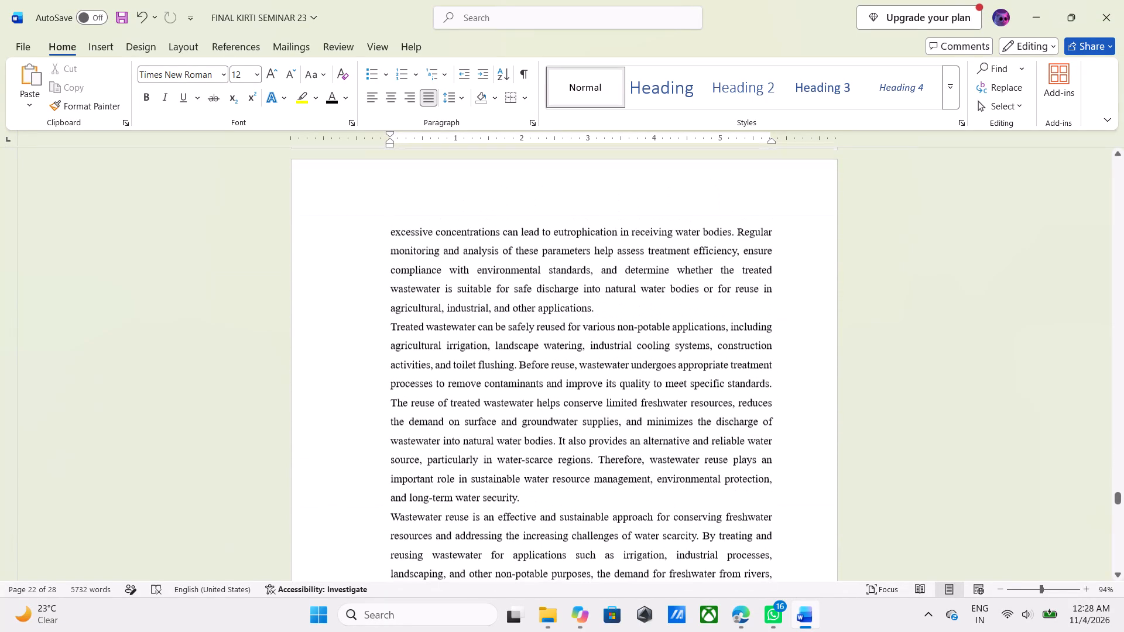
pyautogui.click(884, 433)
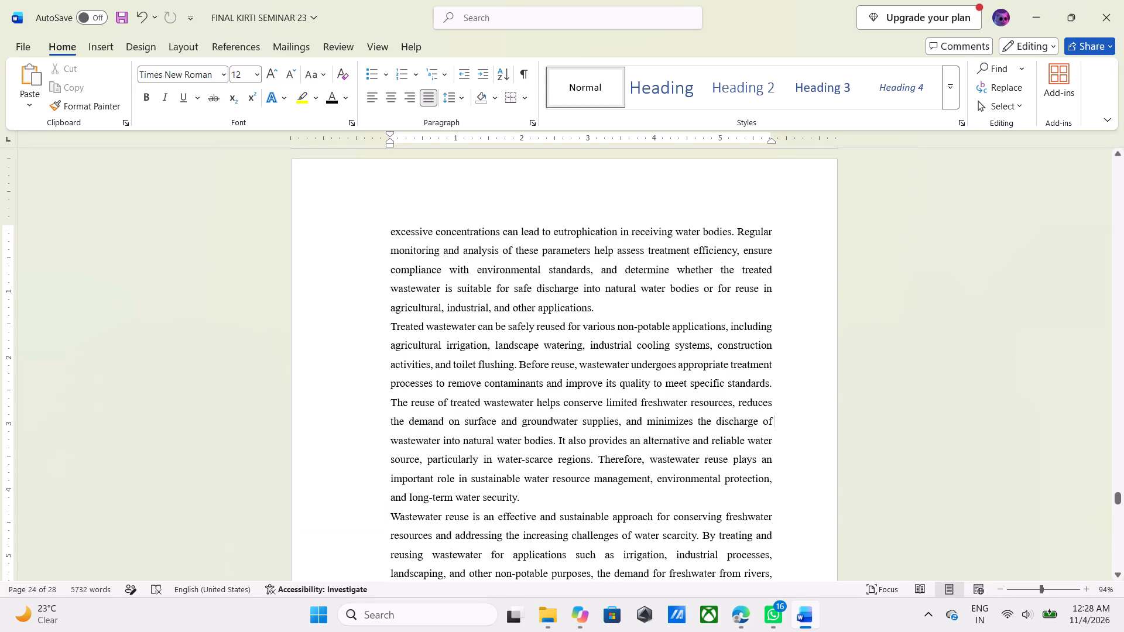
pyautogui.scroll(-17, 857, 423)
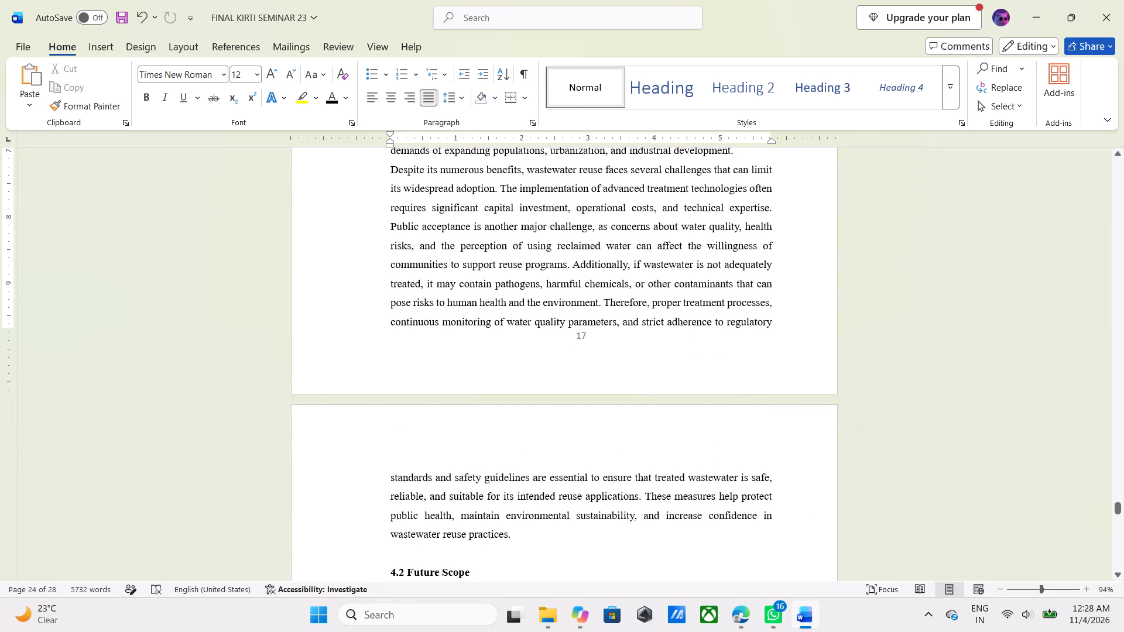
pyautogui.scroll(-14, 804, 408)
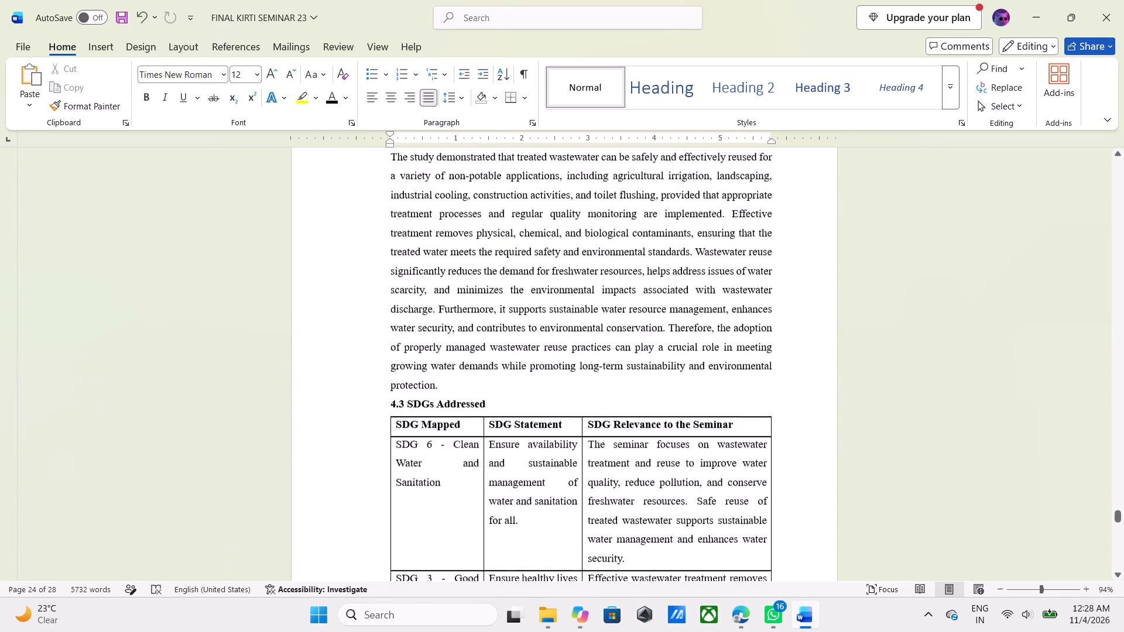
pyautogui.scroll(-4, 802, 406)
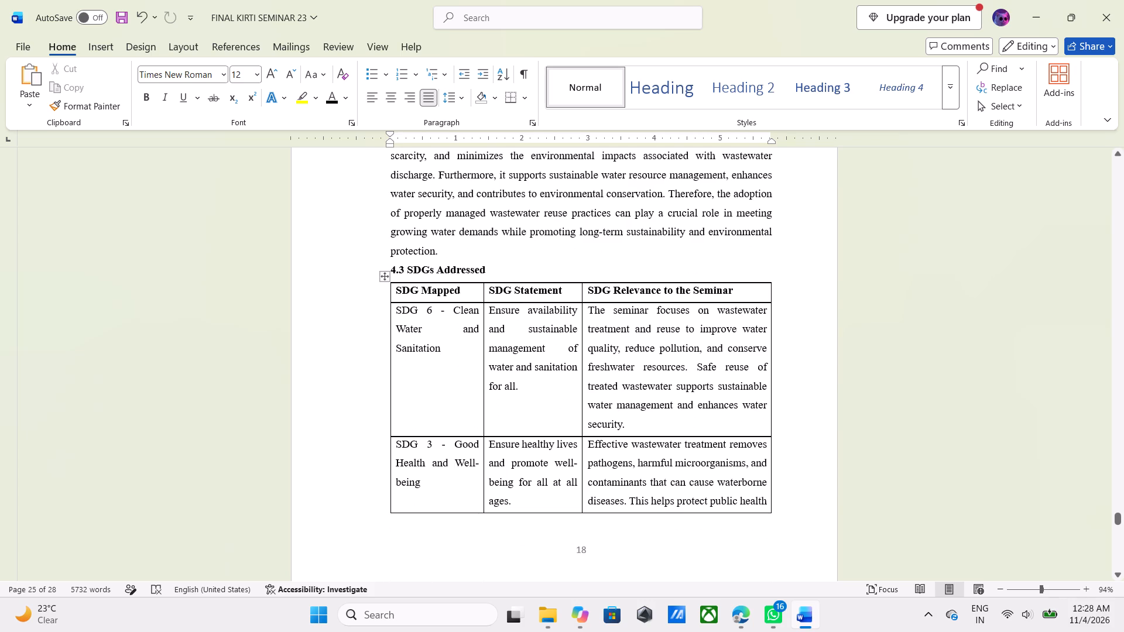
pyautogui.click(515, 263)
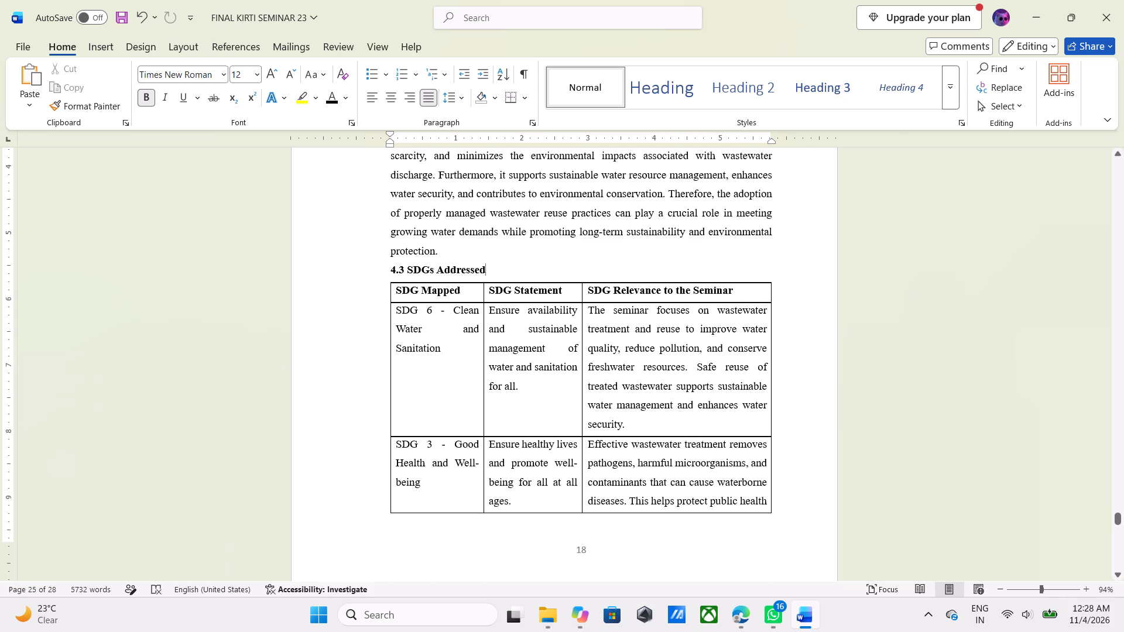
pyautogui.scroll(-6, 515, 266)
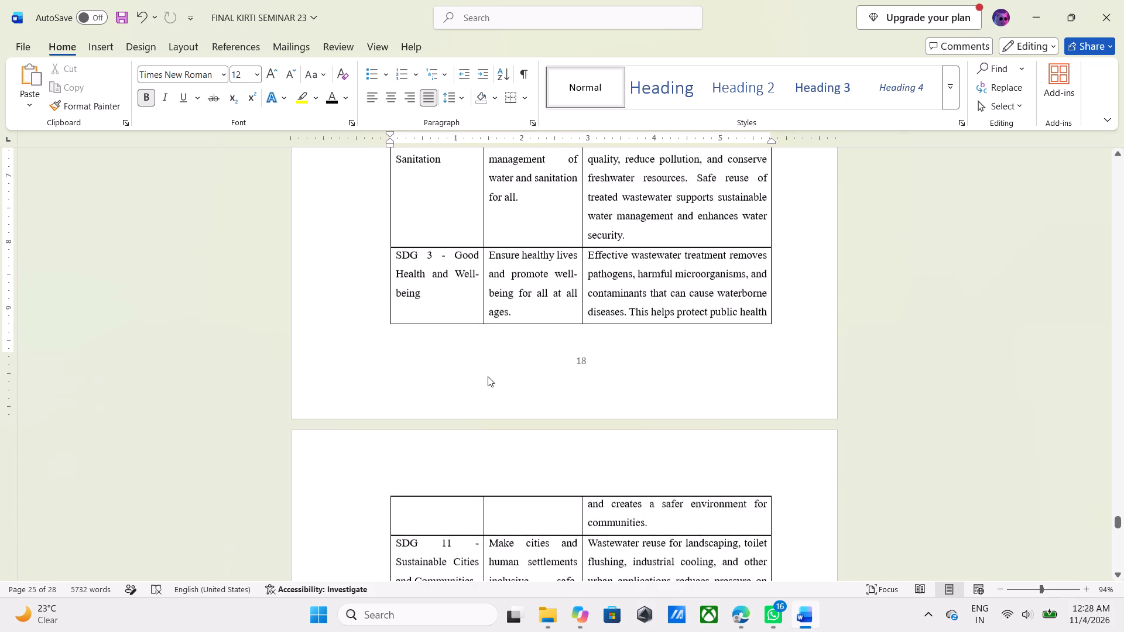
pyautogui.scroll(-10, 488, 376)
pyautogui.scroll(16, 488, 375)
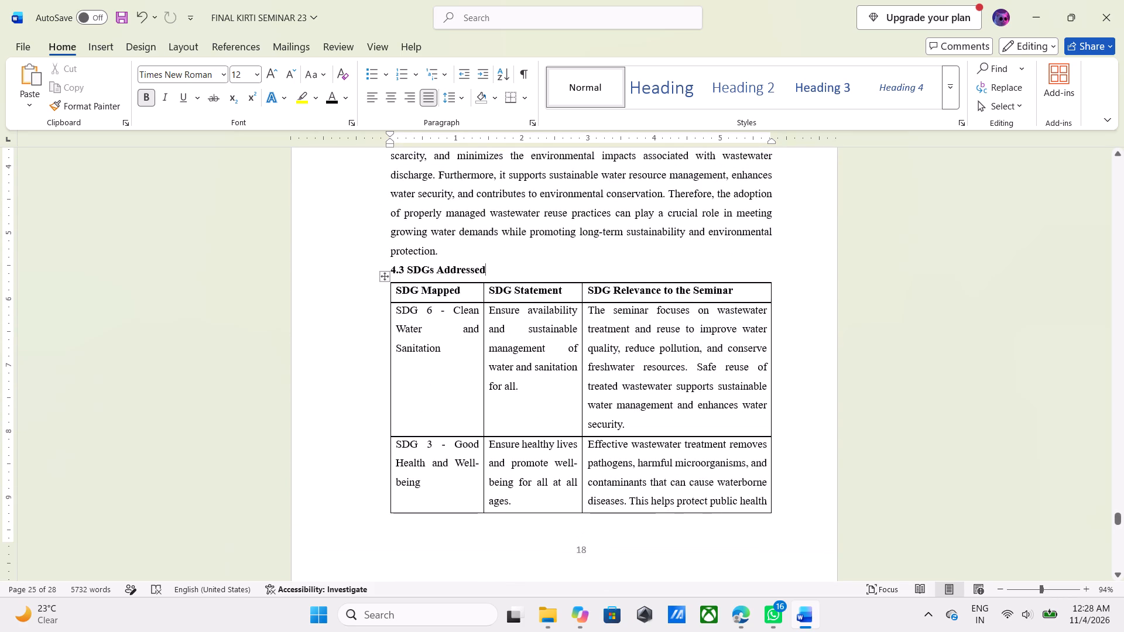
pyautogui.scroll(2, 488, 367)
pyautogui.scroll(-3, 488, 367)
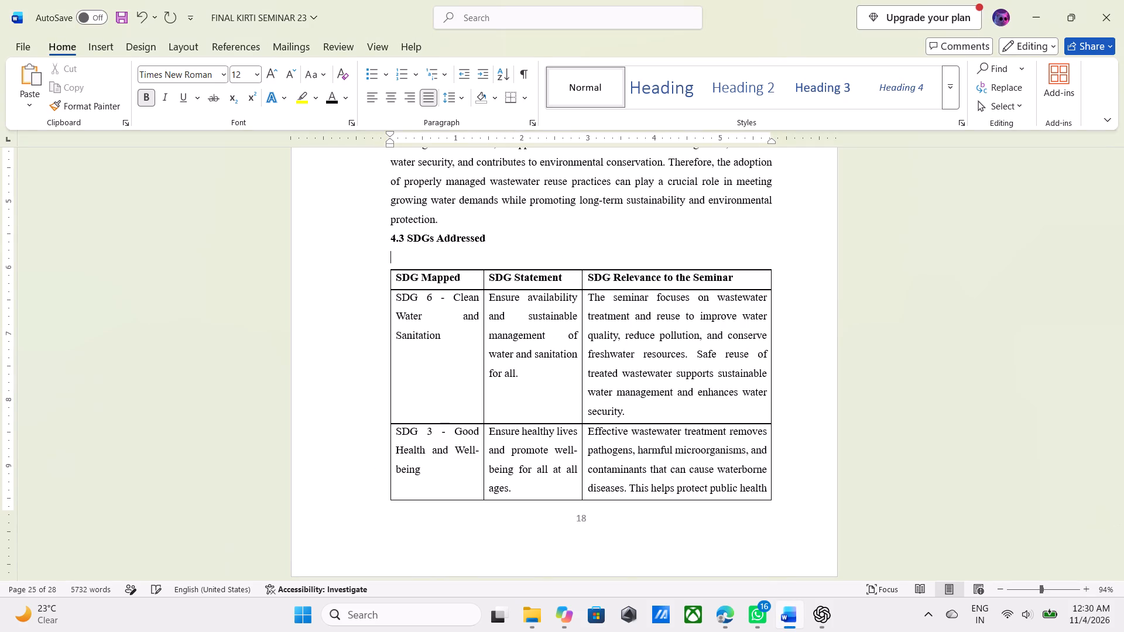
pyautogui.hotkey('ctrl', 'v')
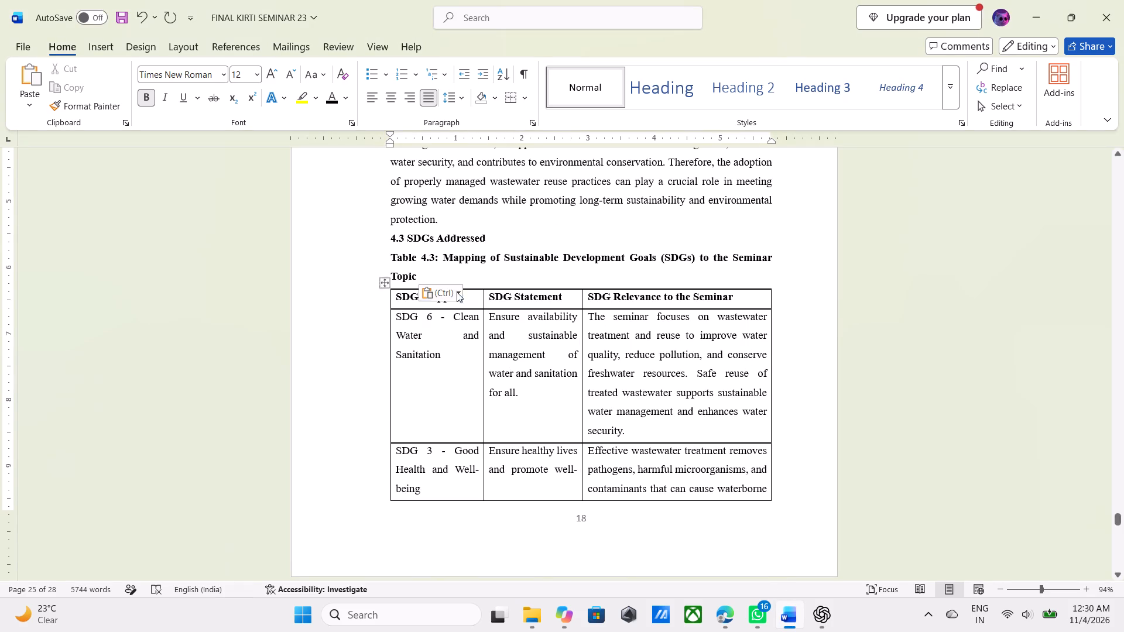
# Set the pasted table caption to regular weight, keeping only the "Table 4.3:" label bold.
pyautogui.moveTo(421, 277); pyautogui.dragTo(397, 255)
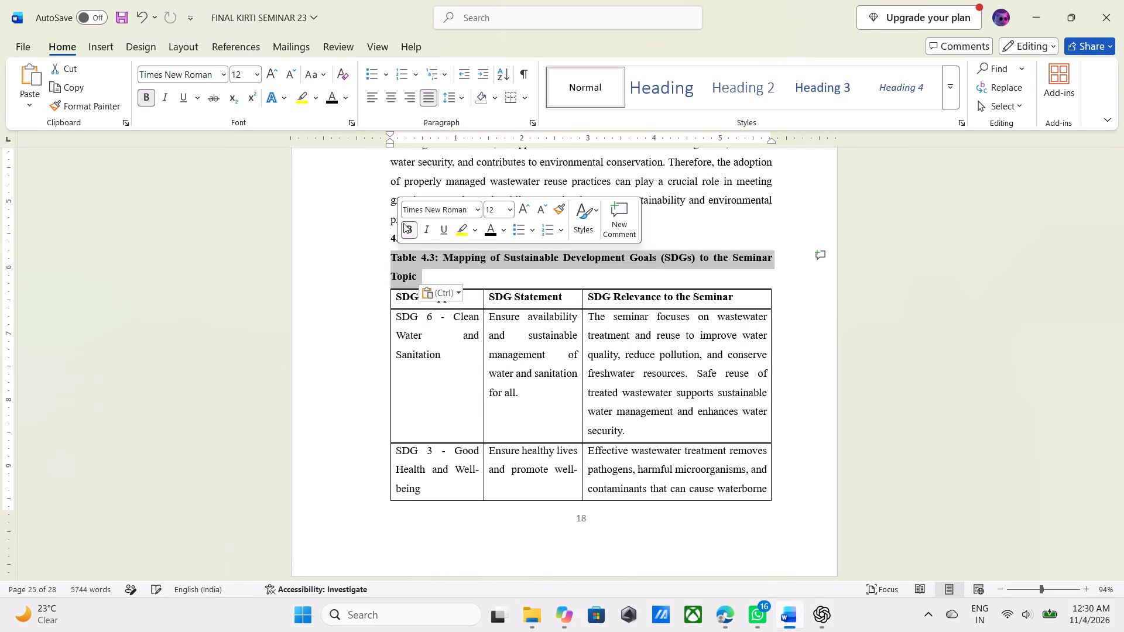
pyautogui.click(407, 226)
pyautogui.click(433, 258)
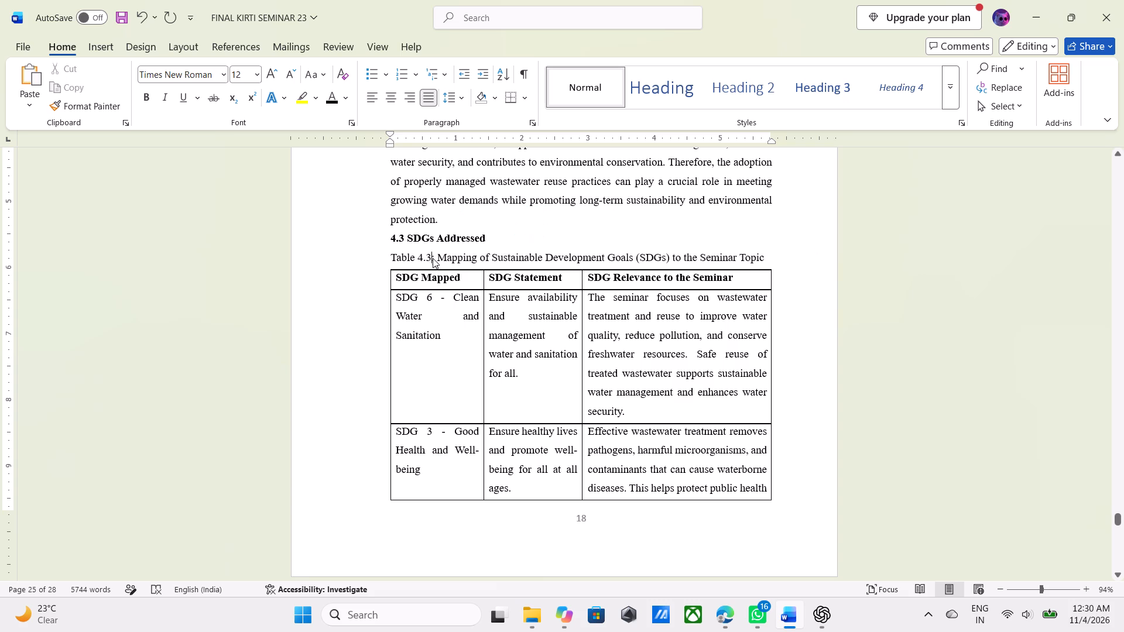
pyautogui.moveTo(433, 257); pyautogui.dragTo(416, 260)
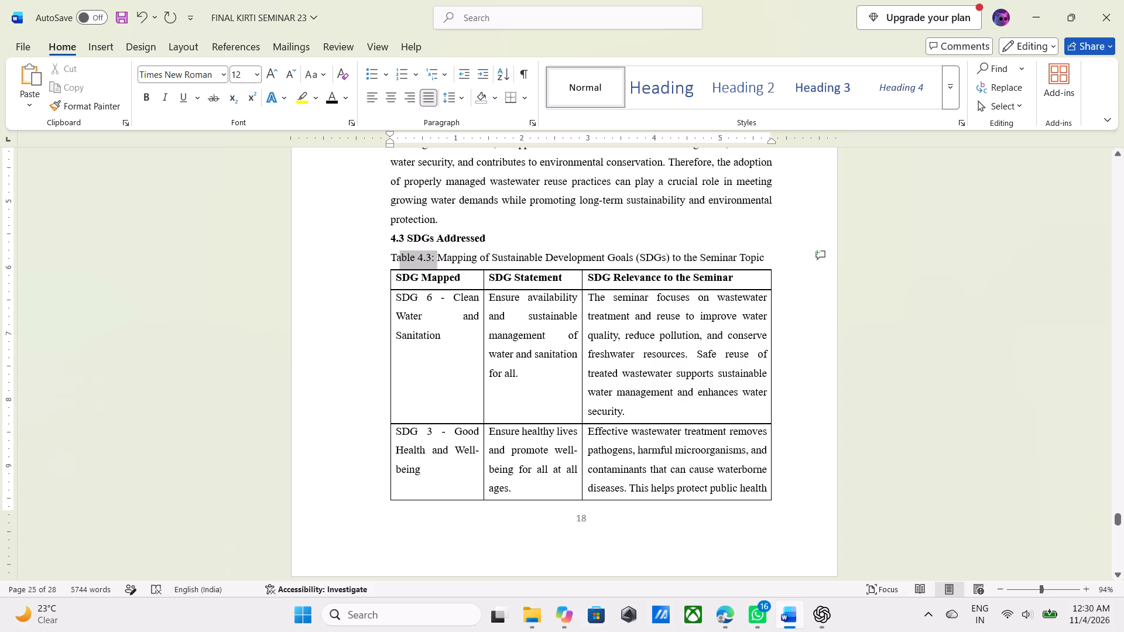
pyautogui.moveTo(416, 260); pyautogui.dragTo(390, 260)
pyautogui.click(402, 234)
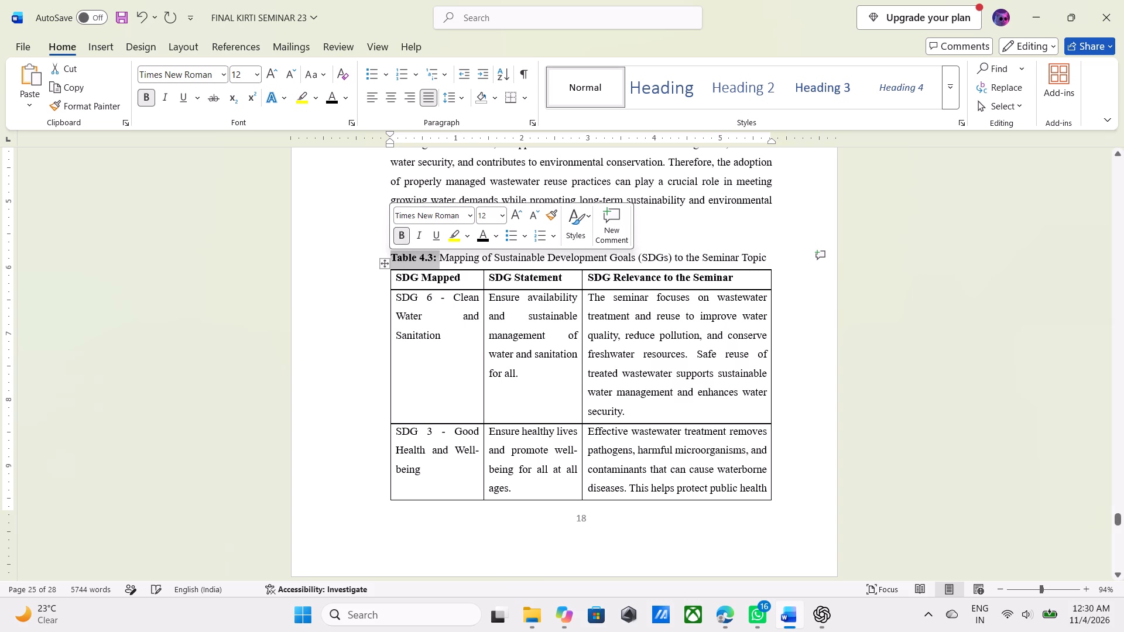
pyautogui.click(906, 391)
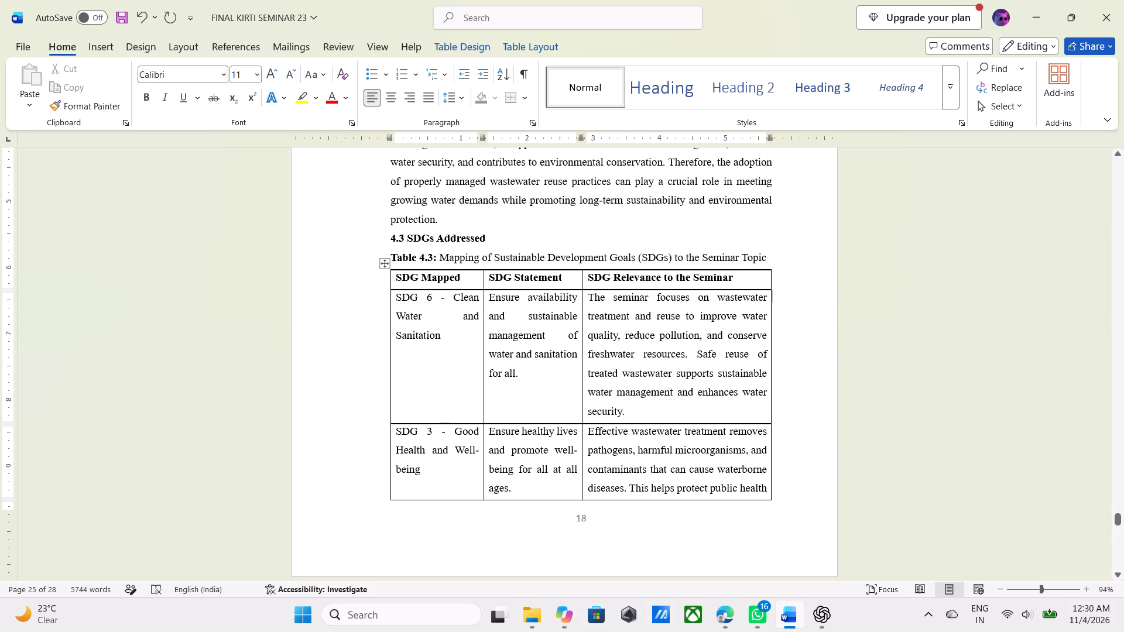
# Delete the colon after "Table 4.3" in the SDG table caption.
pyautogui.click(437, 260)
pyautogui.press('BackSpace')
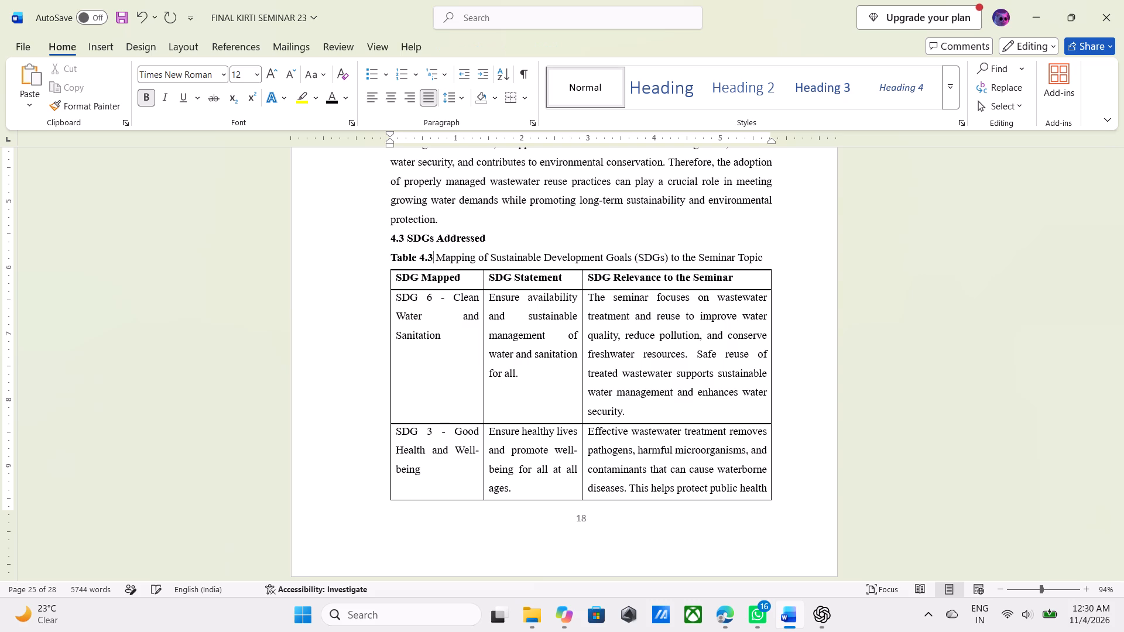
# Centre the Table 4.3 caption above the SDG table.
pyautogui.click(390, 255)
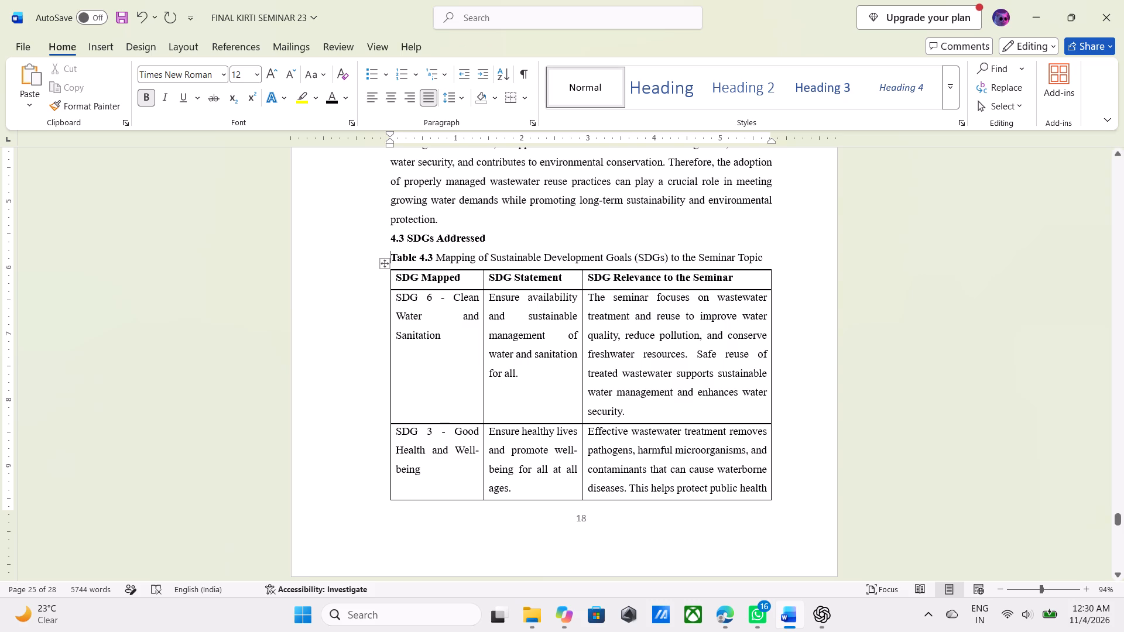
pyautogui.click(393, 92)
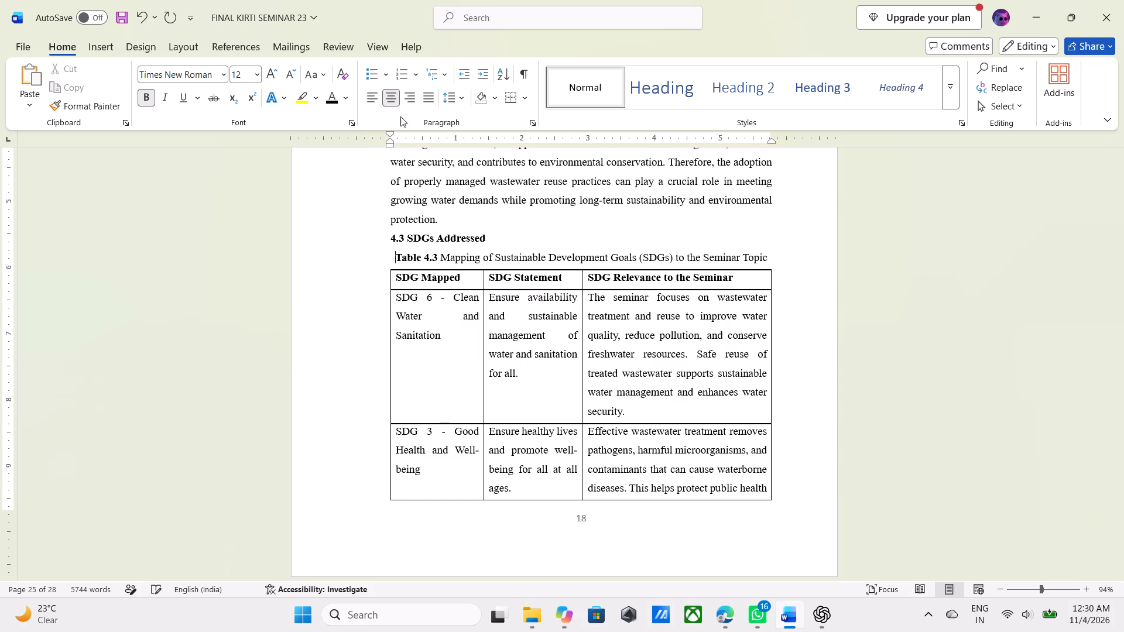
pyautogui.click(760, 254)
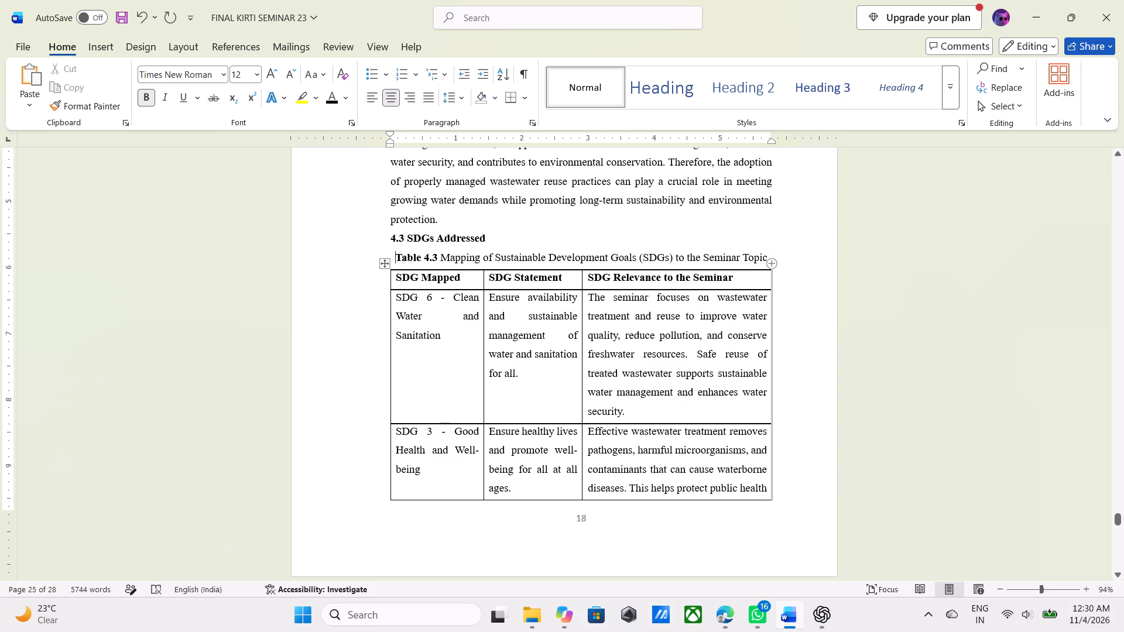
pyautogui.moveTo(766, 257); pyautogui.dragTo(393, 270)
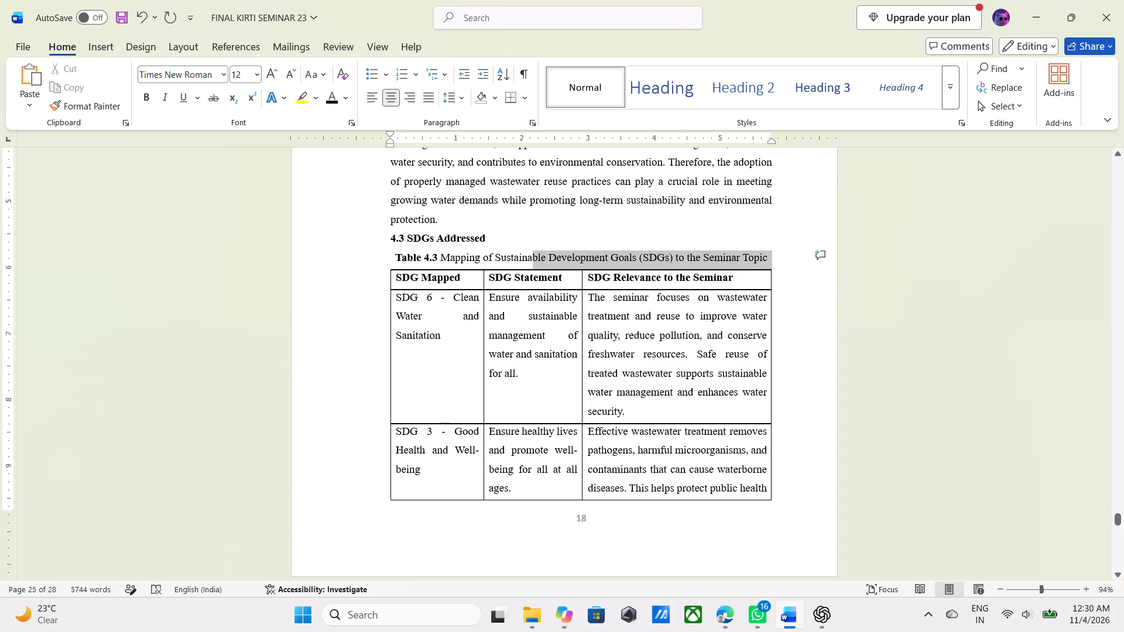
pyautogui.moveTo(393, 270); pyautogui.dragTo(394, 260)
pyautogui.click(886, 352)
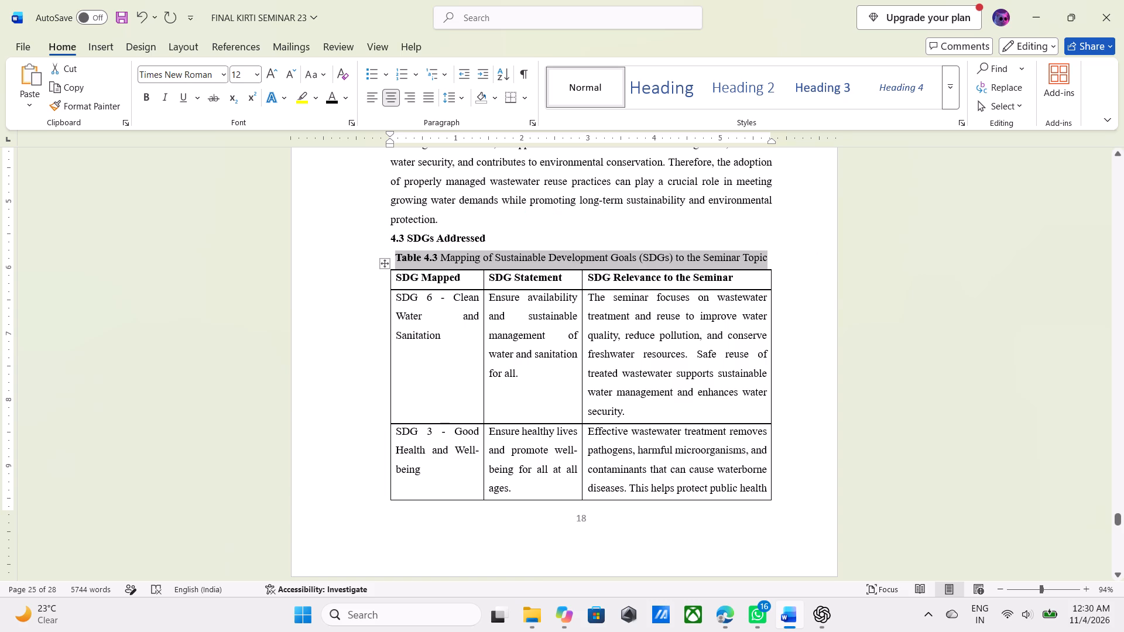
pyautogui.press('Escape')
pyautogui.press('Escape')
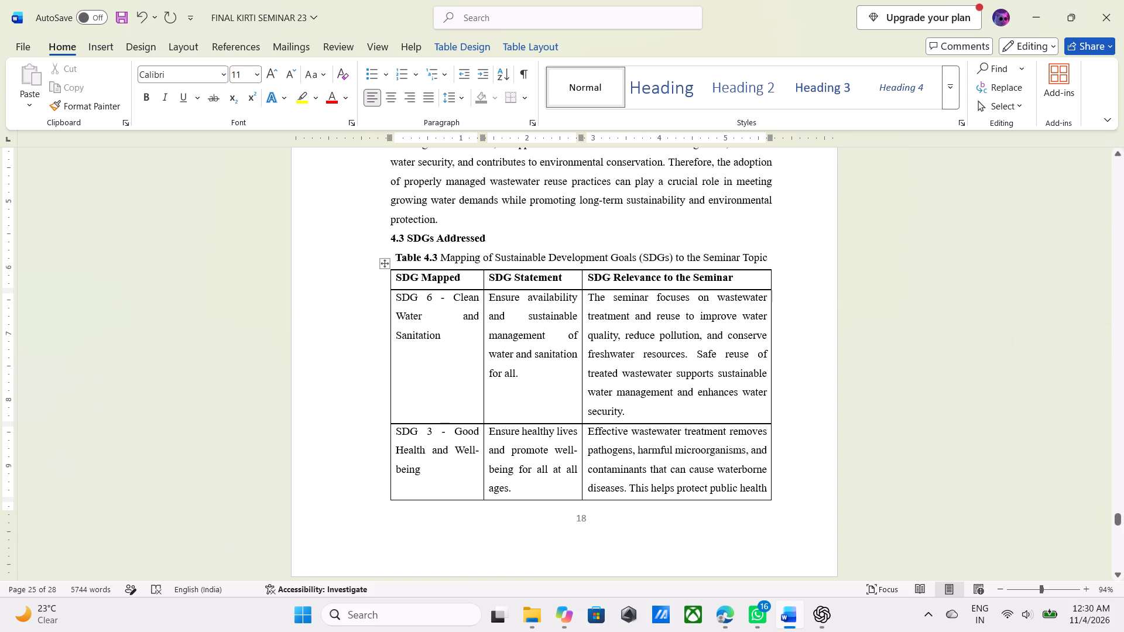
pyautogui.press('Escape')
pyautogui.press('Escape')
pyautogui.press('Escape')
# Review the Chapter 4 pages from 4.1 Concluding Remarks through the SDG table under 4.3.
pyautogui.scroll(11, 360, 255)
pyautogui.scroll(13, 362, 257)
pyautogui.scroll(-4, 363, 257)
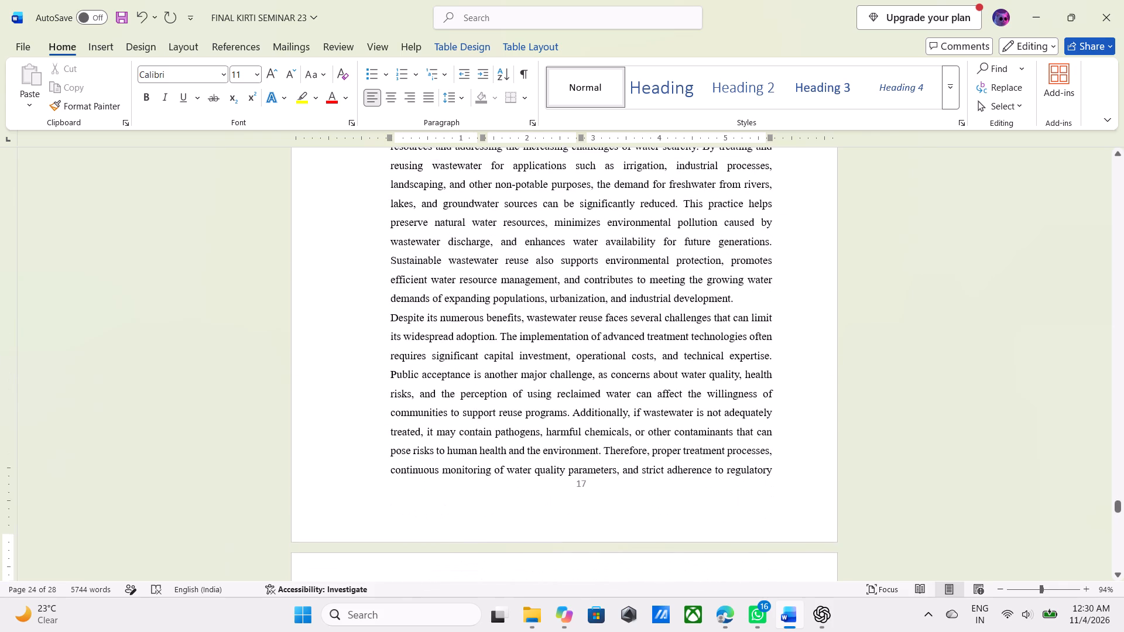
pyautogui.scroll(-17, 363, 257)
pyautogui.scroll(15, 362, 257)
pyautogui.scroll(14, 362, 257)
pyautogui.scroll(15, 362, 257)
pyautogui.scroll(14, 362, 257)
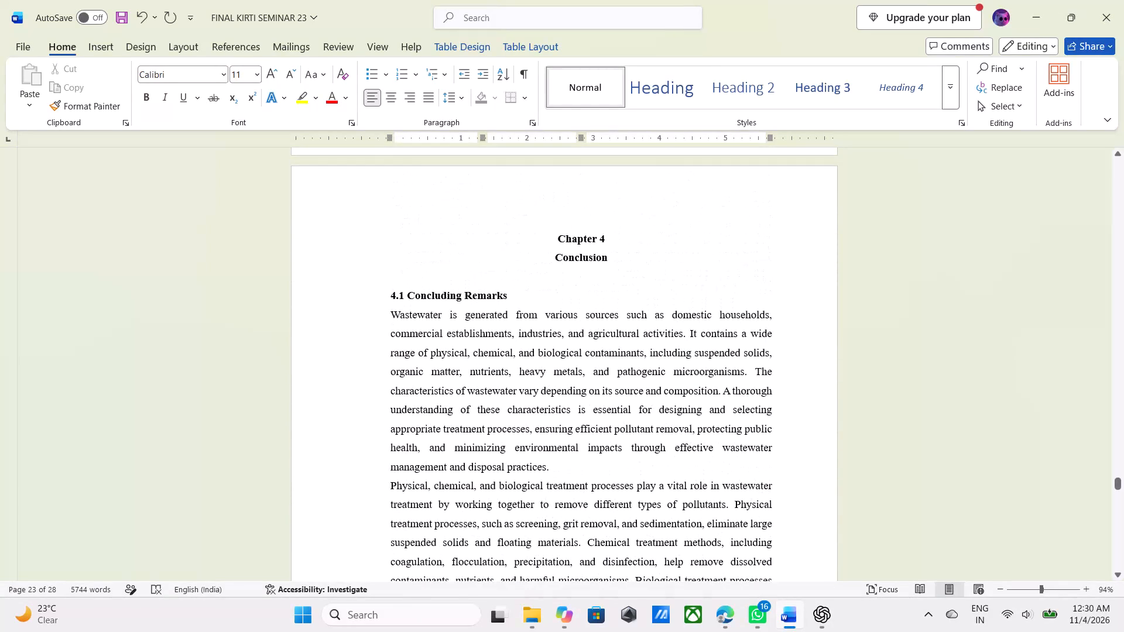
pyautogui.scroll(-20, 362, 257)
pyautogui.scroll(-3, 362, 257)
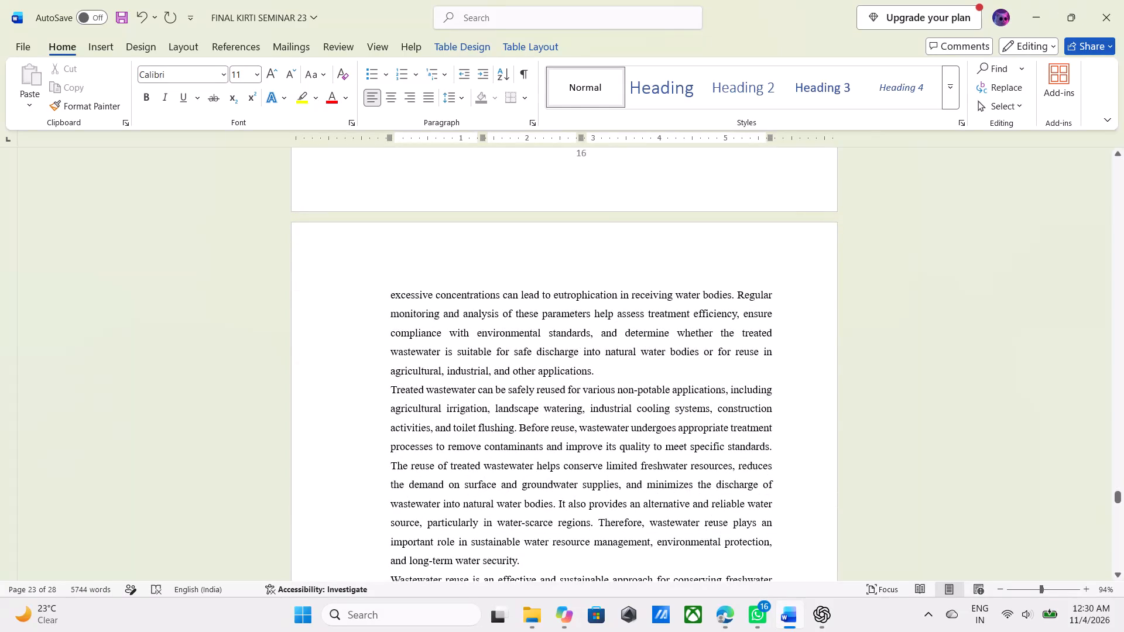
pyautogui.scroll(-12, 676, 452)
pyautogui.scroll(-13, 685, 462)
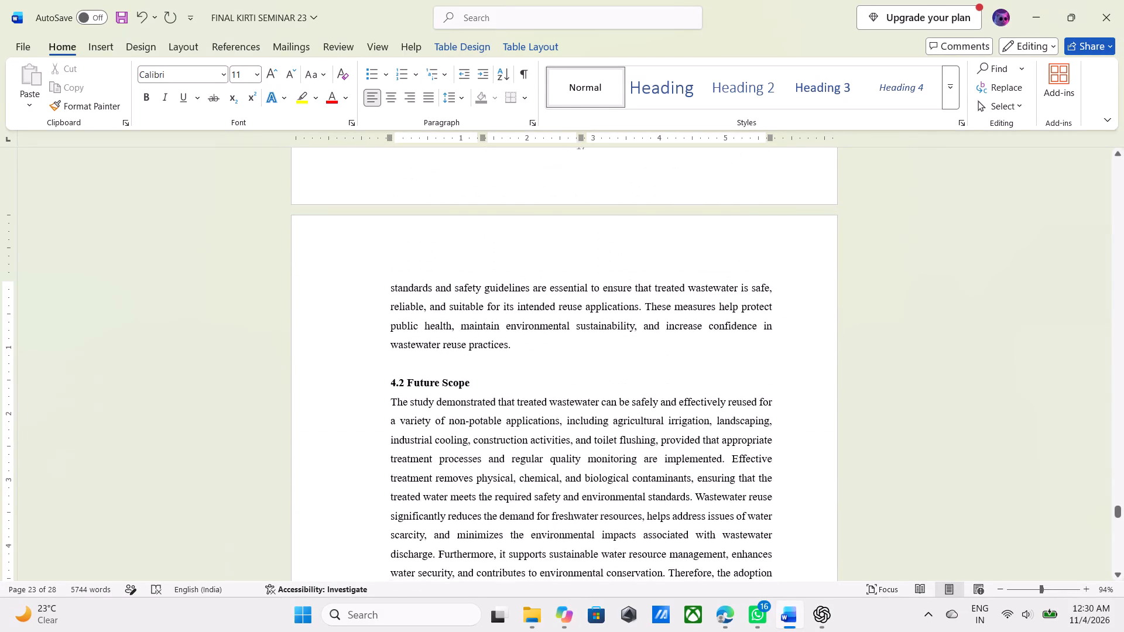
pyautogui.scroll(-6, 683, 458)
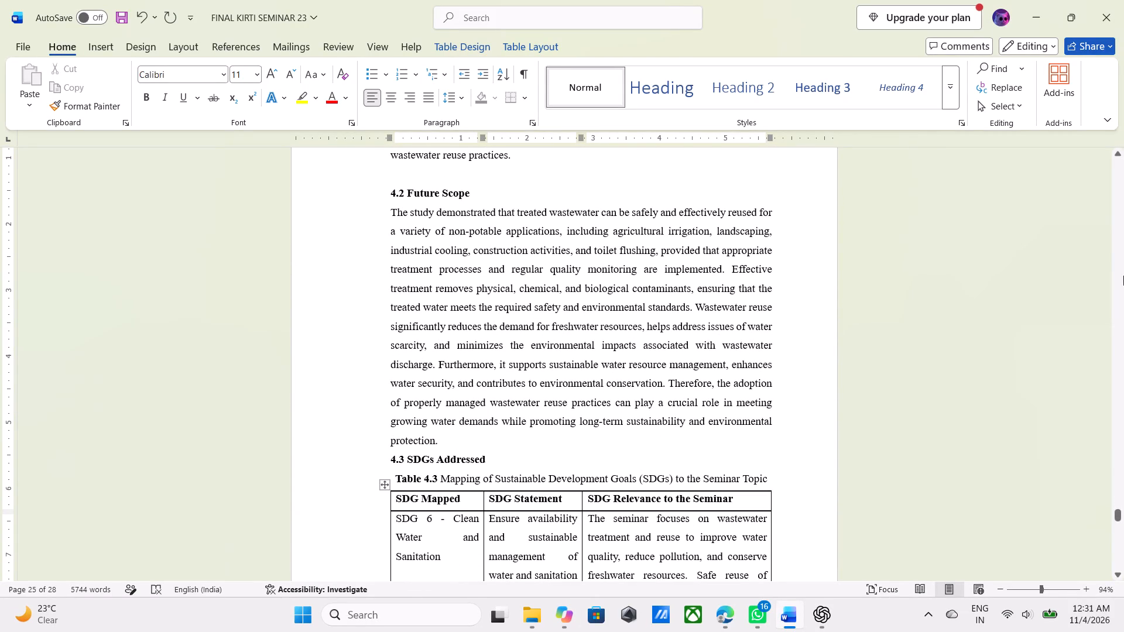
# Paste the copied "Table 4.3: Mapping of Sustainable Development Goals (SDGs) to the Seminar Topic" into the empty Captions cell of the List of Tables.
pyautogui.click(1113, 193)
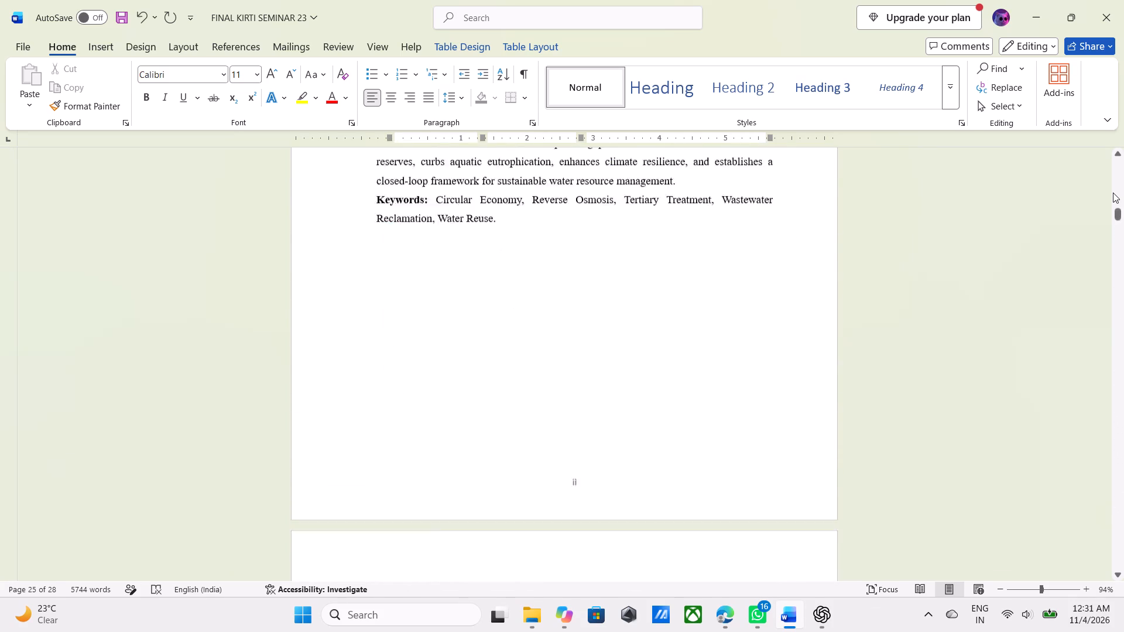
pyautogui.scroll(-7, 601, 336)
pyautogui.scroll(-17, 595, 349)
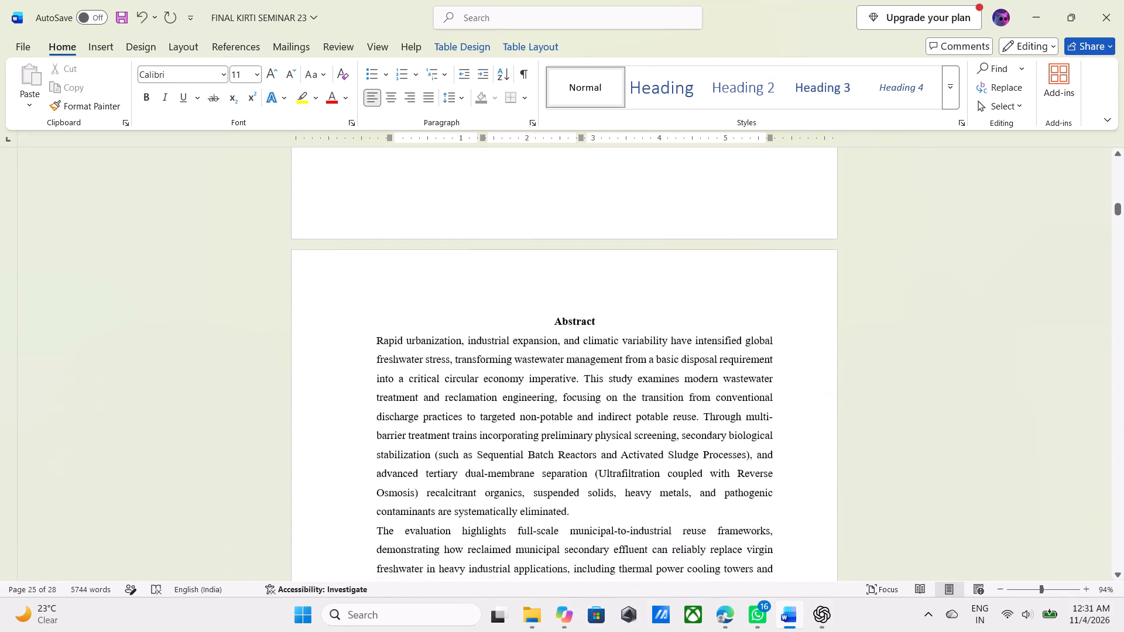
pyautogui.scroll(-20, 591, 359)
pyautogui.scroll(-20, 591, 359)
pyautogui.scroll(-6, 591, 359)
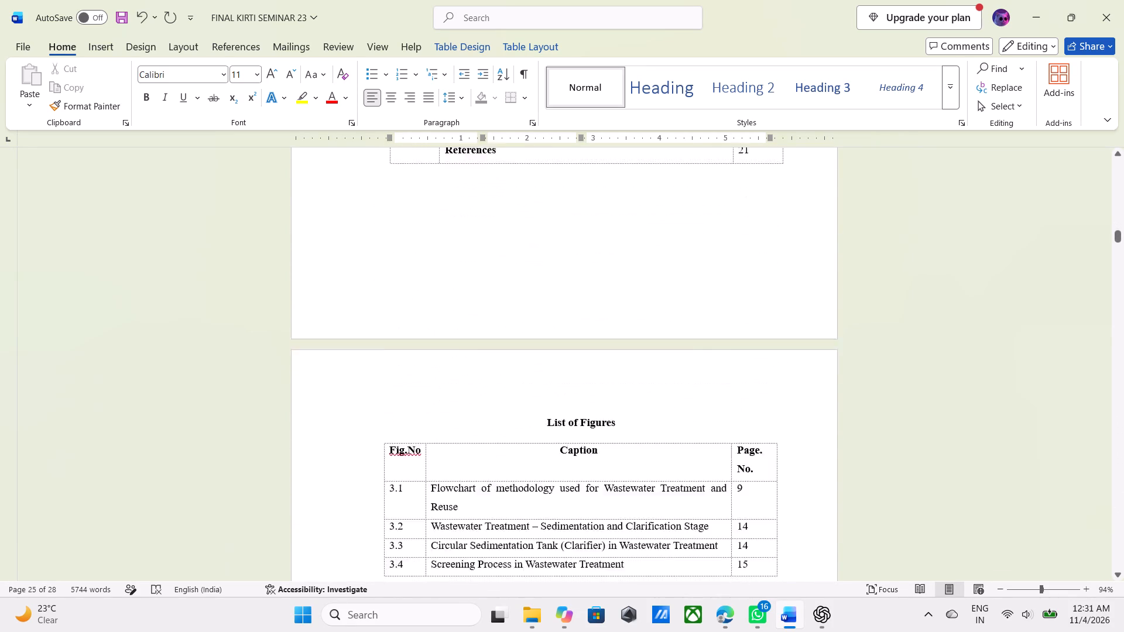
pyautogui.scroll(-17, 588, 361)
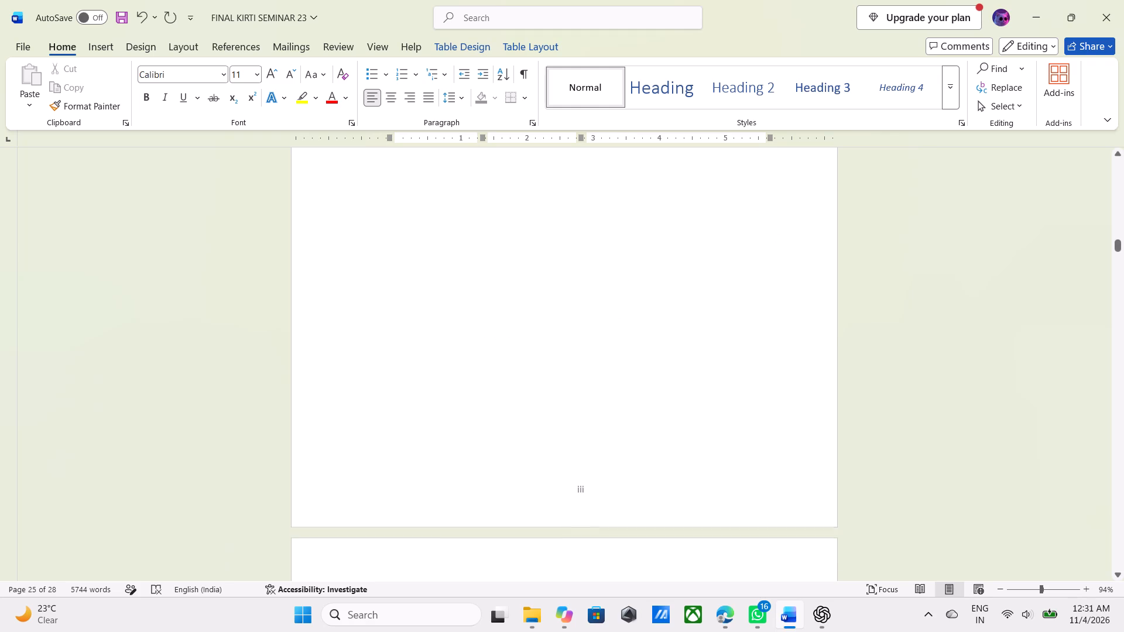
pyautogui.scroll(-7, 588, 361)
pyautogui.click(446, 441)
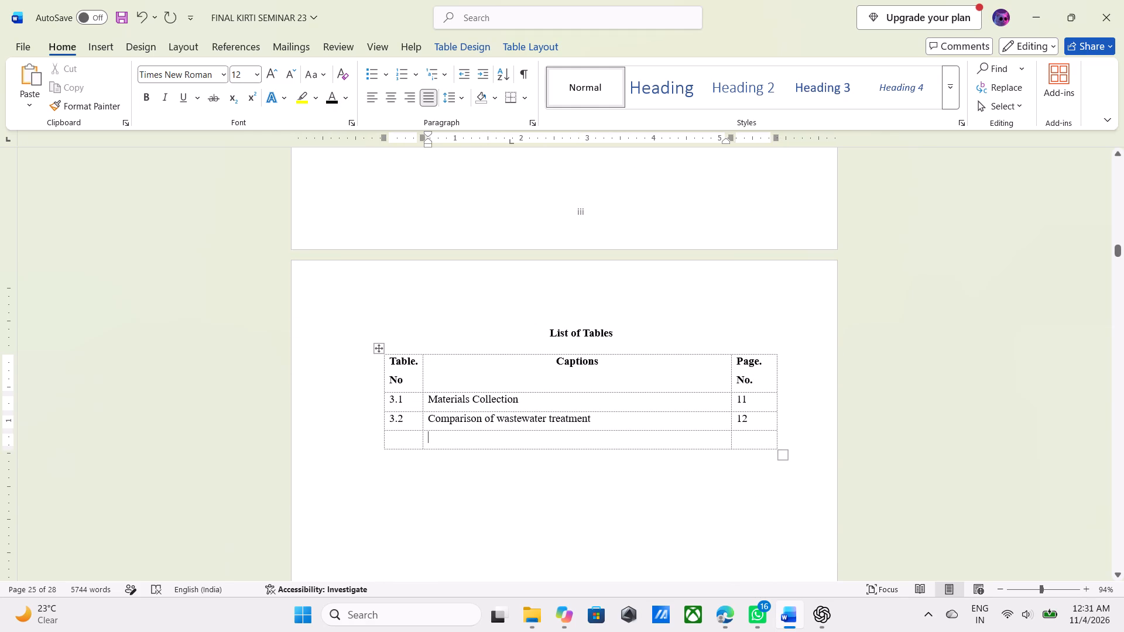
pyautogui.hotkey('ctrl', 'v')
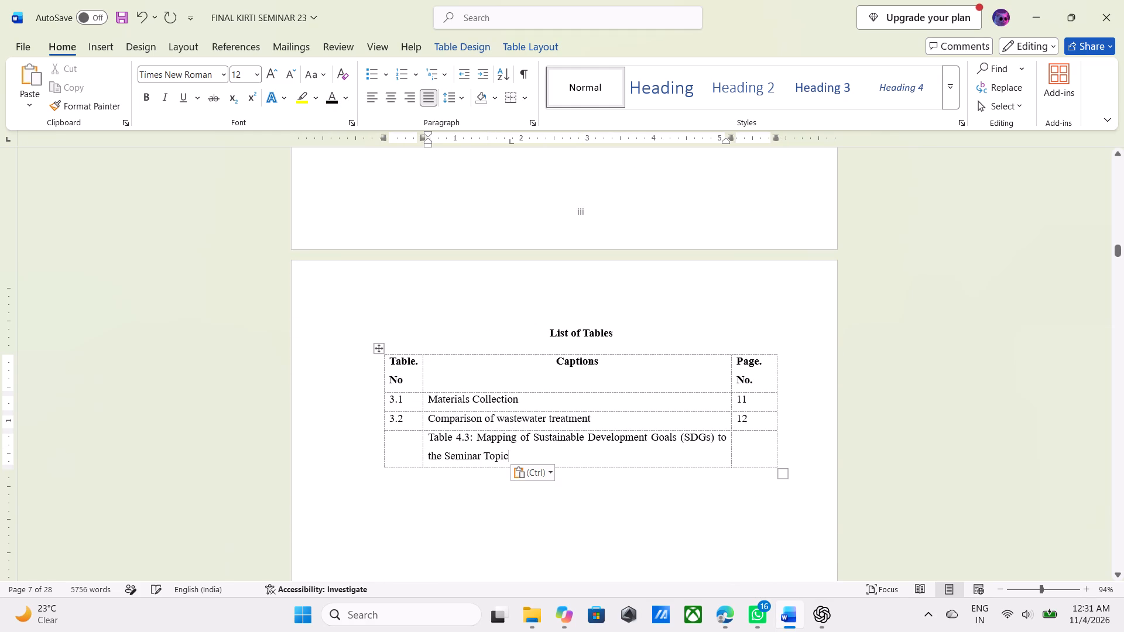
# Remove the "Table 4.3:" prefix from the pasted SDG caption in the List of Tables.
pyautogui.click(478, 438)
pyautogui.press('BackSpace')
pyautogui.press('BackSpace')
pyautogui.press('BackSpace')
pyautogui.press('BackSpace')
pyautogui.press('BackSpace')
pyautogui.press('BackSpace')
pyautogui.press('BackSpace')
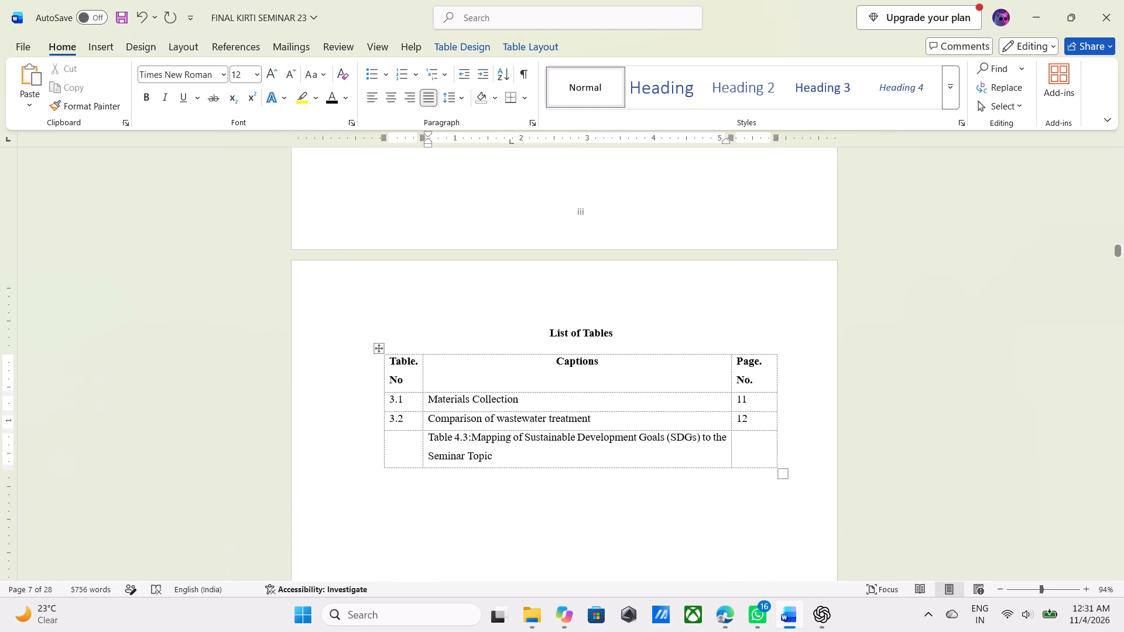
pyautogui.press('BackSpace')
pyautogui.press('BackSpace')
pyautogui.press('BackSpace')
pyautogui.press('BackSpace')
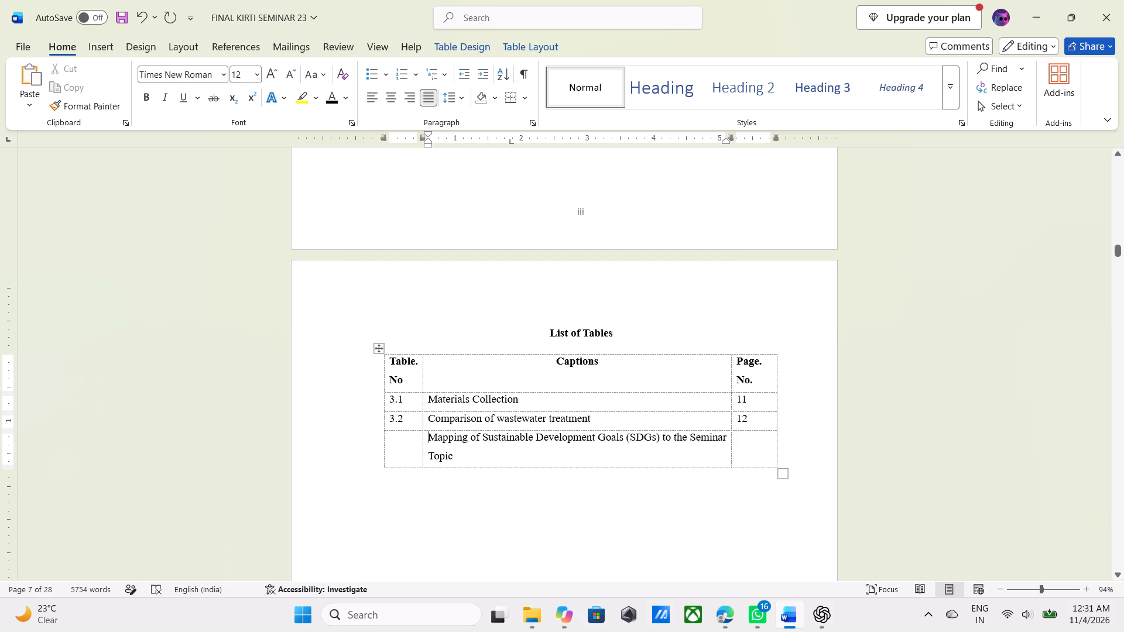
# Enter 4.1 as the table number of the SDG mapping row in the List of Tables.
pyautogui.click(405, 449)
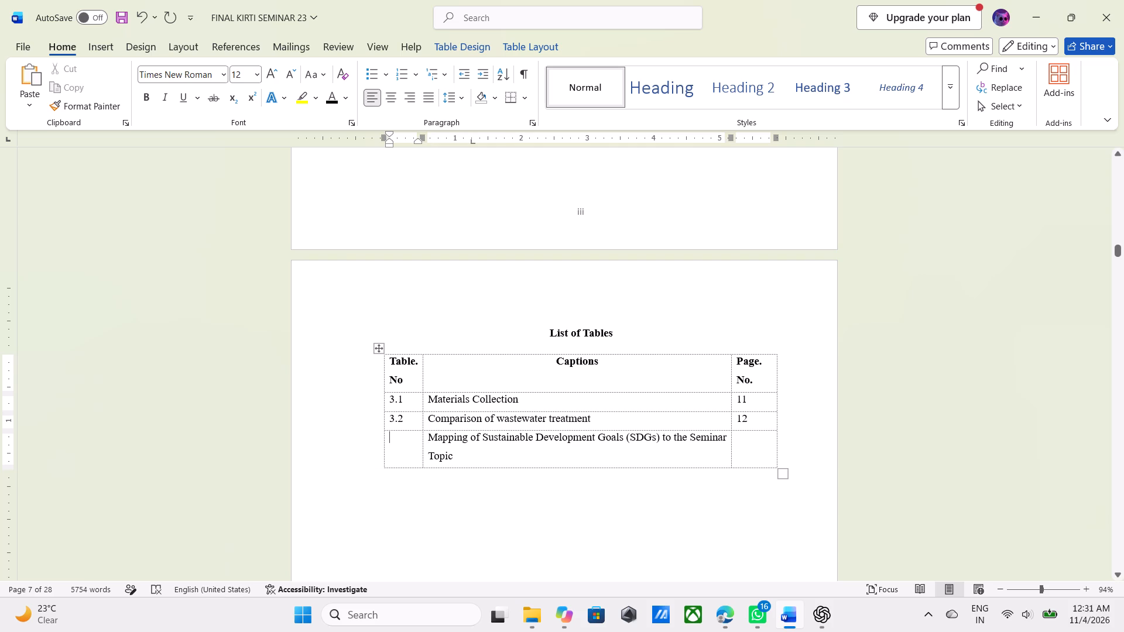
pyautogui.write('4.1')
# Change the number in the caption above the SDG table in section 4.3 to Table 4.1.
pyautogui.click(826, 613)
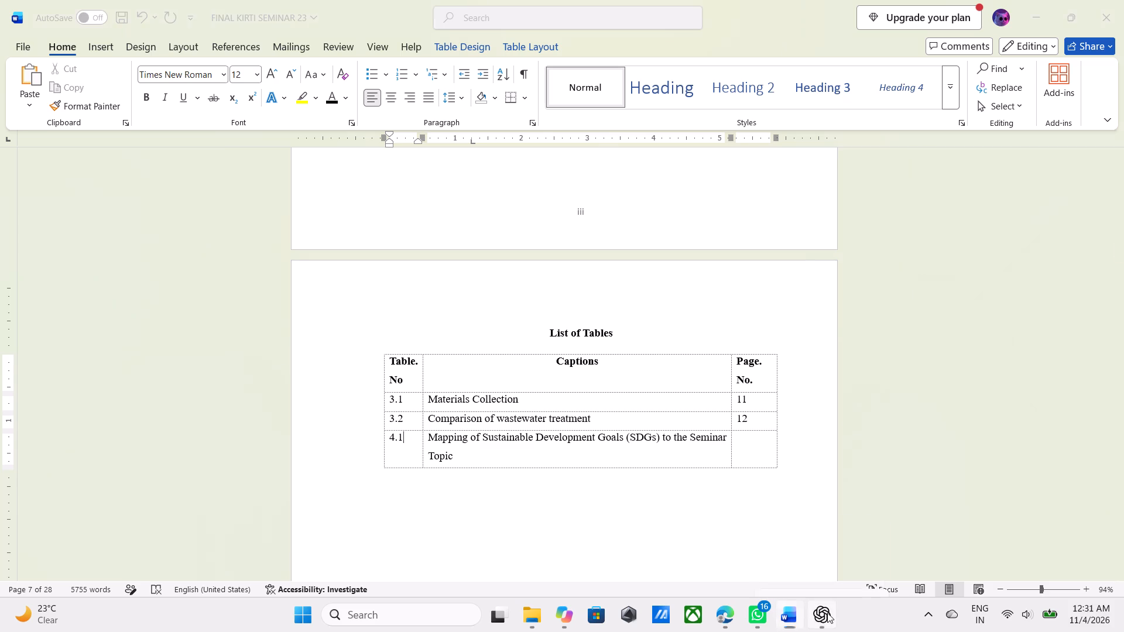
pyautogui.click(797, 620)
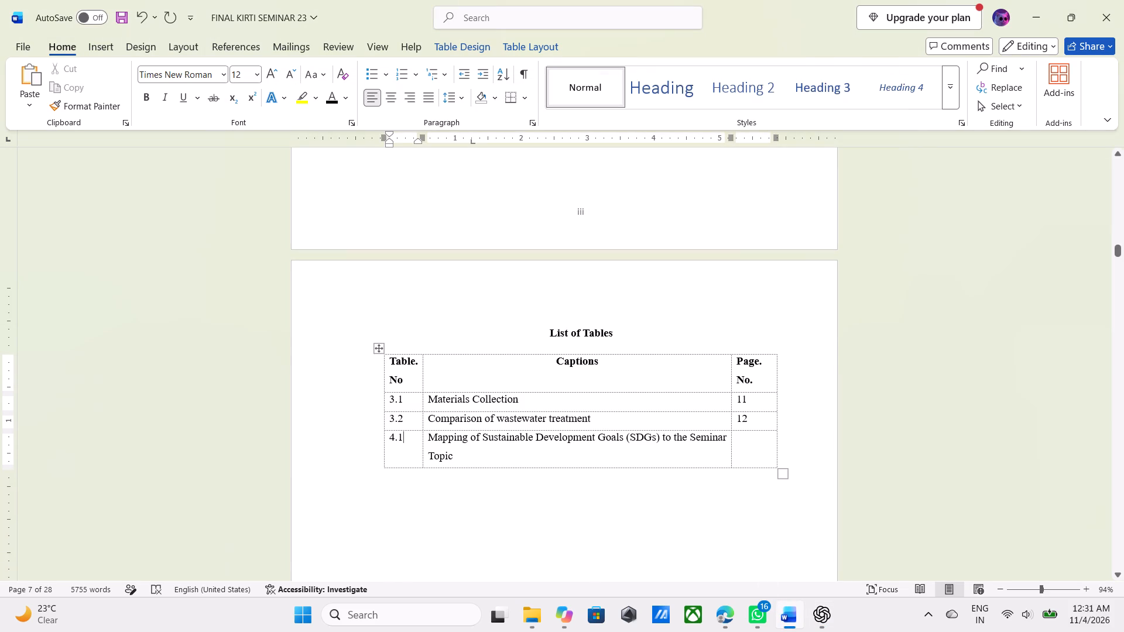
pyautogui.moveTo(1122, 418); pyautogui.dragTo(1112, 480)
pyautogui.scroll(14, 471, 423)
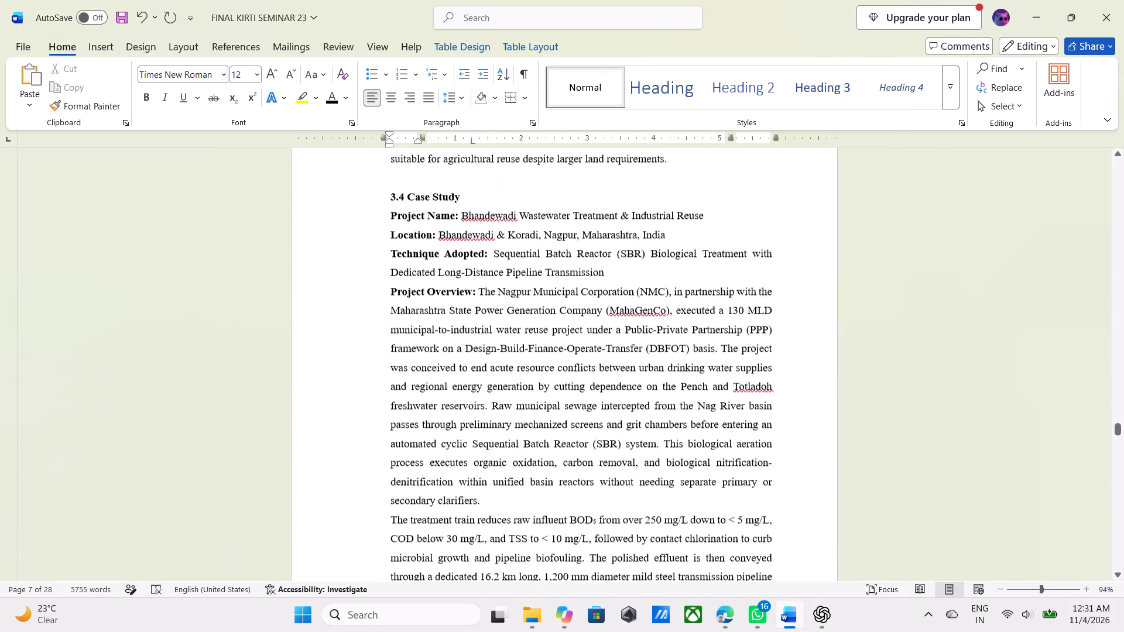
pyautogui.scroll(1, 469, 420)
pyautogui.scroll(-9, 469, 420)
pyautogui.scroll(8, 469, 420)
pyautogui.scroll(-18, 469, 420)
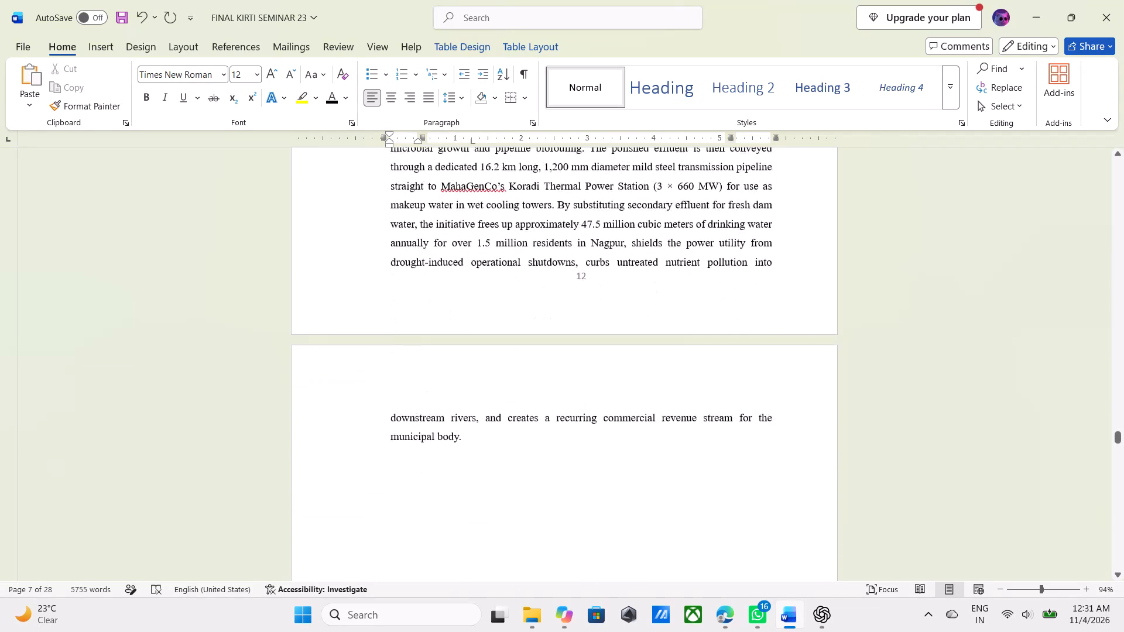
pyautogui.scroll(-4, 469, 421)
pyautogui.scroll(-20, 469, 421)
pyautogui.scroll(-20, 469, 421)
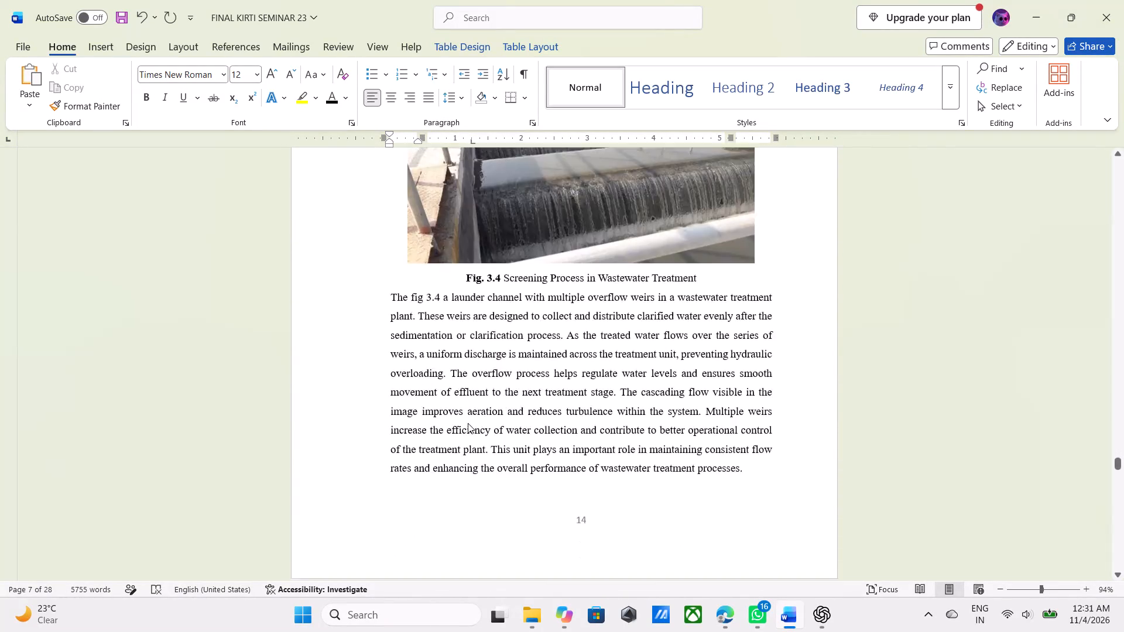
pyautogui.scroll(-14, 468, 423)
pyautogui.scroll(-15, 466, 432)
pyautogui.scroll(-8, 465, 436)
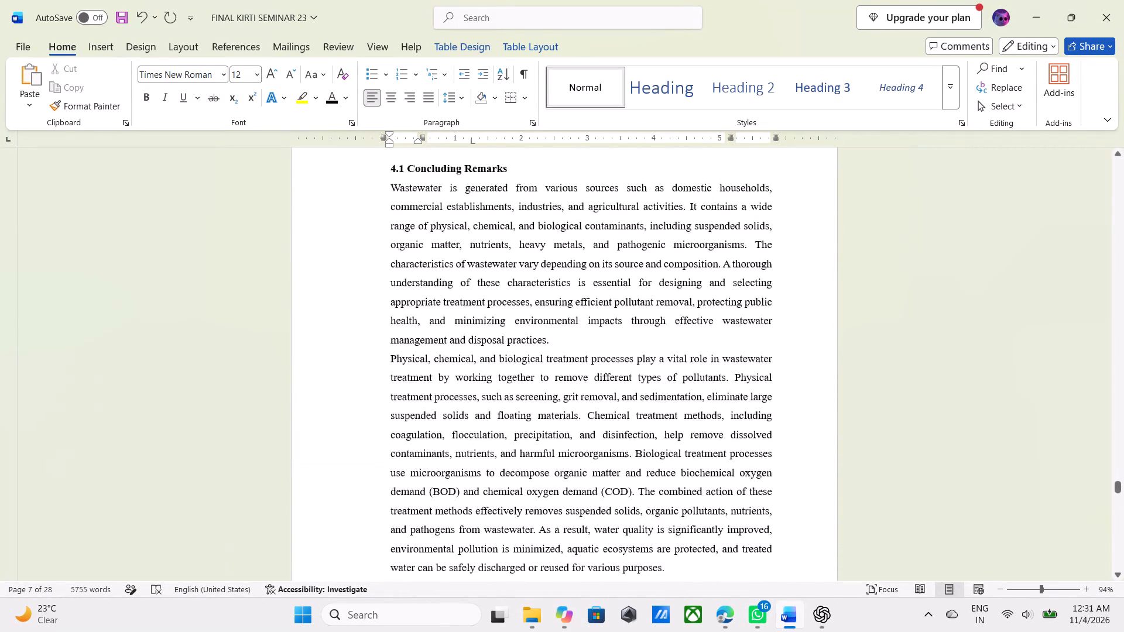
pyautogui.scroll(-16, 465, 436)
pyautogui.scroll(-15, 465, 436)
pyautogui.scroll(-8, 465, 436)
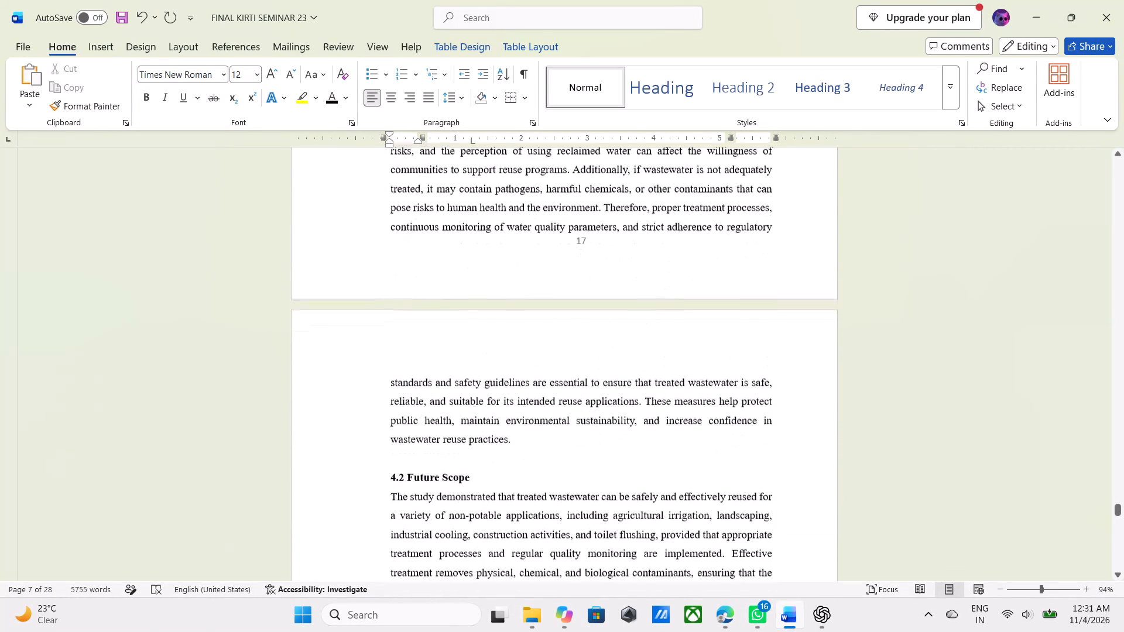
pyautogui.scroll(-13, 465, 436)
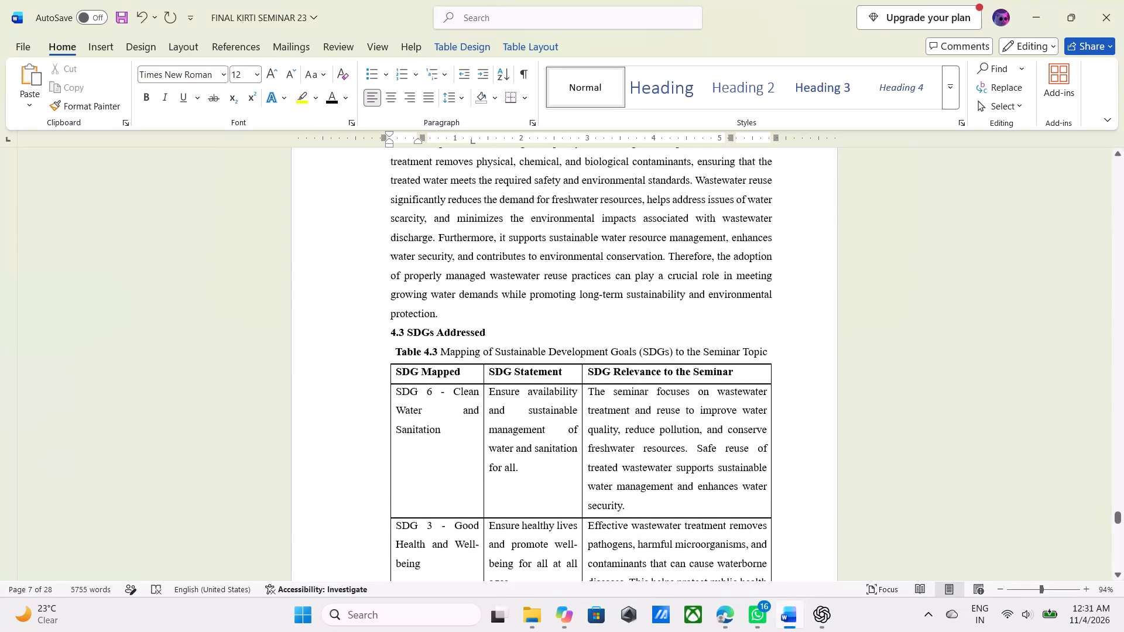
pyautogui.click(437, 353)
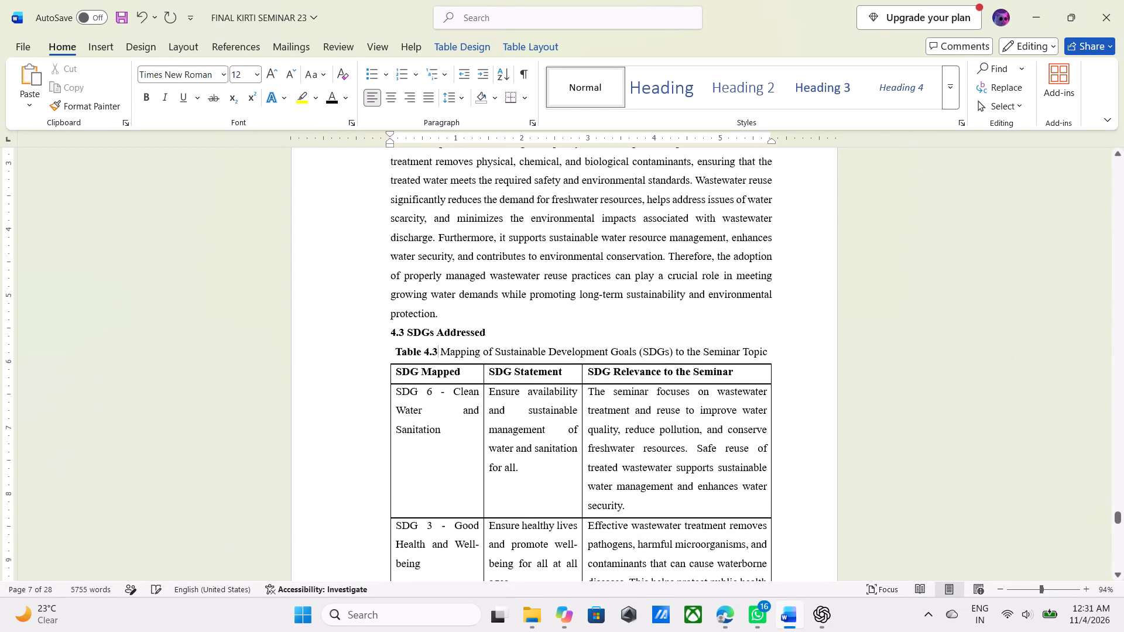
pyautogui.press('BackSpace')
pyautogui.press('1')
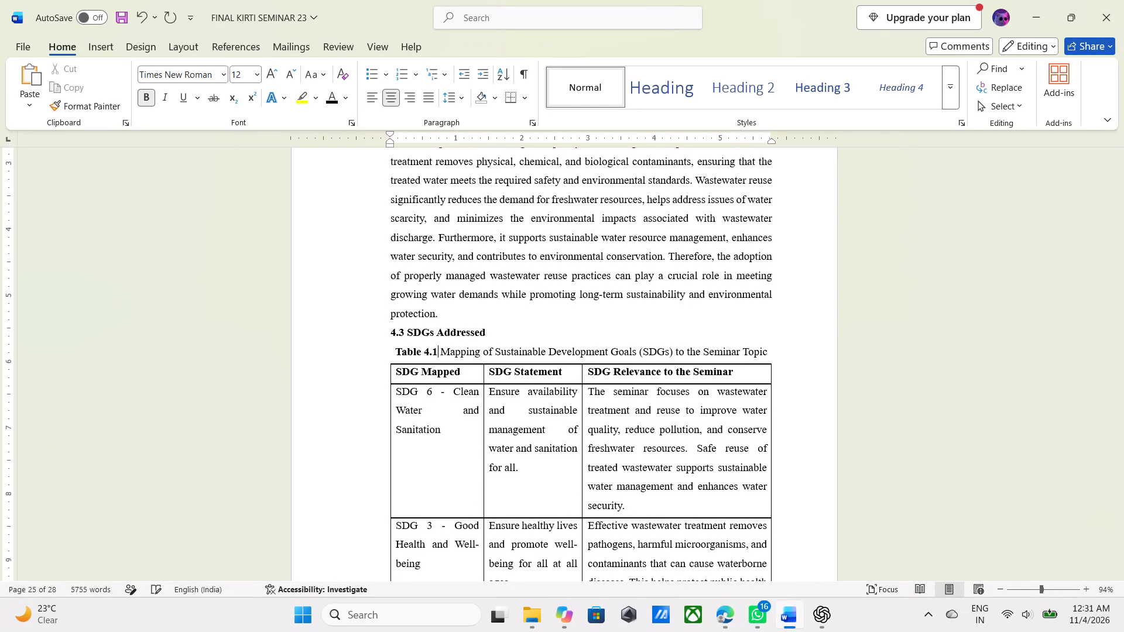
pyautogui.click(872, 410)
pyautogui.press('Escape')
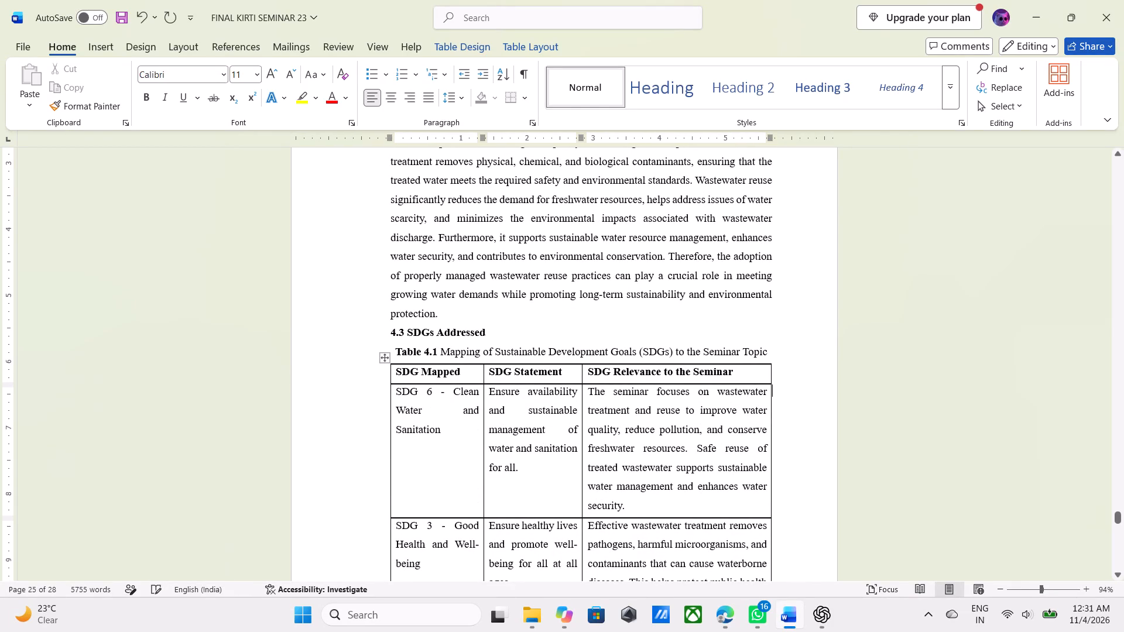
pyautogui.press('Escape')
pyautogui.press('Escape')
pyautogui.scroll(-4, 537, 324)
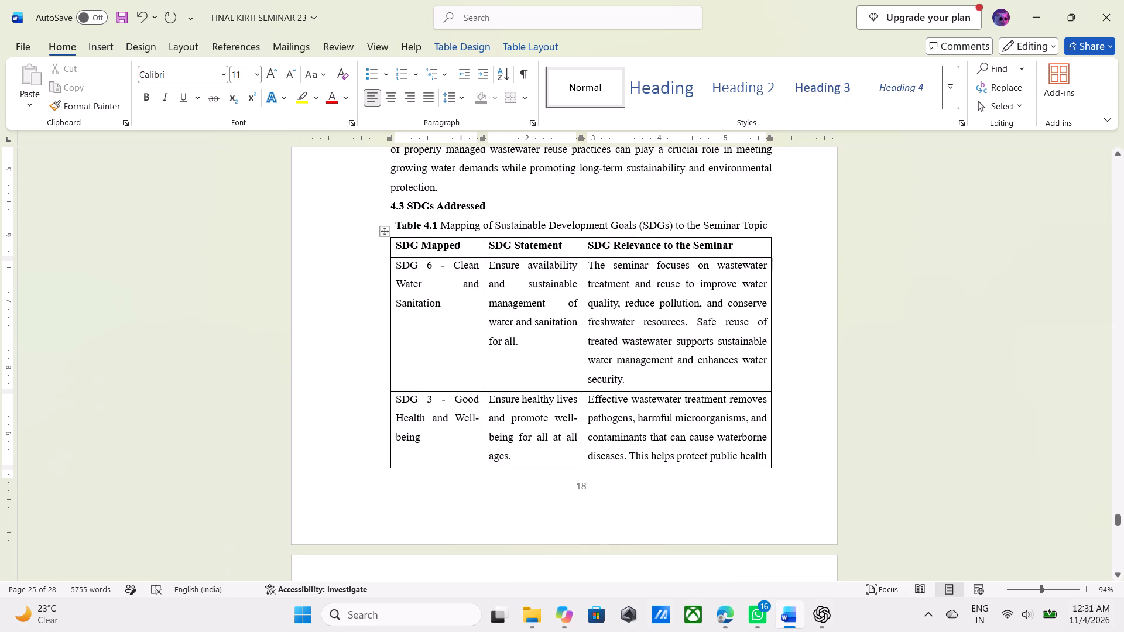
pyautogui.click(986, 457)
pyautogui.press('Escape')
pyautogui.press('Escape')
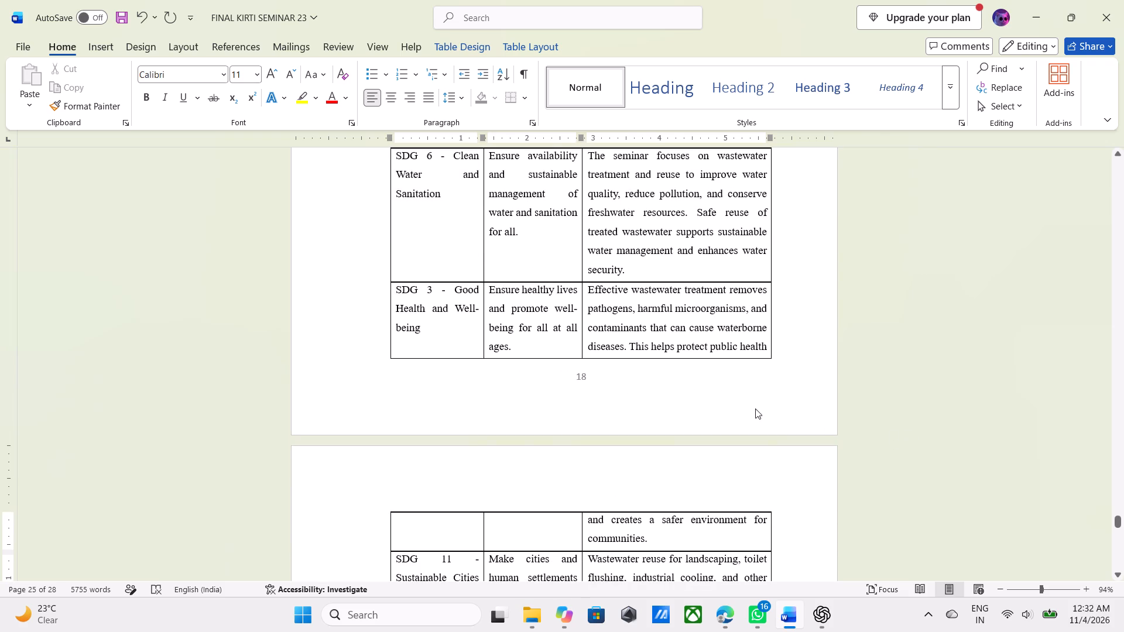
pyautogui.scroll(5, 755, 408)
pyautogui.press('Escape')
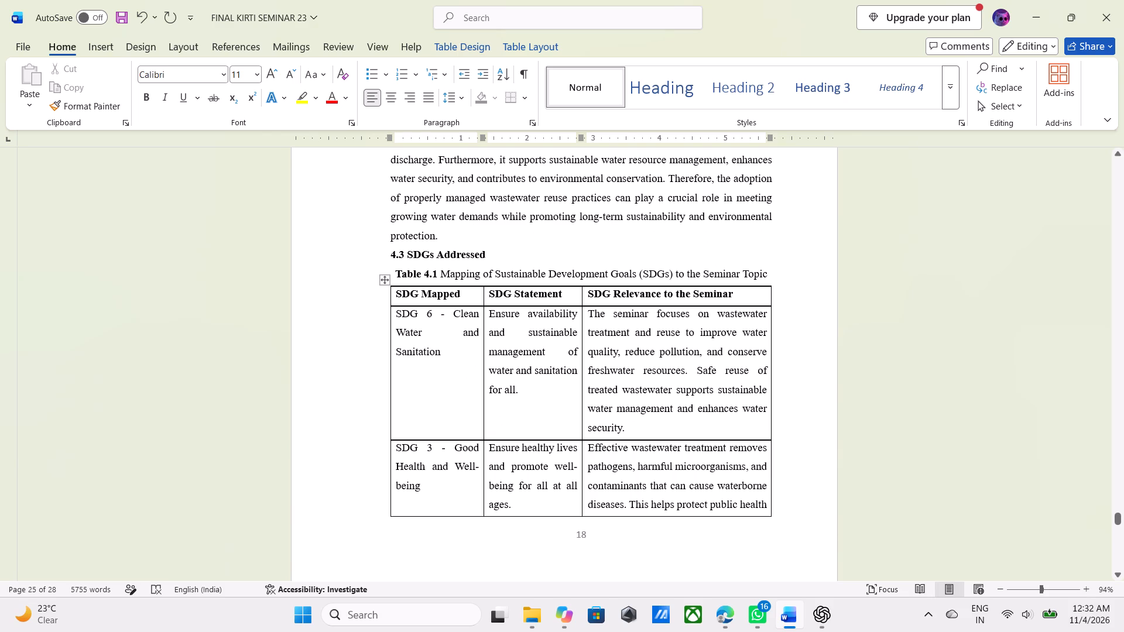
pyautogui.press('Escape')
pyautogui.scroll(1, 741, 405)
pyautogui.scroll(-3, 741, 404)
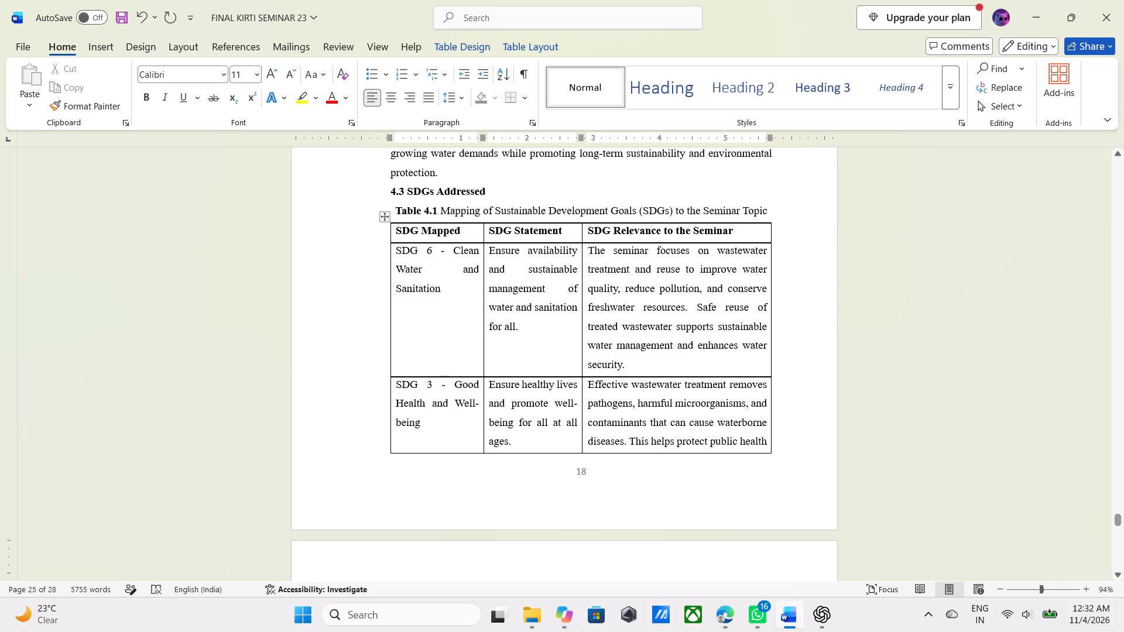
pyautogui.hotkey('ctrl', 'p')
pyautogui.click(160, 103)
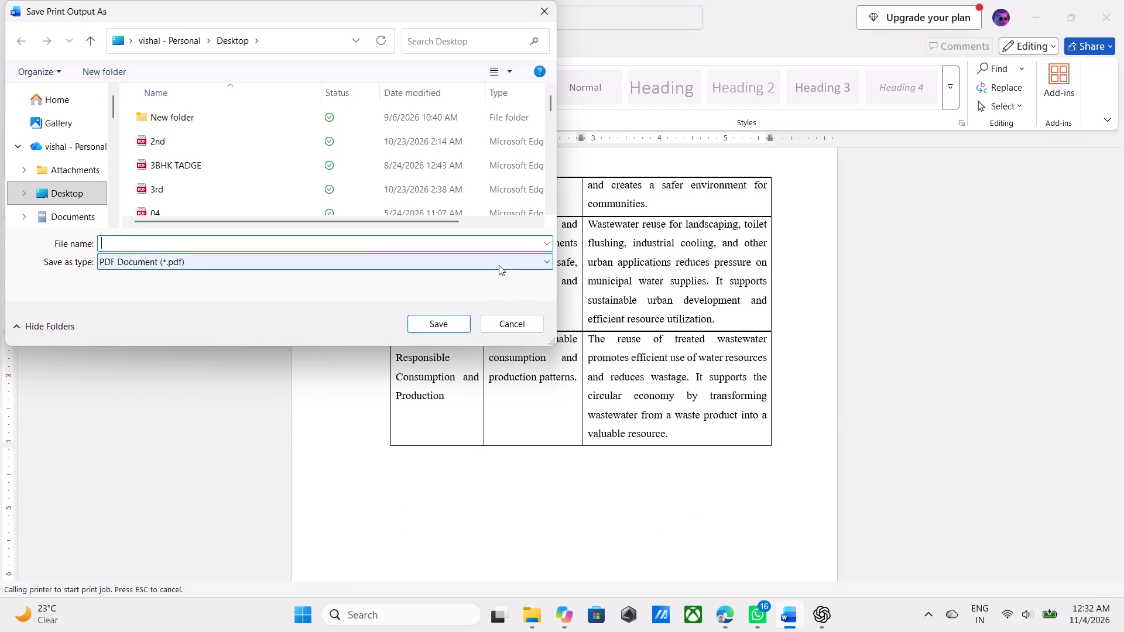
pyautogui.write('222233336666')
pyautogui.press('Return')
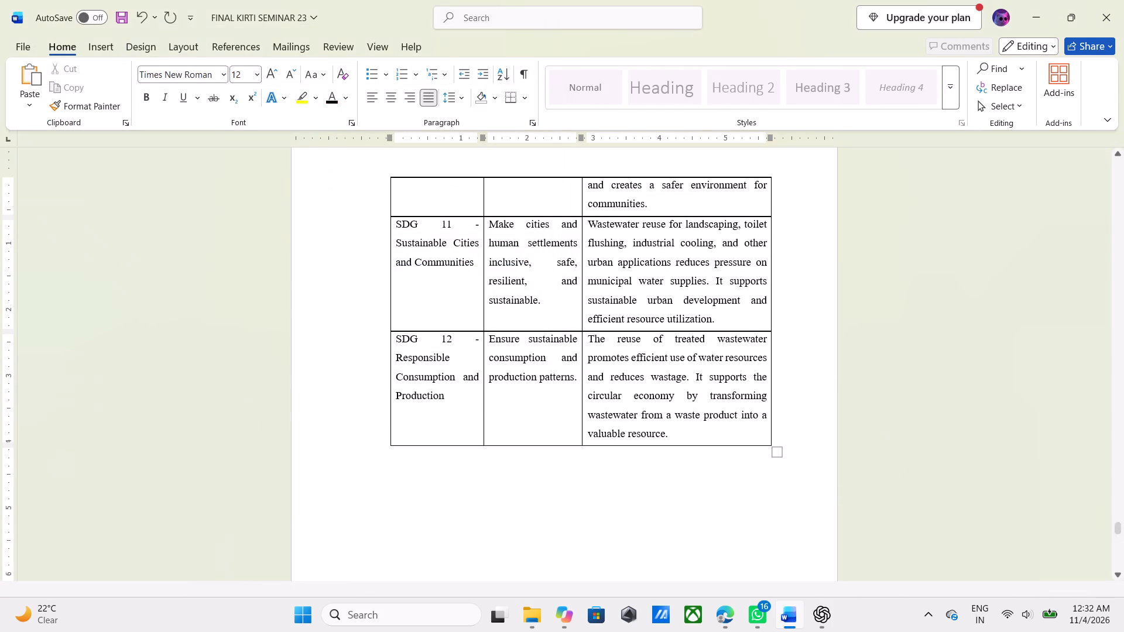
pyautogui.click(727, 619)
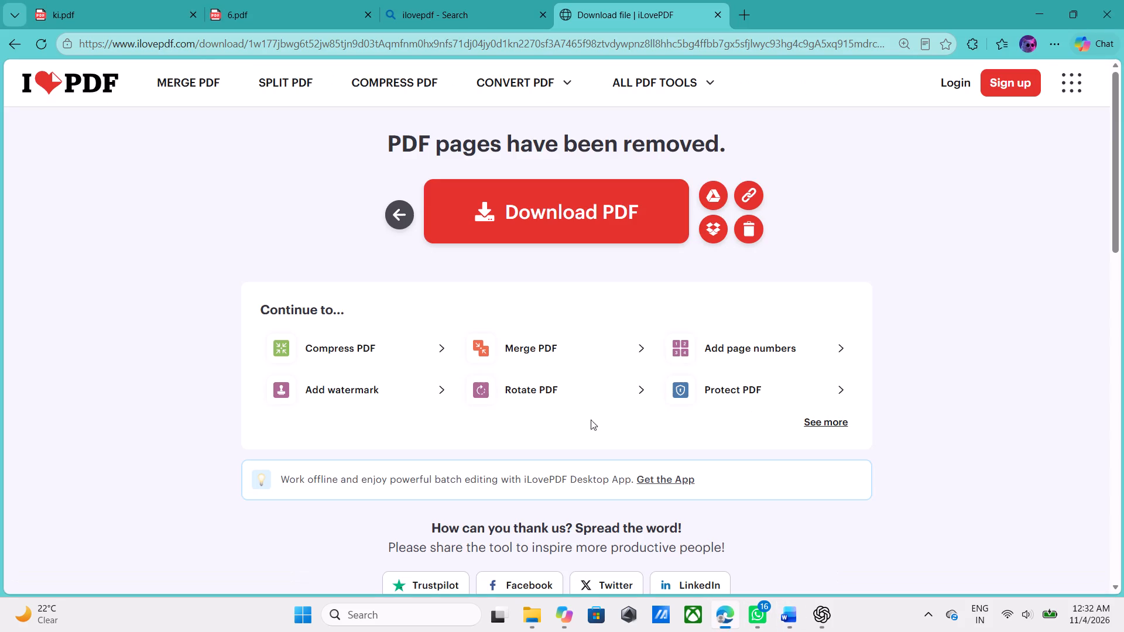
pyautogui.click(397, 204)
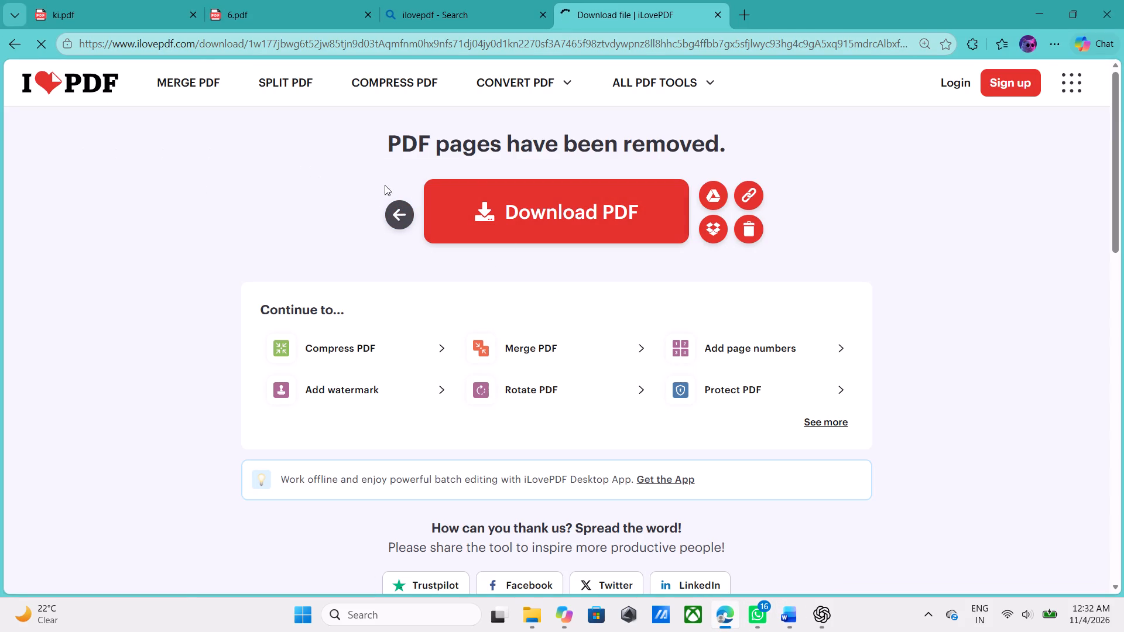
pyautogui.click(390, 212)
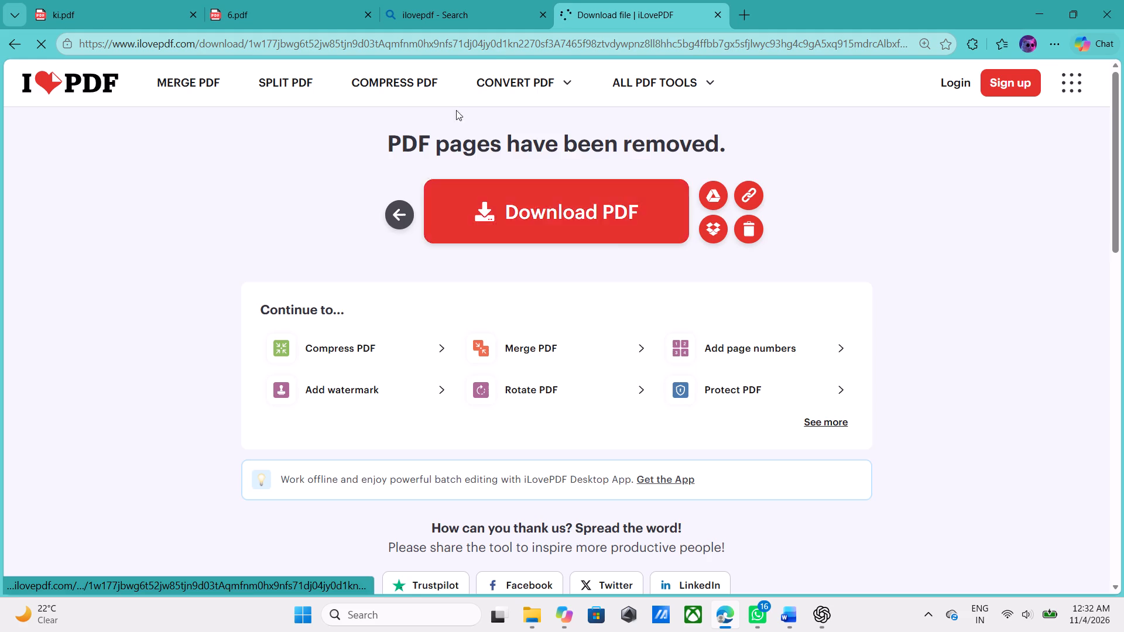
pyautogui.click(534, 274)
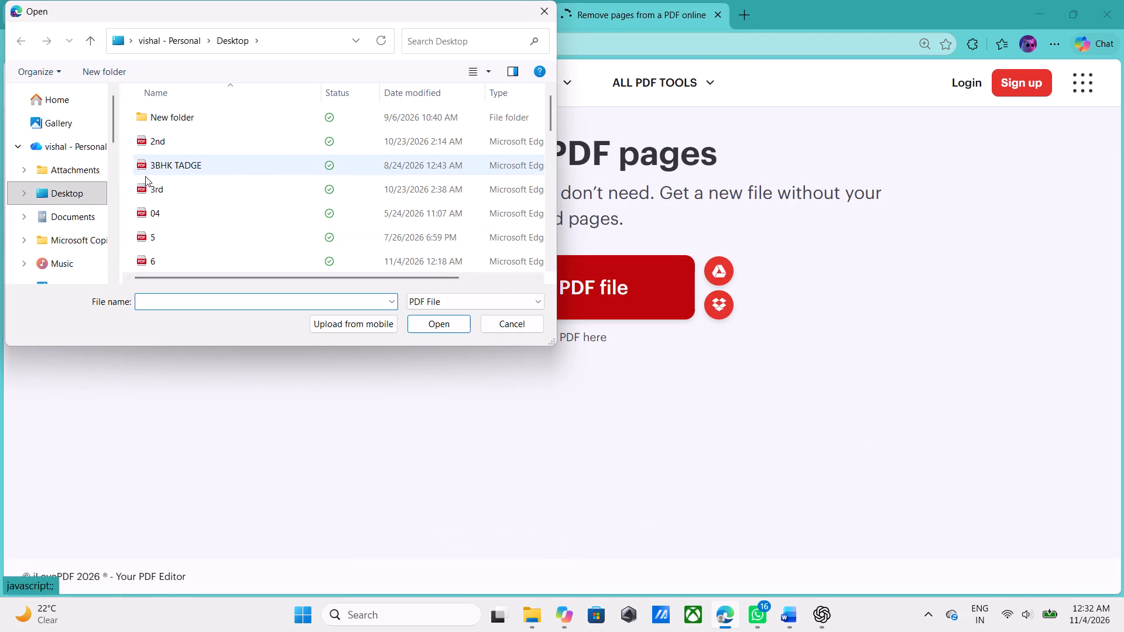
pyautogui.click(57, 102)
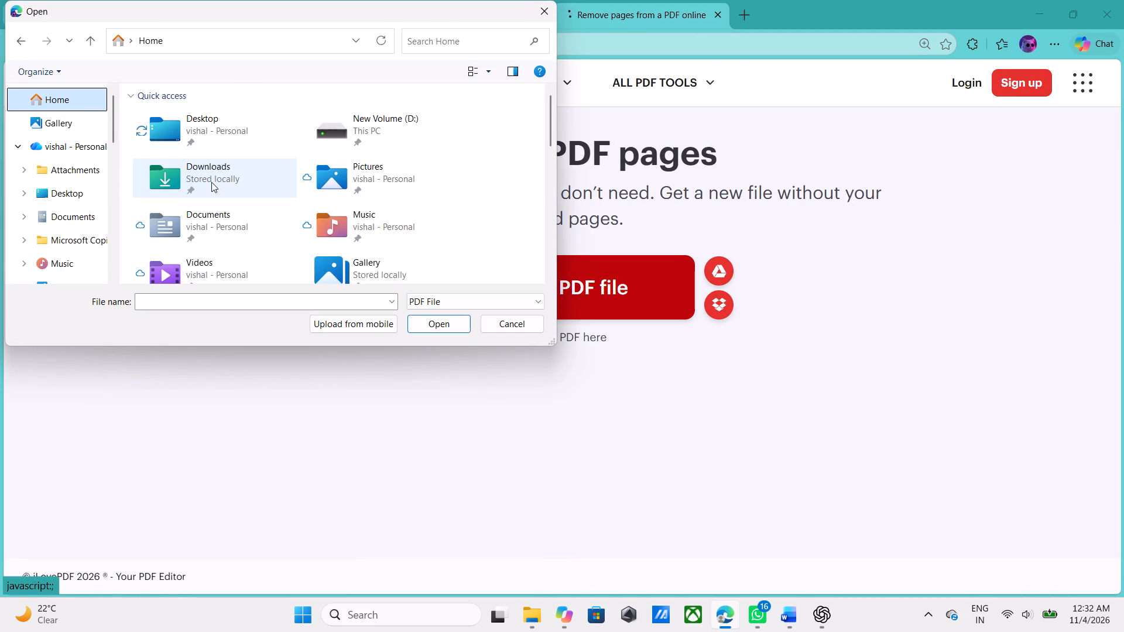
pyautogui.scroll(-3, 215, 194)
pyautogui.doubleClick(214, 225)
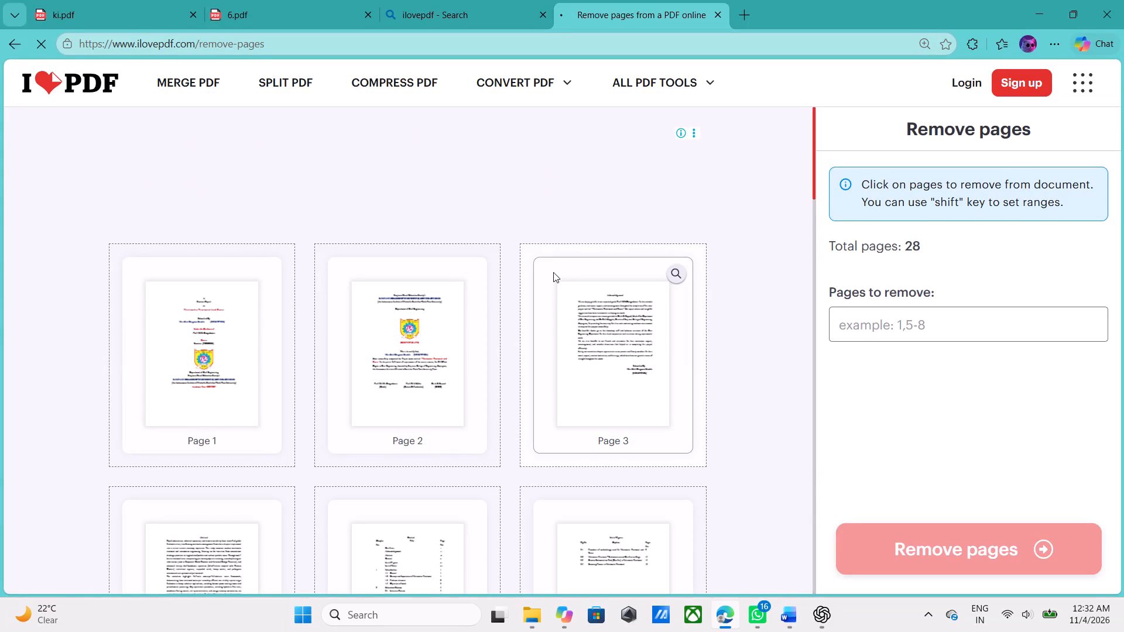
# Mark pages 1 to 7, the front matter before Chapter 1, and remove them from the PDF.
pyautogui.click(425, 404)
pyautogui.click(621, 348)
pyautogui.click(167, 341)
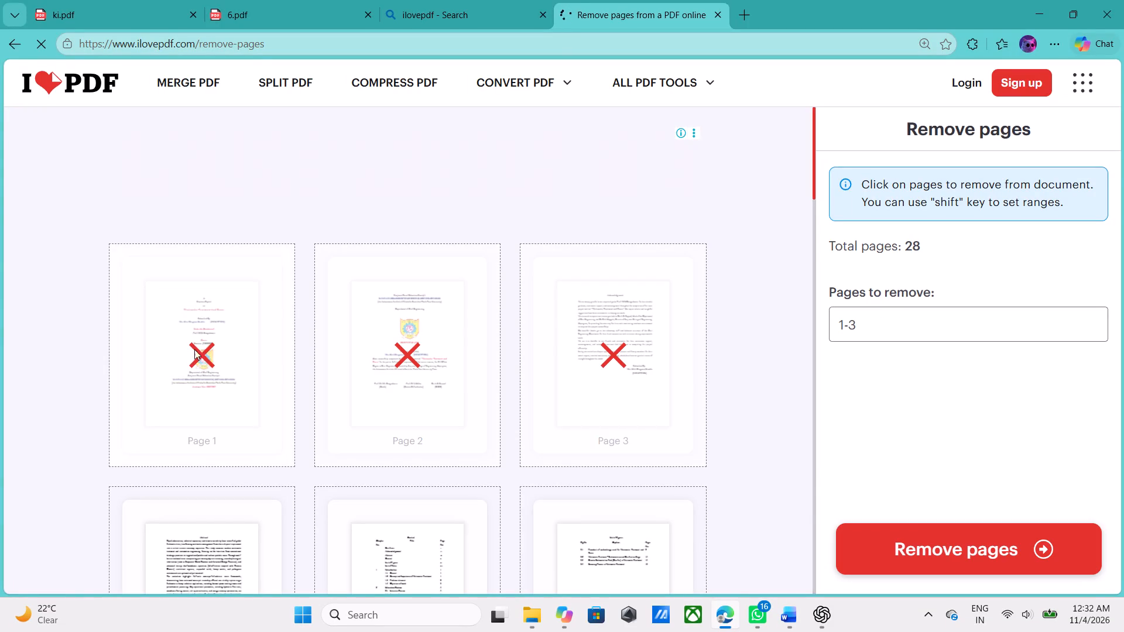
pyautogui.scroll(-5, 239, 346)
pyautogui.click(249, 238)
pyautogui.click(460, 241)
pyautogui.click(612, 238)
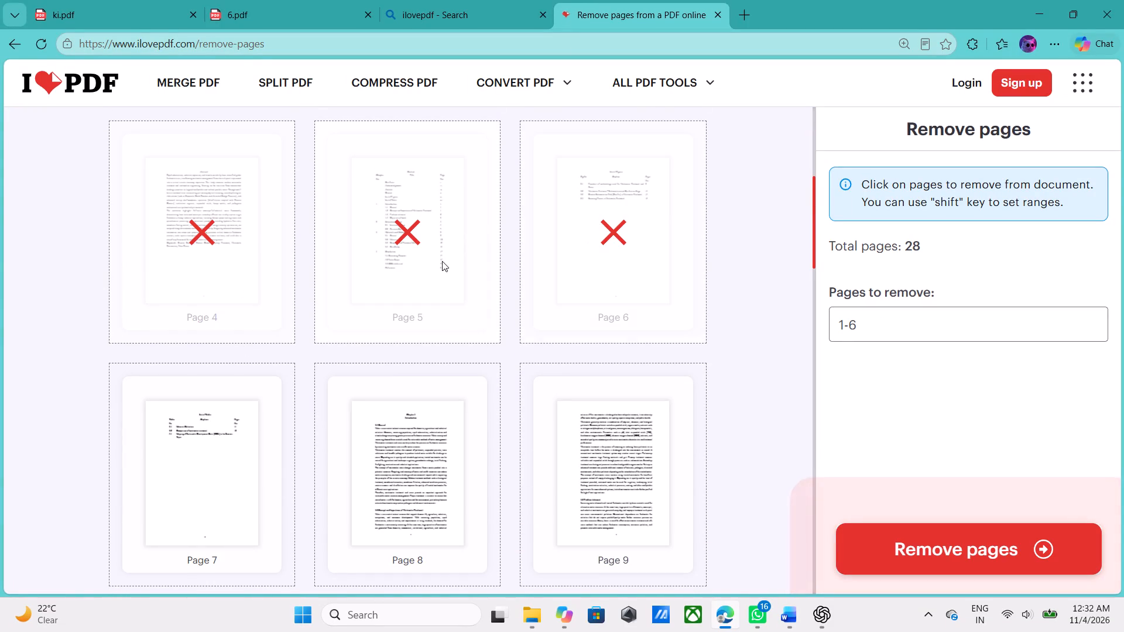
pyautogui.scroll(-3, 355, 290)
pyautogui.click(222, 276)
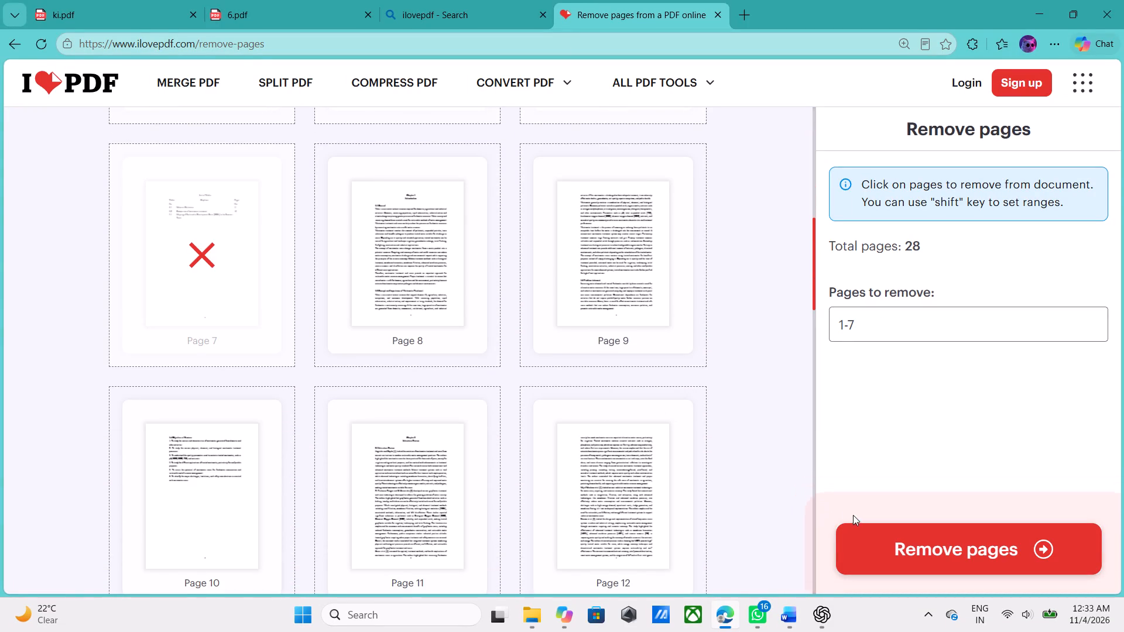
pyautogui.click(903, 545)
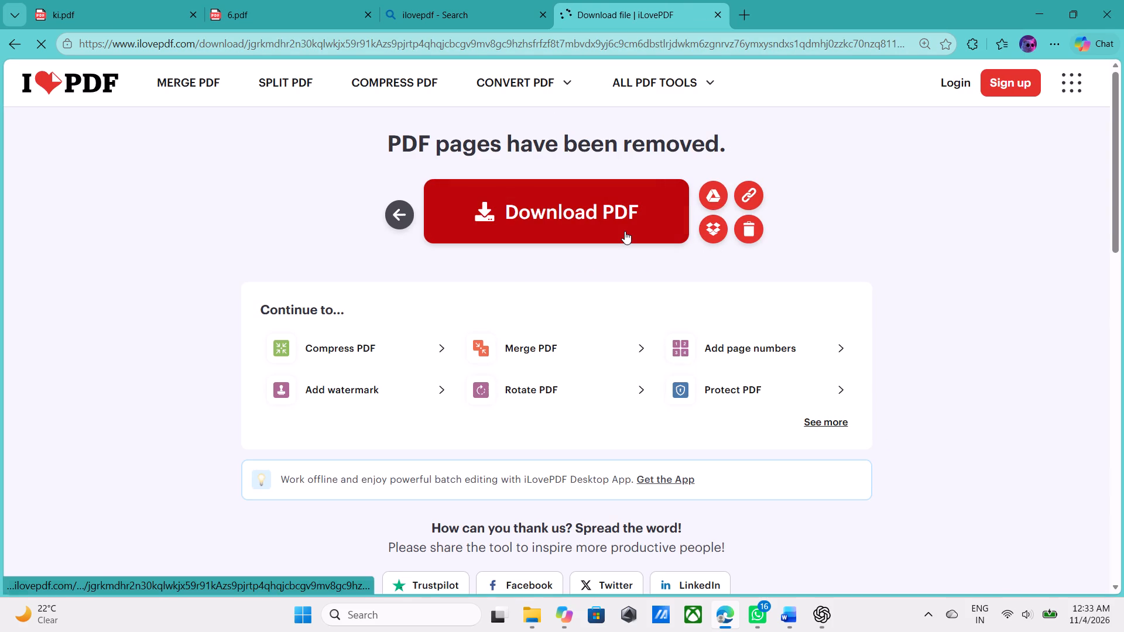
# Download the PDF with the front-matter pages removed.
pyautogui.click(625, 230)
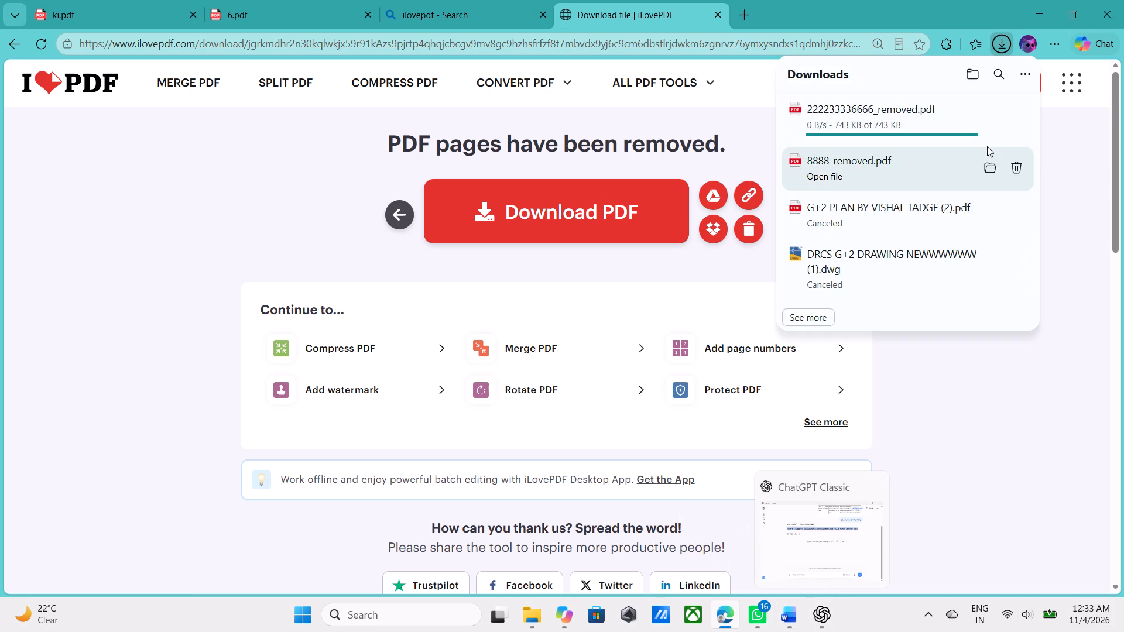
pyautogui.click(976, 77)
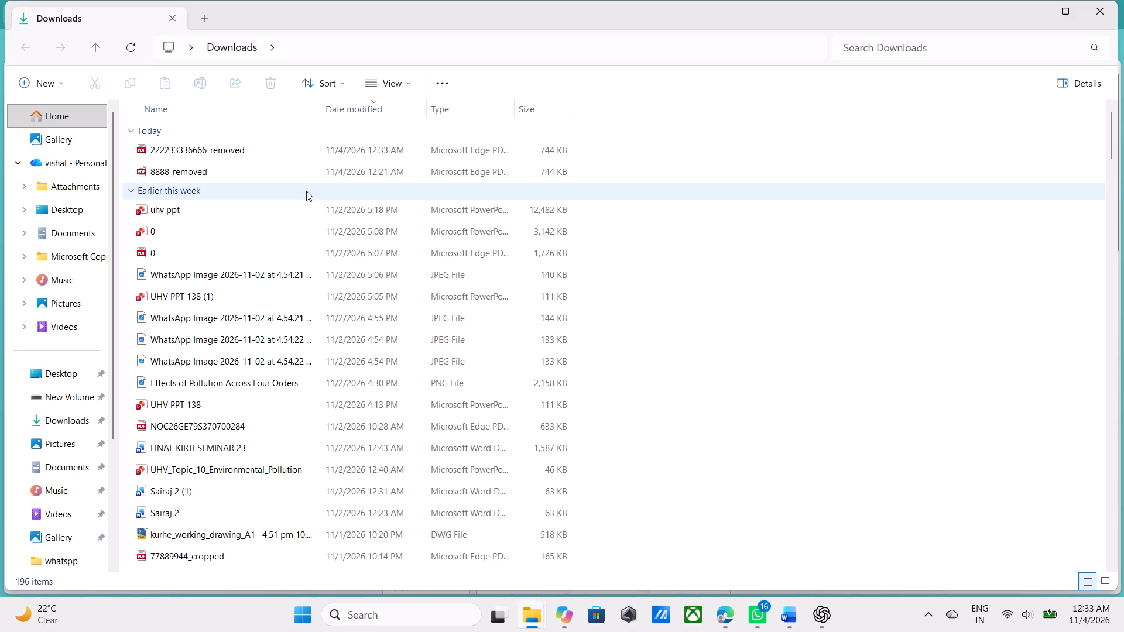
pyautogui.click(319, 153)
pyautogui.click(197, 80)
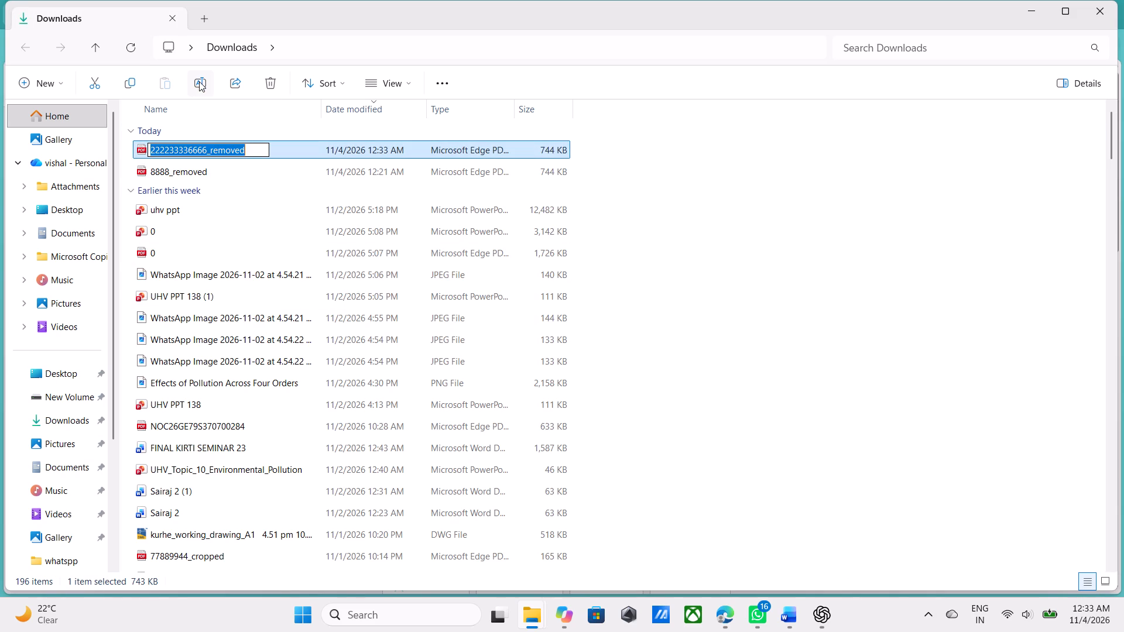
pyautogui.press('BackSpace')
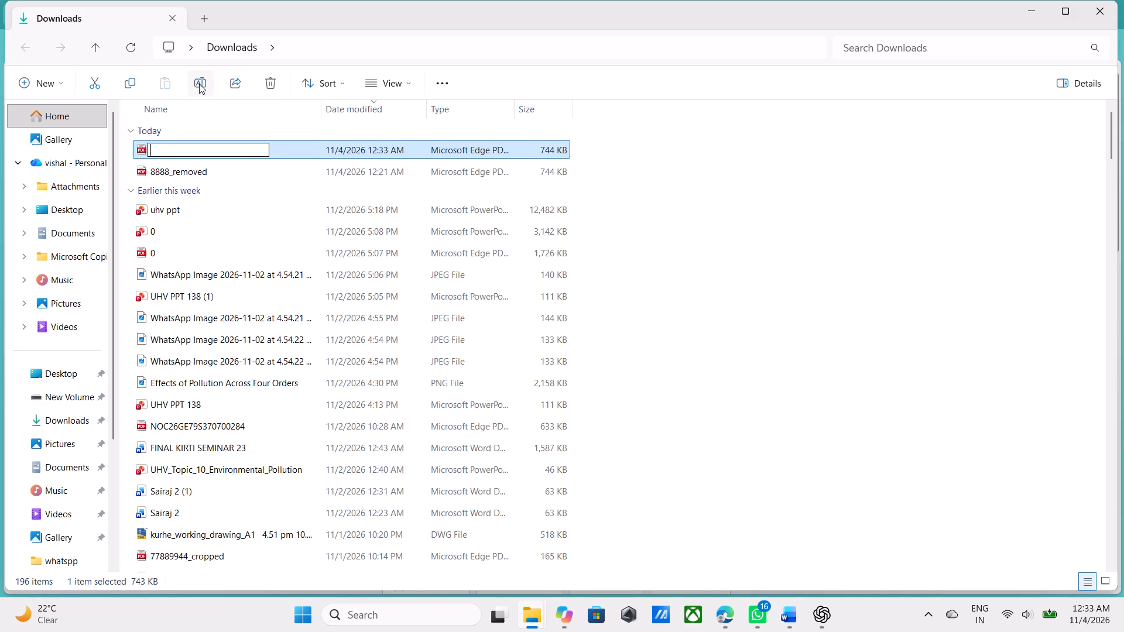
pyautogui.write('finat')
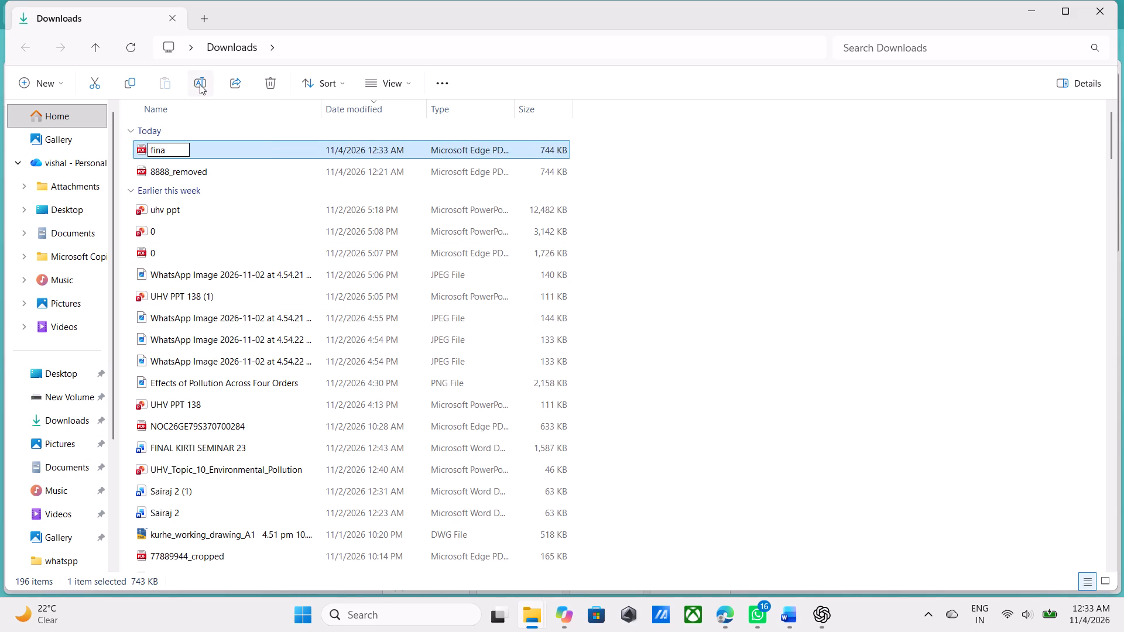
pyautogui.press('BackSpace')
pyautogui.press('F12')
pyautogui.press('l')
pyautogui.press('space')
pyautogui.write('intro')
pyautogui.press('space')
pyautogui.write('- ref')
pyautogui.press('space')
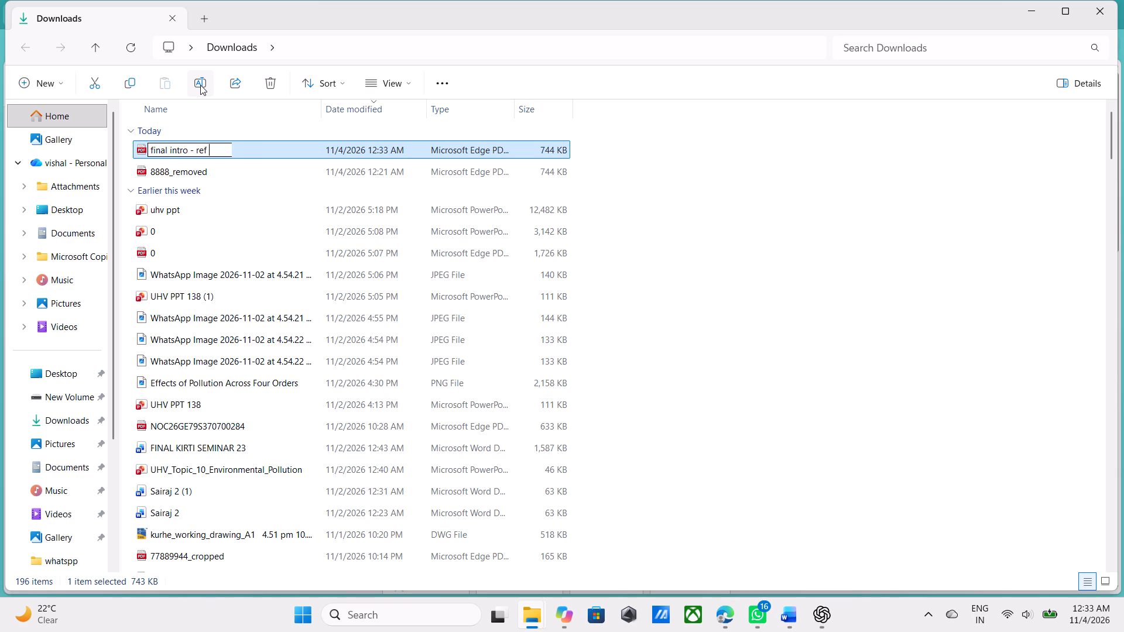
pyautogui.press('Return')
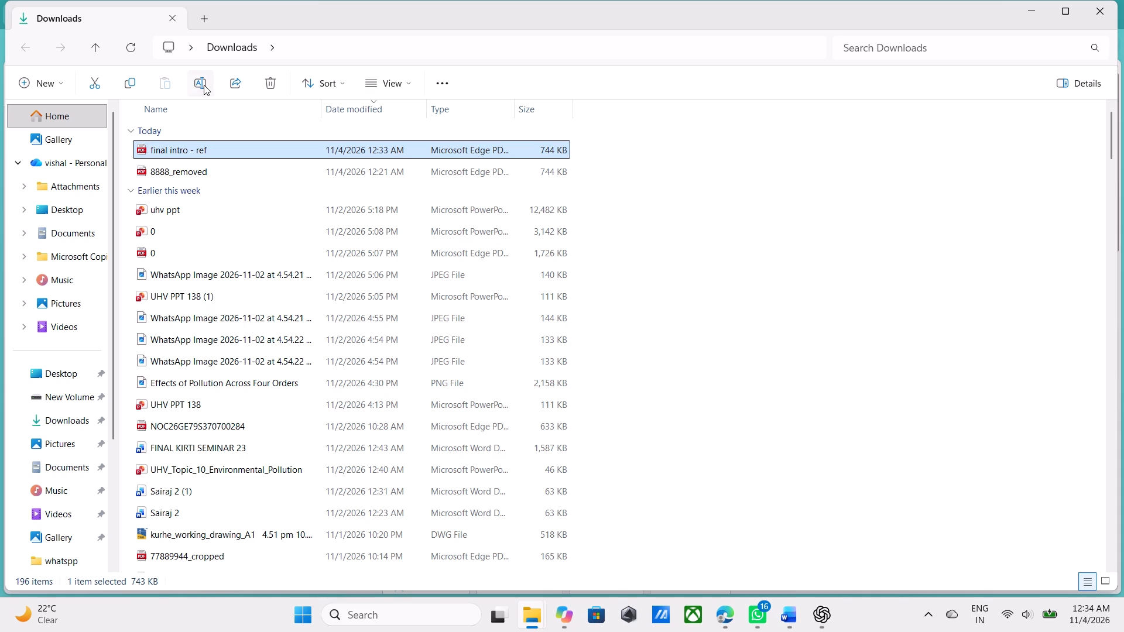
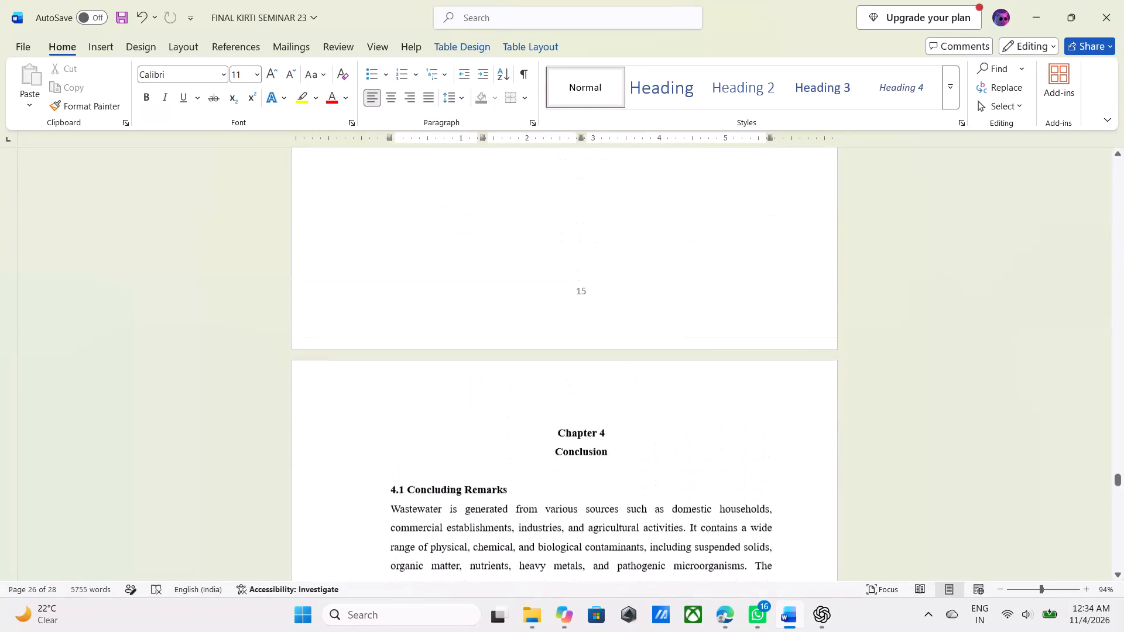
# Review the report backwards from the Chapter 4 conclusion through the applications, figures and tables to the start of Chapter 3 Methodology.
pyautogui.scroll(17, 642, 499)
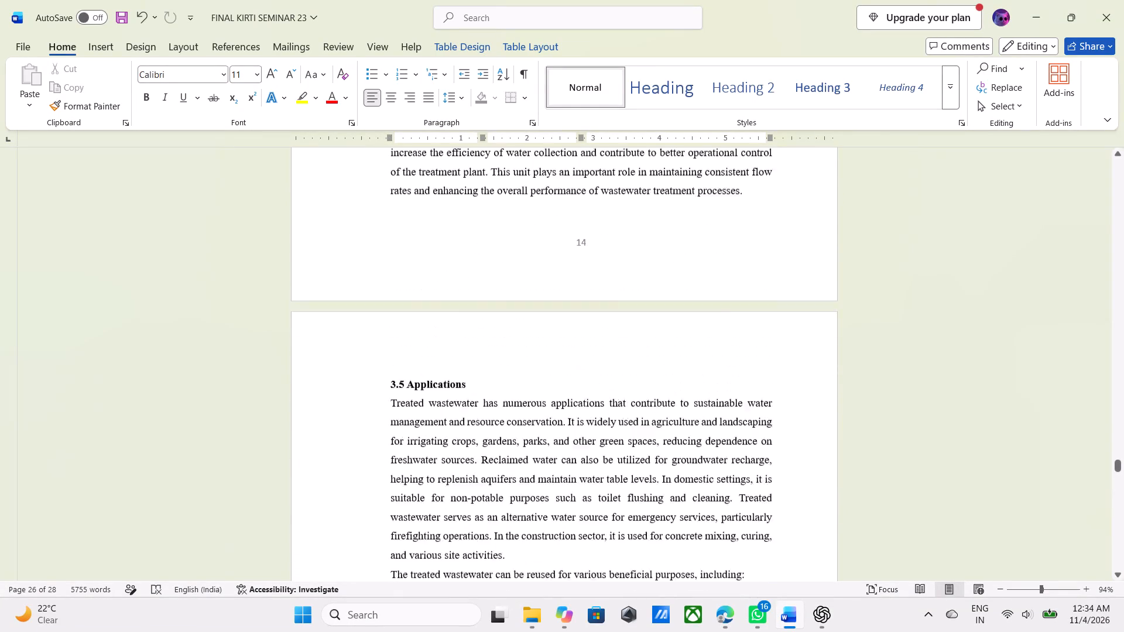
pyautogui.scroll(7, 642, 499)
pyautogui.scroll(15, 642, 499)
pyautogui.scroll(6, 642, 499)
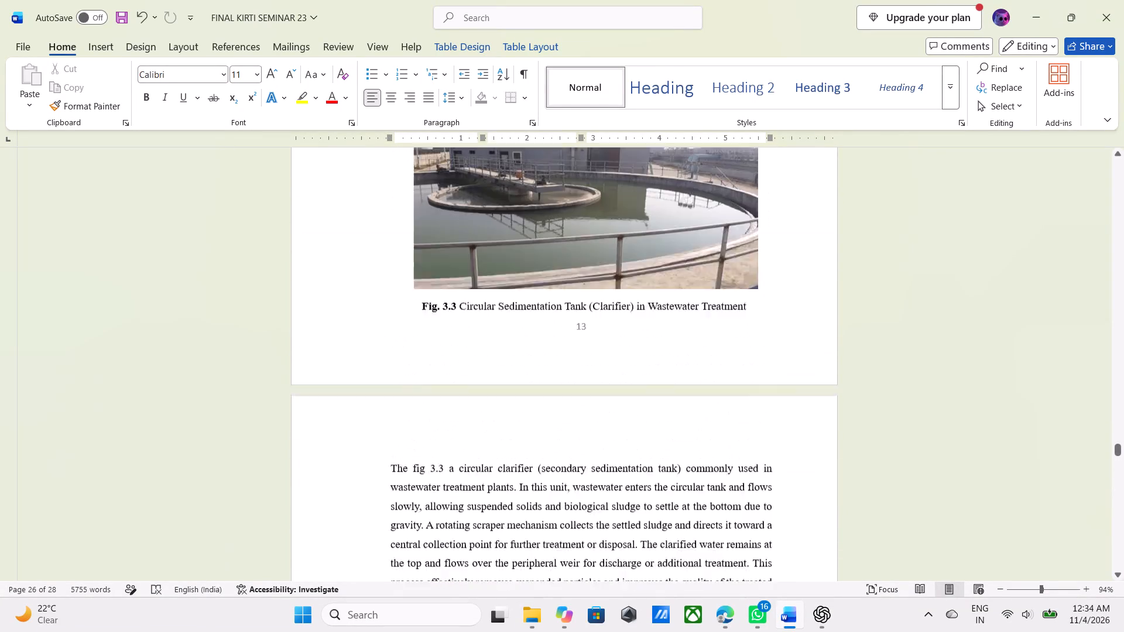
pyautogui.scroll(14, 642, 499)
pyautogui.scroll(7, 642, 499)
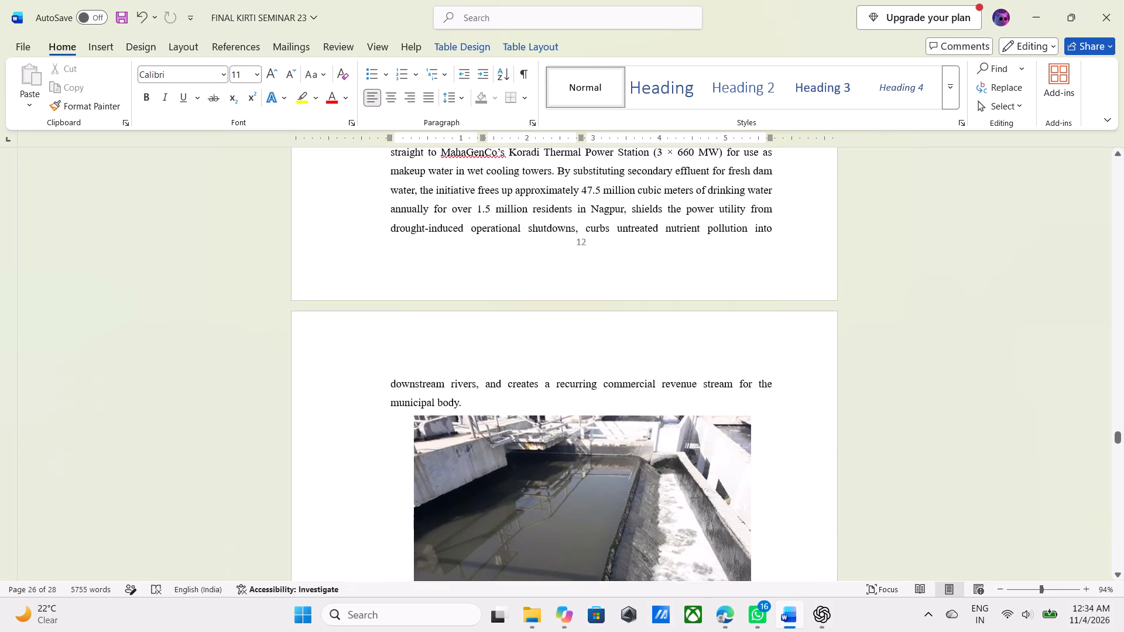
pyautogui.scroll(8, 642, 499)
pyautogui.scroll(20, 642, 499)
pyautogui.scroll(11, 642, 499)
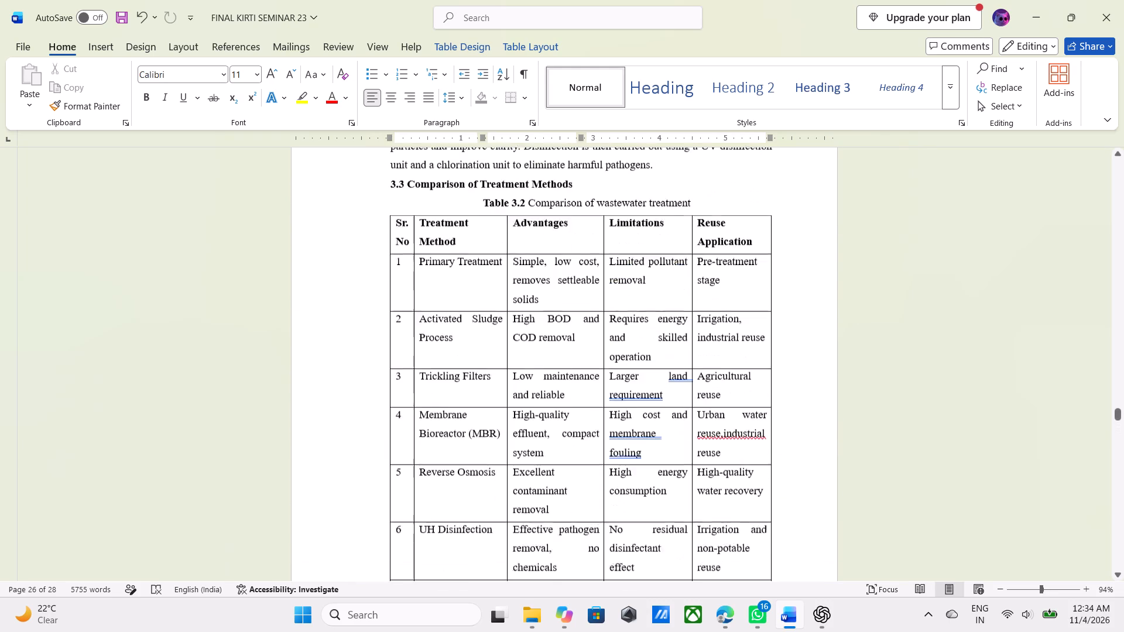
pyautogui.scroll(7, 642, 499)
pyautogui.scroll(20, 642, 499)
pyautogui.scroll(2, 642, 499)
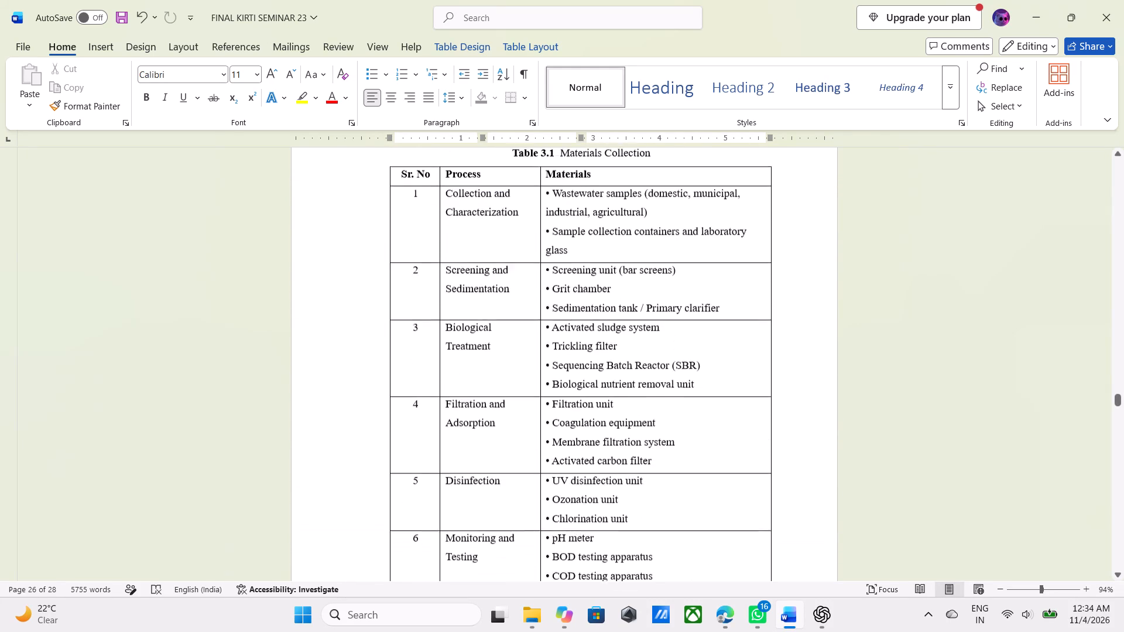
pyautogui.scroll(20, 642, 499)
pyautogui.scroll(7, 642, 499)
pyautogui.scroll(-1, 642, 500)
pyautogui.scroll(3, 642, 500)
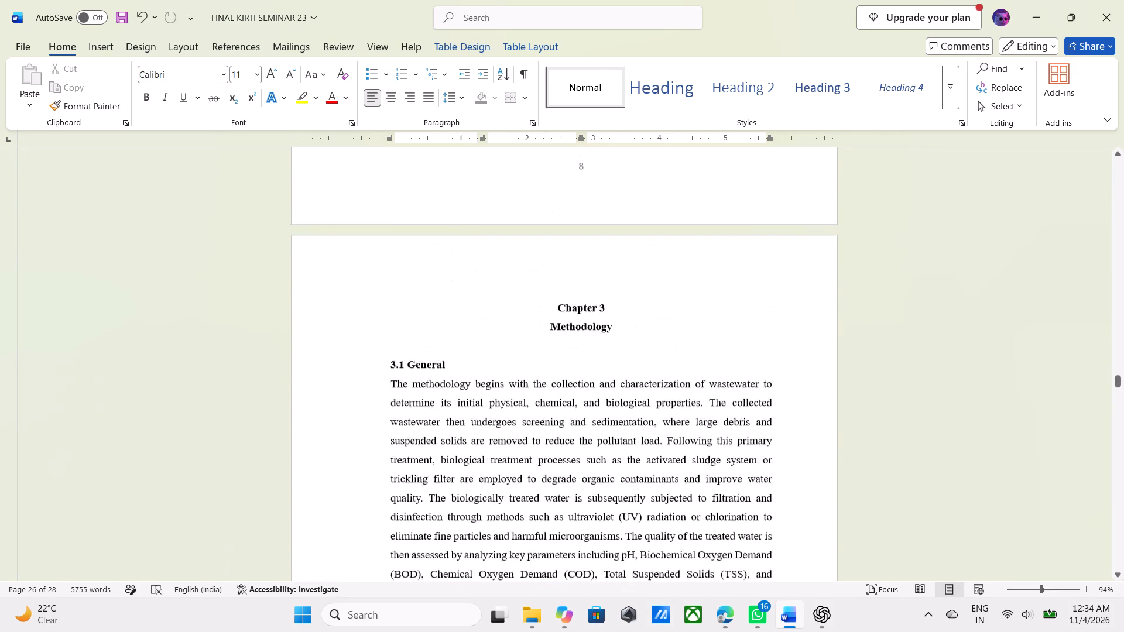
# Look over the Chapter 2 Literature Review pages and the neighbouring 1.4 Objectives of Seminar section.
pyautogui.scroll(15, 642, 500)
pyautogui.scroll(-1, 642, 500)
pyautogui.scroll(6, 642, 500)
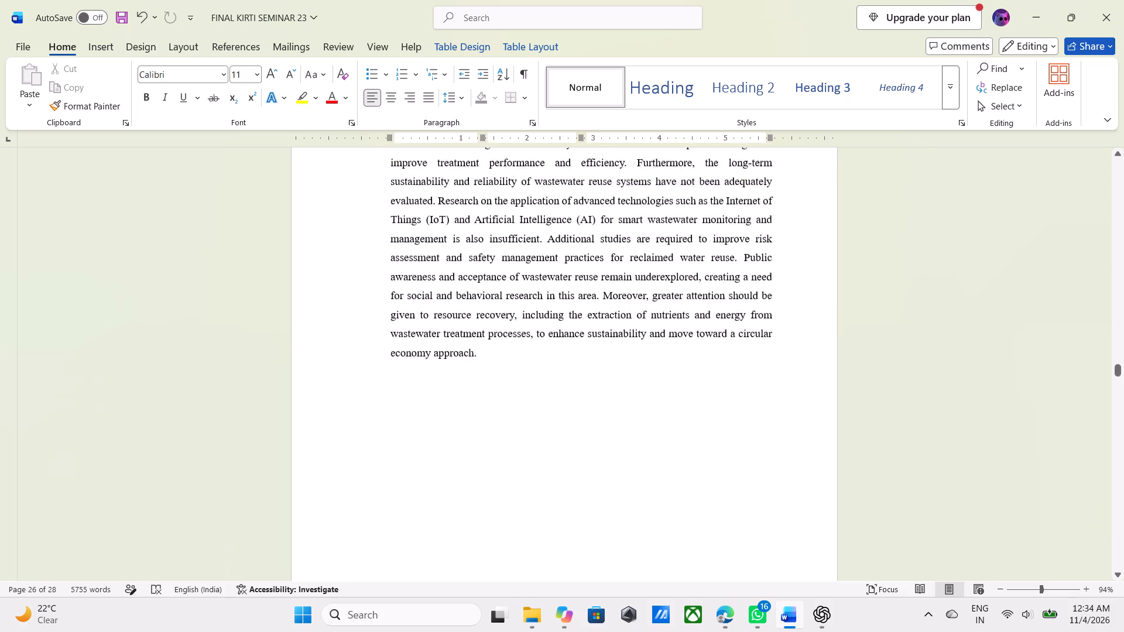
pyautogui.scroll(3, 642, 500)
pyautogui.scroll(-1, 642, 500)
pyautogui.scroll(20, 642, 500)
pyautogui.scroll(9, 642, 500)
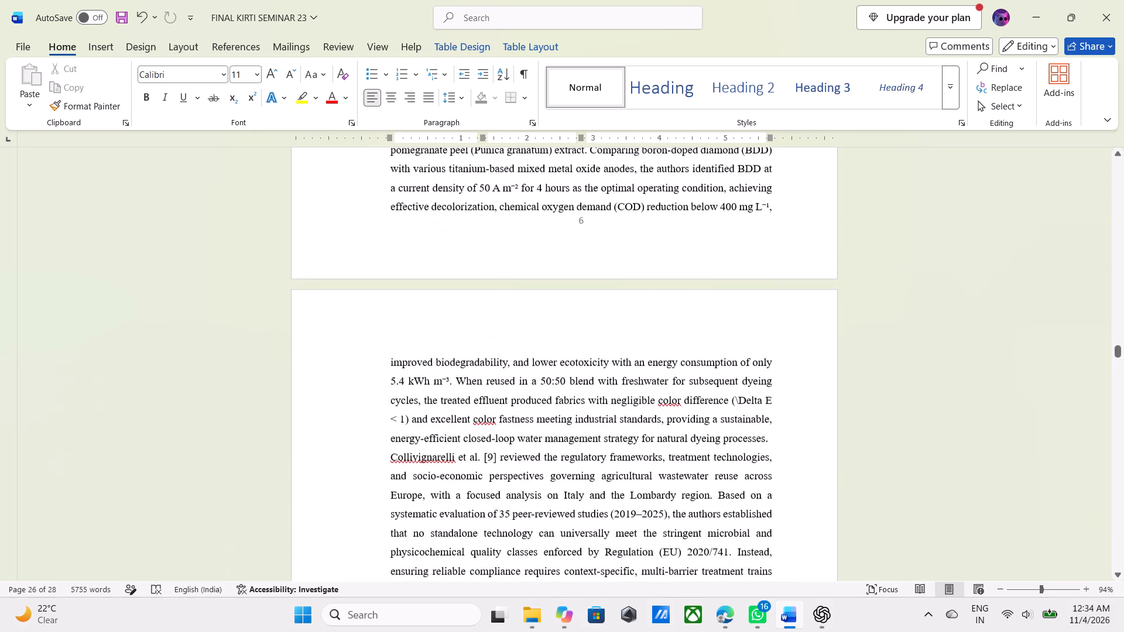
pyautogui.scroll(11, 643, 500)
pyautogui.hscroll(2, 643, 500)
pyautogui.scroll(6, 643, 500)
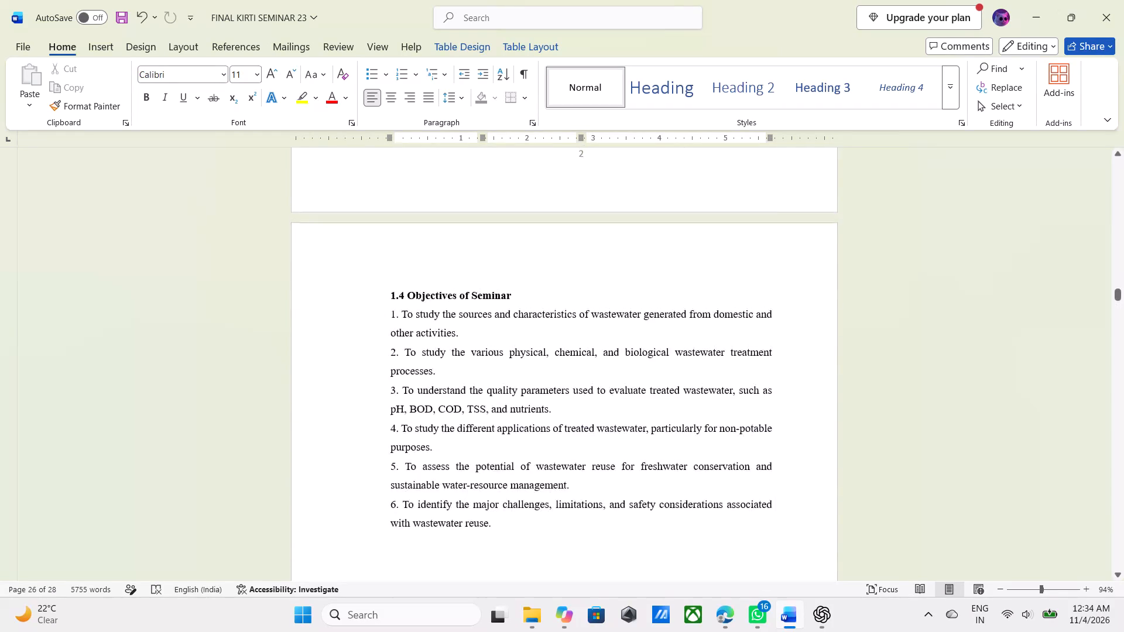
pyautogui.scroll(4, 643, 500)
pyautogui.scroll(-9, 643, 500)
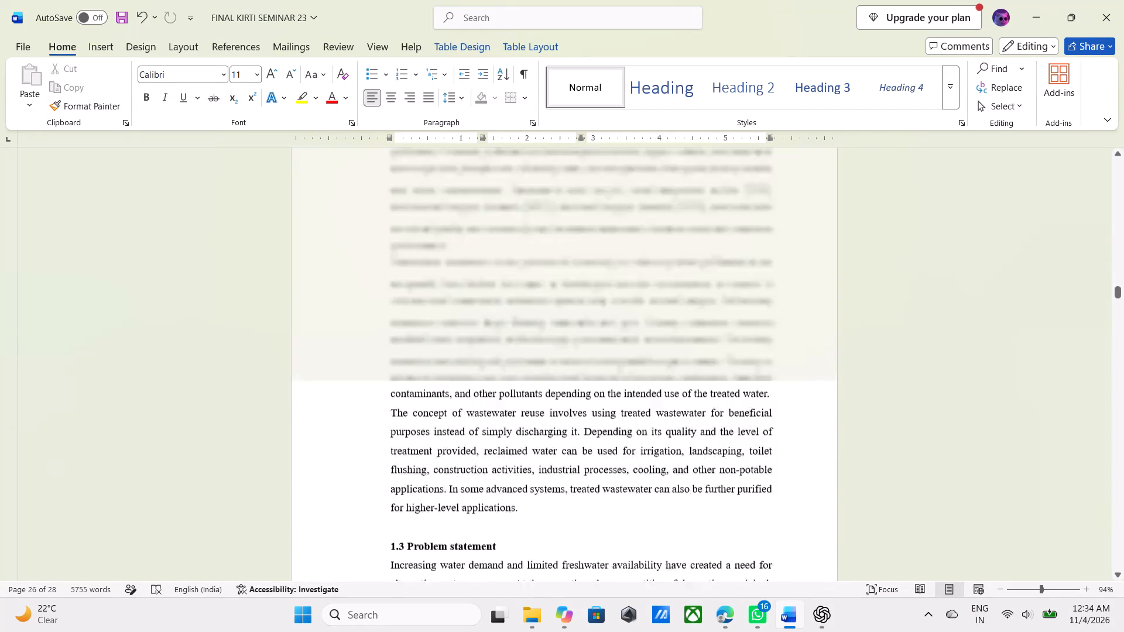
pyautogui.scroll(-1, 643, 500)
pyautogui.scroll(1, 643, 500)
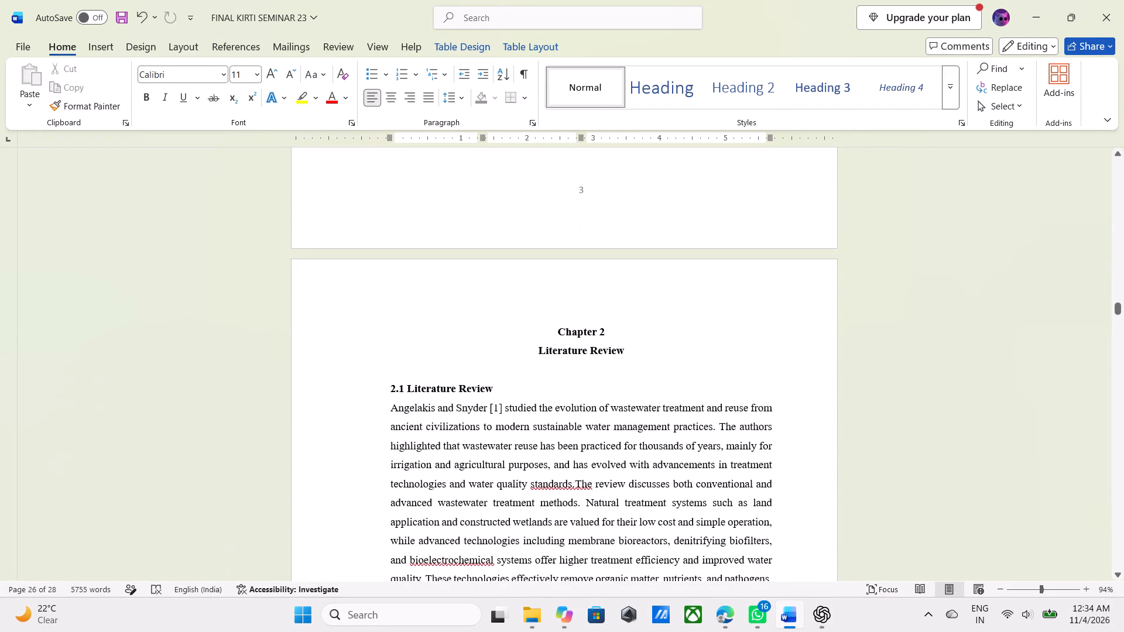
# Check the Chapter 1 Introduction pages, from the problem statement back to the chapter's opening page.
pyautogui.scroll(5, 643, 500)
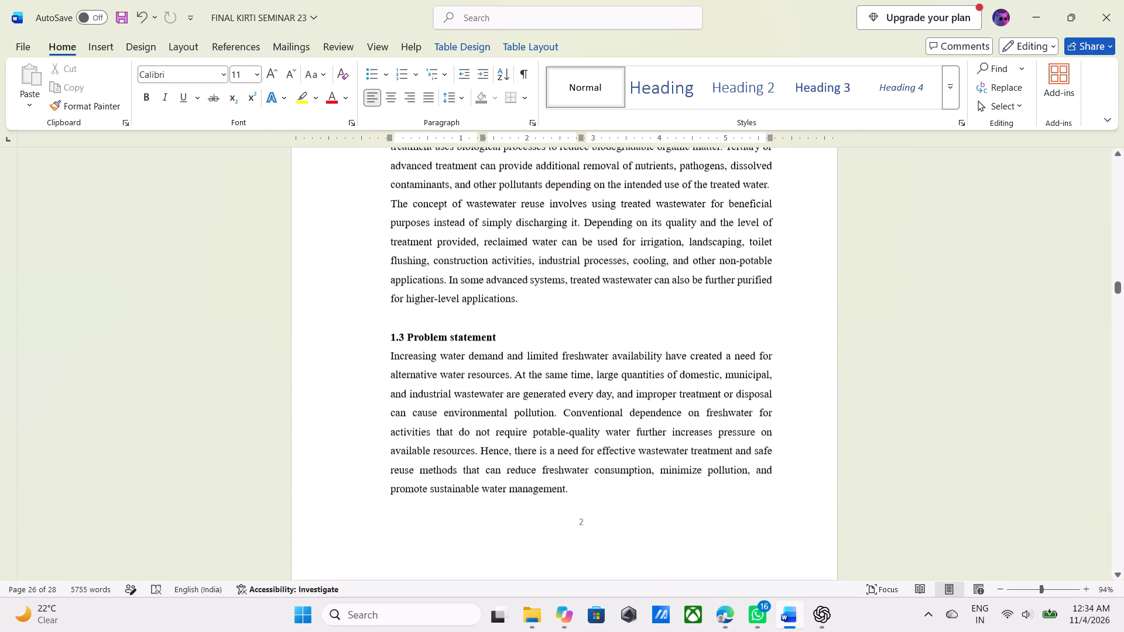
pyautogui.scroll(4, 643, 500)
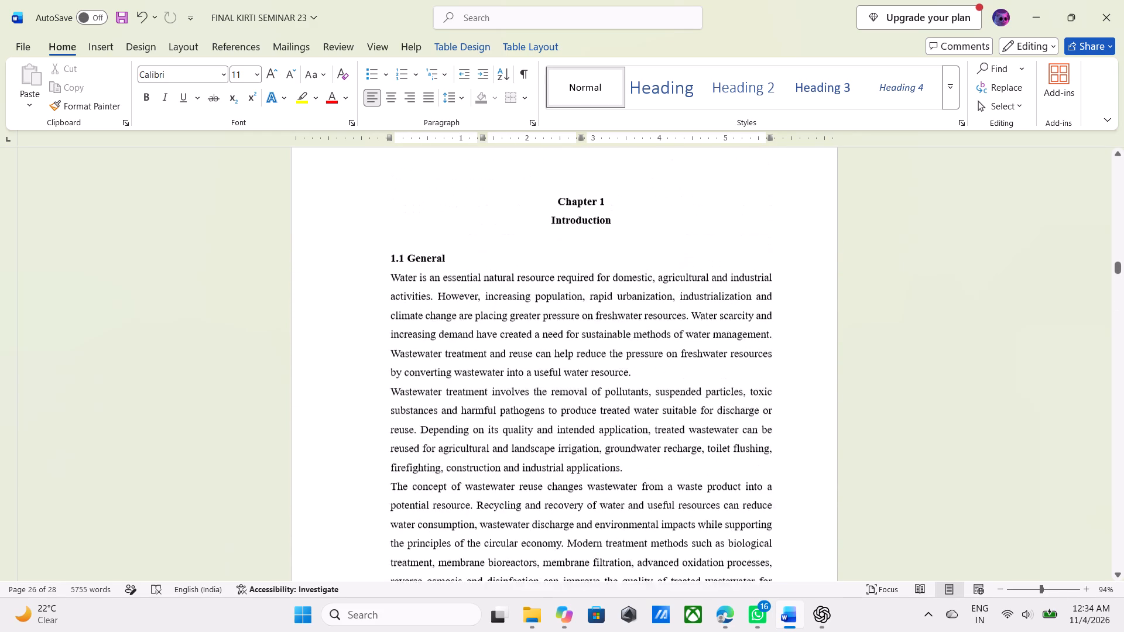
pyautogui.scroll(1, 643, 500)
pyautogui.scroll(-6, 643, 500)
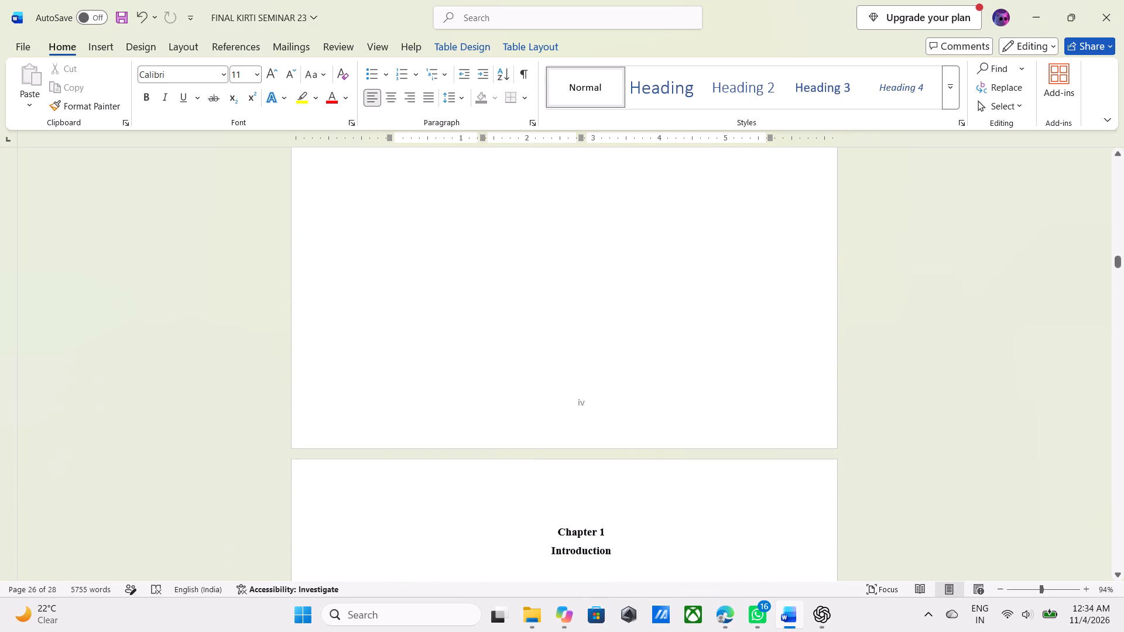
# Examine the front matter from the List of Tables back through the Acknowledgement to the report's title page.
pyautogui.scroll(5, 643, 500)
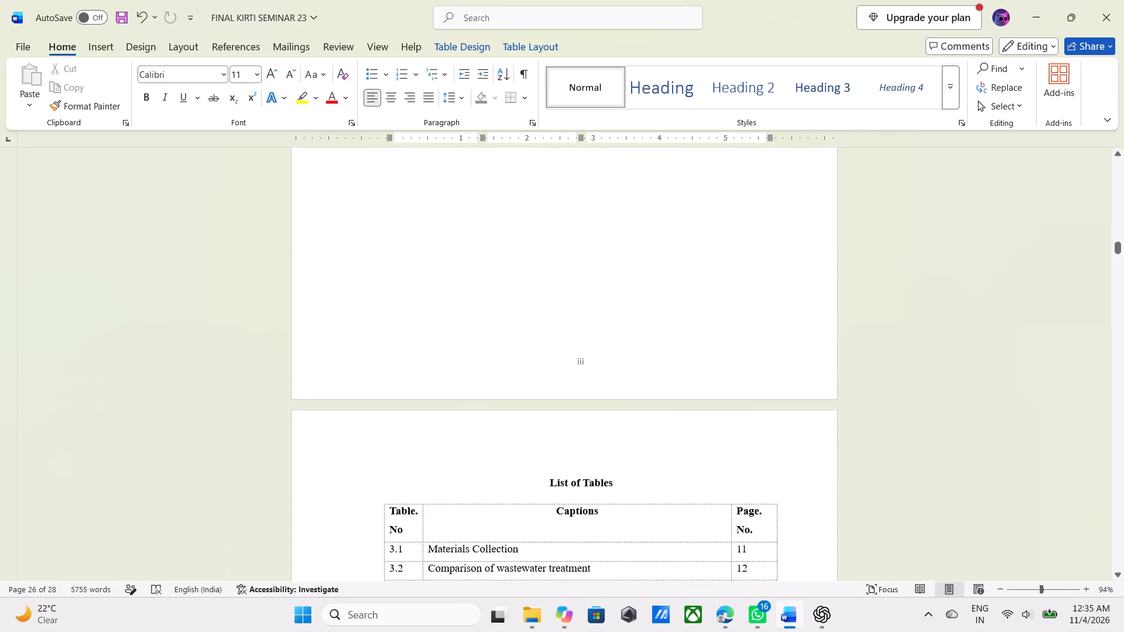
pyautogui.scroll(11, 643, 500)
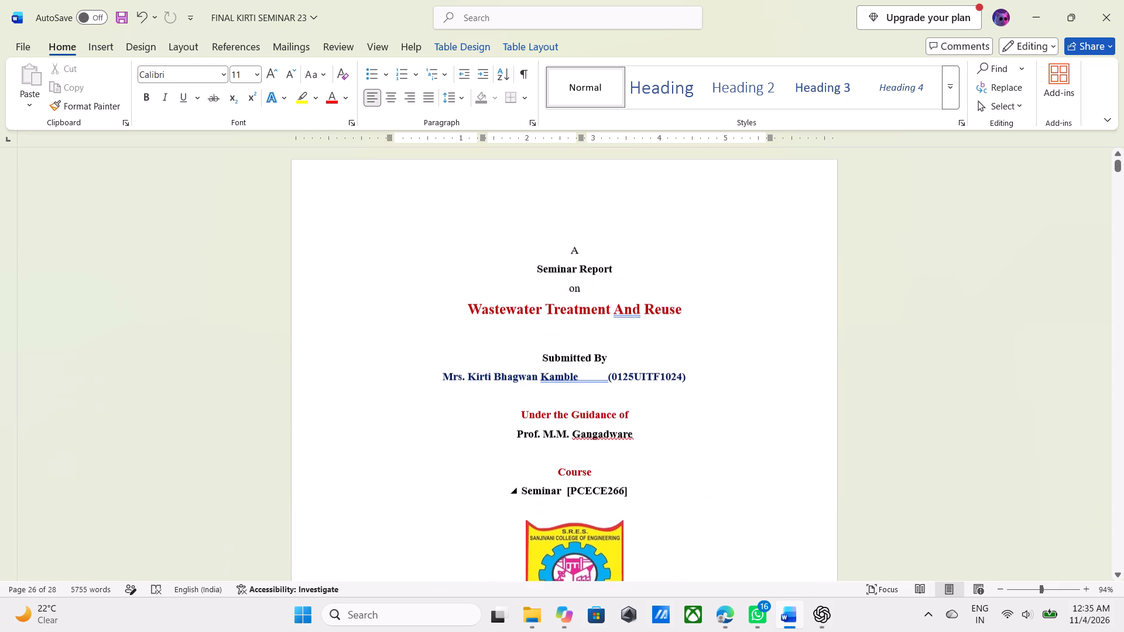
pyautogui.scroll(10, 643, 500)
pyautogui.scroll(11, 643, 500)
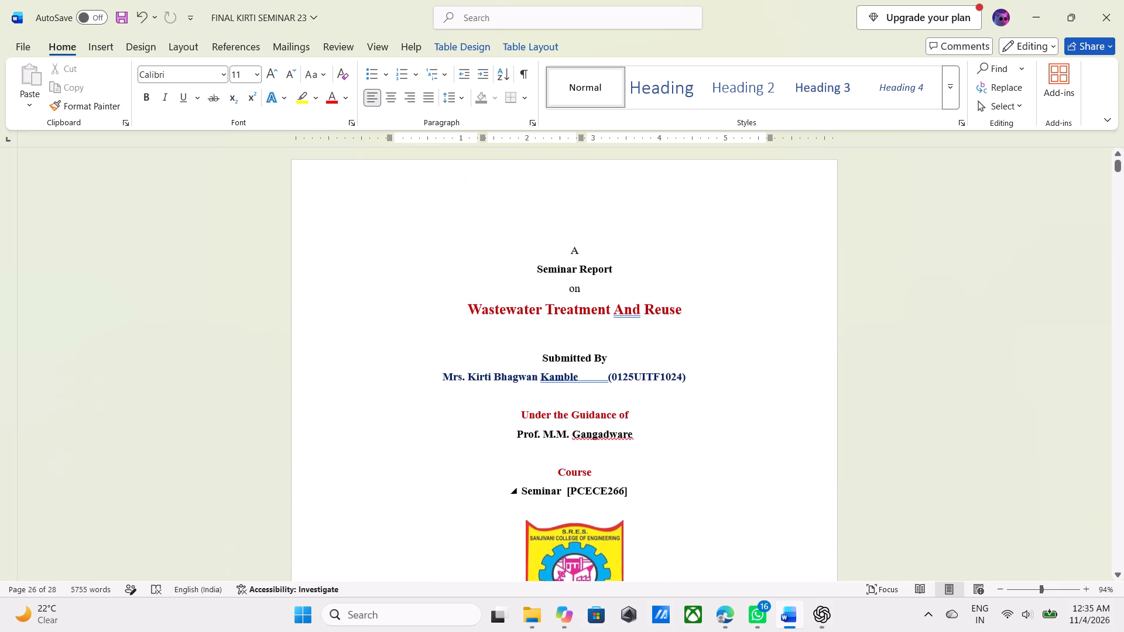
pyautogui.scroll(-7, 643, 500)
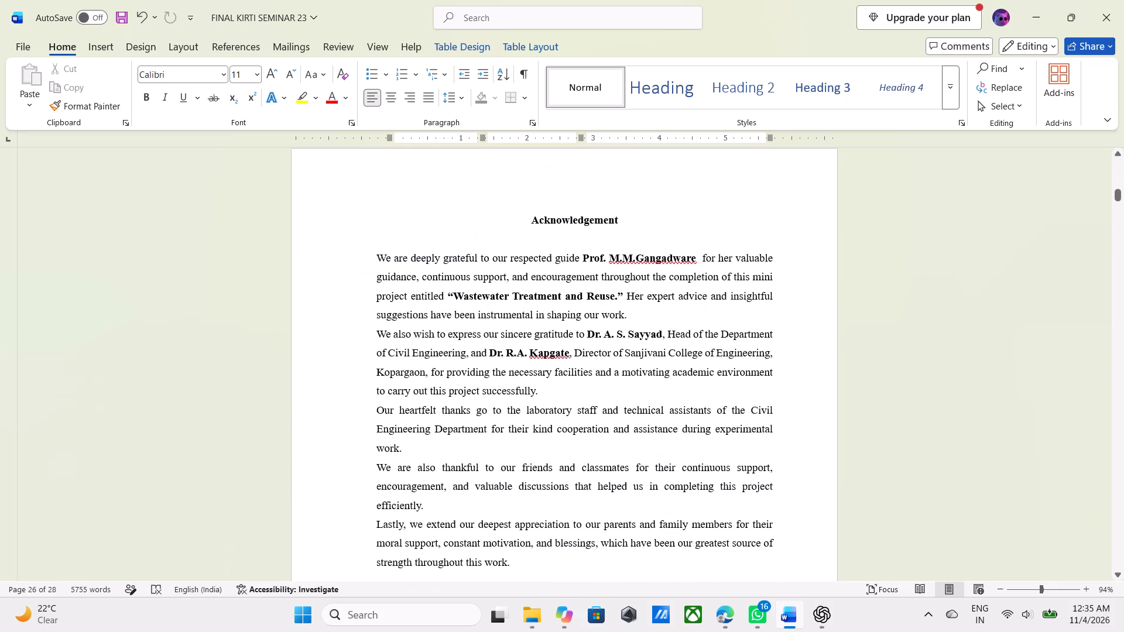
pyautogui.scroll(2, 643, 500)
pyautogui.scroll(20, 643, 500)
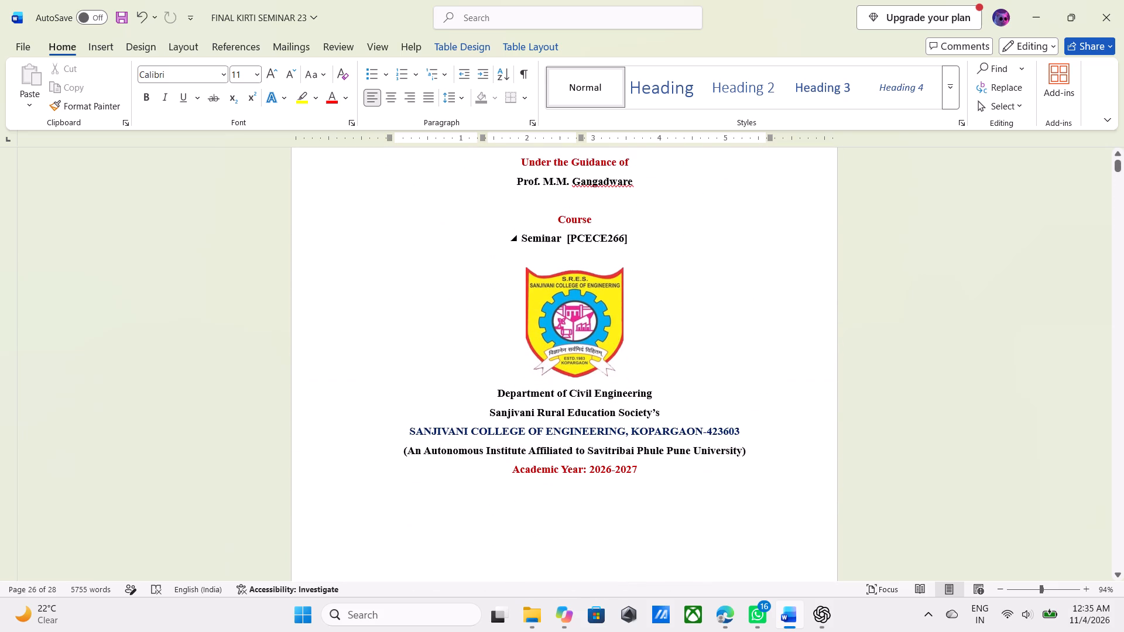
pyautogui.scroll(11, 643, 500)
pyautogui.scroll(9, 781, 314)
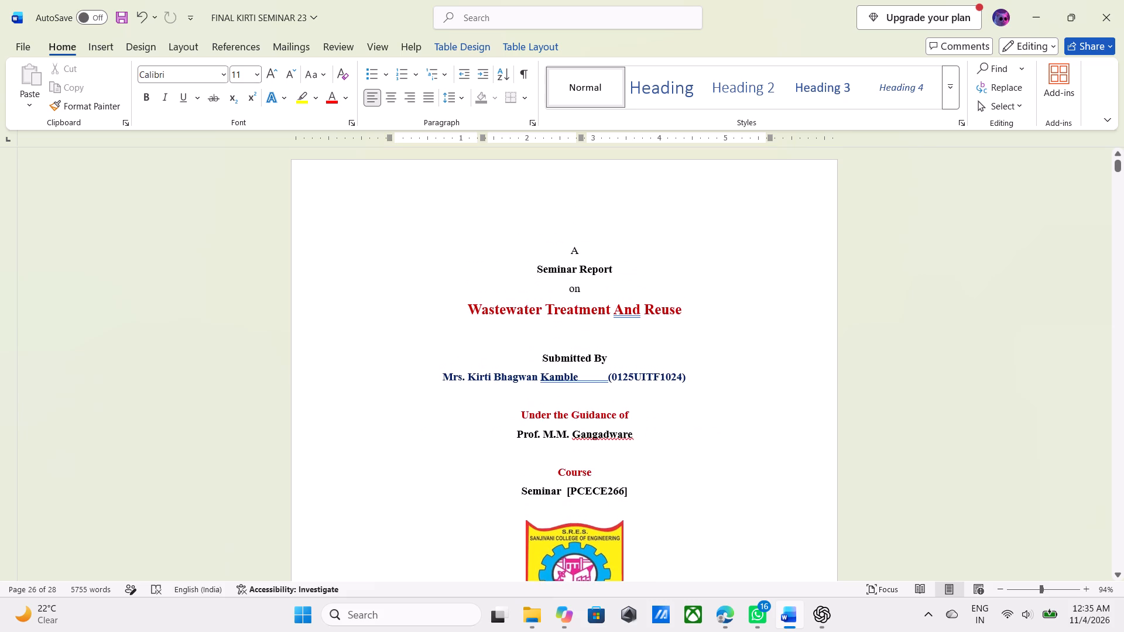
pyautogui.scroll(1, 777, 315)
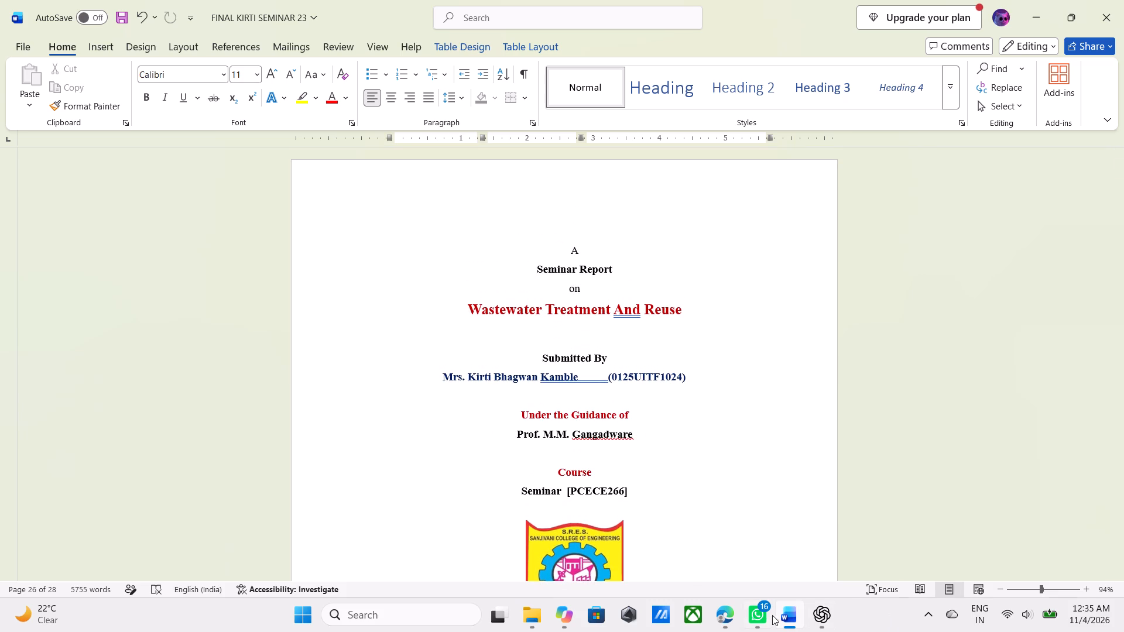
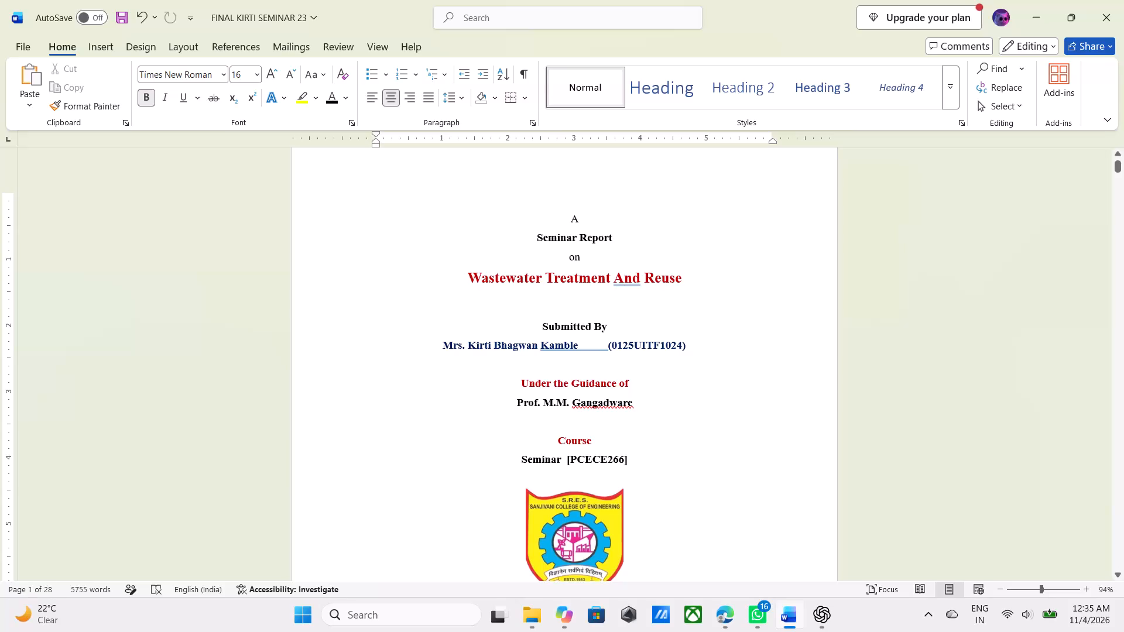
# Change "And" to lowercase in the title page heading so it reads "Wastewater Treatment and Reuse".
pyautogui.press('BackSpace')
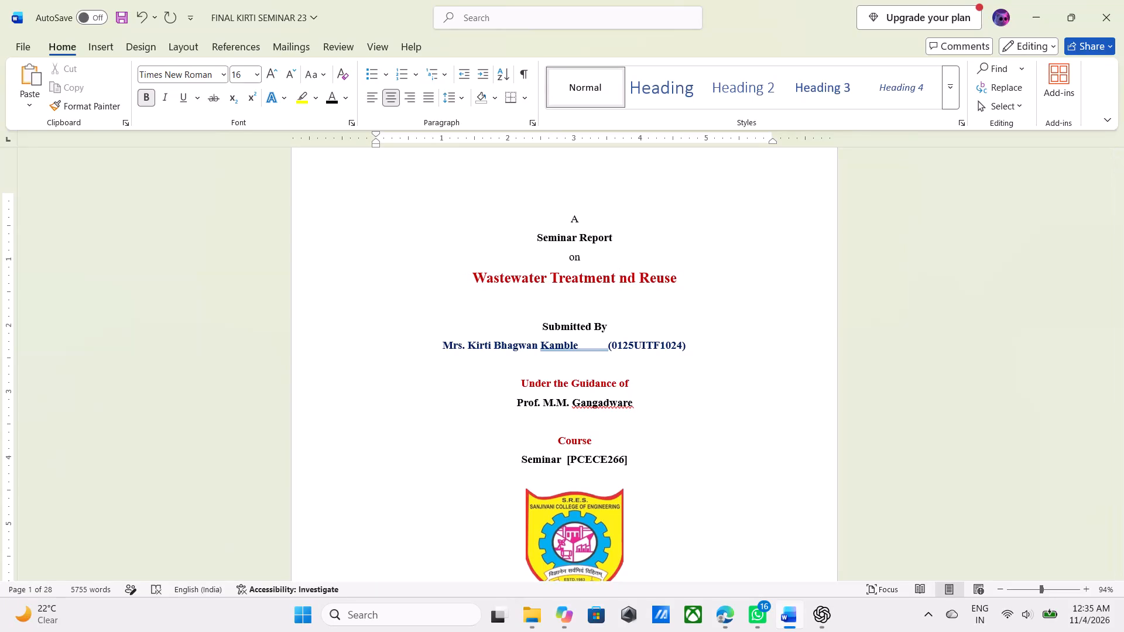
pyautogui.press('a')
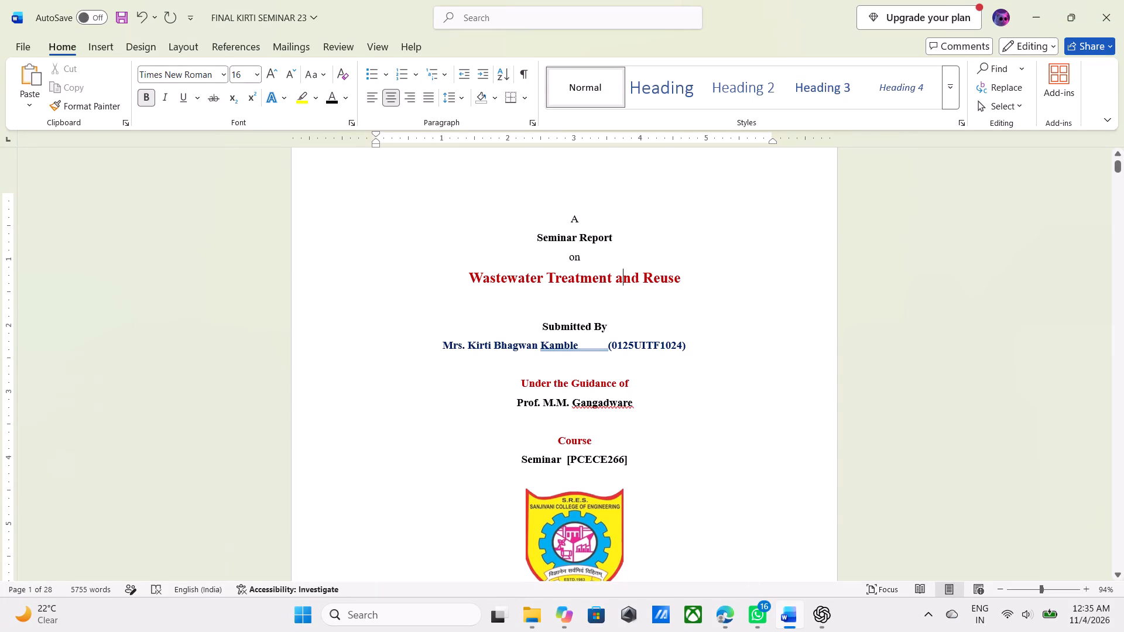
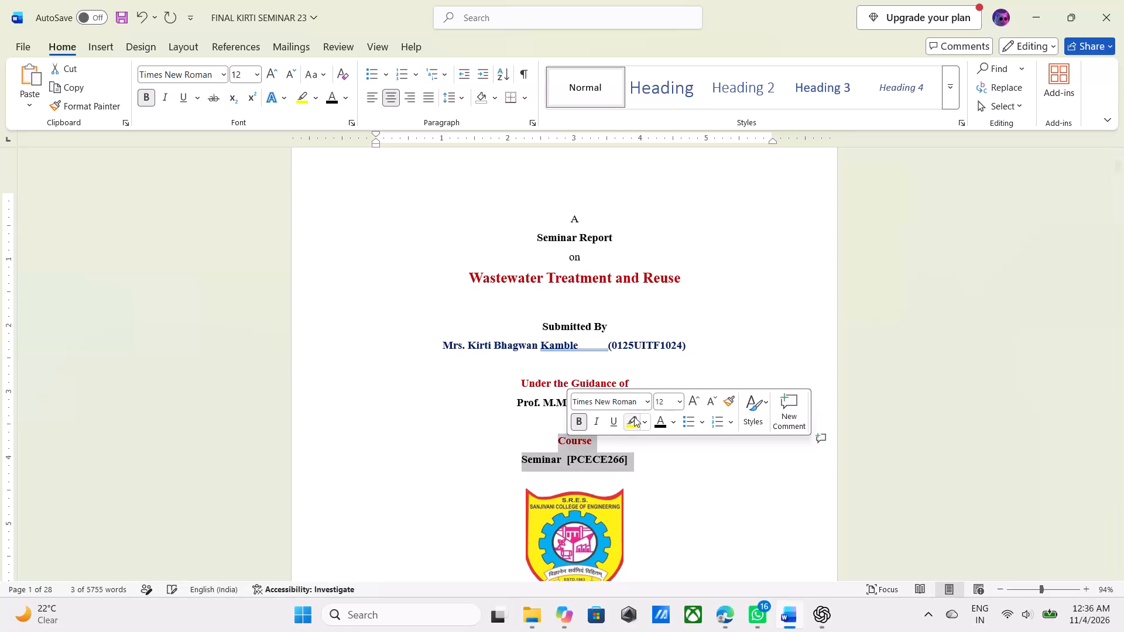
# Delete the "Course" heading and the "Seminar [PCECE266]" line above the college logo on the title page.
pyautogui.press('Delete')
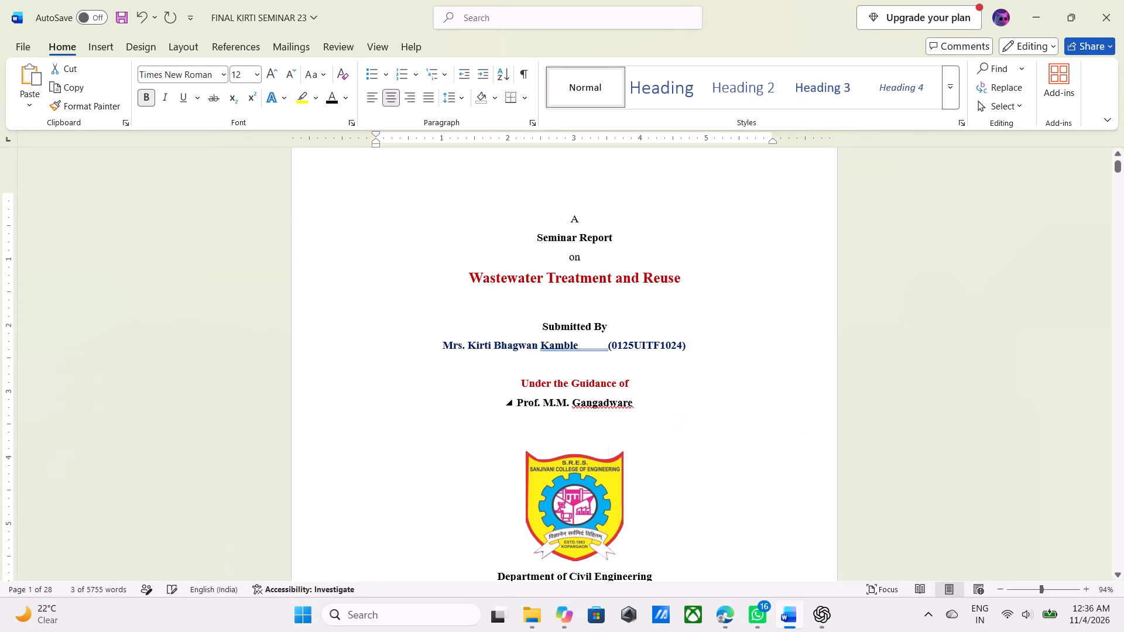
pyautogui.scroll(-6, 640, 424)
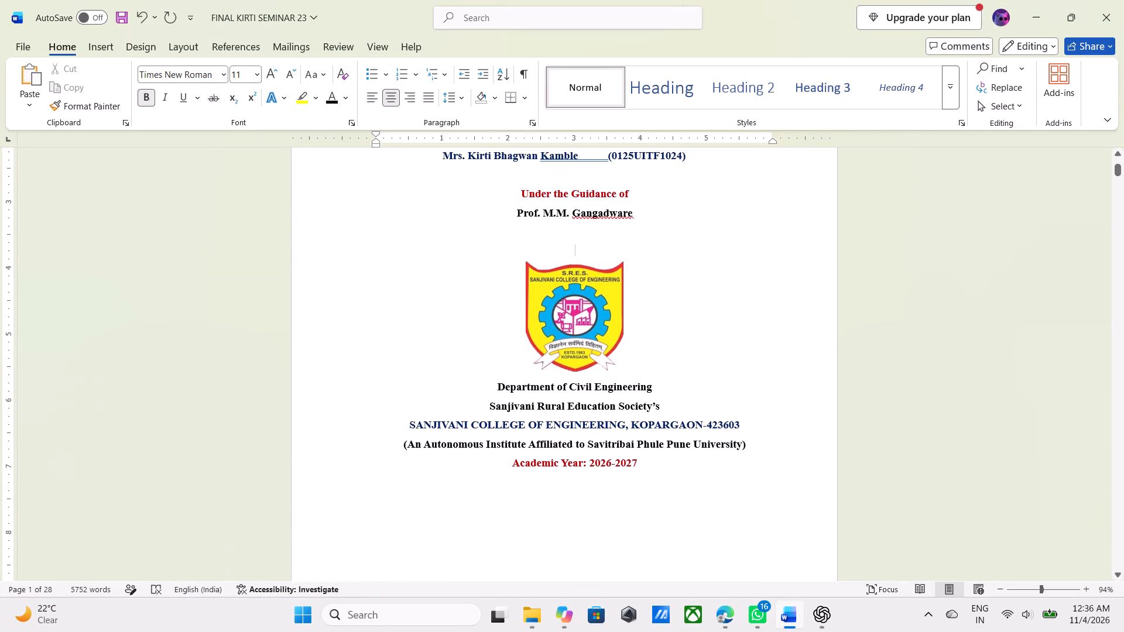
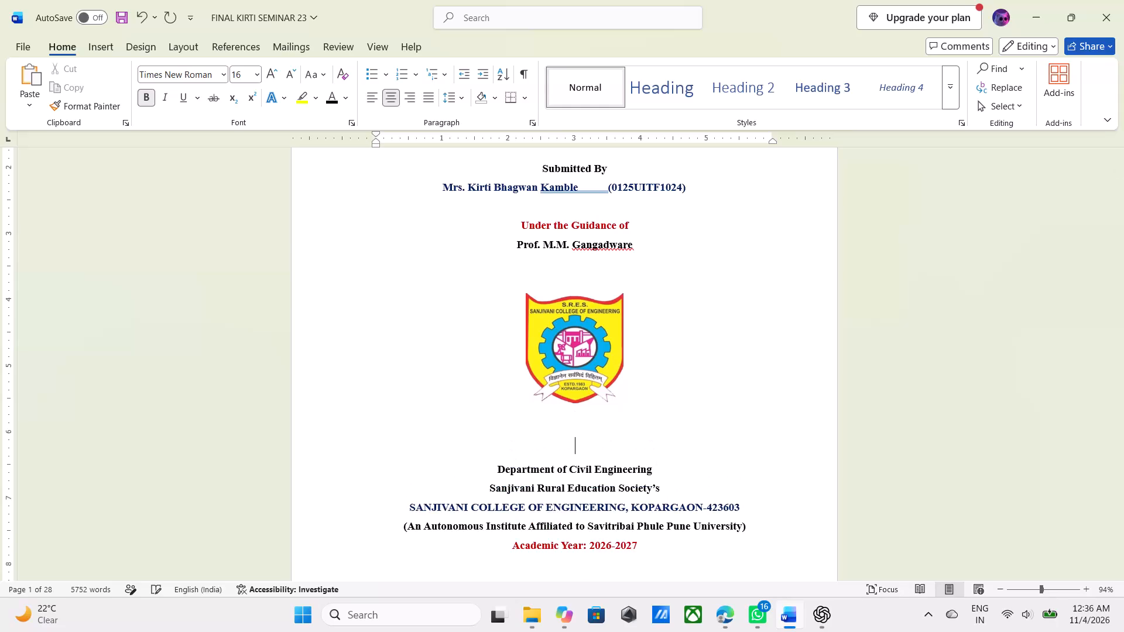
# Add one blank line below the college logo and another between the guide's name and the logo on the title page.
pyautogui.press('Return')
pyautogui.scroll(1, 658, 398)
pyautogui.click(639, 306)
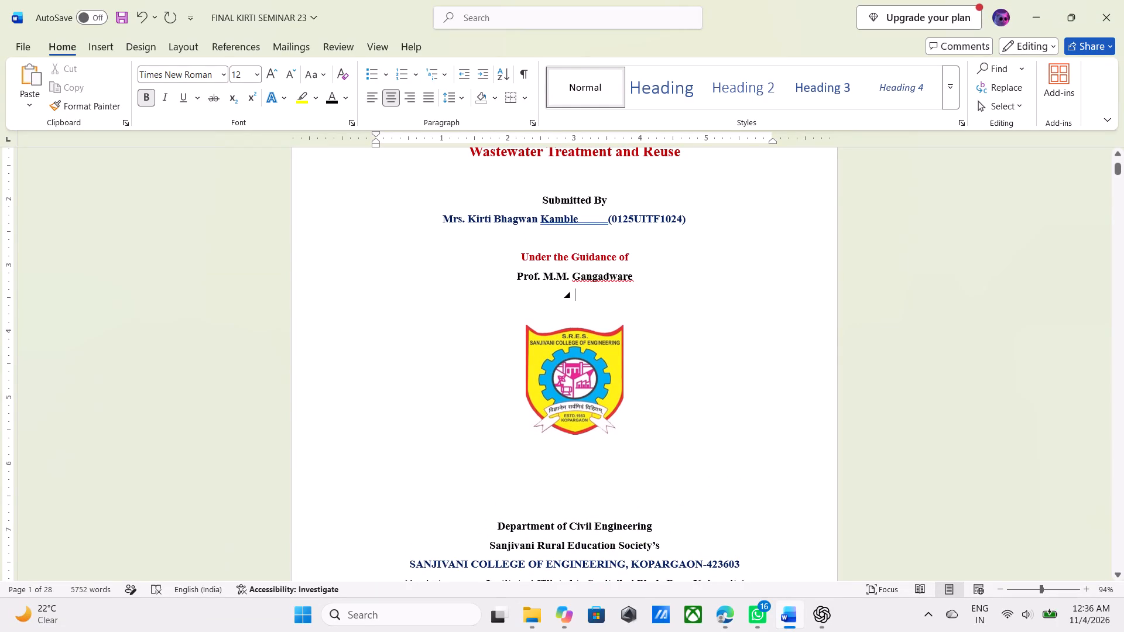
pyautogui.press('Return')
# Review the title page layout from the report heading down to the academic year line, checking the spacing around the logo.
pyautogui.scroll(-5, 660, 305)
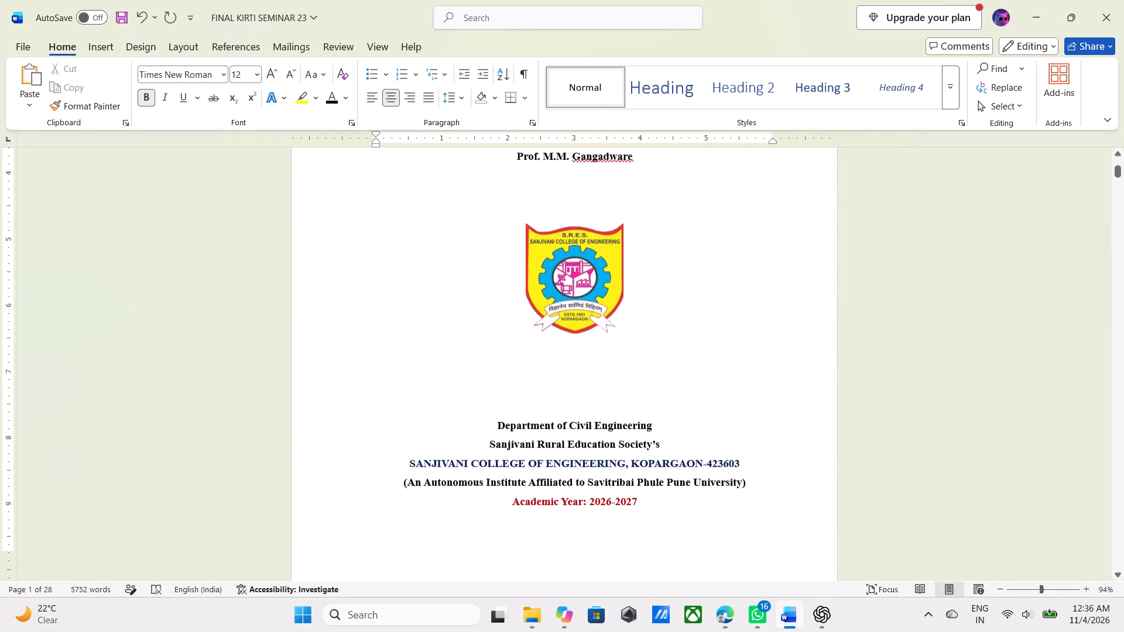
pyautogui.scroll(-4, 659, 305)
pyautogui.scroll(11, 656, 305)
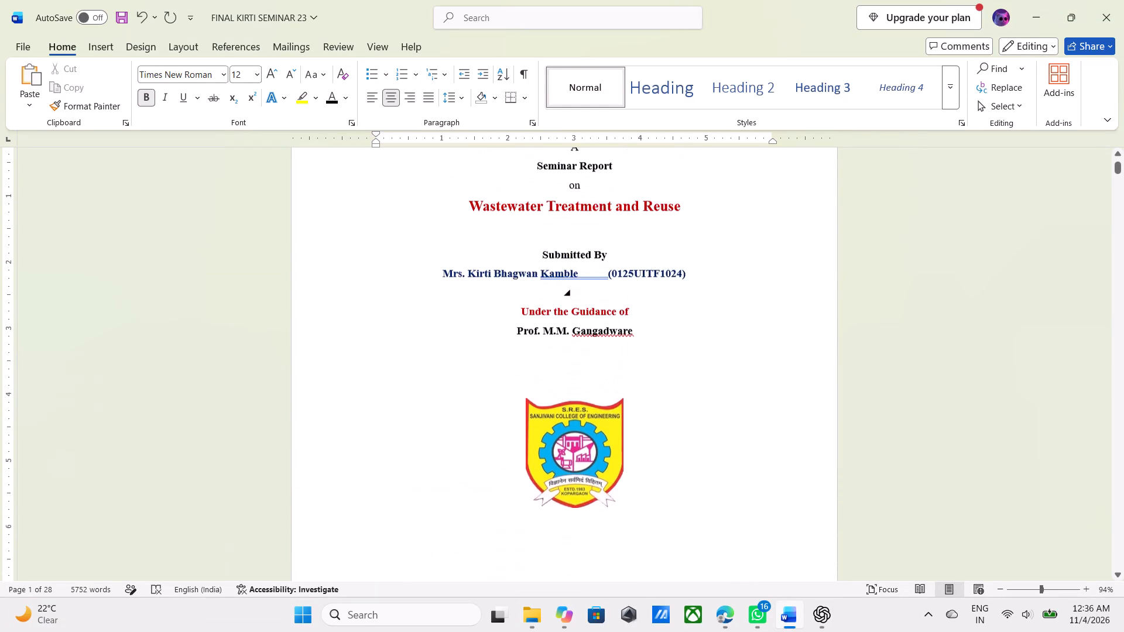
pyautogui.scroll(2, 654, 305)
pyautogui.click(981, 398)
pyautogui.scroll(1, 632, 310)
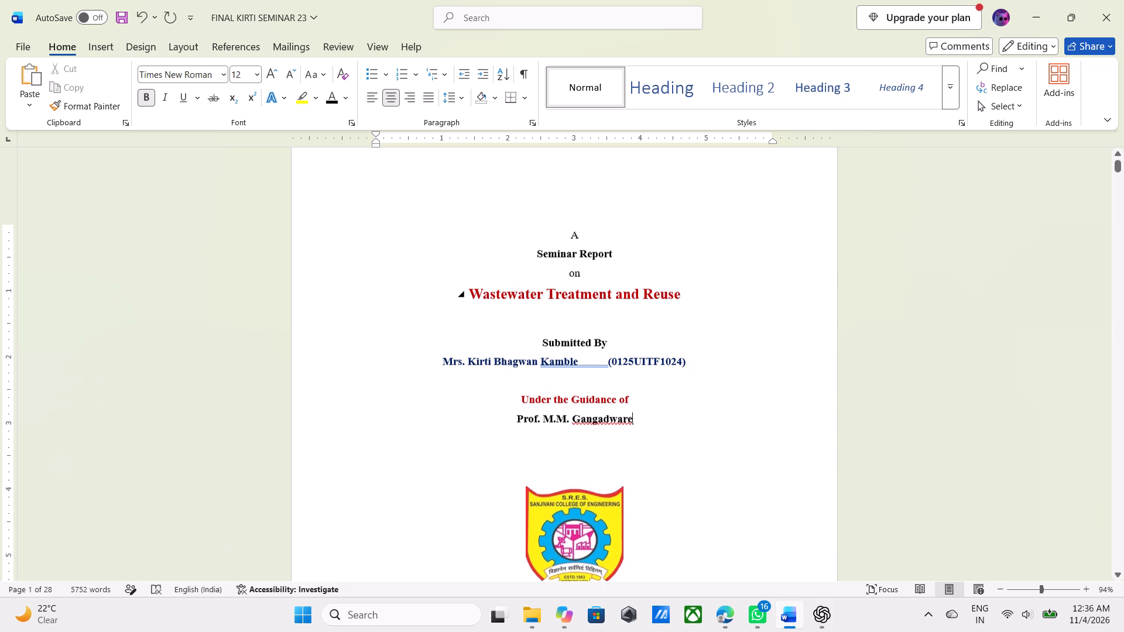
pyautogui.scroll(5, 632, 310)
pyautogui.scroll(-12, 629, 310)
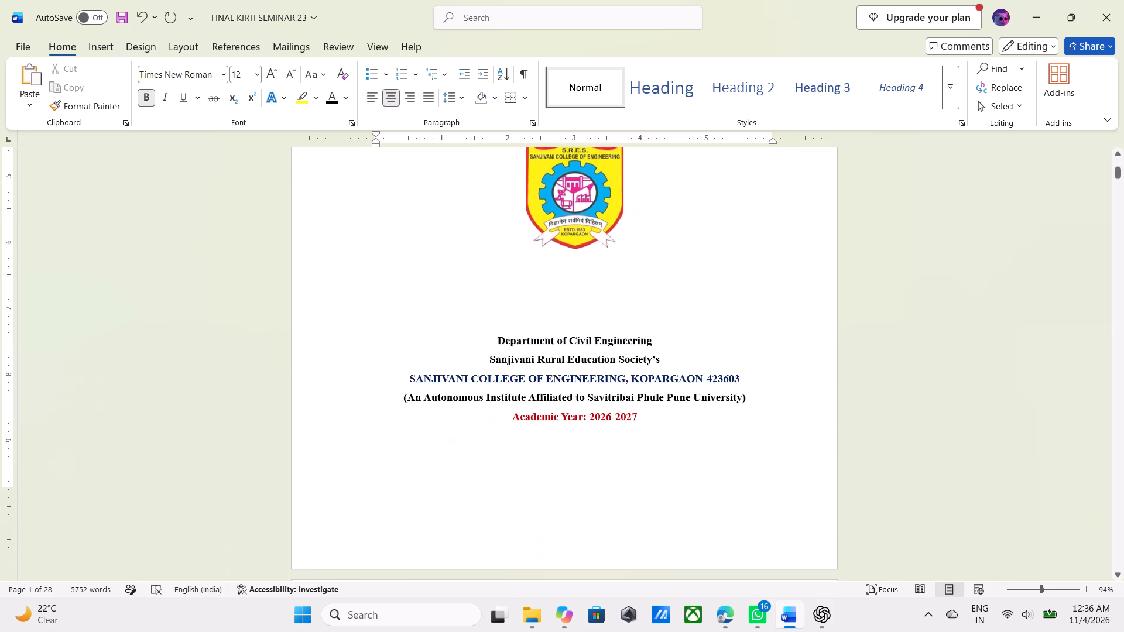
pyautogui.scroll(-3, 623, 310)
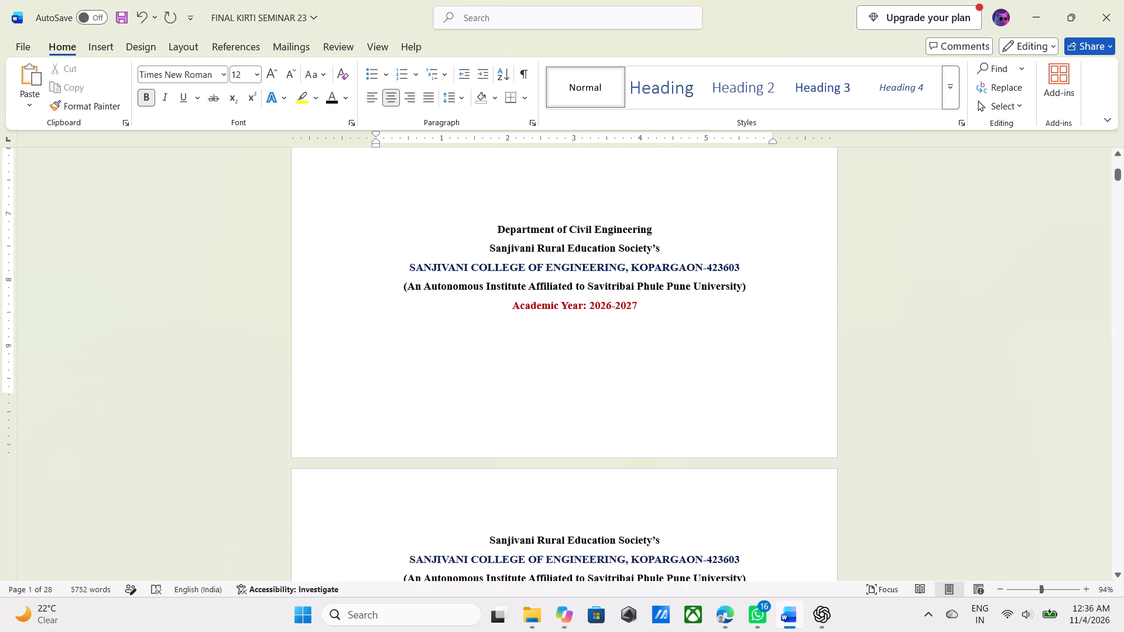
pyautogui.scroll(5, 619, 307)
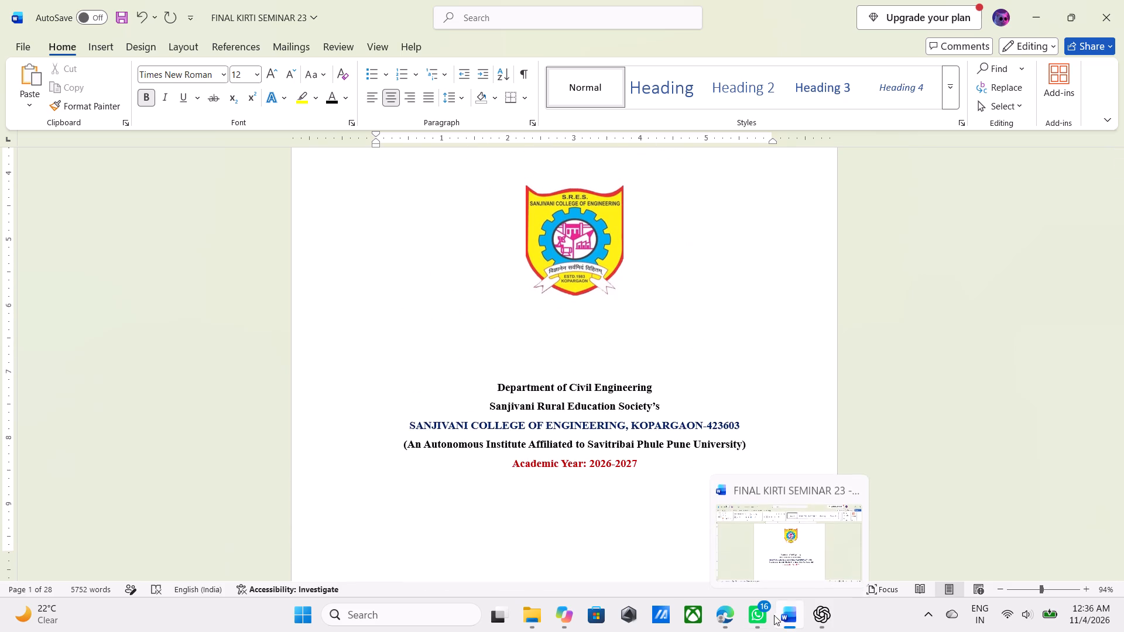
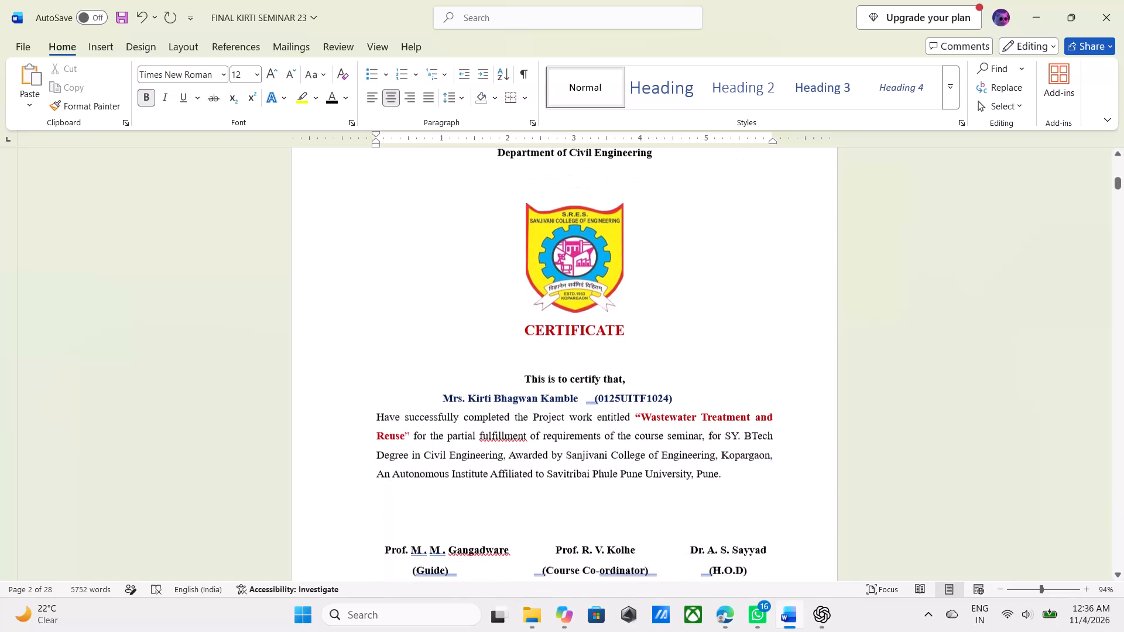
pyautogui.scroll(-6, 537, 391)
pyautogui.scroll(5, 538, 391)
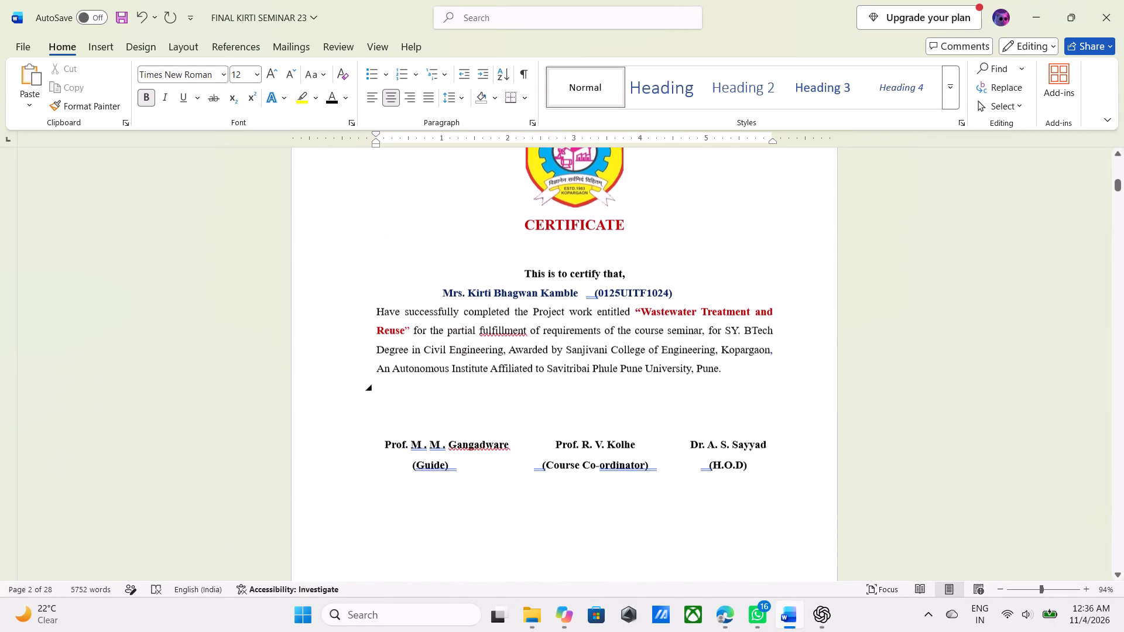
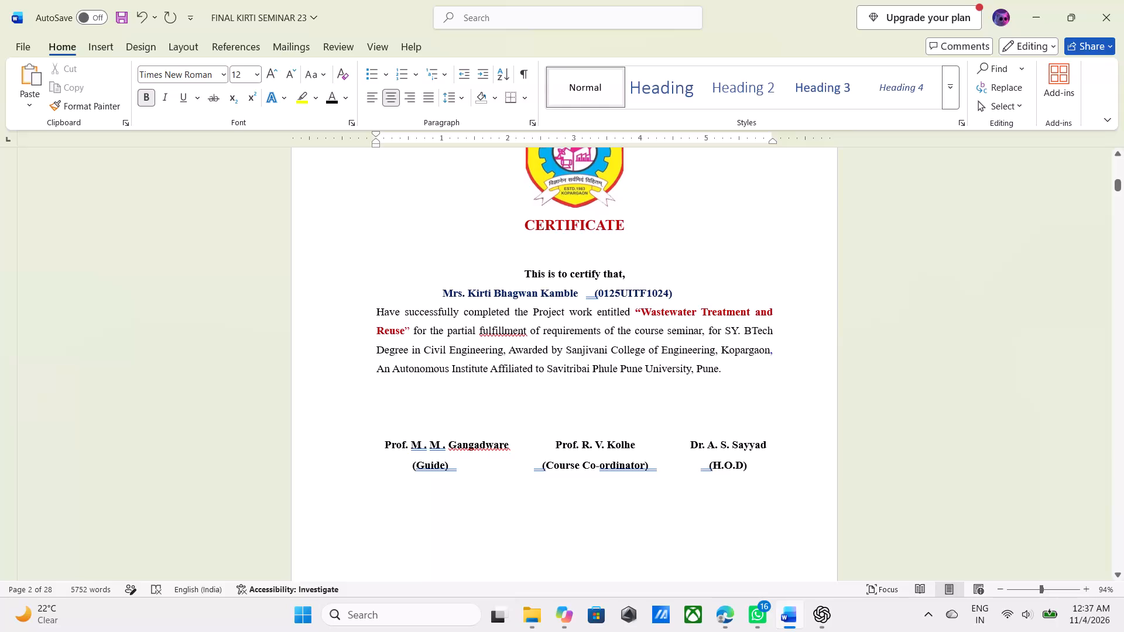
# Change the guide's designation under the certificate signatures to read "(Internal Guide)".
pyautogui.click(417, 469)
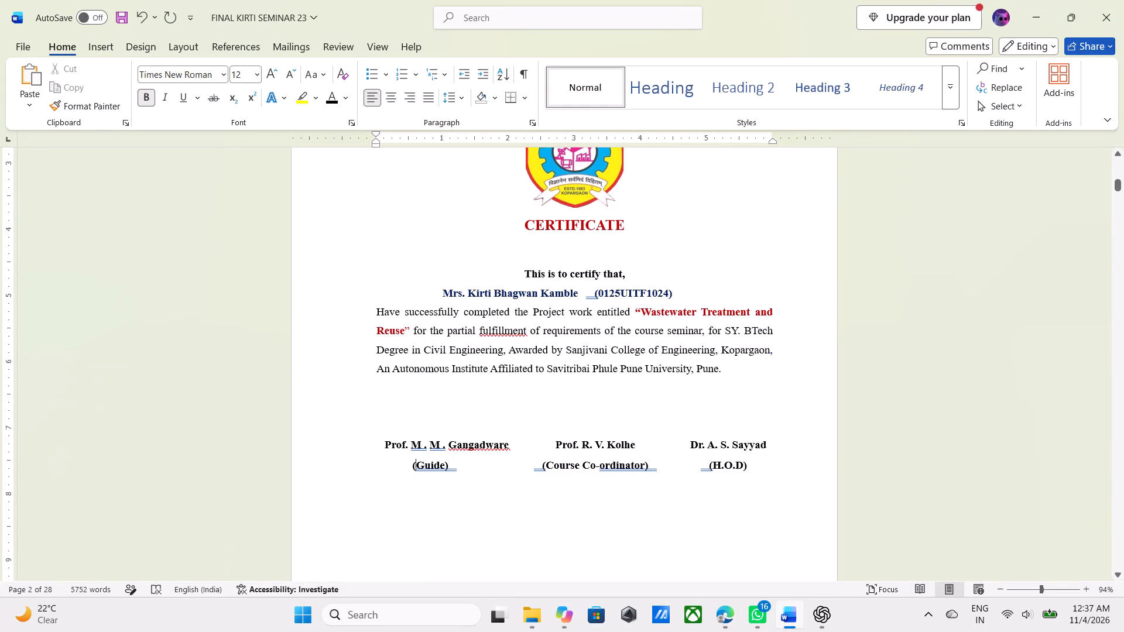
pyautogui.hotkey('shift', 'i')
pyautogui.write('nterna')
pyautogui.write('l')
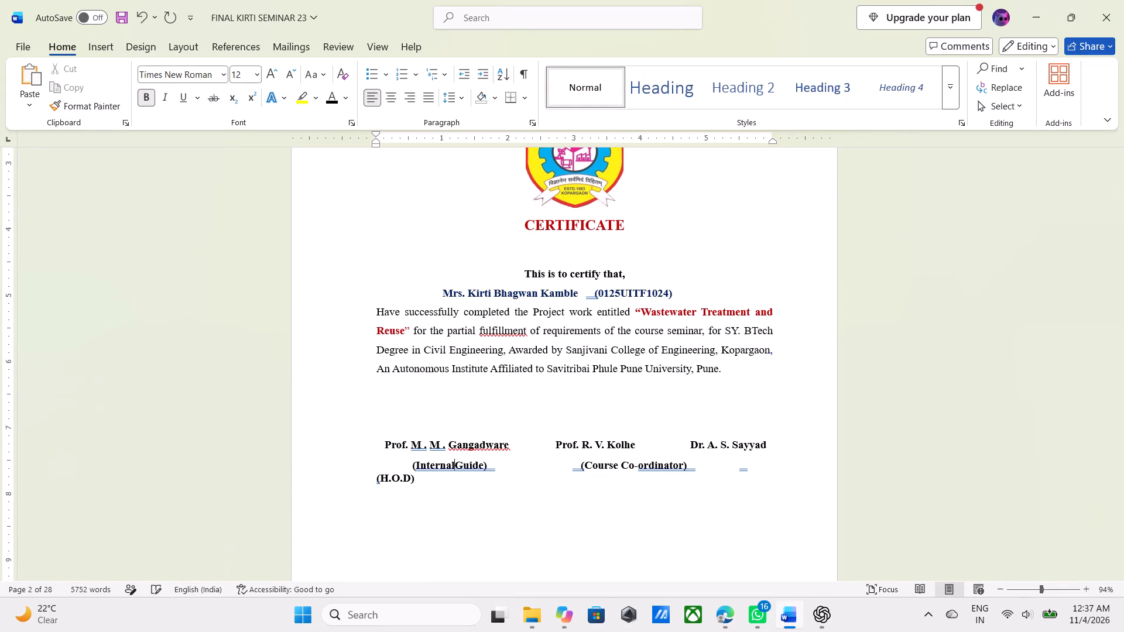
pyautogui.press('space')
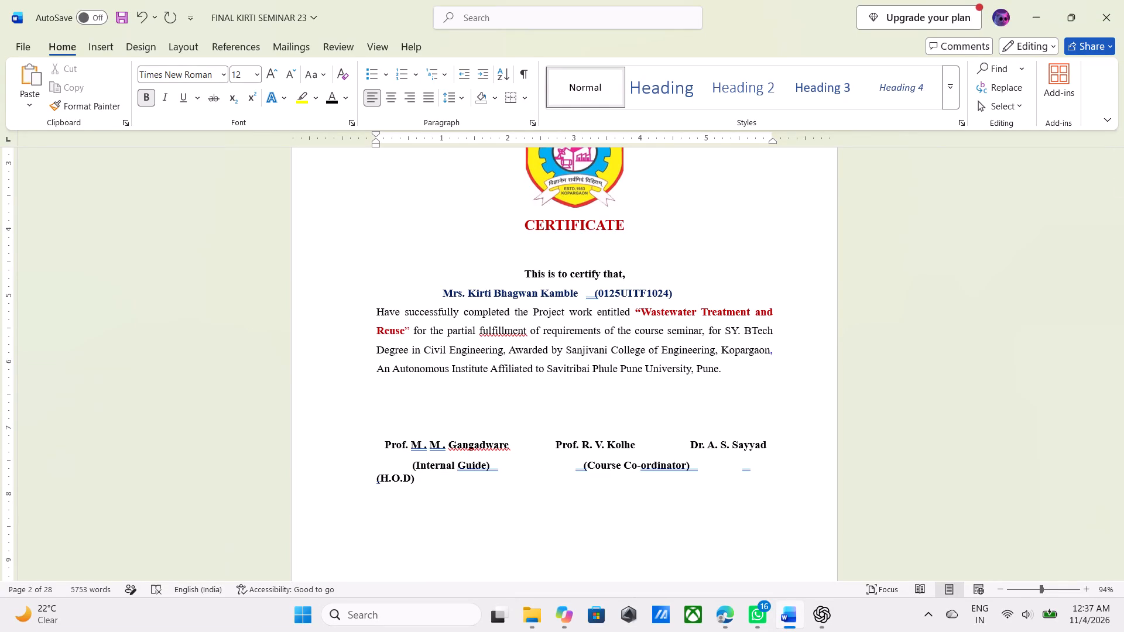
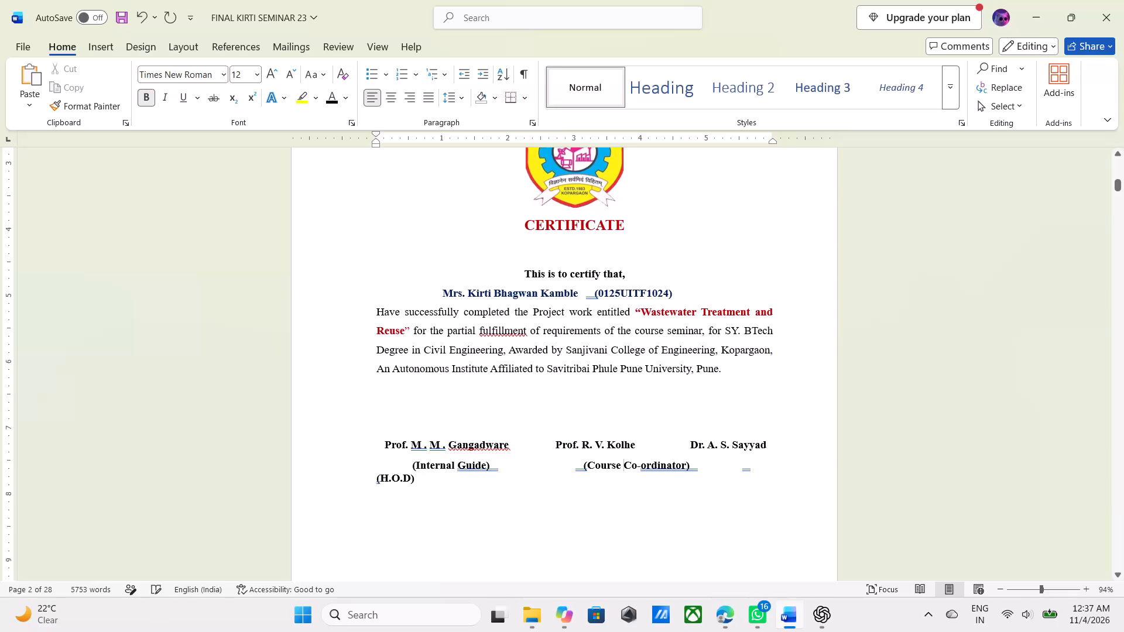
# Replace the "Course Co-ordinator" designation under the middle certificate signature with wording that begins "Internal Co", keeping the brackets.
pyautogui.click(683, 468)
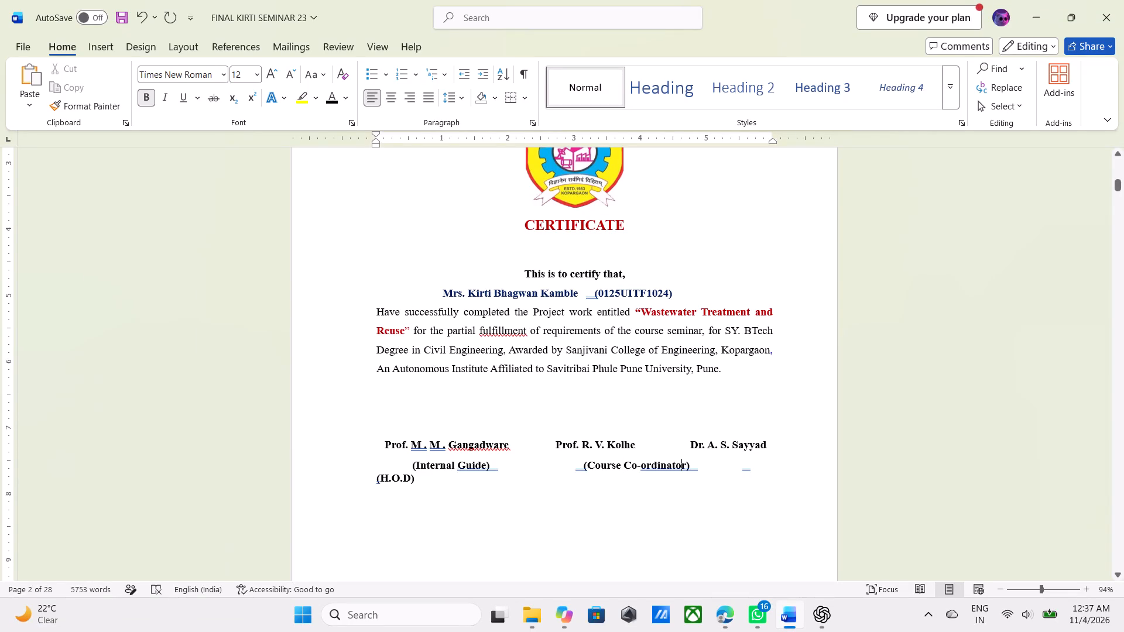
pyautogui.click(686, 469)
pyautogui.press('BackSpace')
pyautogui.press('BackSpace')
pyautogui.press('BackSpace')
pyautogui.press('BackSpace')
pyautogui.press('BackSpace')
pyautogui.press('BackSpace')
pyautogui.press('BackSpace')
pyautogui.press('BackSpace')
pyautogui.press('BackSpace')
pyautogui.press('BackSpace')
pyautogui.press('BackSpace')
pyautogui.press('BackSpace')
pyautogui.press('BackSpace')
pyautogui.press('BackSpace')
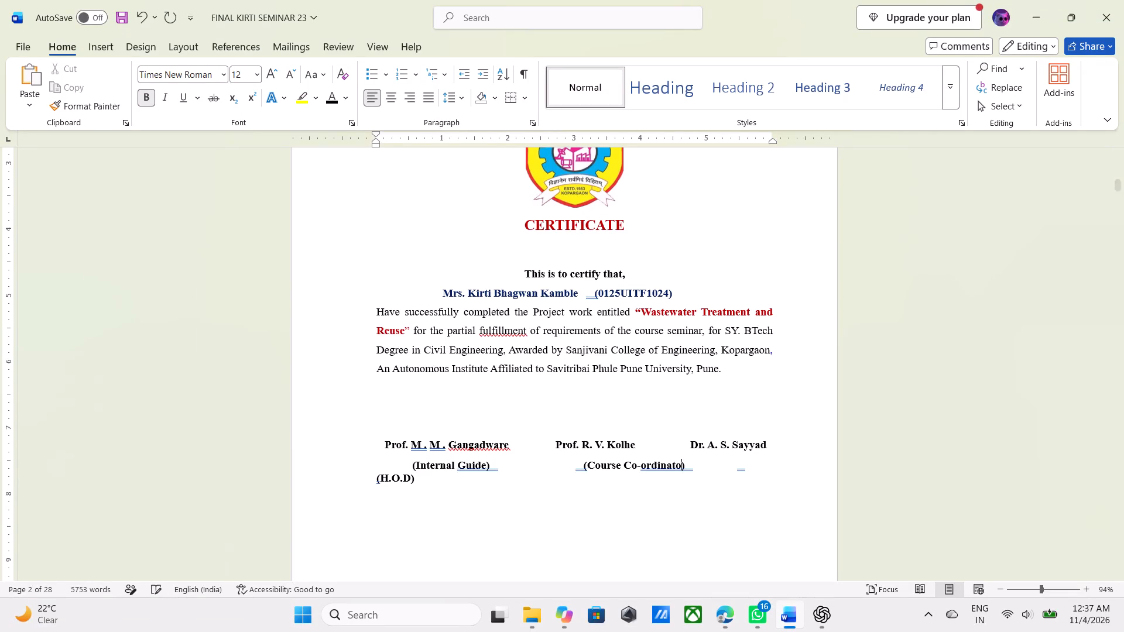
pyautogui.press('BackSpace')
pyautogui.press('BackSpace')
pyautogui.press('BackSpace')
pyautogui.press('BackSpace')
pyautogui.press('BackSpace')
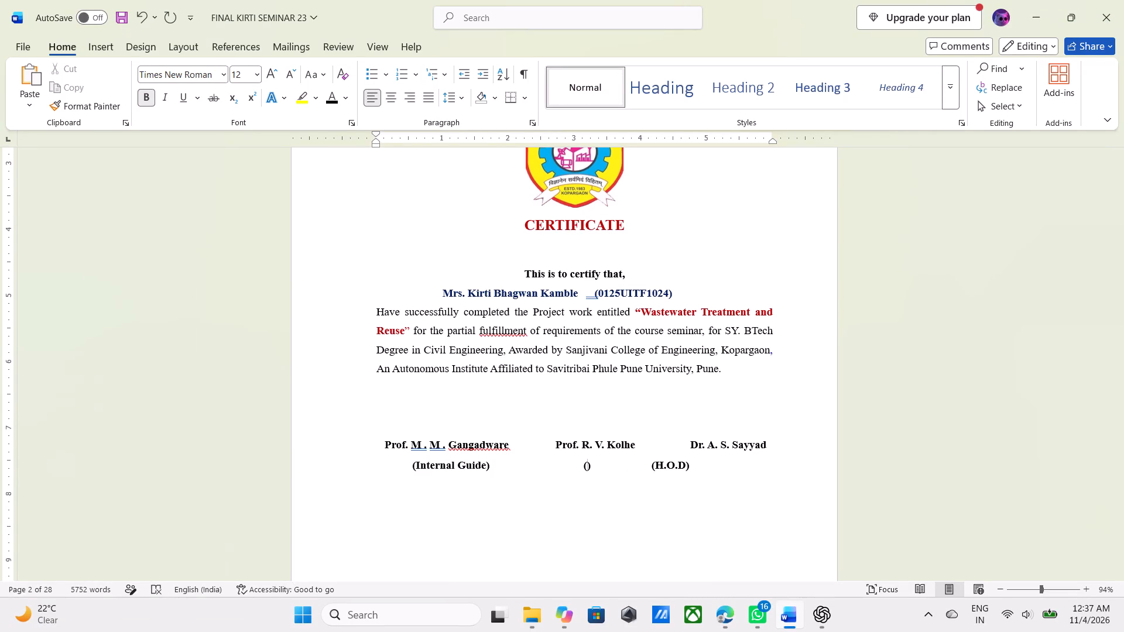
pyautogui.hotkey('shift', 'i')
pyautogui.press('b')
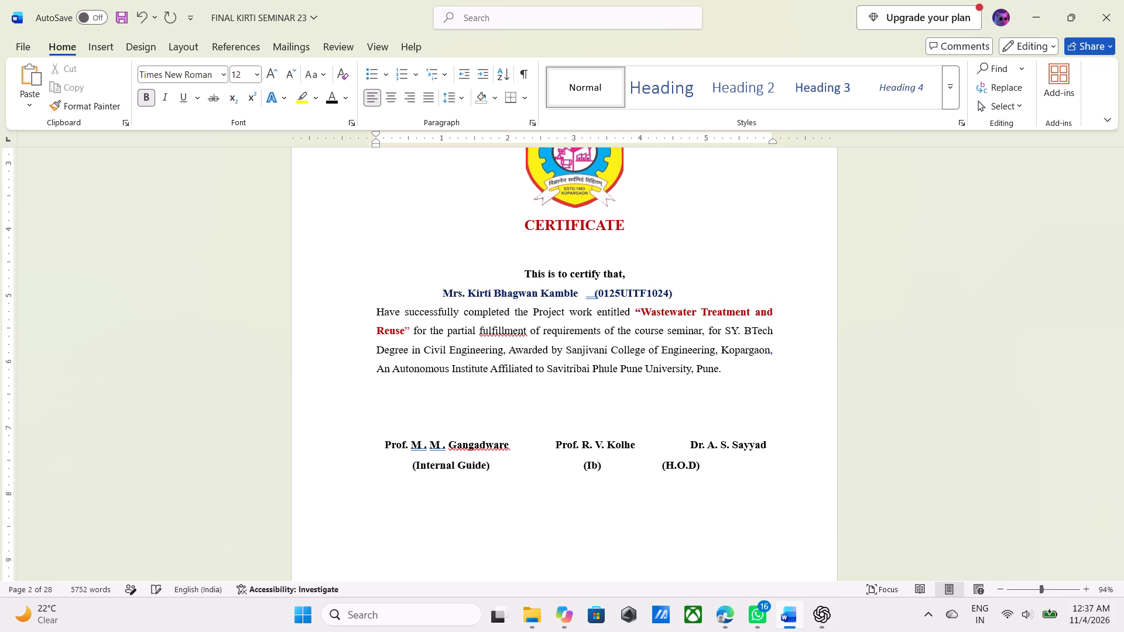
pyautogui.press('BackSpace')
pyautogui.write('nternal')
pyautogui.press('space')
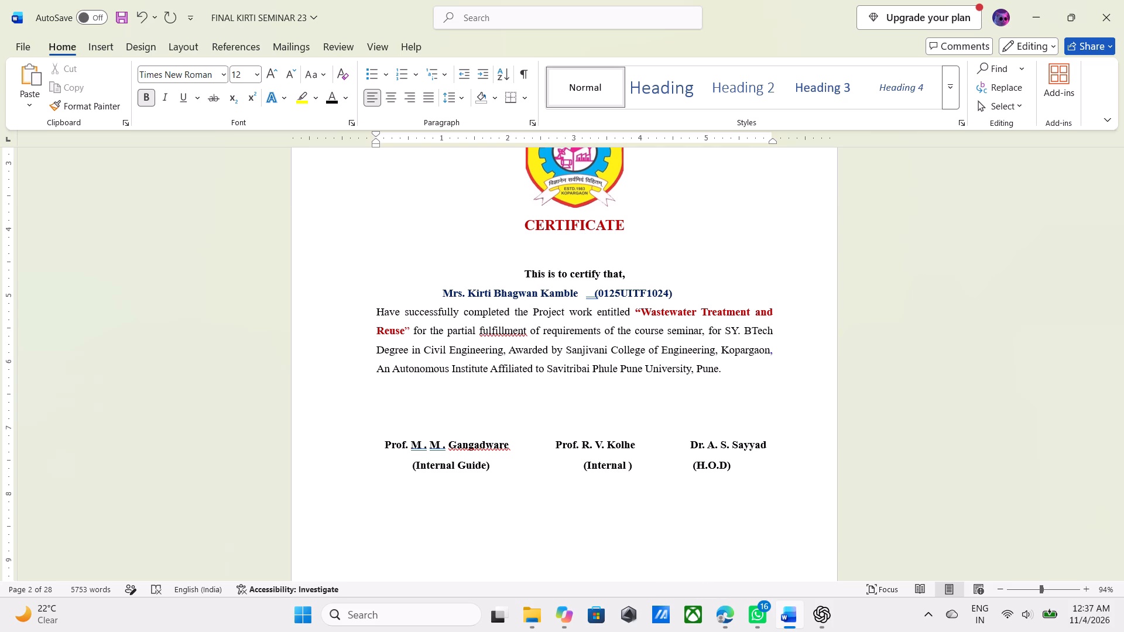
pyautogui.hotkey('shift', 'c')
pyautogui.press('o')
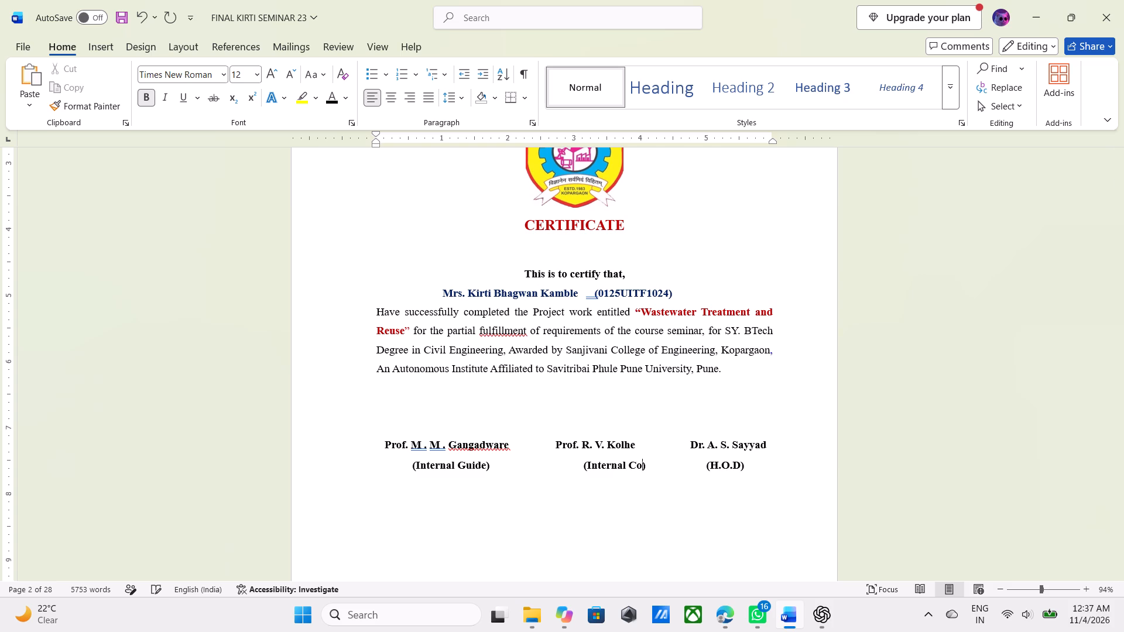
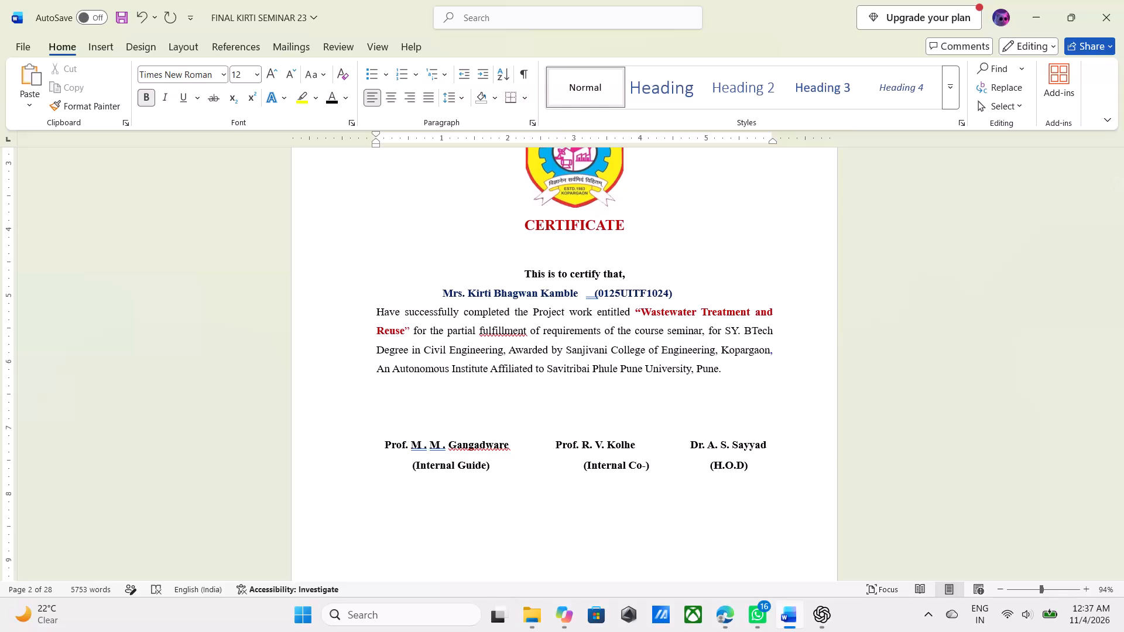
# Complete the middle signature's designation on the certificate so it reads "(Internal Co-Guide)".
pyautogui.write('Guide')
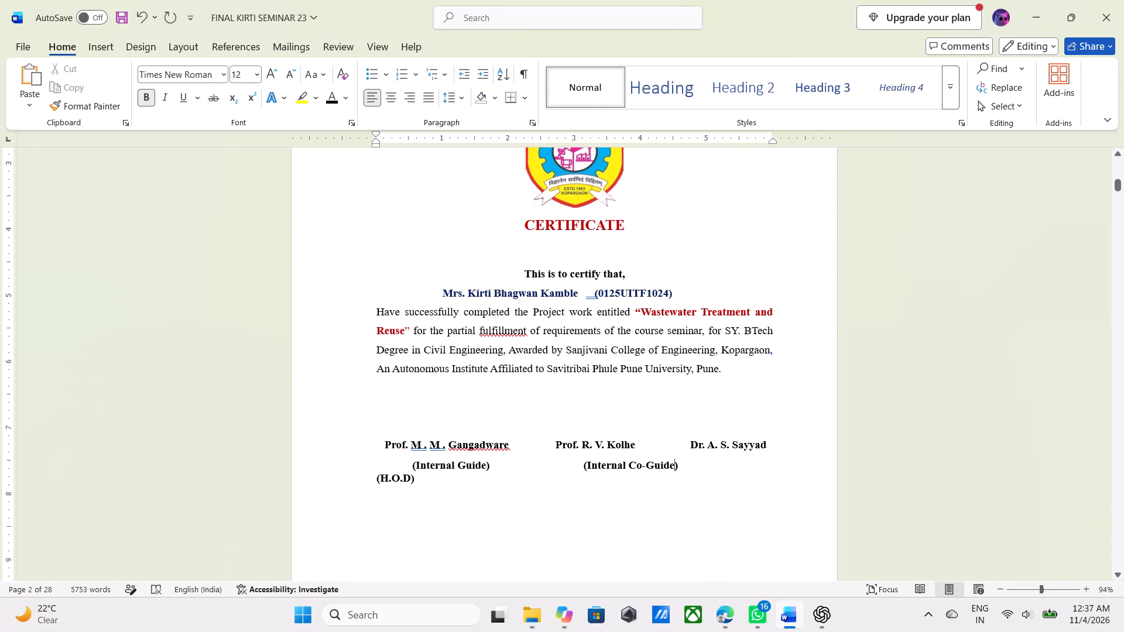
# Delete the surplus spaces between "(Internal Guide)" and "(Internal Co-Guide)" to bring the middle designation under its signatory's name.
pyautogui.click(560, 463)
pyautogui.press('BackSpace')
pyautogui.press('BackSpace')
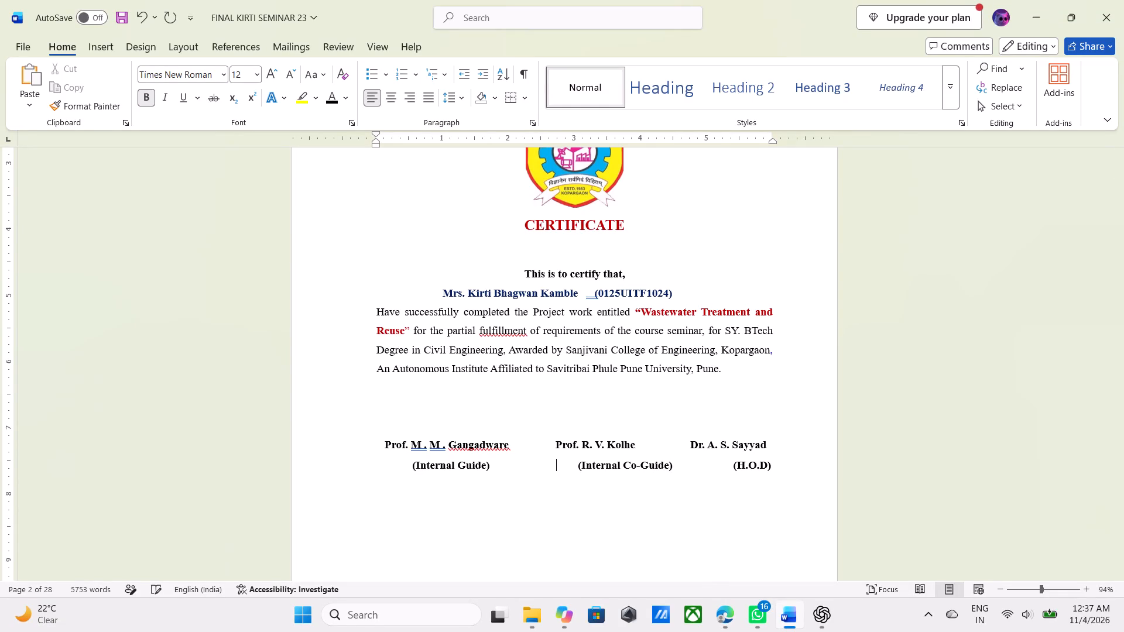
pyautogui.press('BackSpace')
pyautogui.press('BackSpace')
pyautogui.press('BackSpace')
pyautogui.press('BackSpace')
pyautogui.press('BackSpace')
pyautogui.press('BackSpace')
pyautogui.press('BackSpace')
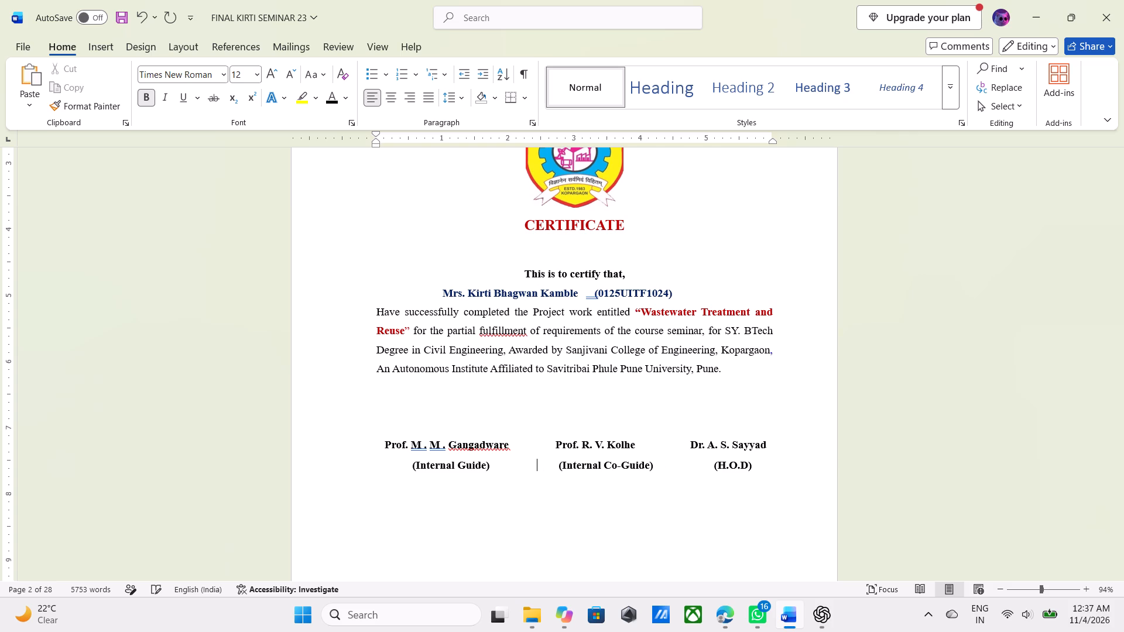
pyautogui.click(512, 473)
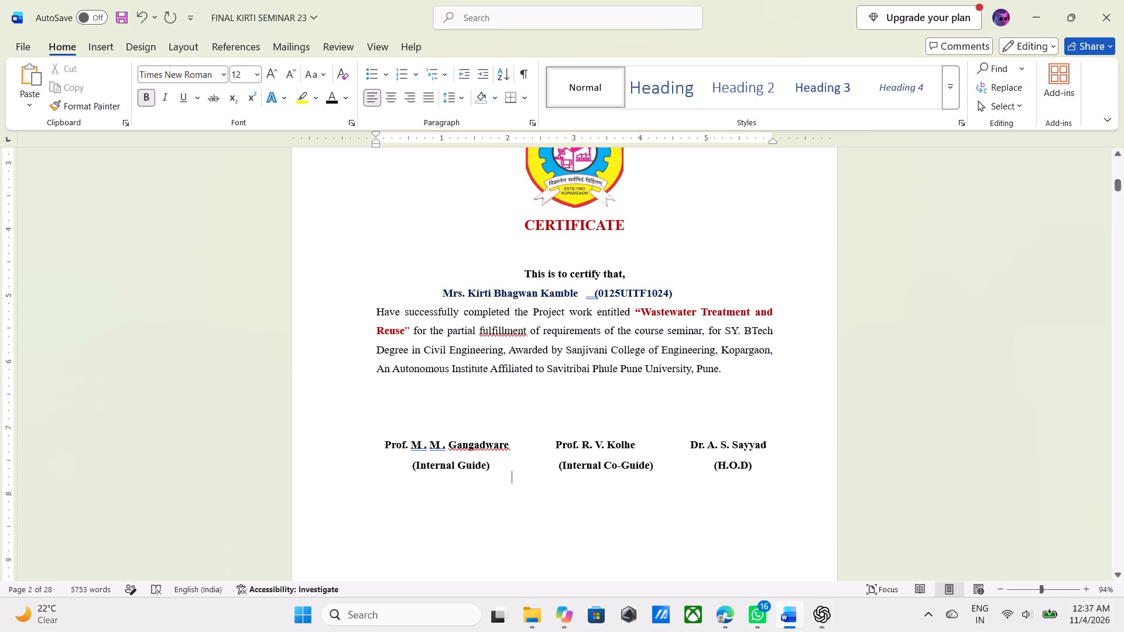
pyautogui.press('BackSpace')
pyautogui.press('BackSpace')
pyautogui.press('BackSpace')
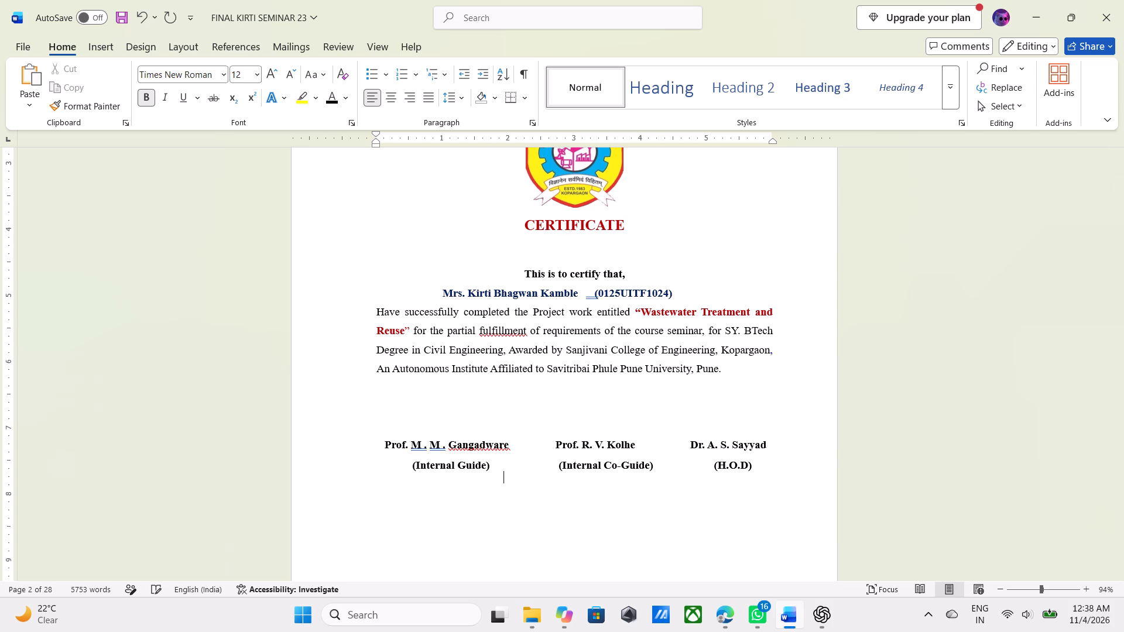
pyautogui.press('BackSpace')
pyautogui.press('BackSpace')
pyautogui.press('BackSpace')
pyautogui.press('BackSpace')
pyautogui.click(516, 473)
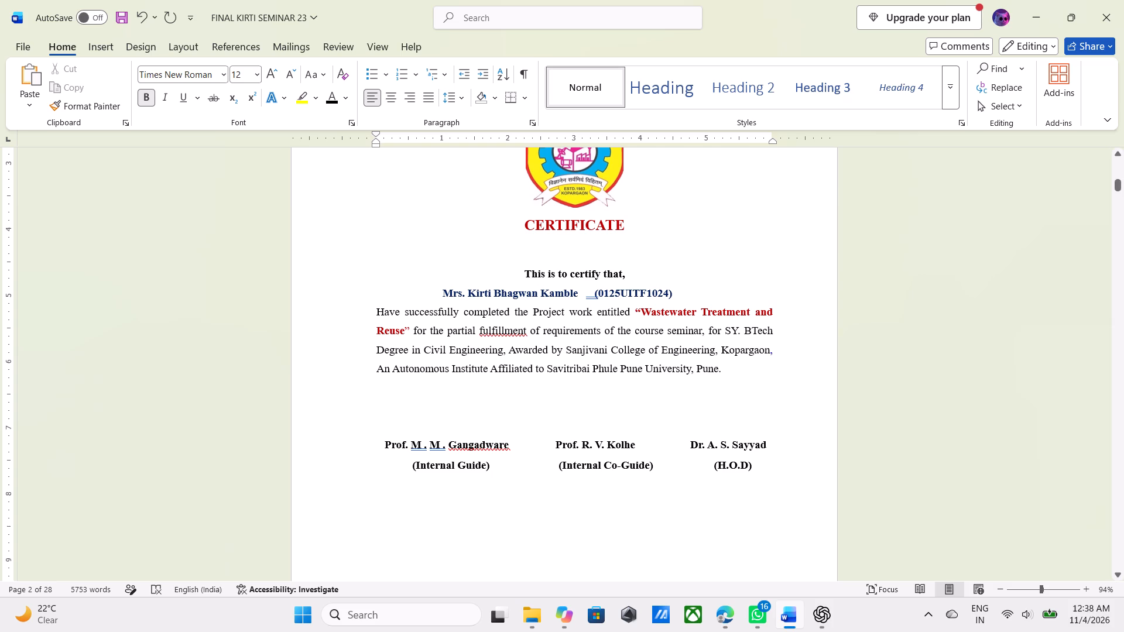
pyautogui.click(516, 470)
pyautogui.press('BackSpace')
pyautogui.press('BackSpace')
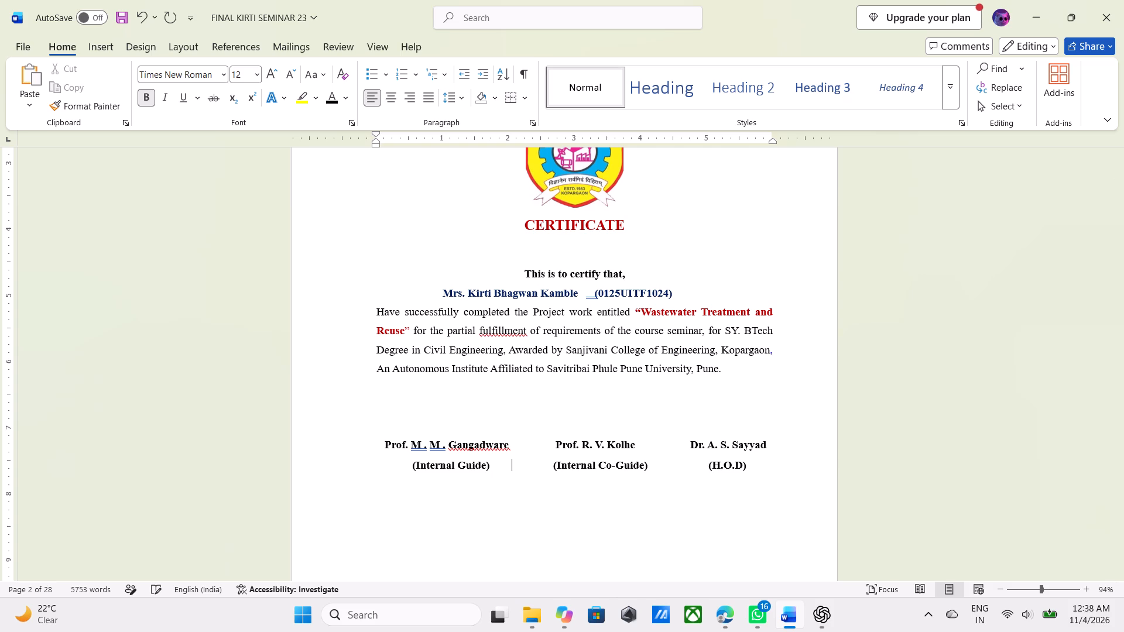
pyautogui.press('BackSpace')
pyautogui.press('BackSpace')
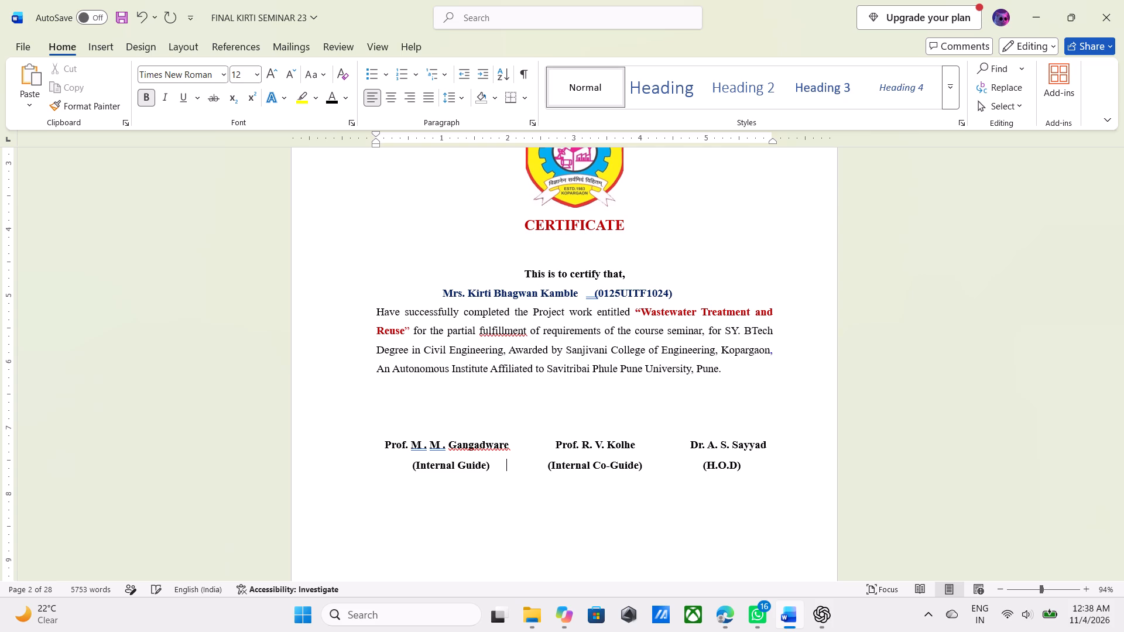
# Add two spaces before "(H.O.D)" to centre it under the head of department's name.
pyautogui.scroll(-1, 597, 485)
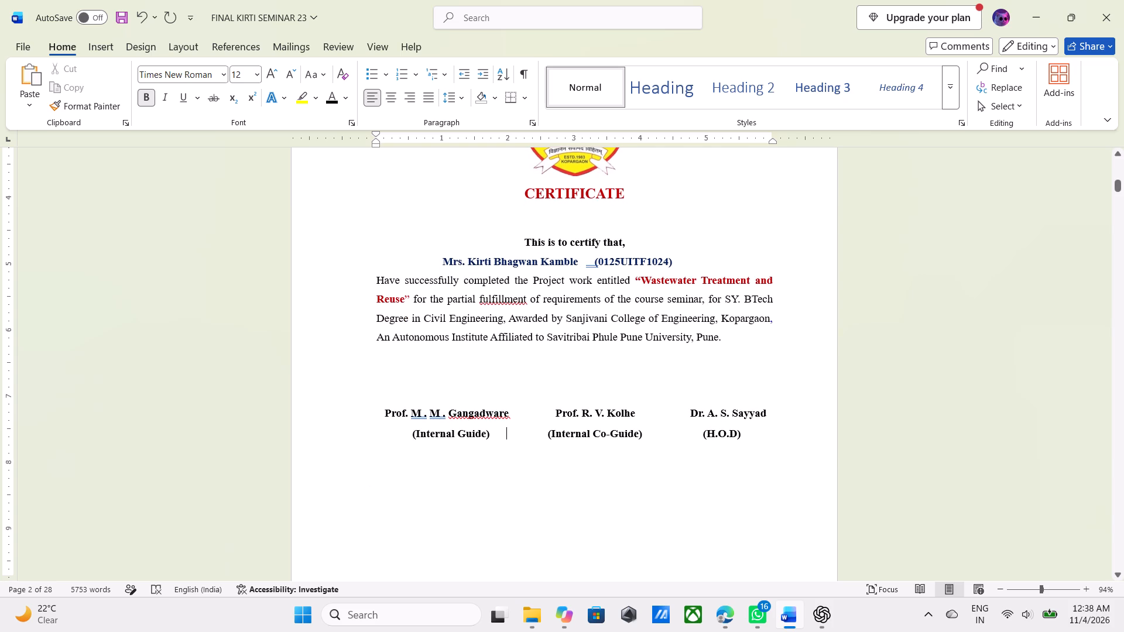
pyautogui.click(697, 442)
pyautogui.click(695, 437)
pyautogui.press('space')
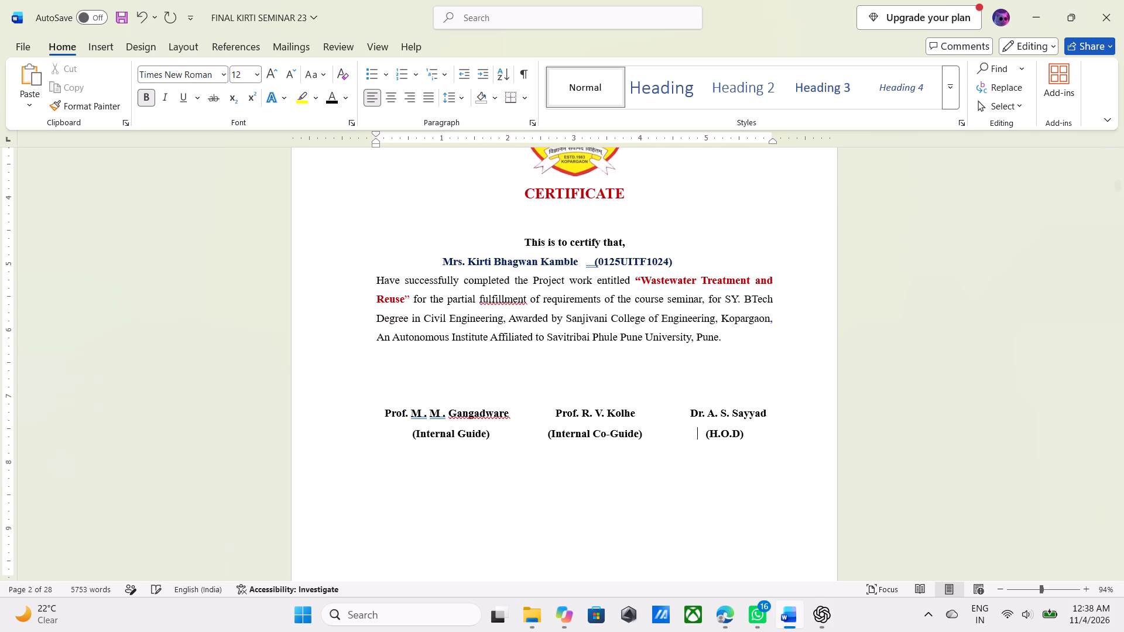
pyautogui.press('space')
# Remove three spaces before "(Internal Guide)" to centre it under the first signatory's name.
pyautogui.click(401, 441)
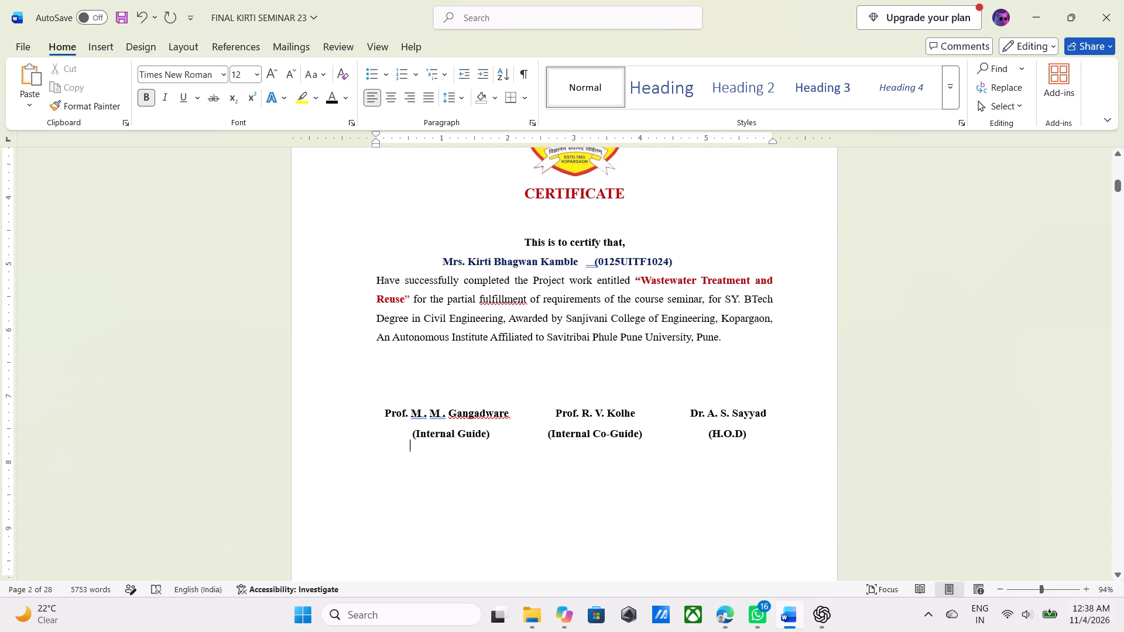
pyautogui.click(413, 432)
pyautogui.press('BackSpace')
pyautogui.press('BackSpace')
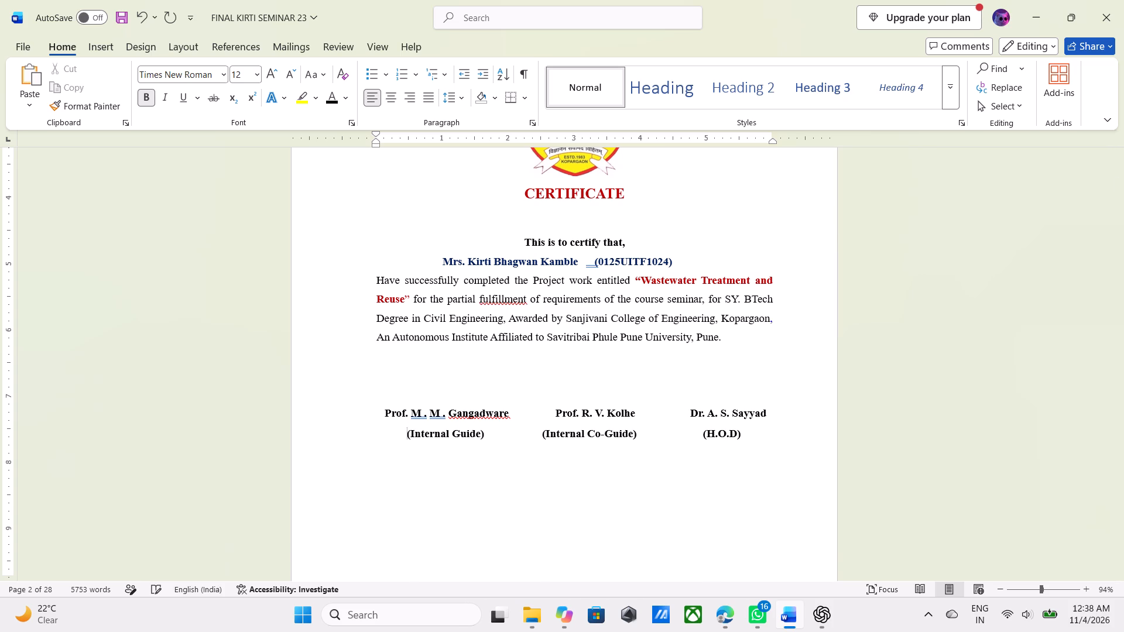
pyautogui.press('BackSpace')
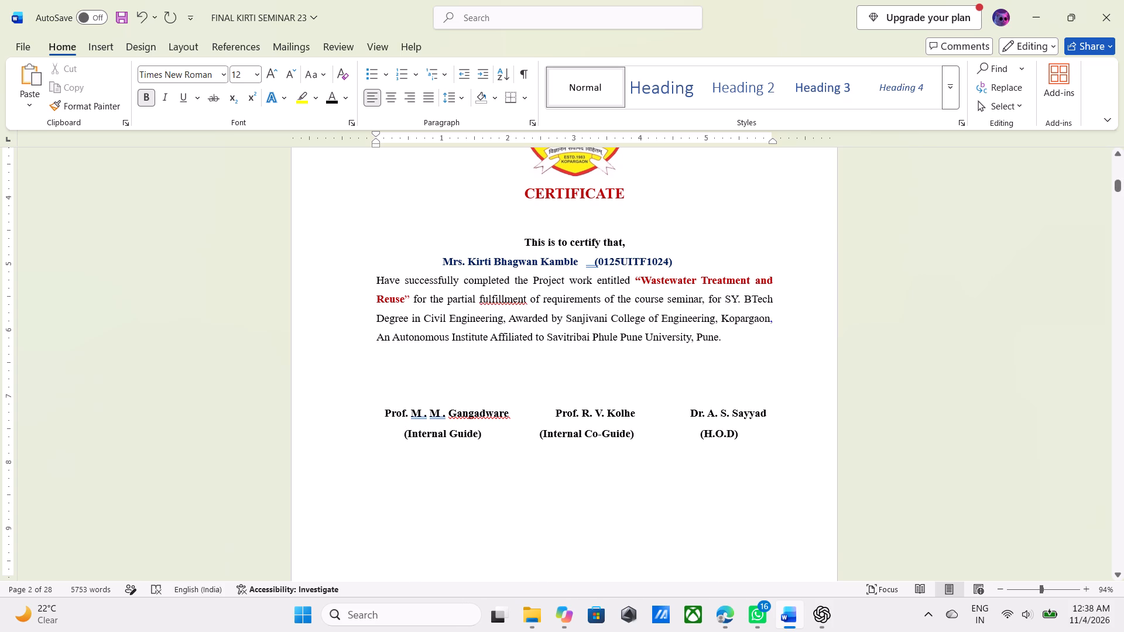
# Insert three spaces before "(Internal Co-Guide)" to realign it and "(H.O.D)" under their names.
pyautogui.click(534, 438)
pyautogui.press('space')
pyautogui.press('space')
pyautogui.press('space')
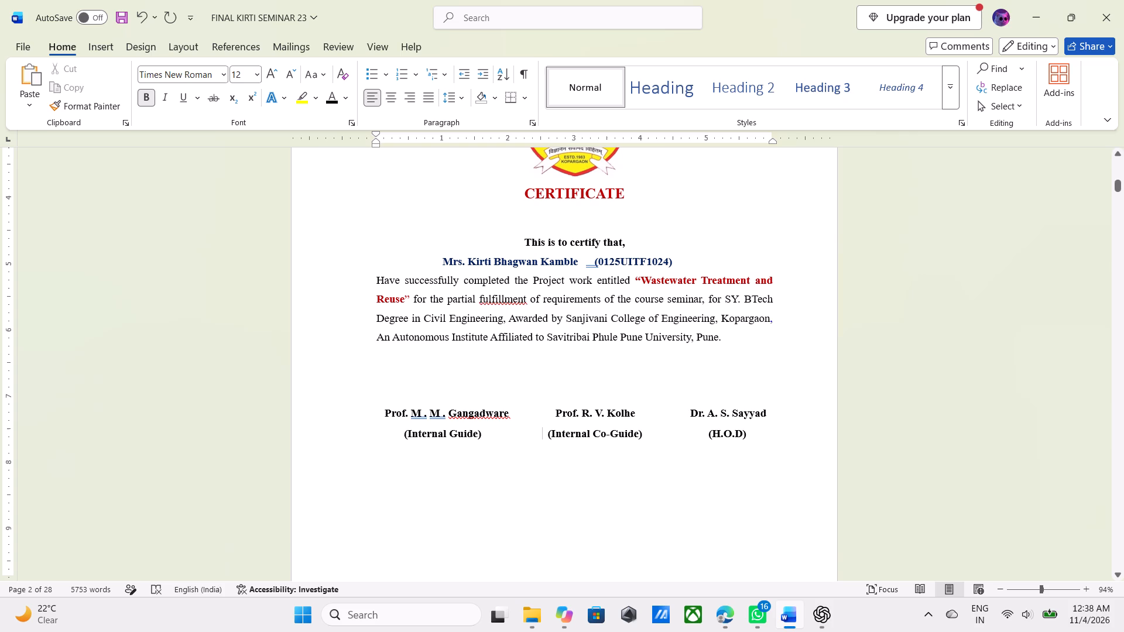
# Insert four blank lines between the certificate paragraph and the signature names to move the signature block down.
pyautogui.scroll(-5, 540, 470)
pyautogui.scroll(2, 459, 279)
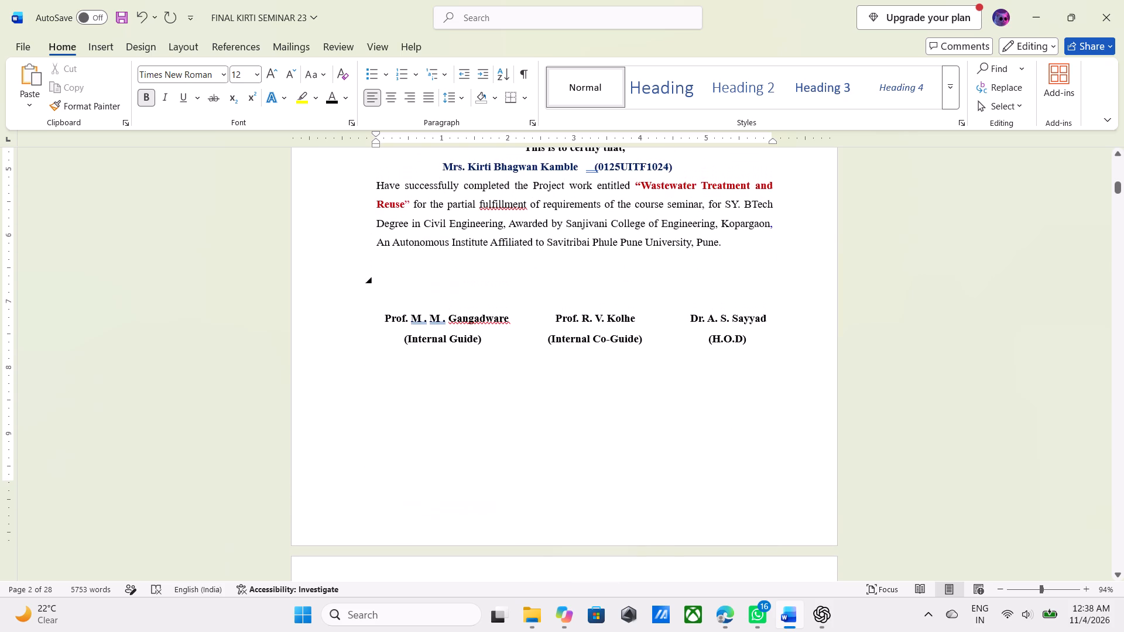
pyautogui.click(472, 291)
pyautogui.press('Return')
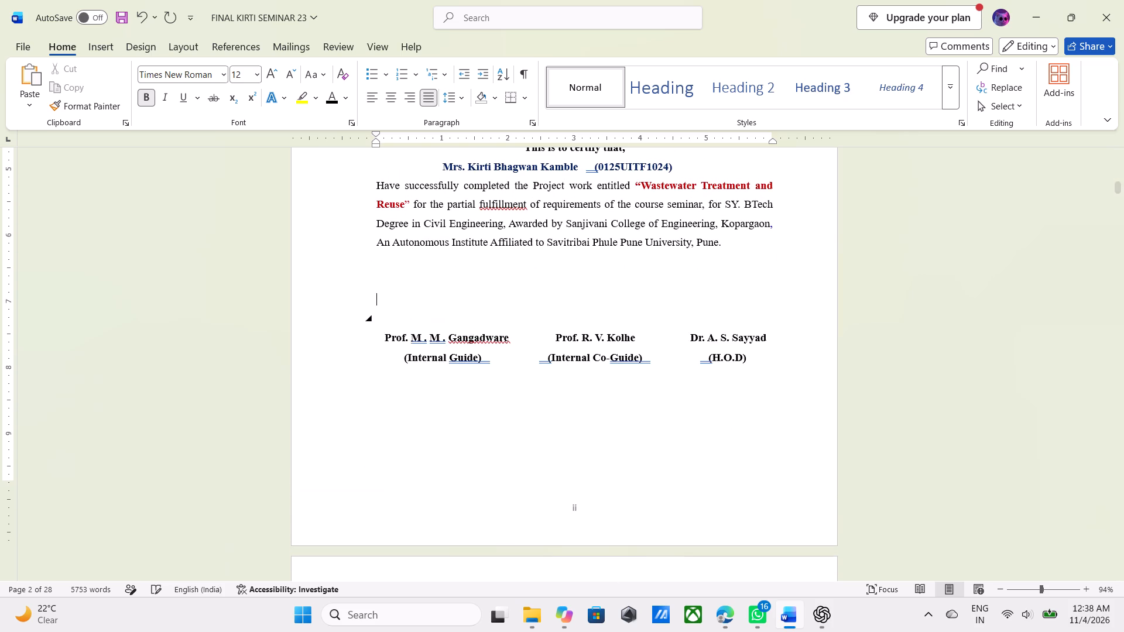
pyautogui.press('Return')
pyautogui.press('Return')
pyautogui.press('Return')
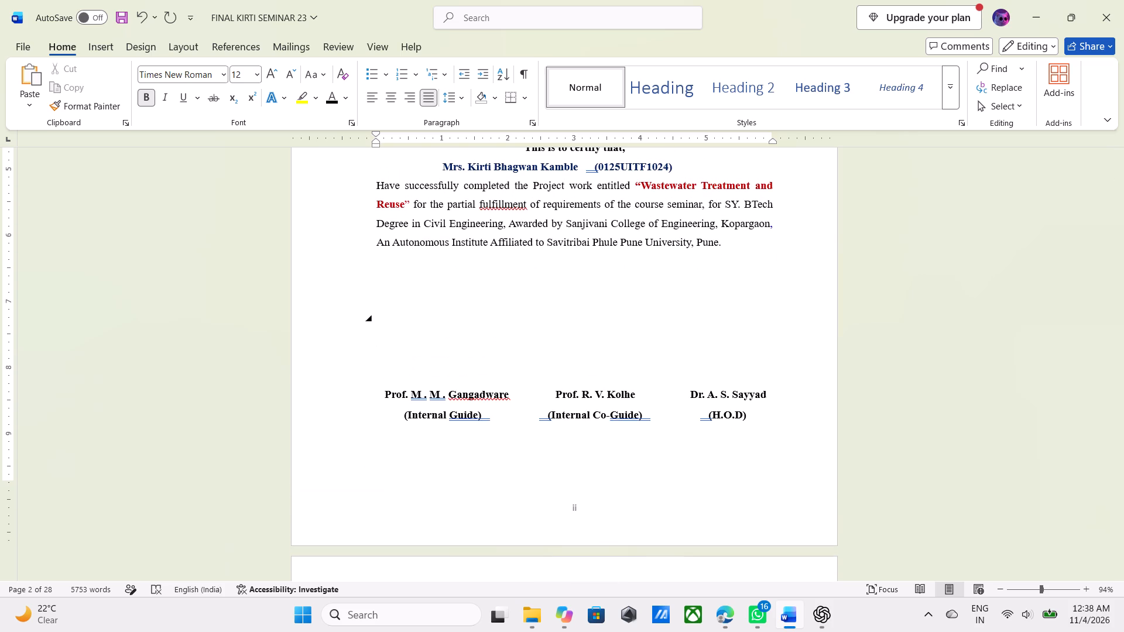
pyautogui.click(937, 382)
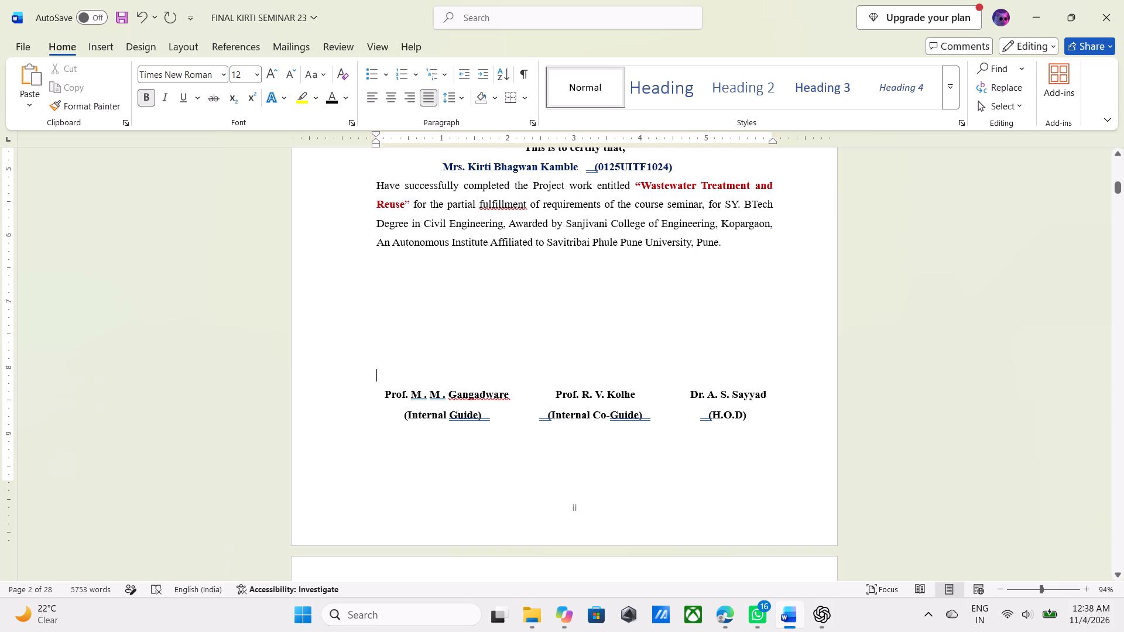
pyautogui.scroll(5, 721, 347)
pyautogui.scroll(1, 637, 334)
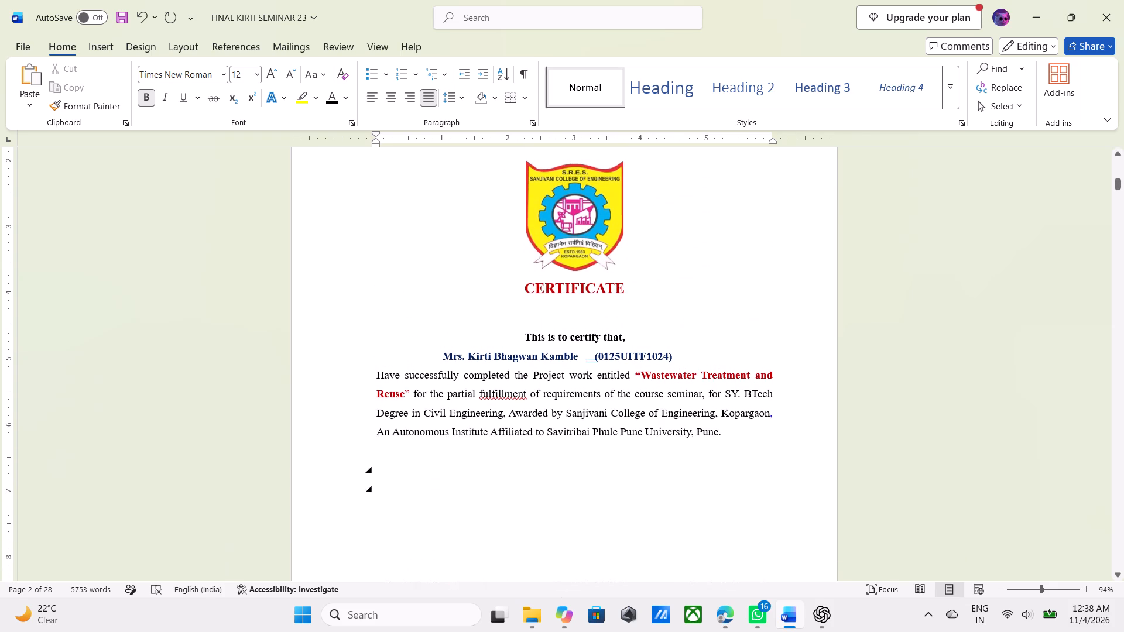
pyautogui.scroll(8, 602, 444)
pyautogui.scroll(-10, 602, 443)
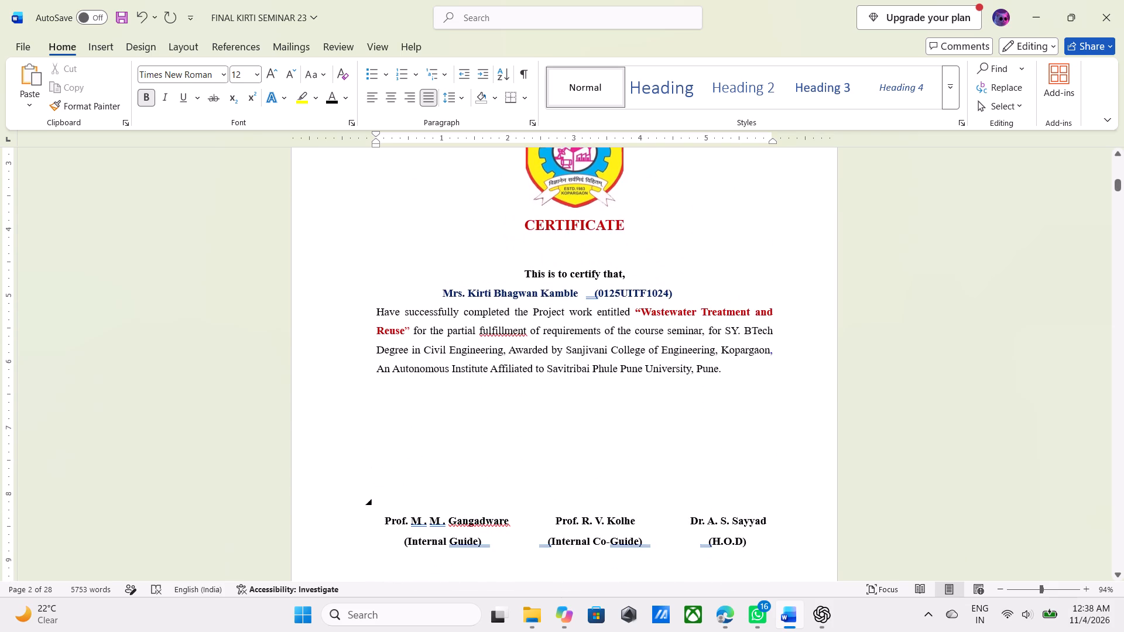
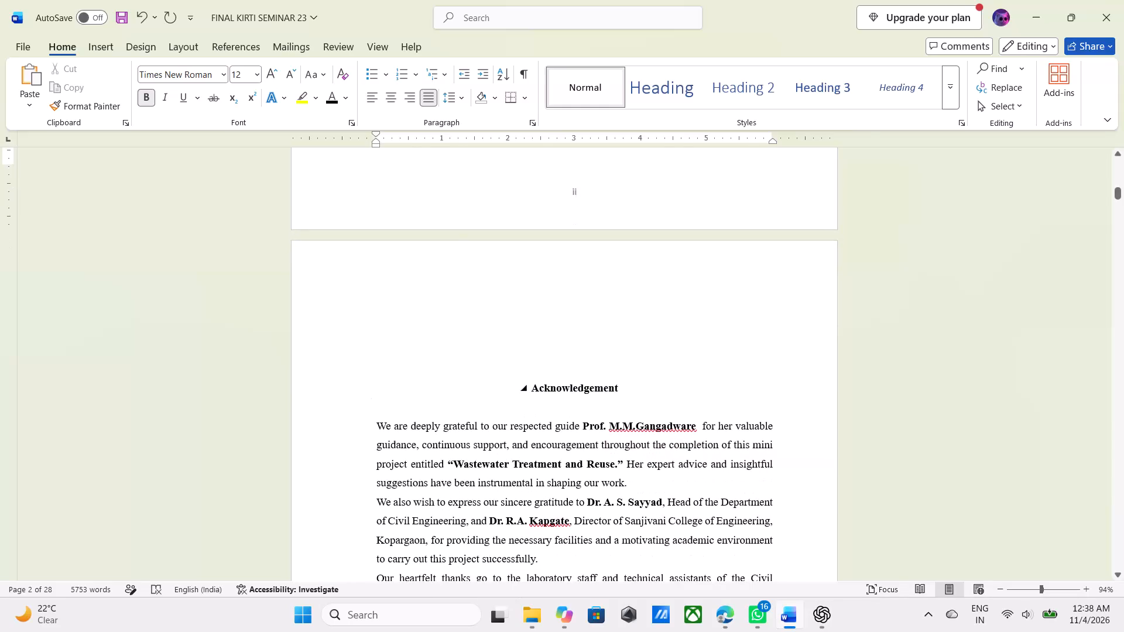
# Remove the extra blank lines above the "Acknowledgement" heading so it starts at the top of its page, and keep it centred.
pyautogui.click(576, 377)
pyautogui.moveTo(576, 377); pyautogui.dragTo(577, 257)
pyautogui.press('Delete')
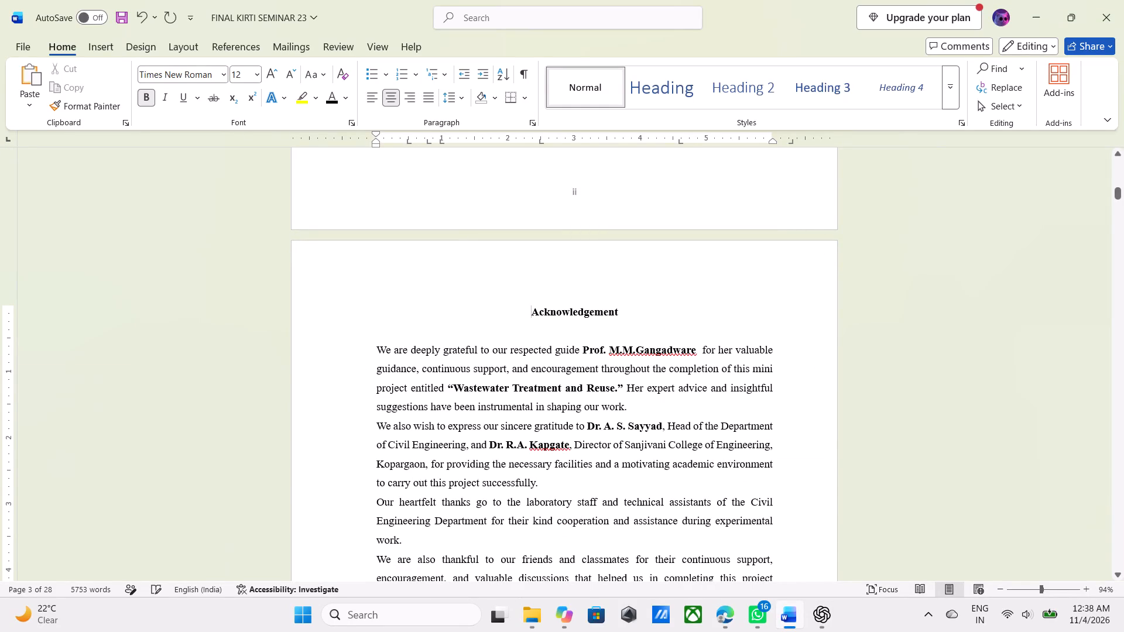
pyautogui.press('BackSpace')
pyautogui.press('BackSpace')
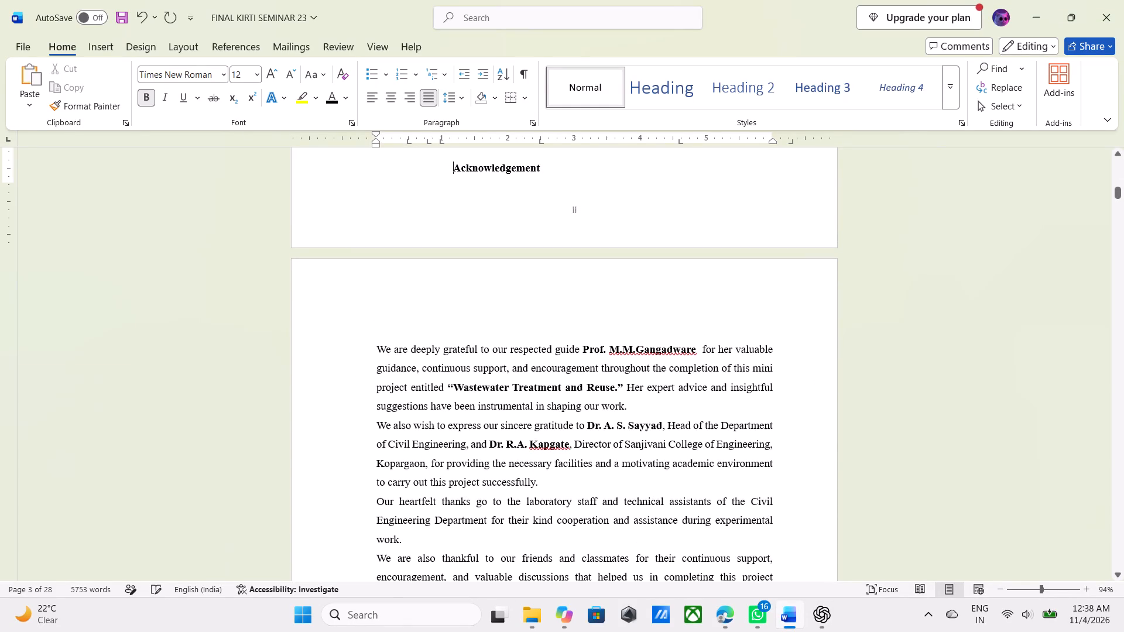
pyautogui.press('Return')
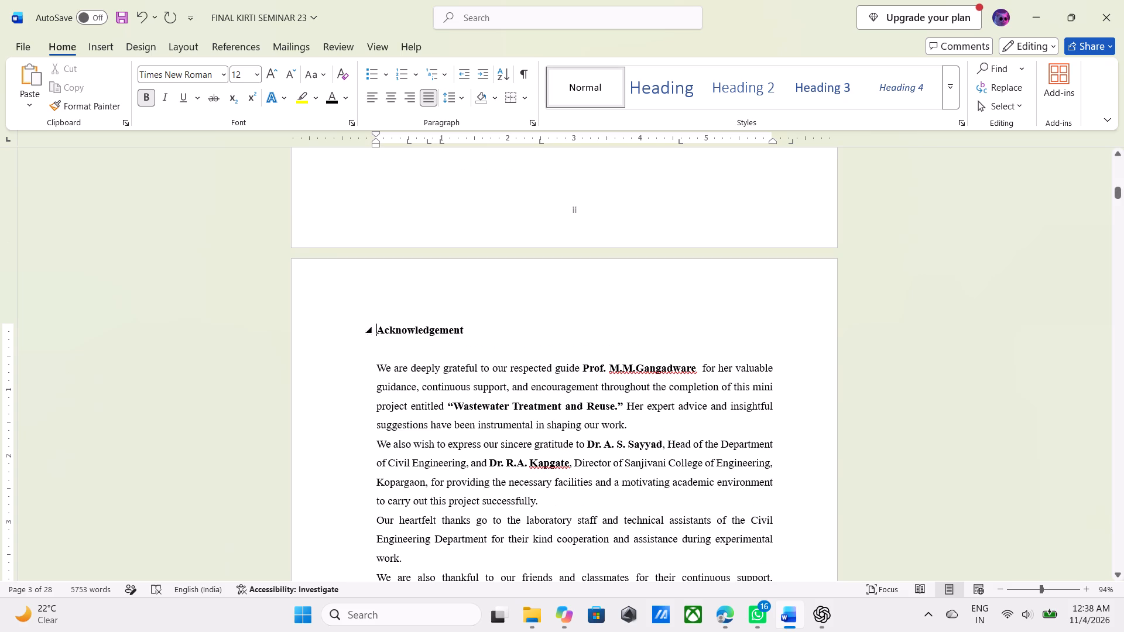
pyautogui.click(393, 100)
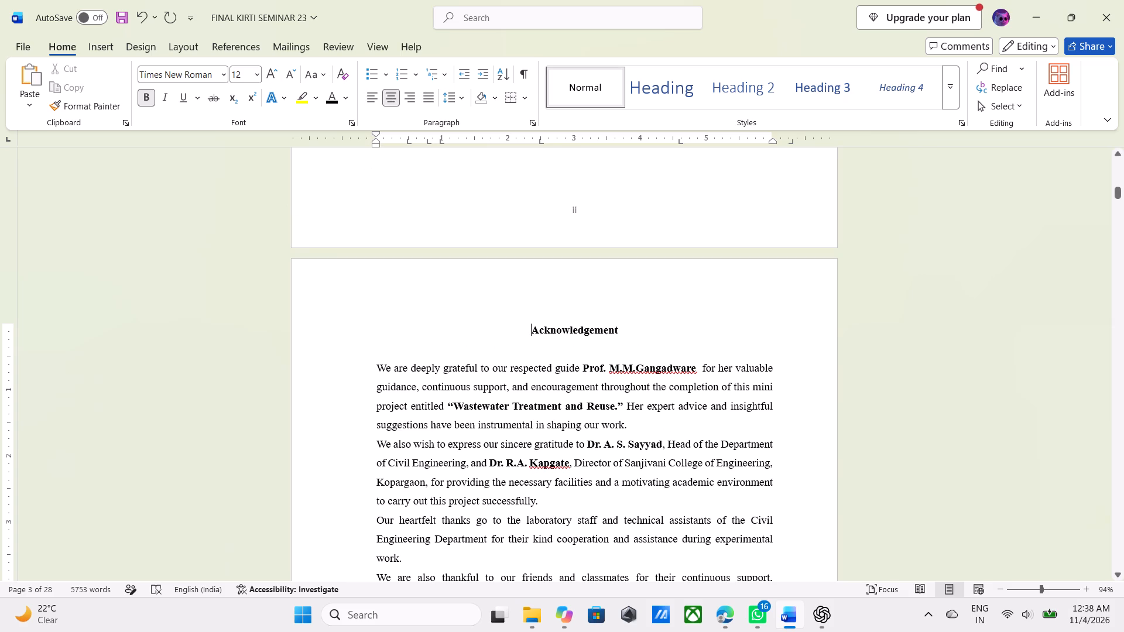
# Review the layout of the acknowledgement and abstract pages through to the start of the Content table.
pyautogui.scroll(-8, 532, 399)
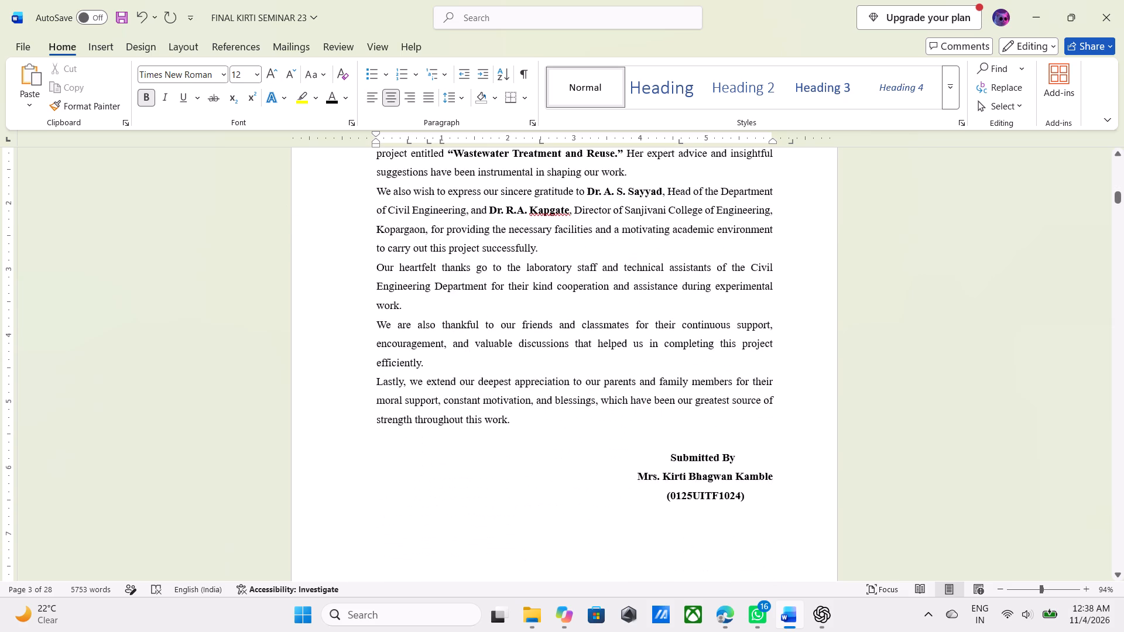
pyautogui.scroll(-18, 531, 401)
pyautogui.scroll(-7, 529, 404)
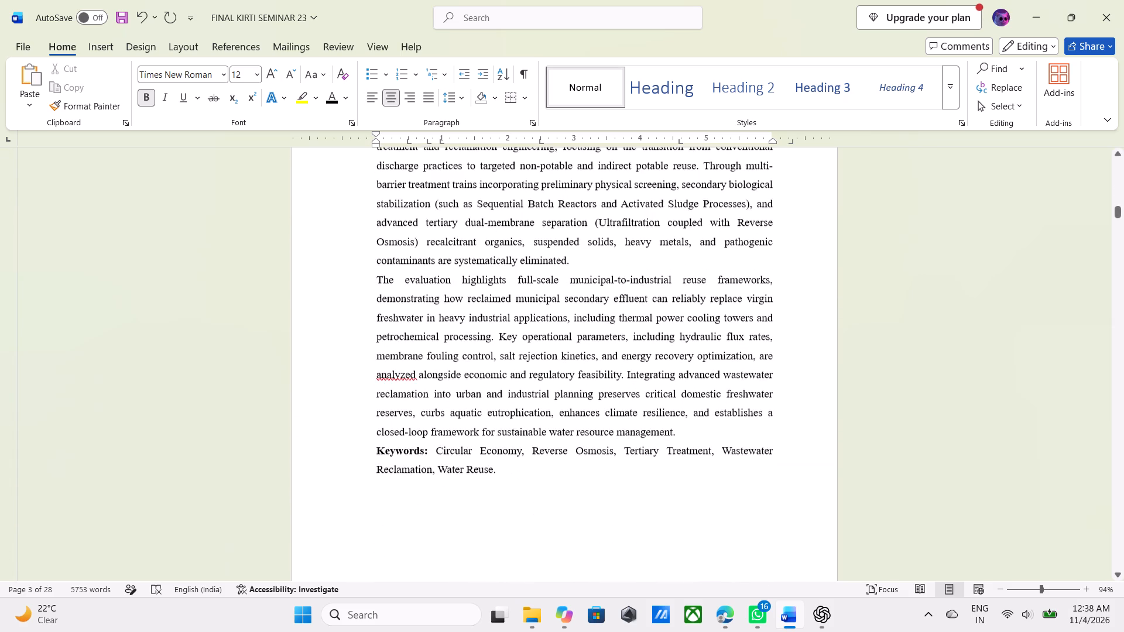
pyautogui.scroll(7, 529, 404)
pyautogui.scroll(-19, 529, 404)
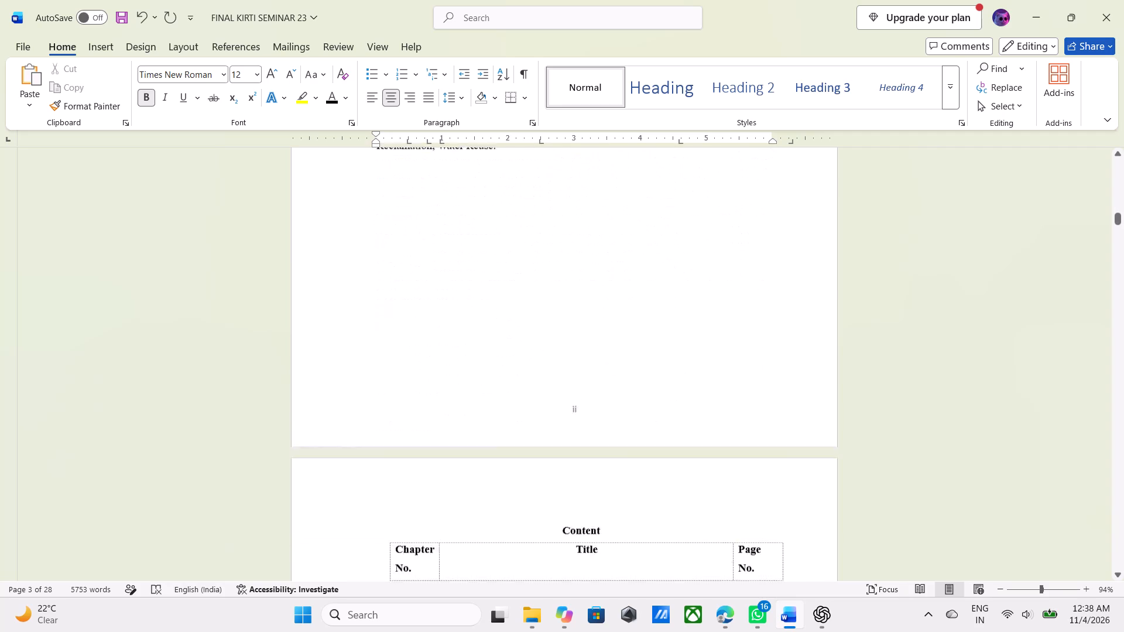
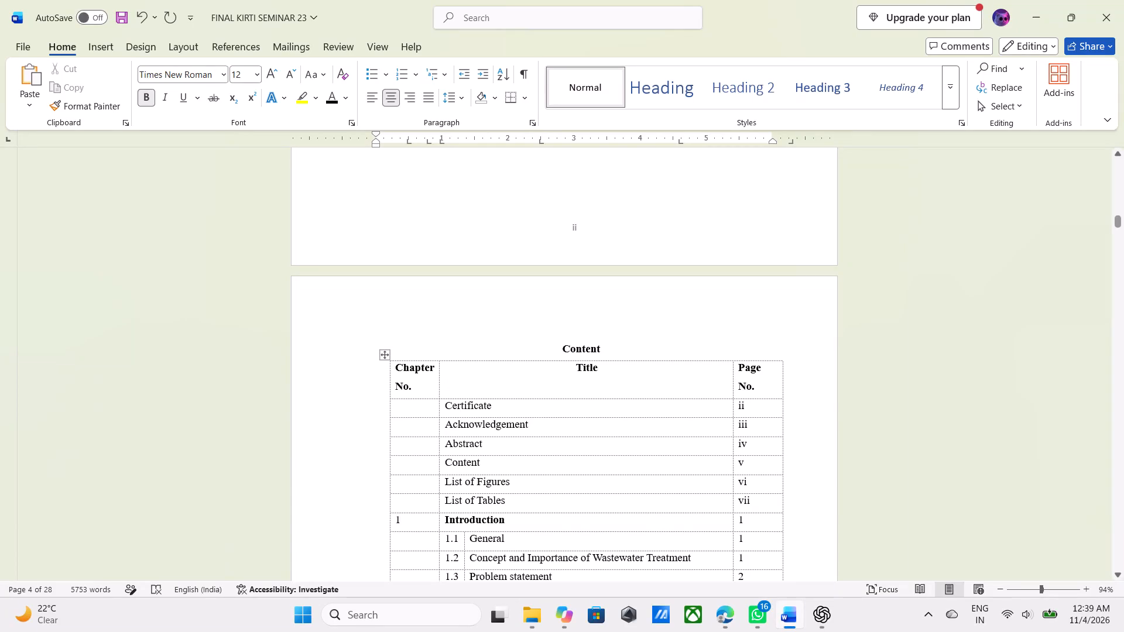
# Check the page numbers at the foot of the cover, certificate, acknowledgement and abstract pages.
pyautogui.click(201, 375)
pyautogui.click(22, 243)
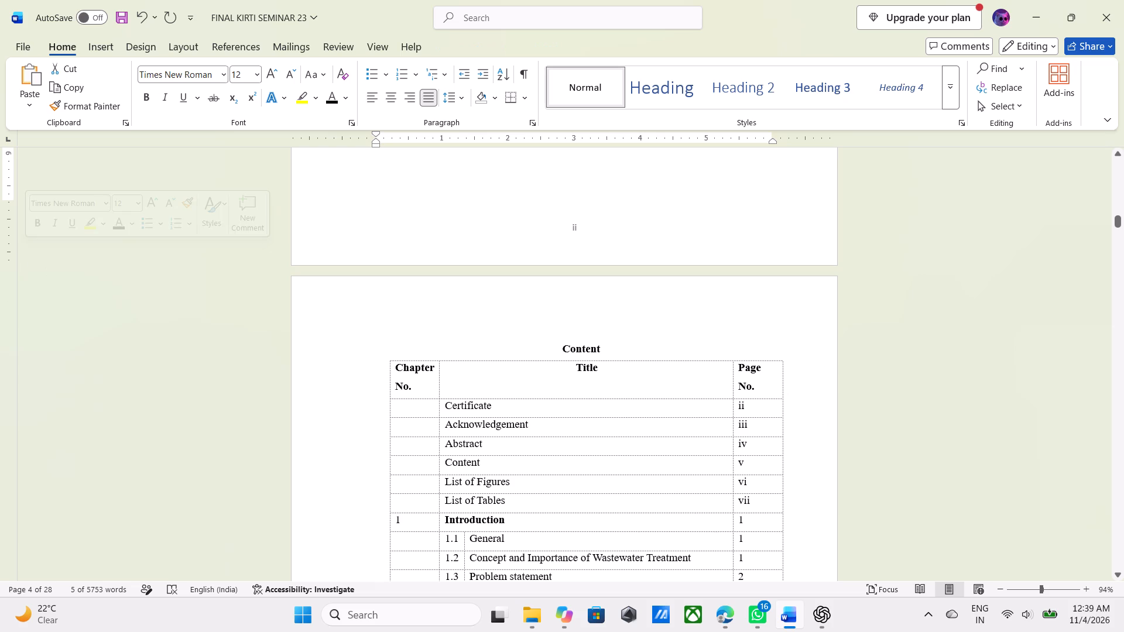
pyautogui.press('Escape')
pyautogui.press('Escape')
pyautogui.press('Escape')
pyautogui.press('Escape')
pyautogui.press('Escape')
pyautogui.scroll(5, 282, 362)
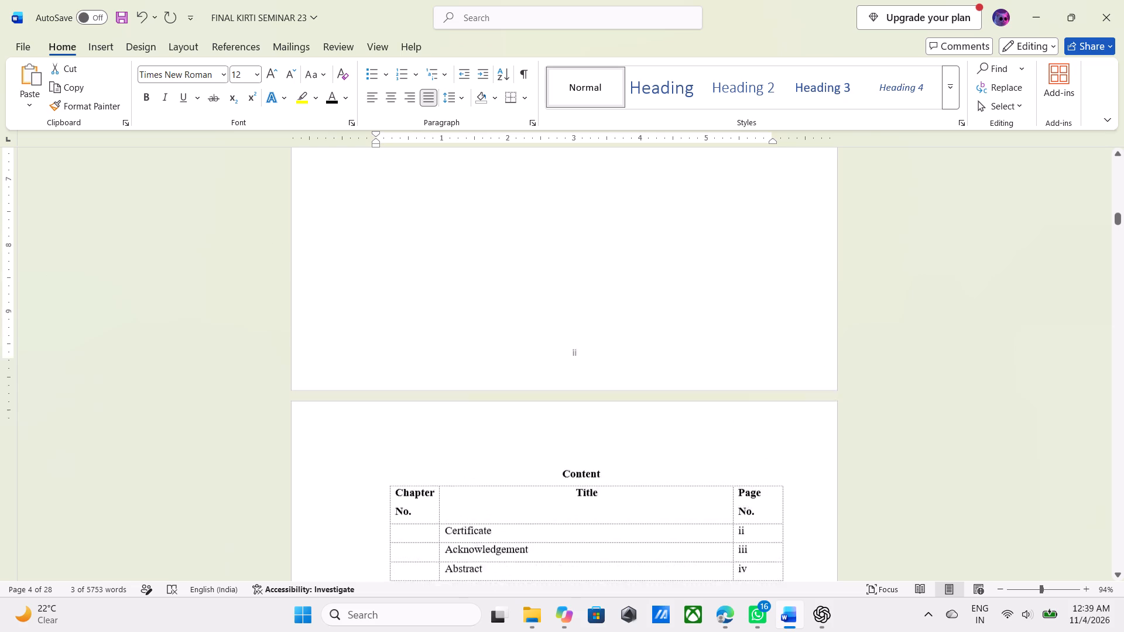
pyautogui.scroll(15, 281, 362)
pyautogui.press('Escape')
pyautogui.scroll(14, 275, 363)
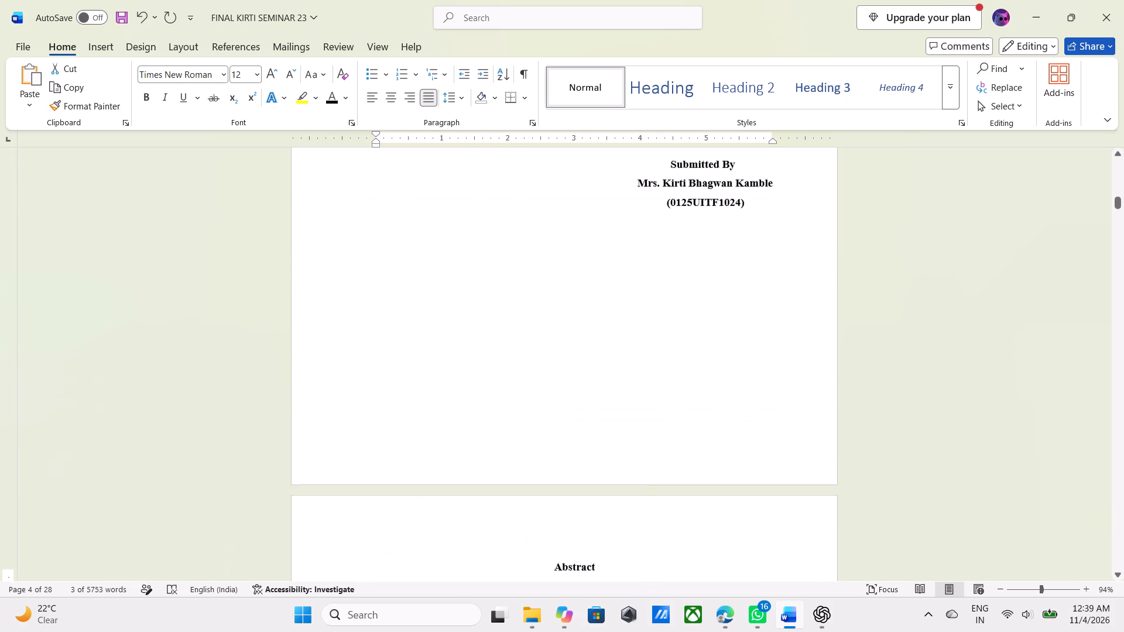
pyautogui.scroll(20, 279, 375)
pyautogui.scroll(20, 279, 375)
pyautogui.scroll(3, 279, 375)
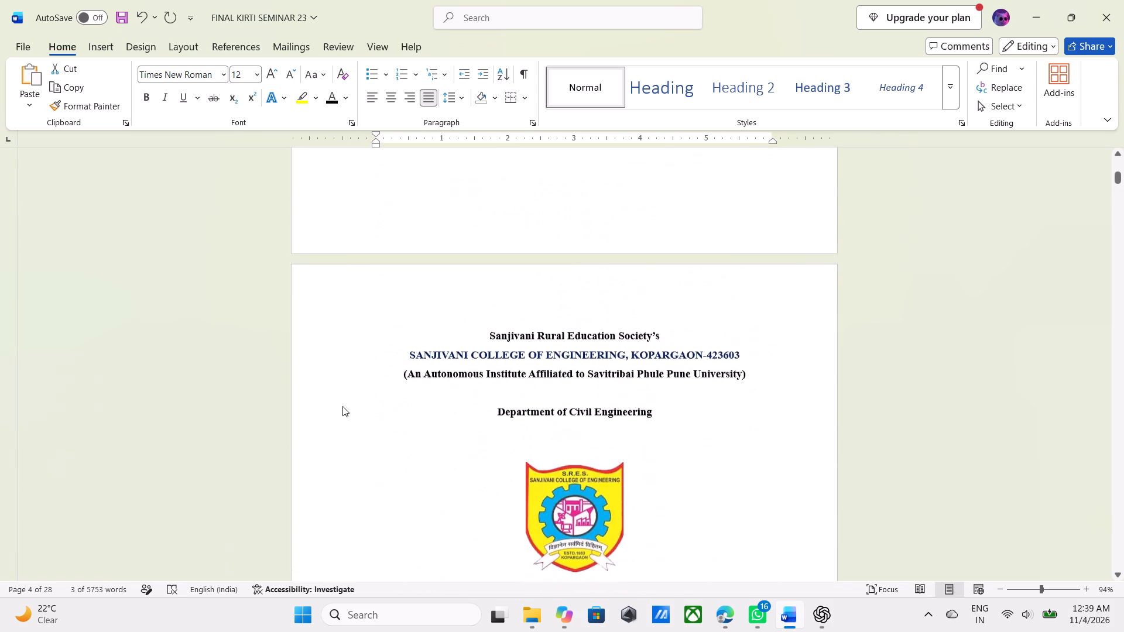
pyautogui.scroll(11, 342, 406)
pyautogui.scroll(-15, 342, 406)
pyautogui.scroll(-7, 344, 408)
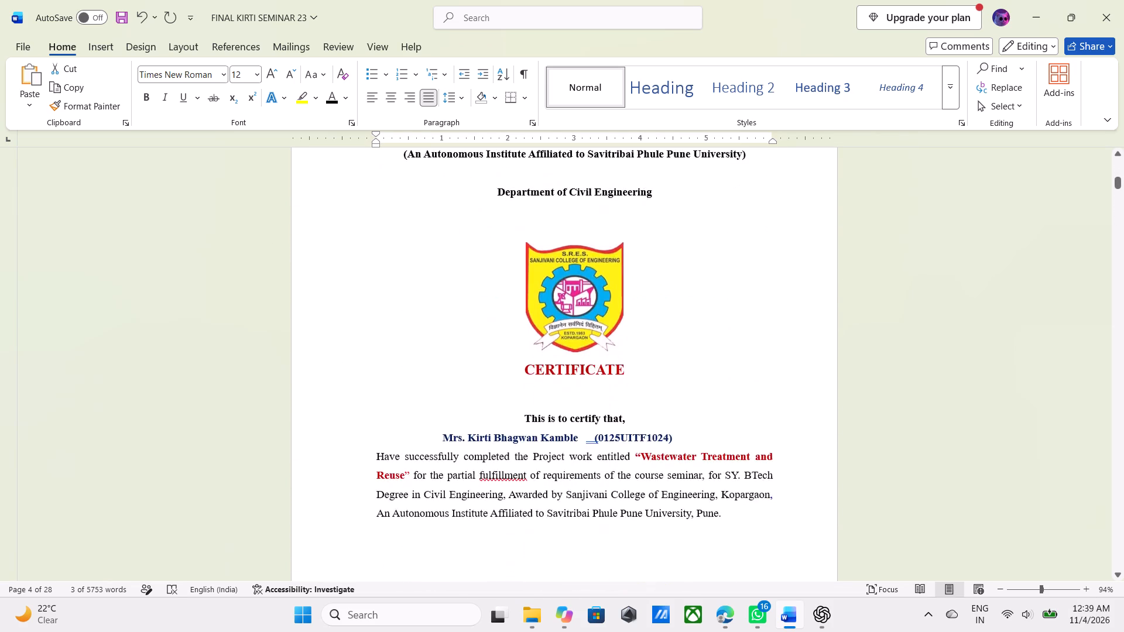
pyautogui.scroll(-6, 344, 408)
pyautogui.scroll(-2, 407, 411)
pyautogui.scroll(-18, 474, 470)
pyautogui.scroll(-9, 470, 465)
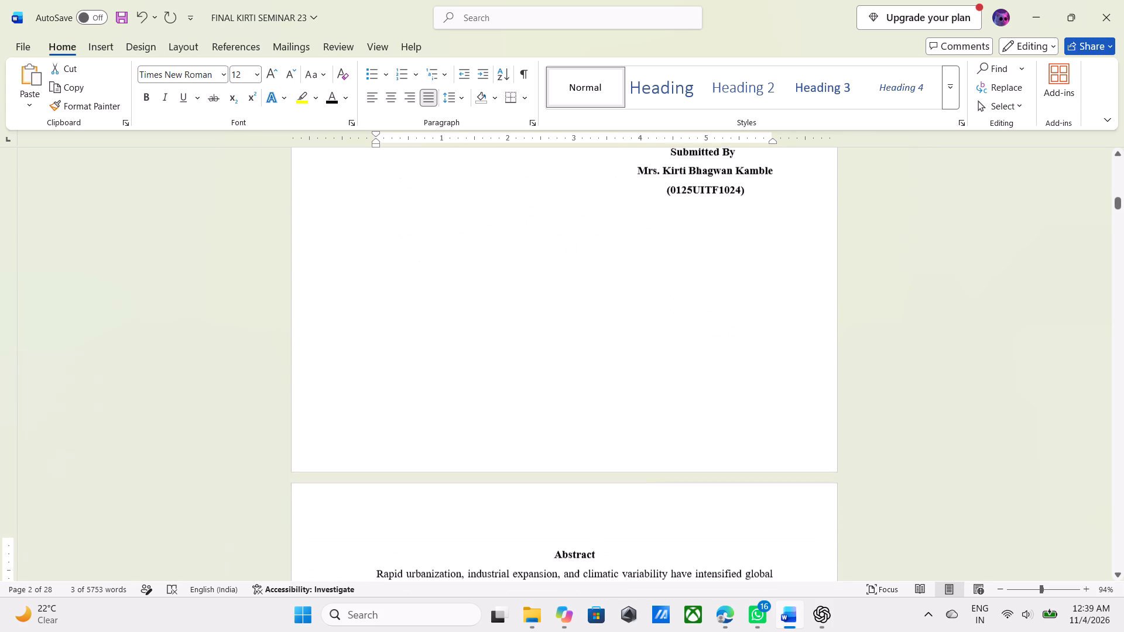
pyautogui.scroll(-19, 471, 462)
pyautogui.scroll(-6, 471, 462)
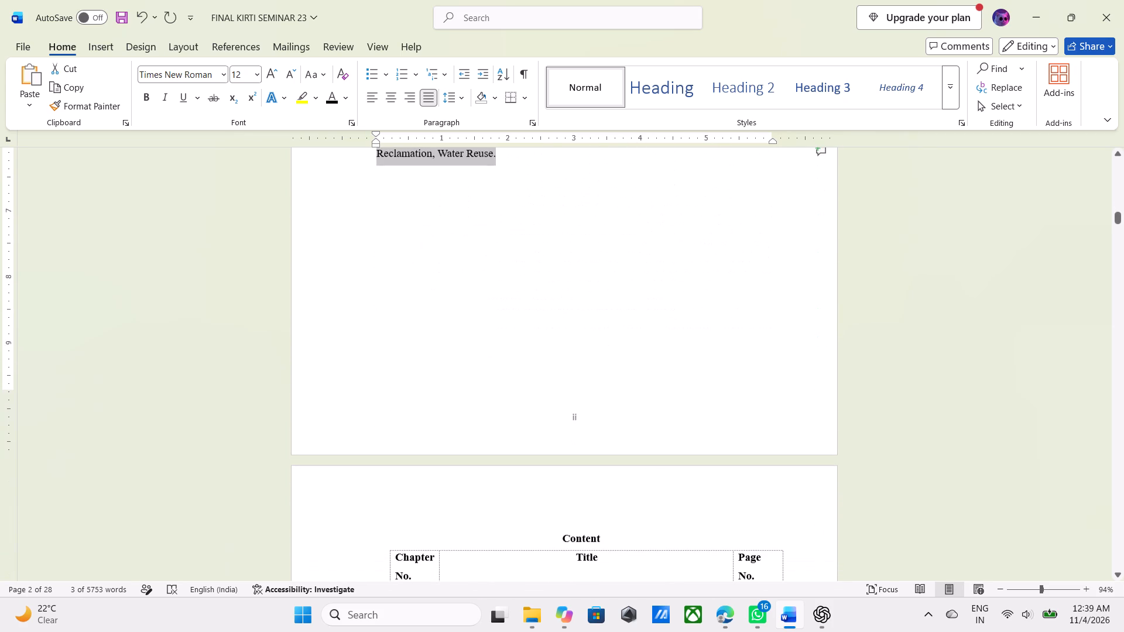
pyautogui.press('Escape')
pyautogui.press('Escape')
pyautogui.press('Escape')
pyautogui.press('Escape')
pyautogui.scroll(6, 469, 459)
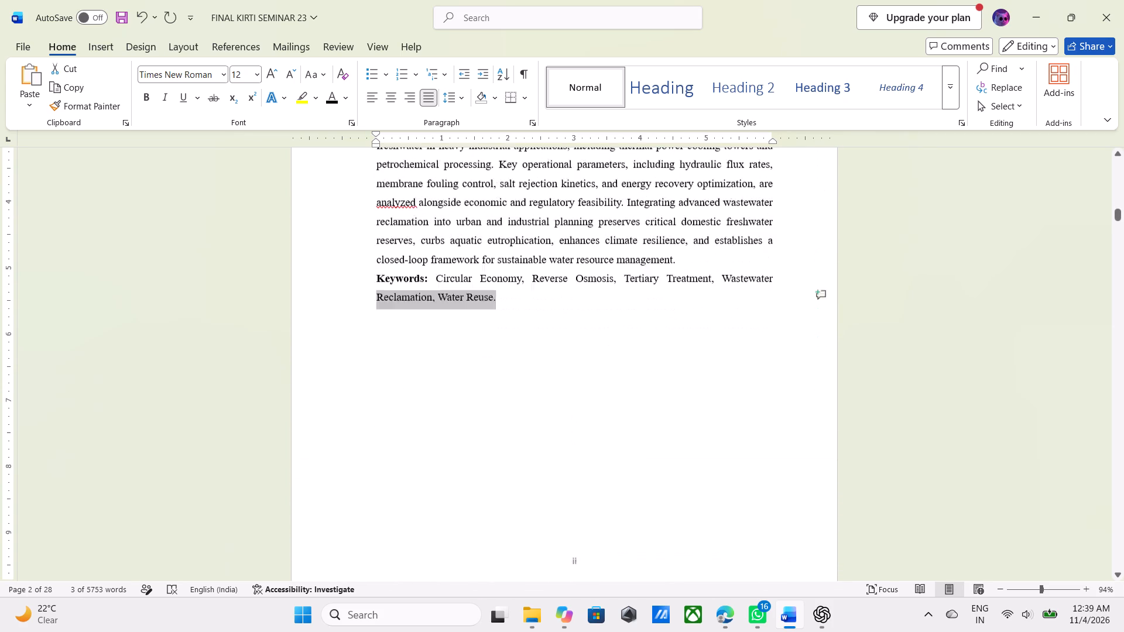
pyautogui.click(478, 444)
pyautogui.scroll(20, 478, 444)
pyautogui.scroll(4, 478, 444)
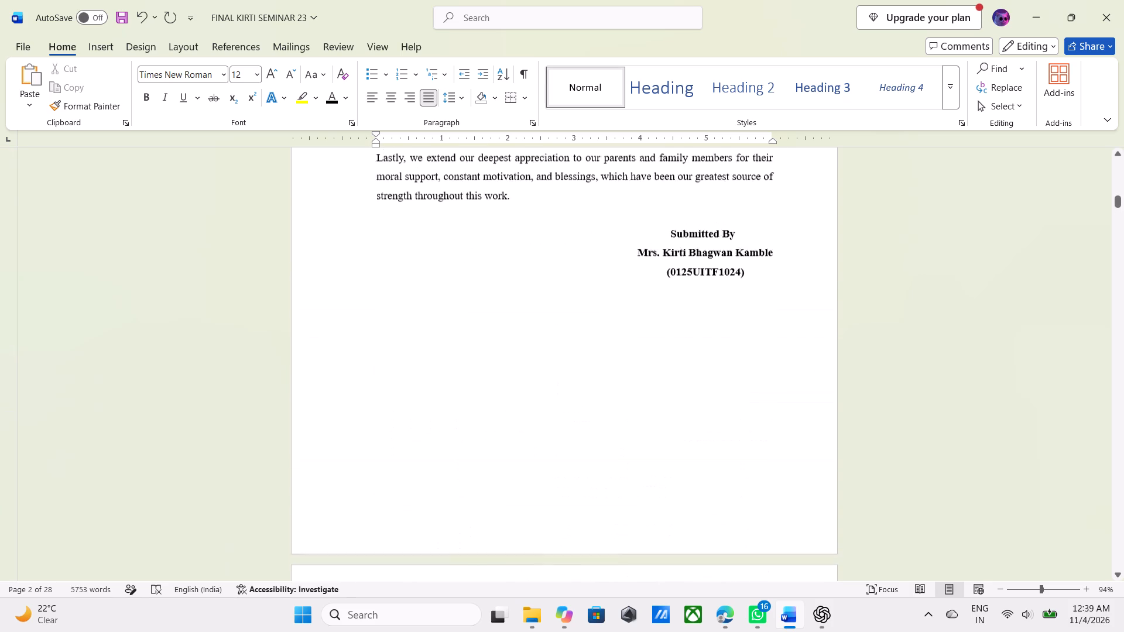
pyautogui.scroll(20, 476, 444)
pyautogui.scroll(20, 476, 444)
pyautogui.scroll(6, 476, 444)
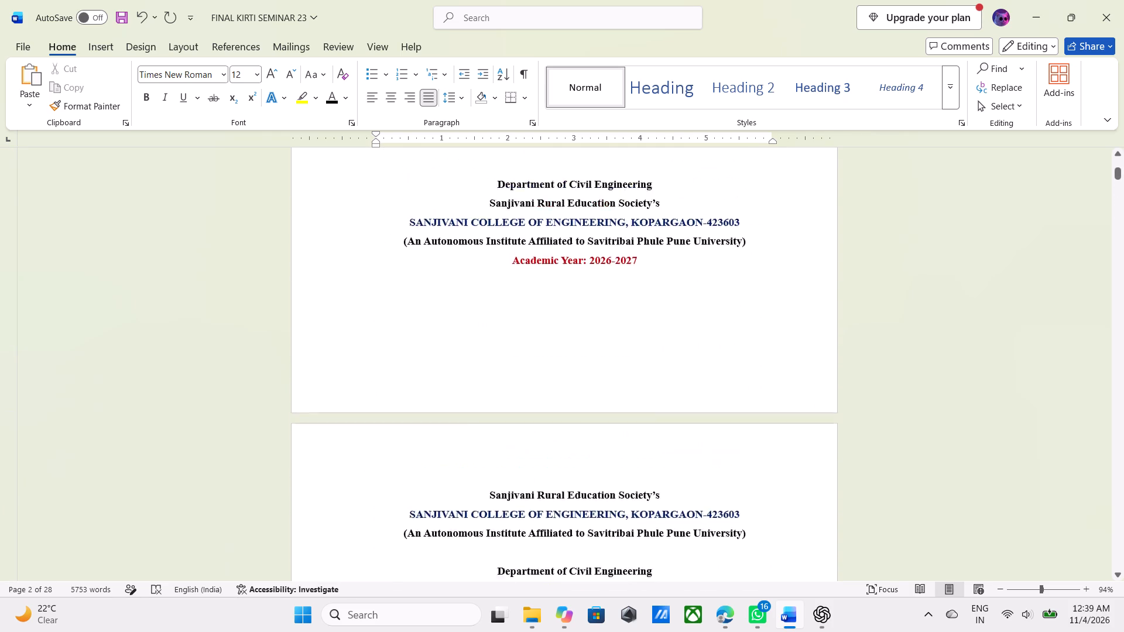
pyautogui.scroll(20, 474, 450)
pyautogui.scroll(9, 474, 450)
# Remove the page numbers from the section containing the cover page.
pyautogui.click(440, 274)
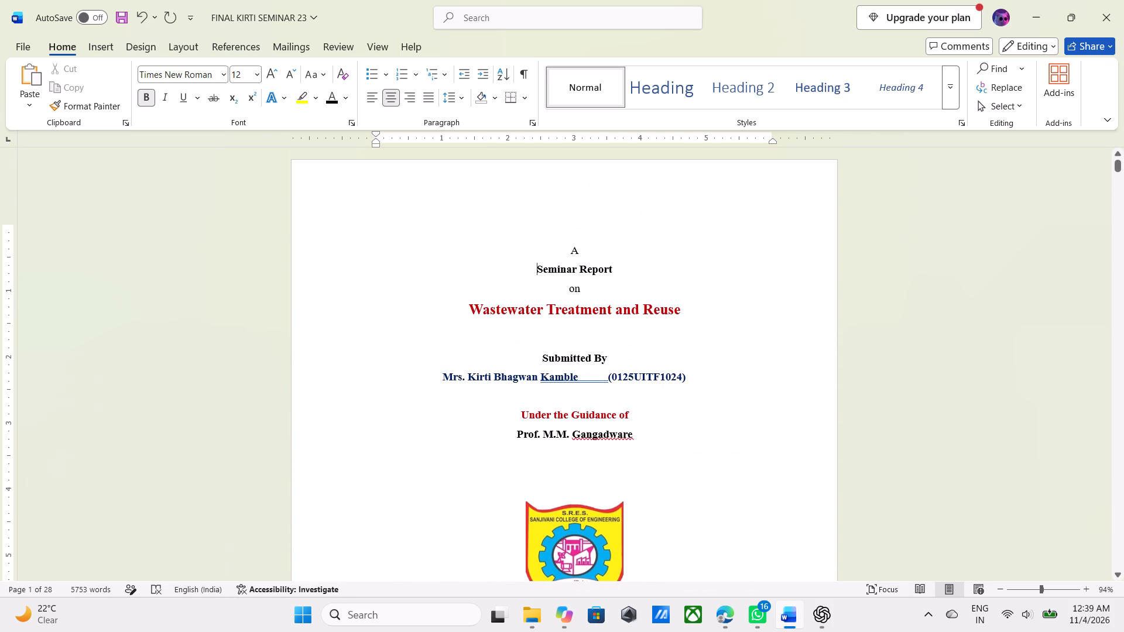
pyautogui.press('Escape')
pyautogui.press('Escape')
pyautogui.press('Escape')
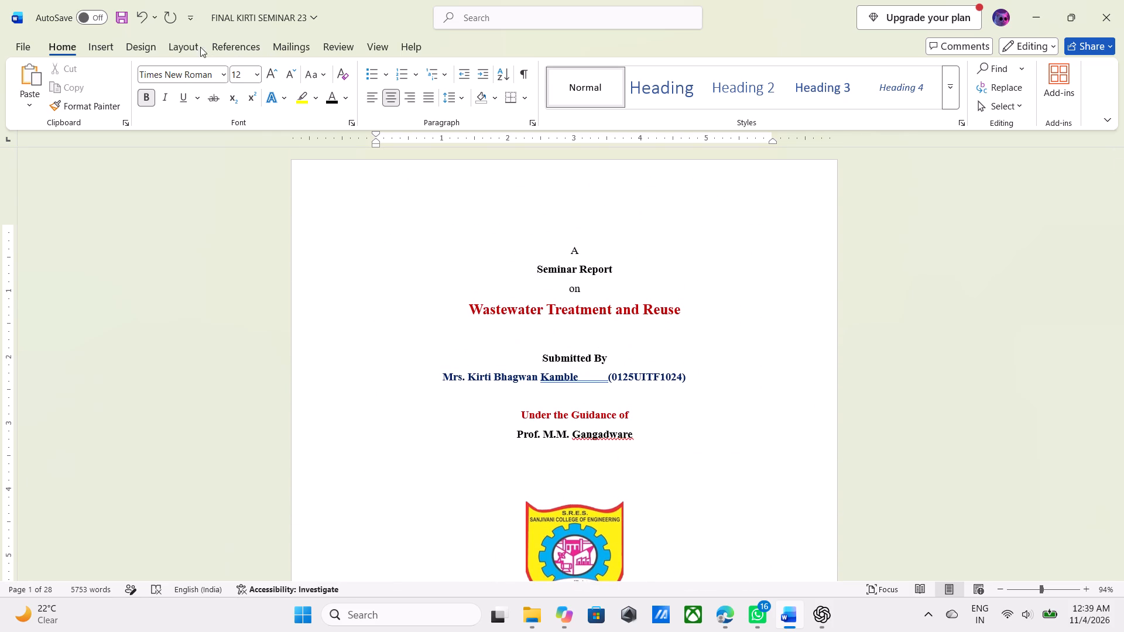
pyautogui.click(99, 49)
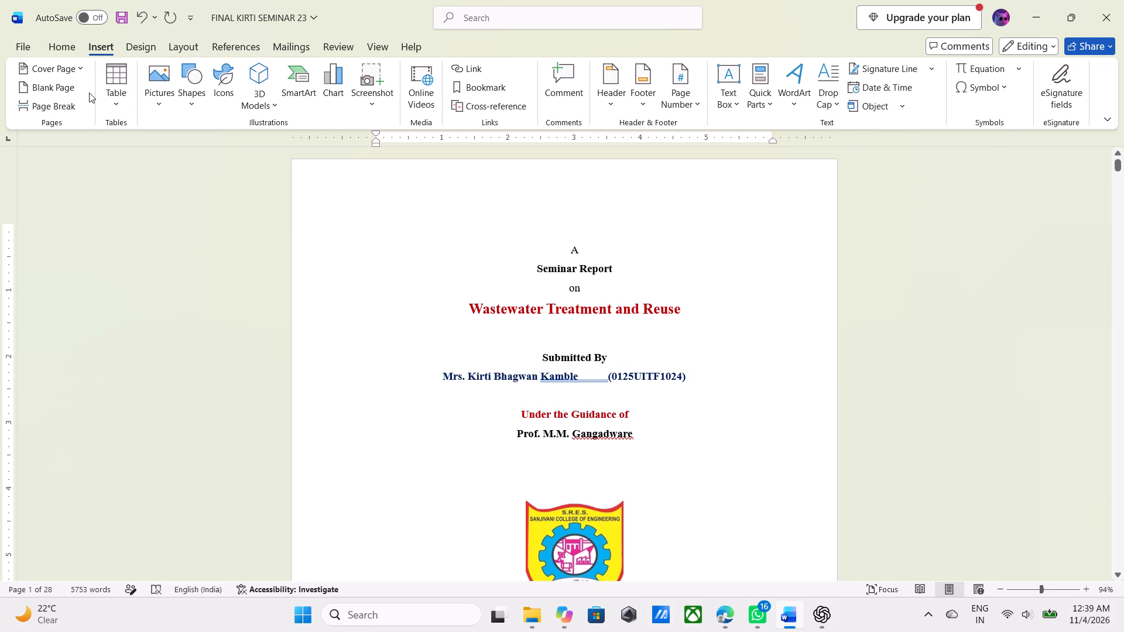
pyautogui.click(680, 107)
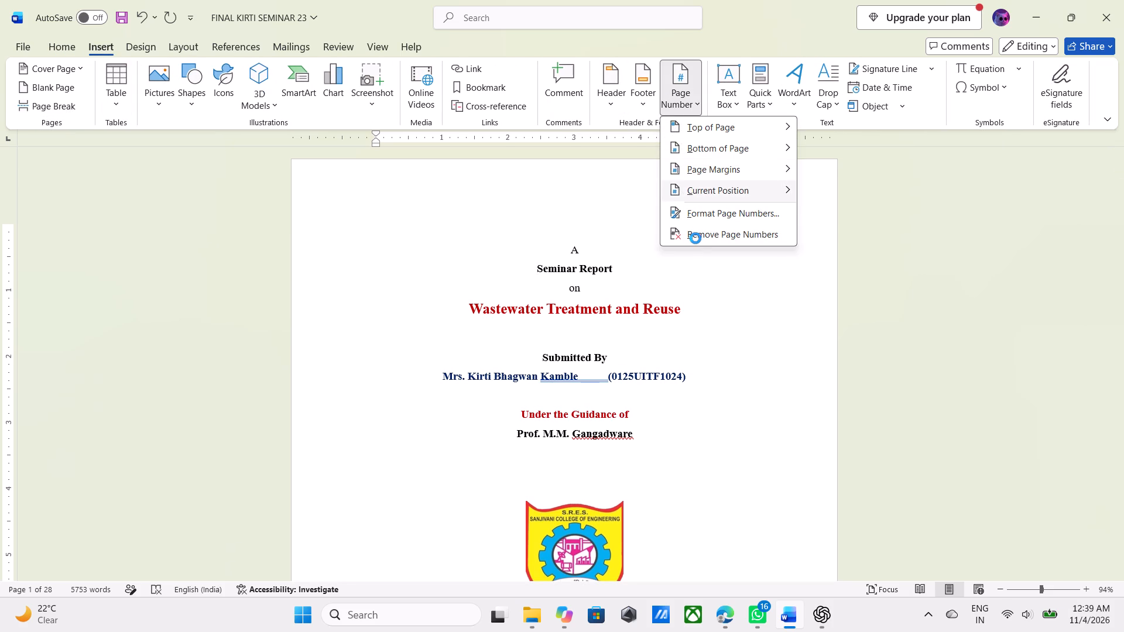
pyautogui.click(695, 237)
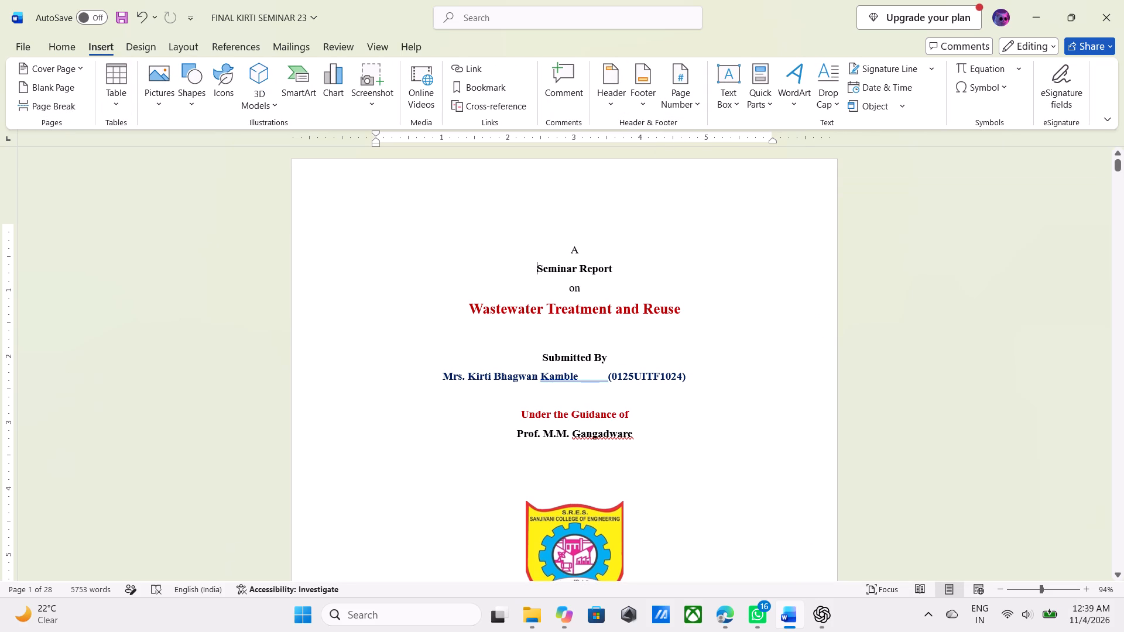
# Apply the i, ii, iii page number format to the cover page's section, with numbering starting at i.
pyautogui.click(673, 102)
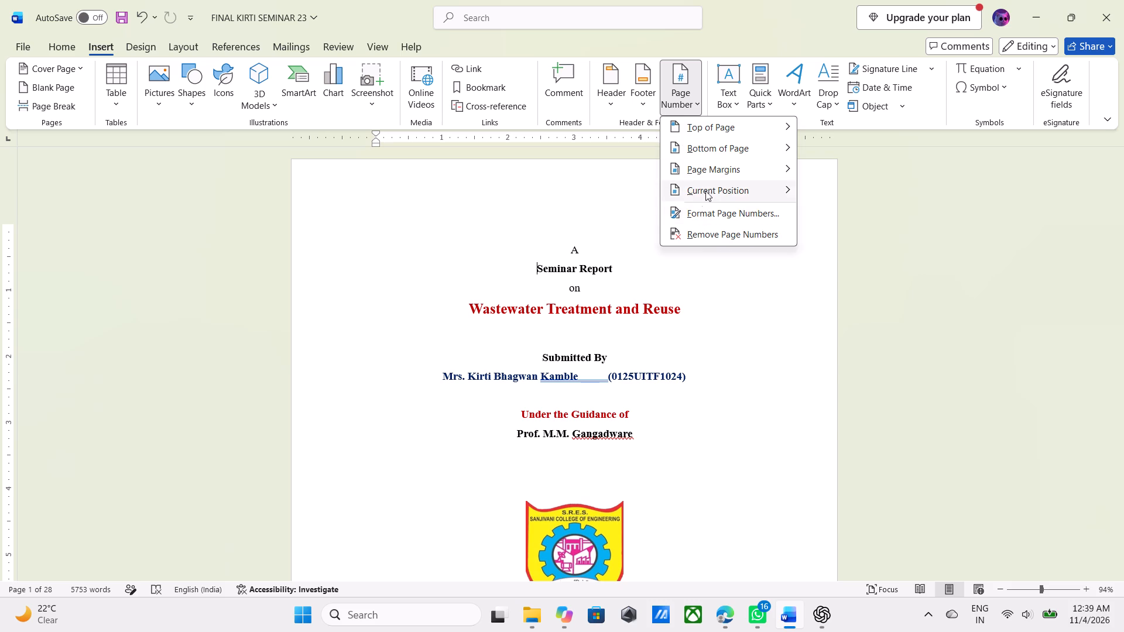
pyautogui.click(708, 207)
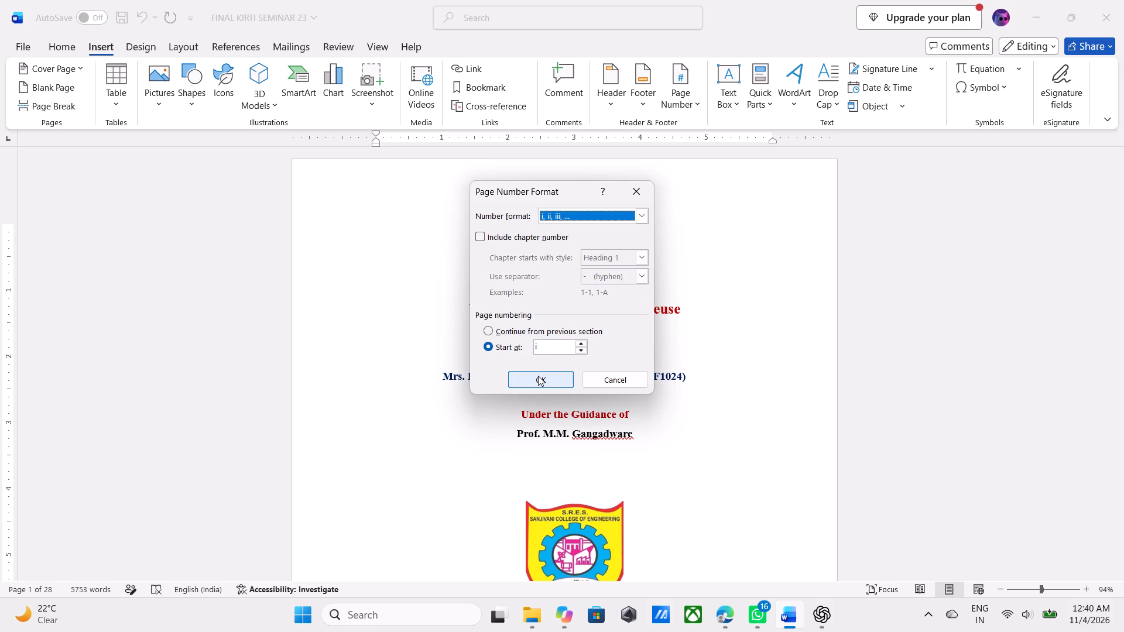
pyautogui.click(645, 214)
pyautogui.click(644, 215)
pyautogui.click(549, 378)
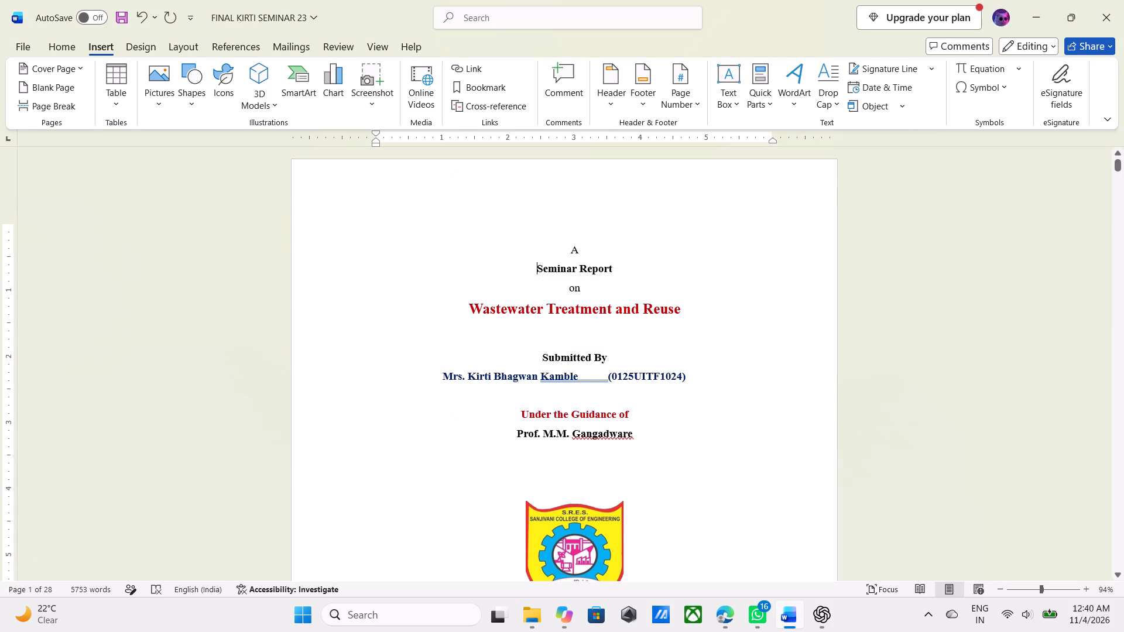
# Delete the blank text box covering the page number at the foot of the acknowledgement page.
pyautogui.scroll(-15, 551, 335)
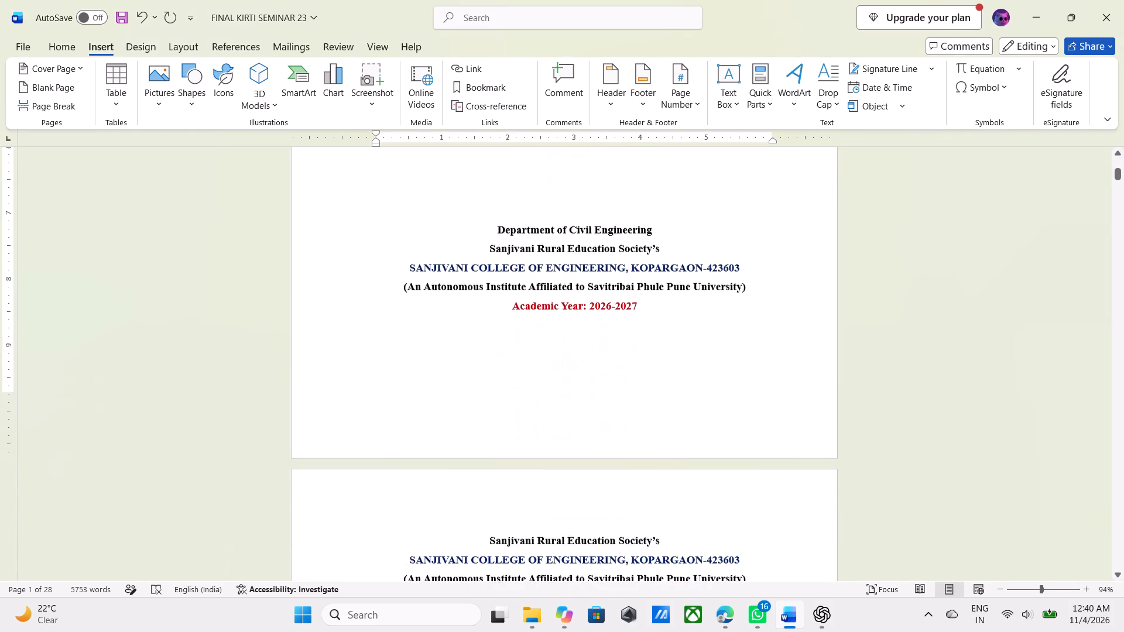
pyautogui.scroll(-20, 546, 329)
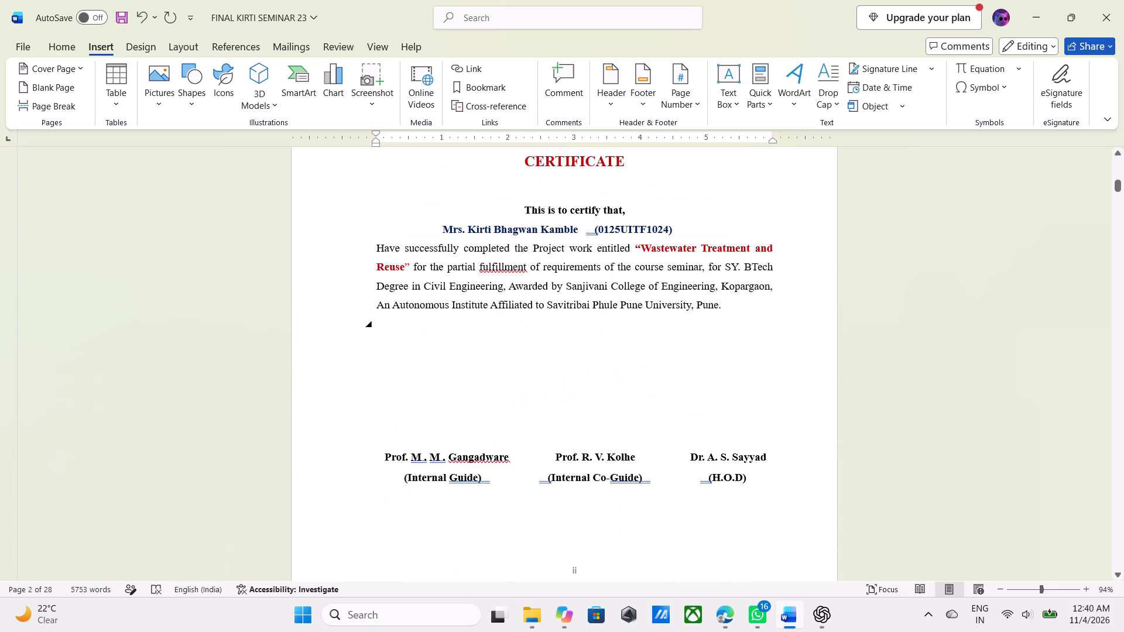
pyautogui.scroll(-20, 545, 329)
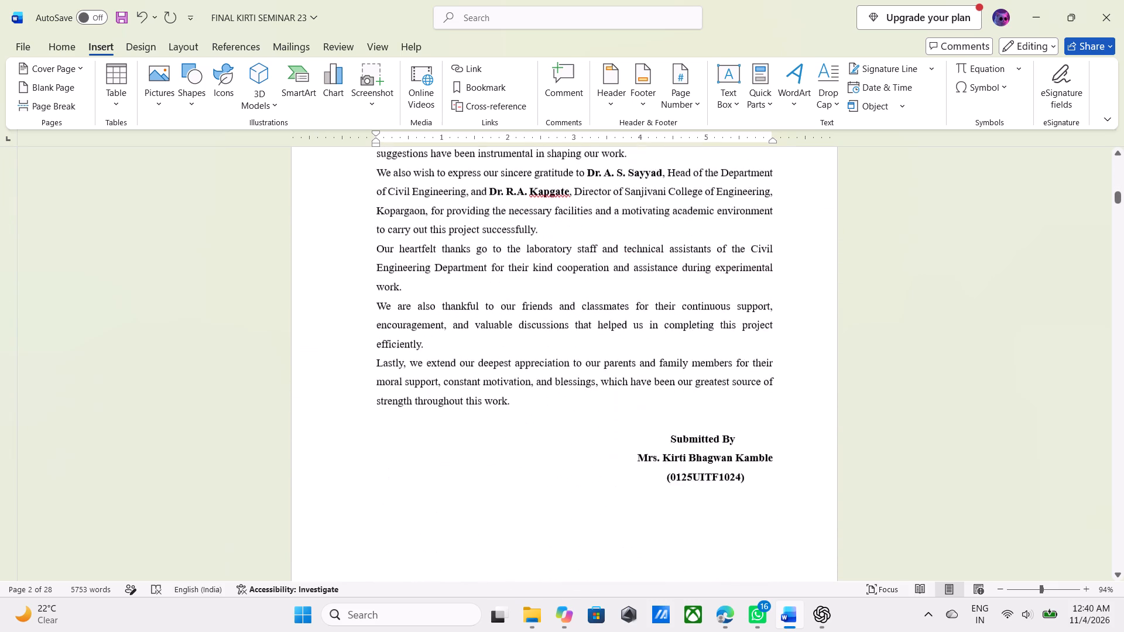
pyautogui.scroll(-14, 545, 329)
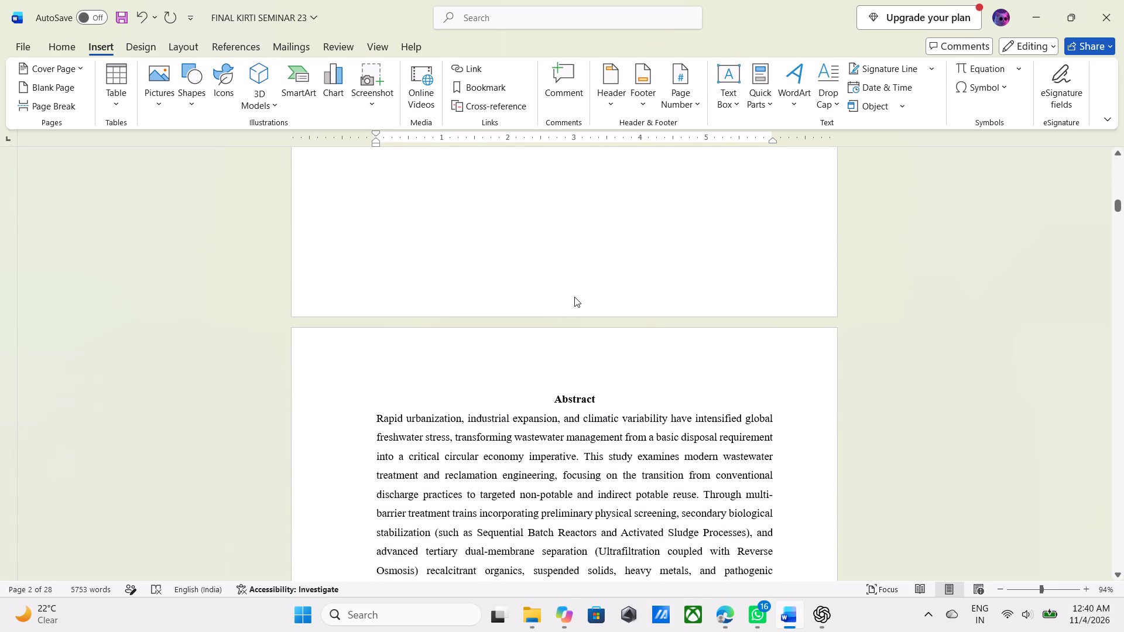
pyautogui.click(574, 297)
pyautogui.press('Escape')
pyautogui.press('Escape')
pyautogui.press('Escape')
pyautogui.click(574, 296)
pyautogui.doubleClick(574, 296)
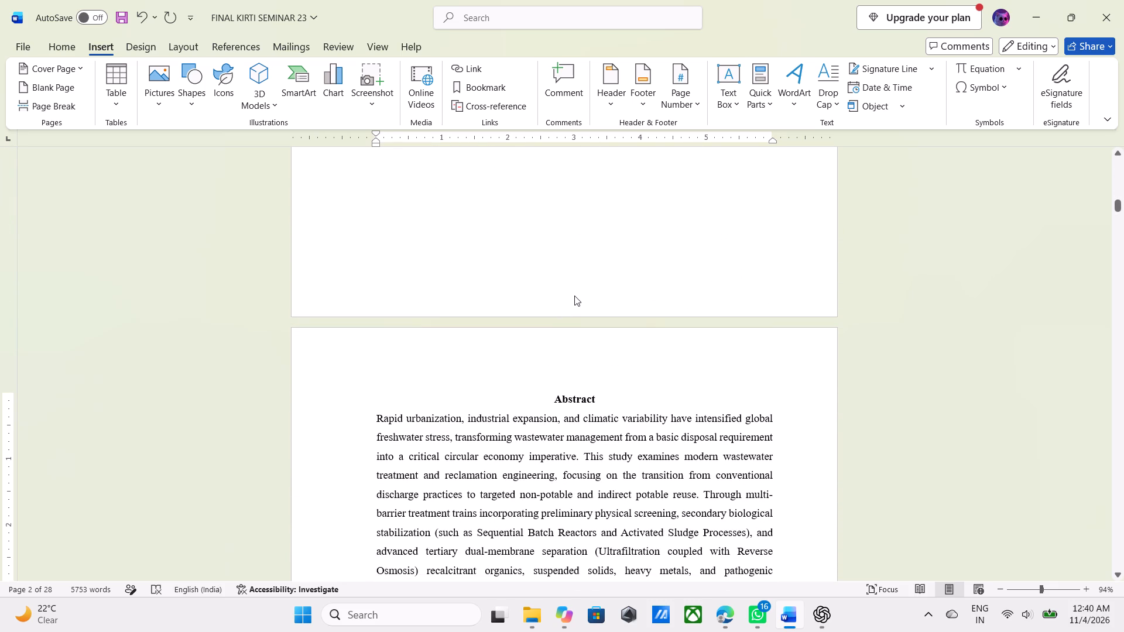
pyautogui.press('Escape')
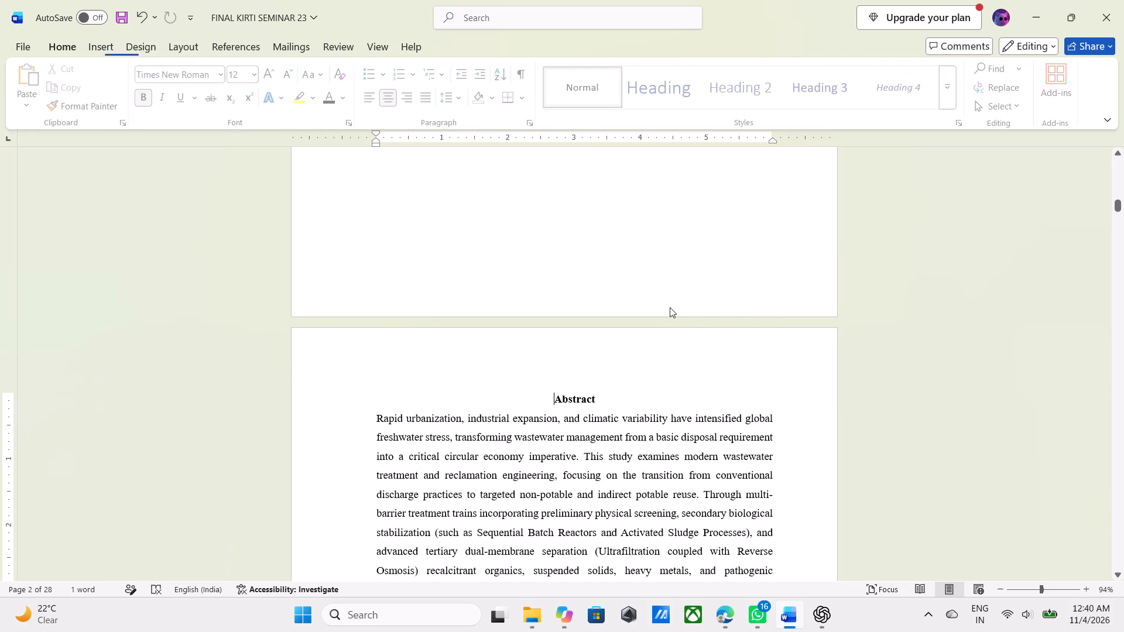
pyautogui.click(611, 287)
pyautogui.doubleClick(586, 285)
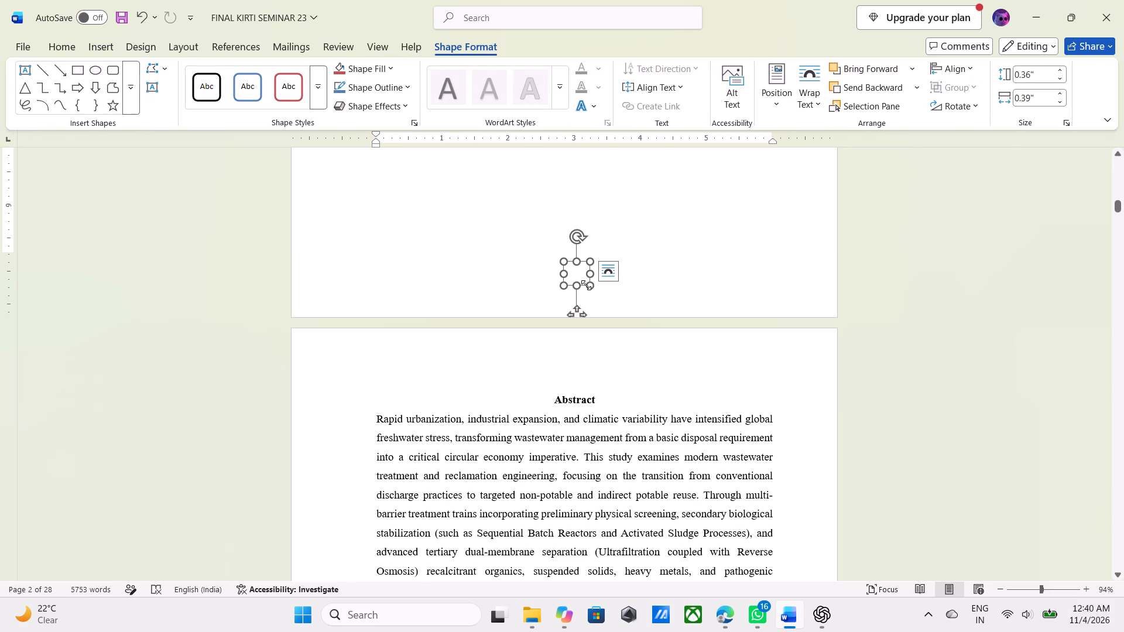
pyautogui.moveTo(575, 276); pyautogui.dragTo(613, 257)
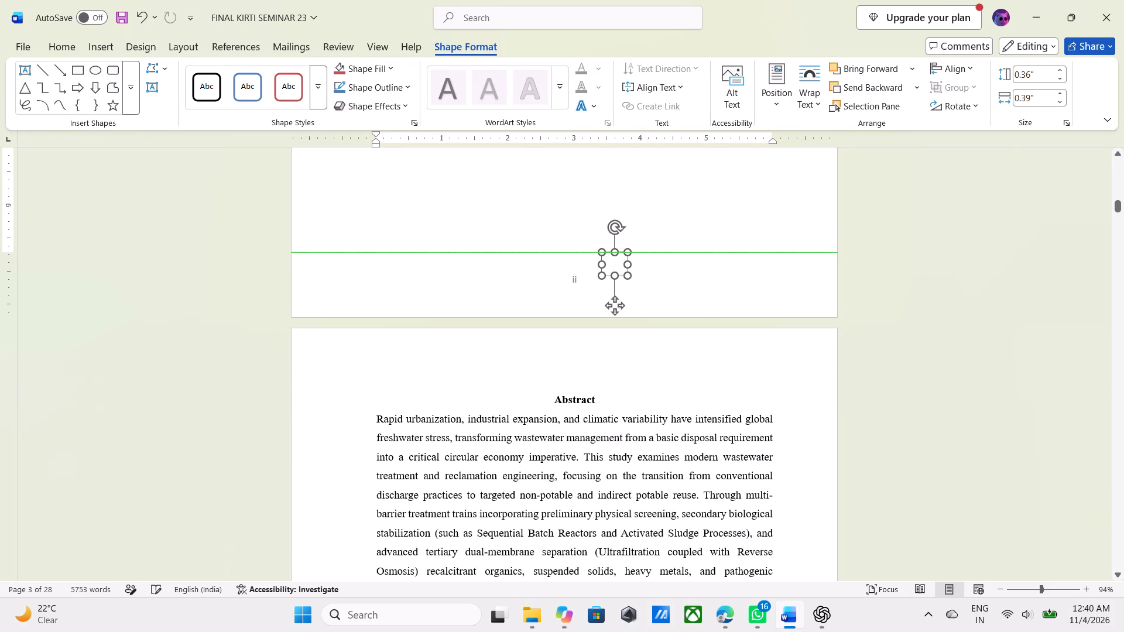
pyautogui.moveTo(613, 257); pyautogui.dragTo(613, 267)
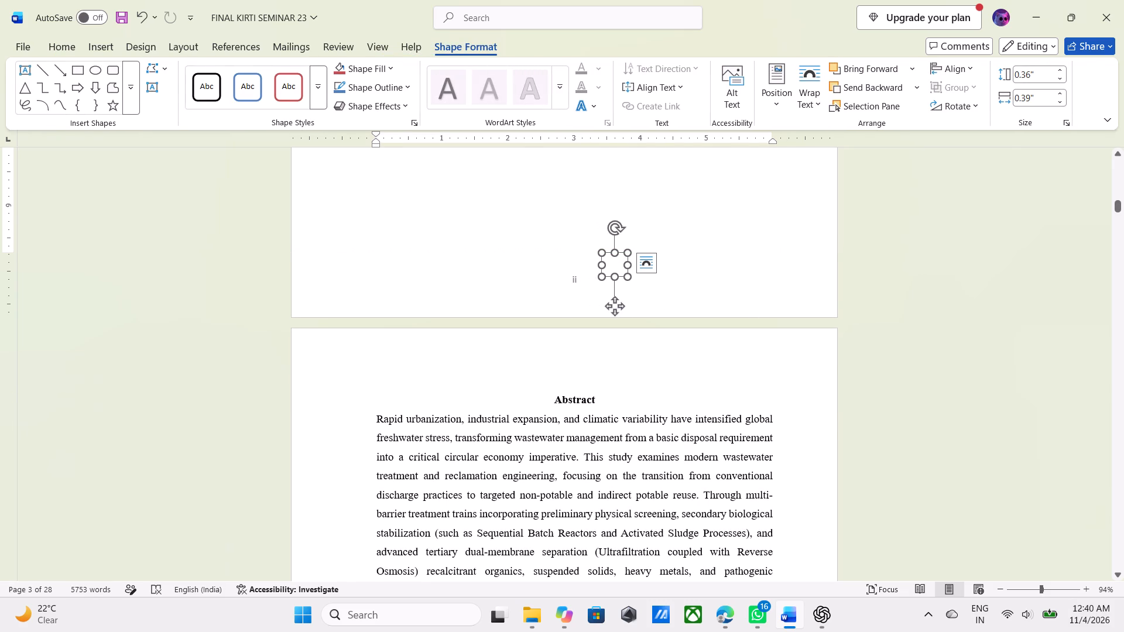
pyautogui.press('Delete')
# Remove the blank text box at the foot of the Content page, below the References row.
pyautogui.scroll(-4, 559, 323)
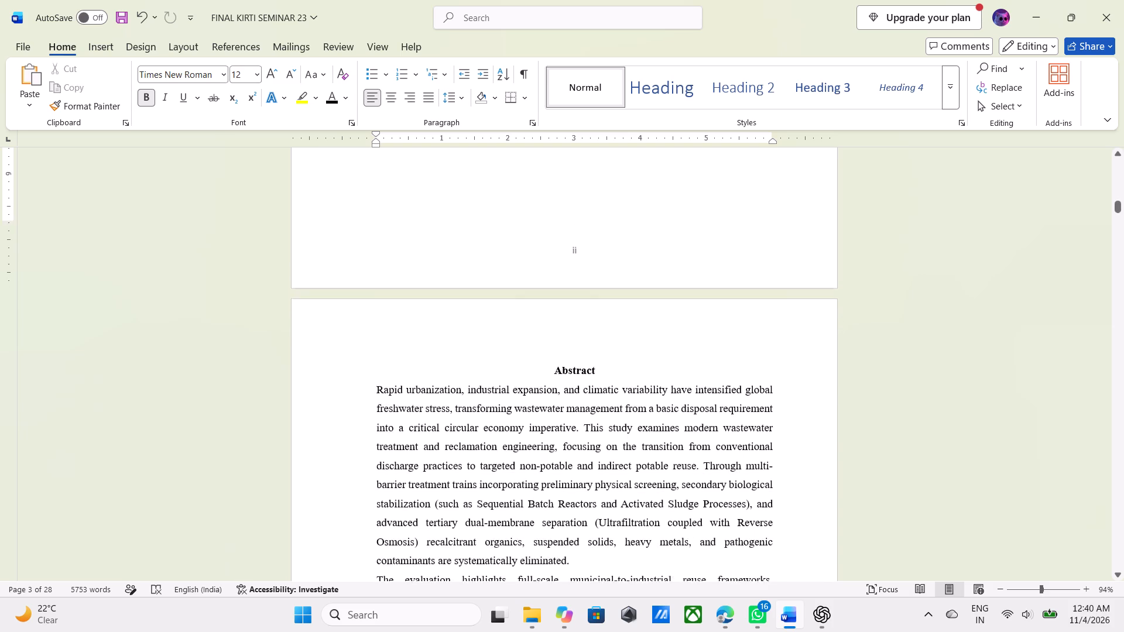
pyautogui.scroll(-18, 557, 326)
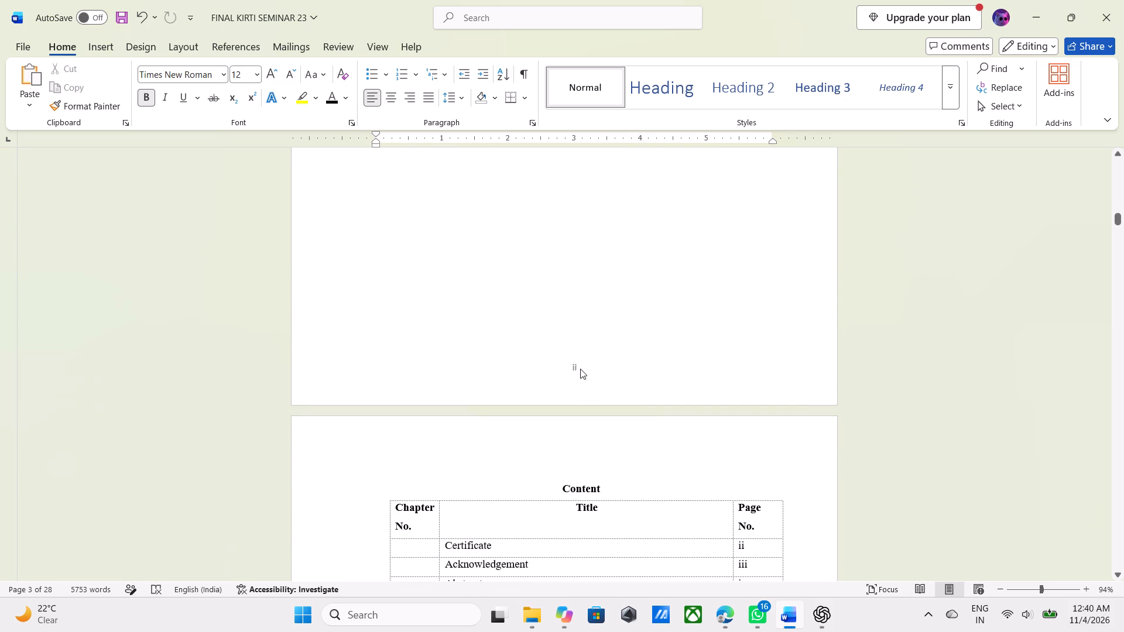
pyautogui.scroll(-20, 573, 368)
pyautogui.scroll(-3, 562, 376)
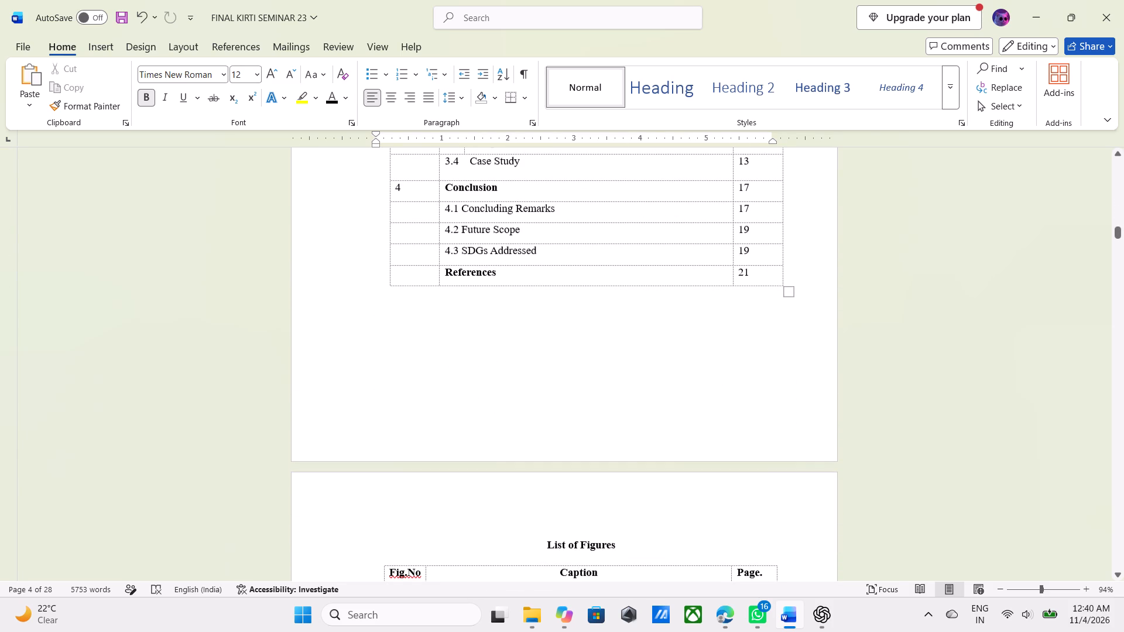
pyautogui.click(588, 428)
pyautogui.click(578, 418)
pyautogui.moveTo(578, 411); pyautogui.dragTo(579, 410)
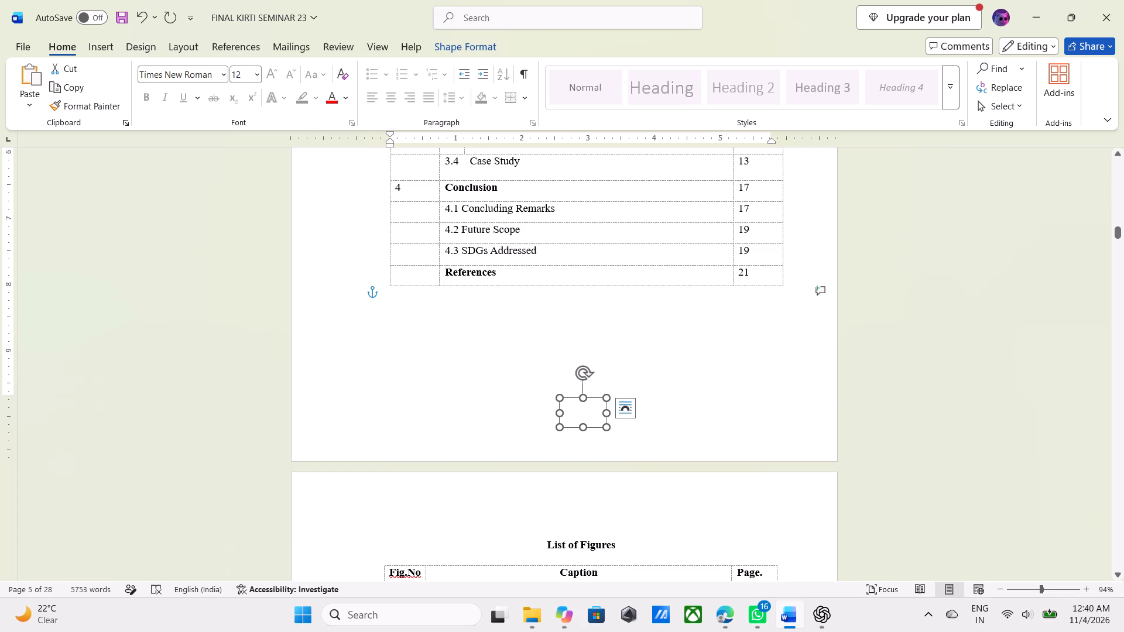
# Delete the blank text box covering the page number at the foot of the Content page.
pyautogui.moveTo(579, 410); pyautogui.dragTo(650, 417)
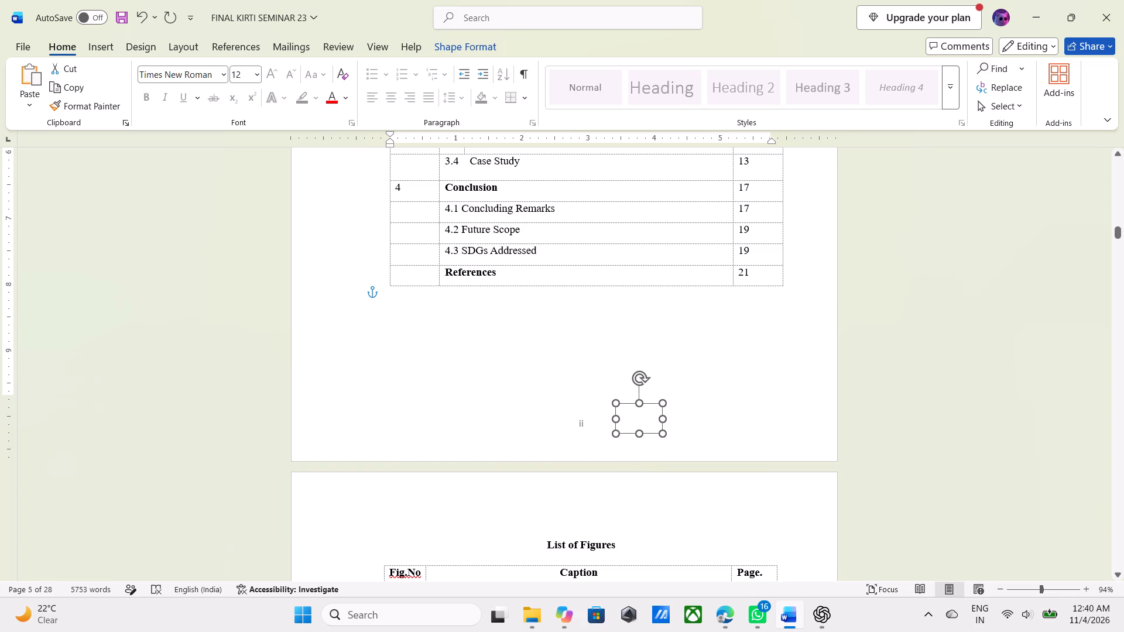
pyautogui.moveTo(650, 417); pyautogui.dragTo(590, 428)
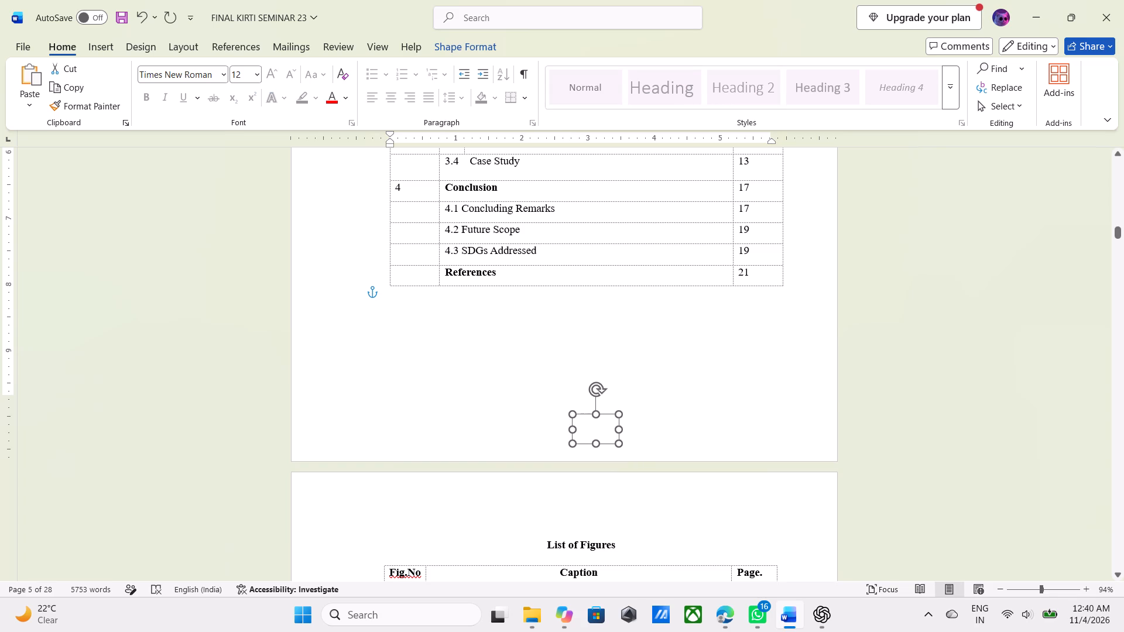
pyautogui.moveTo(590, 428); pyautogui.dragTo(602, 445)
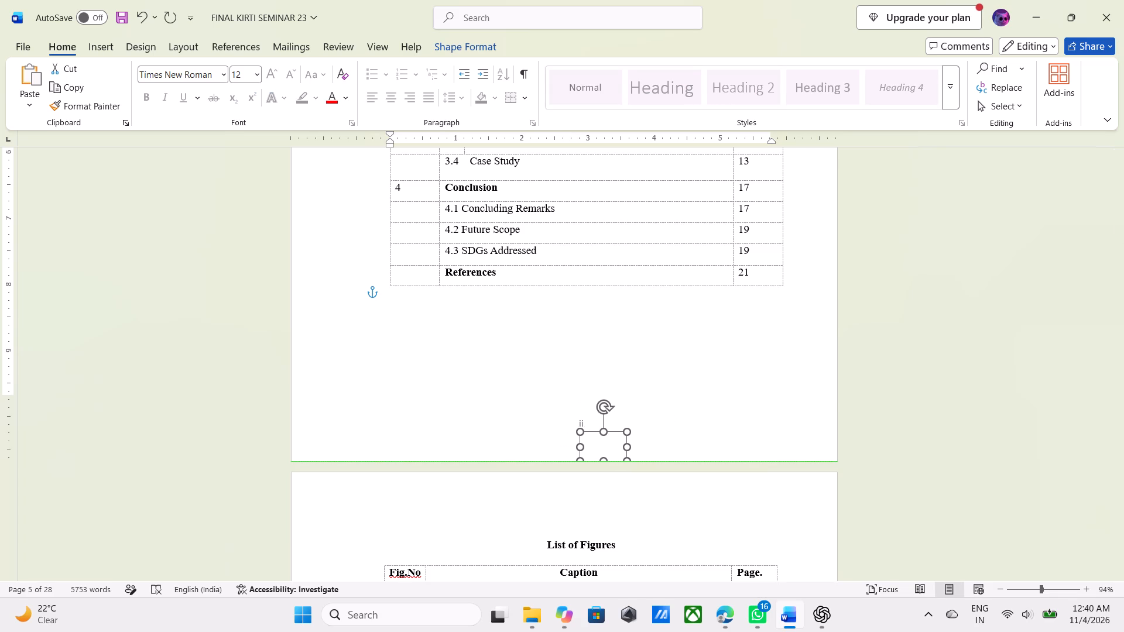
pyautogui.moveTo(602, 445); pyautogui.dragTo(643, 406)
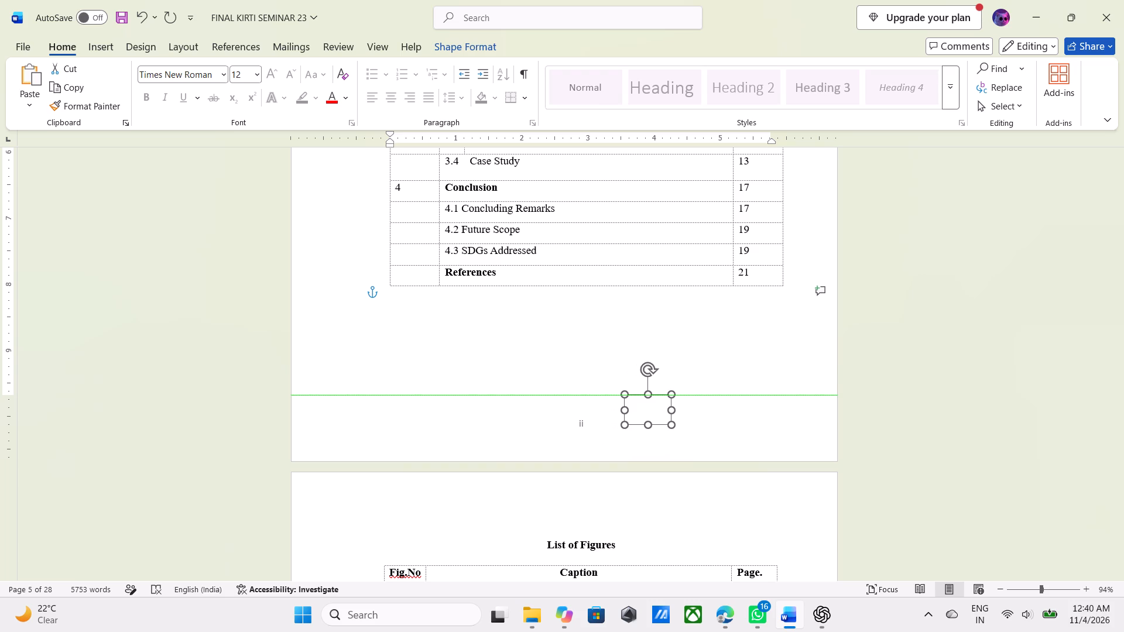
pyautogui.moveTo(643, 406); pyautogui.dragTo(645, 414)
pyautogui.press('Delete')
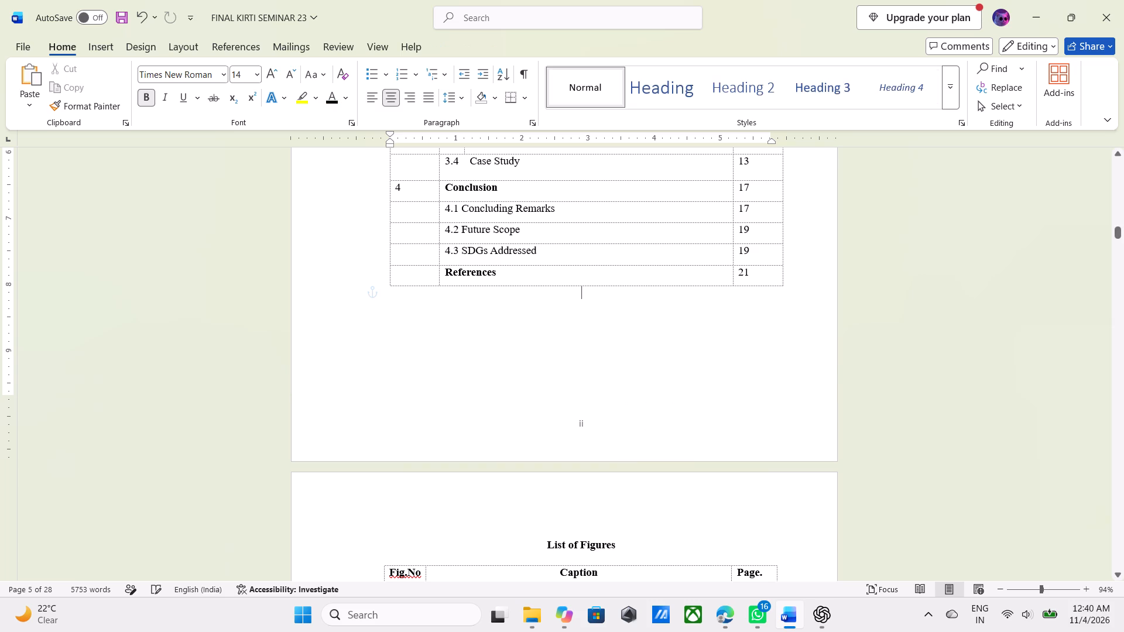
# Check the page numbering of the List of Figures and List of Tables pages and table 4.1's page entry against the Content table.
pyautogui.scroll(-7, 804, 448)
pyautogui.scroll(1, 804, 448)
pyautogui.scroll(-13, 804, 448)
pyautogui.scroll(-13, 795, 455)
pyautogui.scroll(-3, 663, 444)
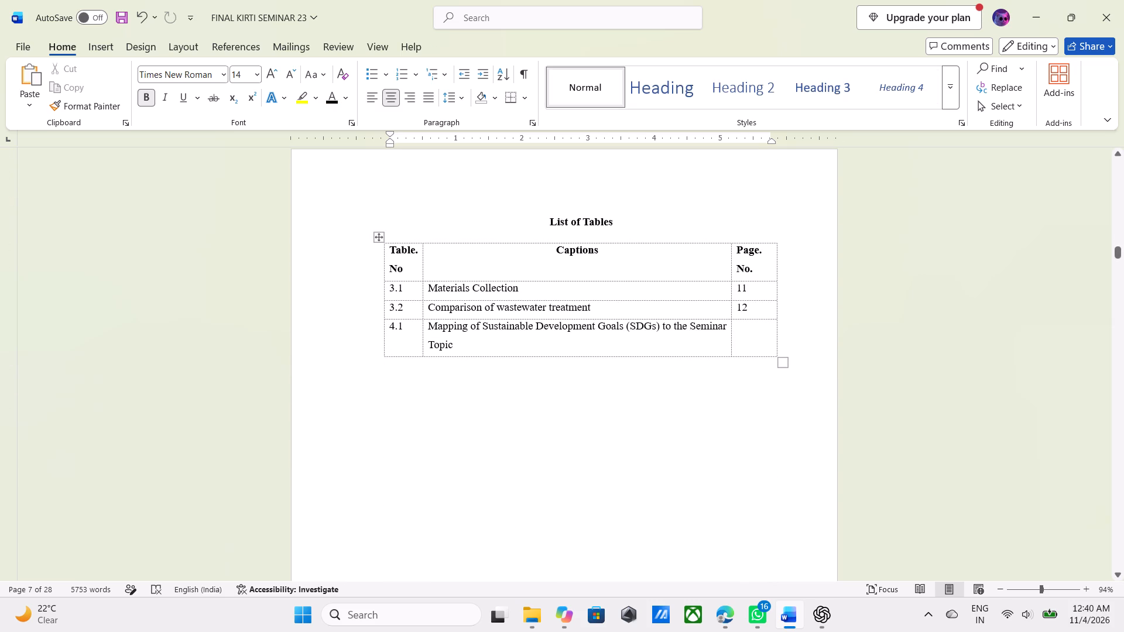
pyautogui.click(755, 341)
pyautogui.scroll(12, 547, 366)
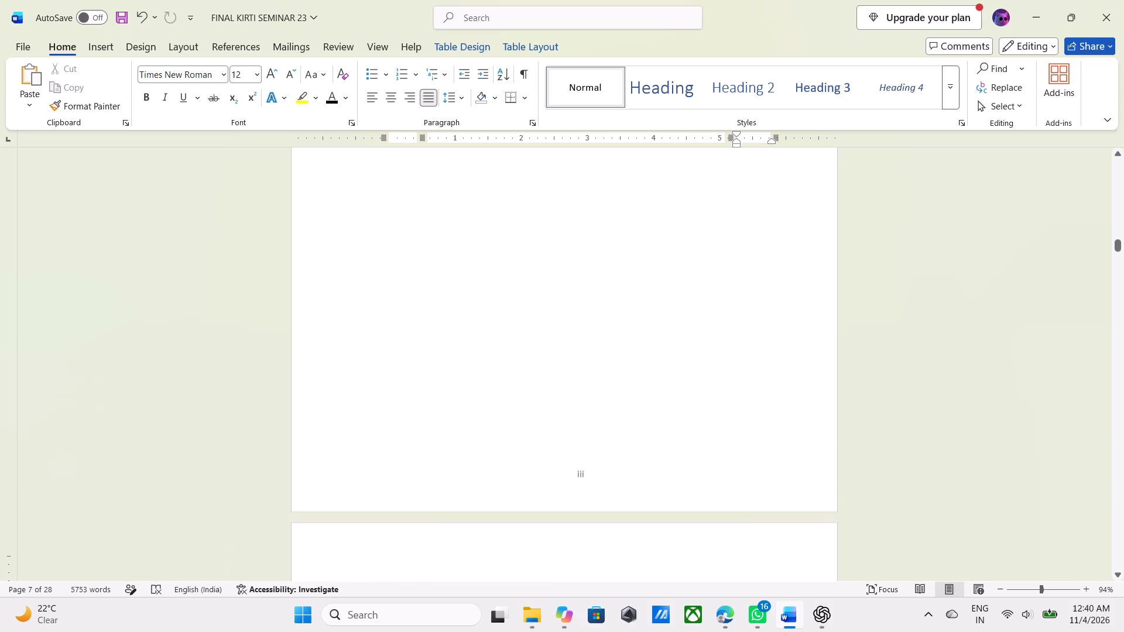
pyautogui.scroll(15, 532, 397)
pyautogui.scroll(14, 578, 435)
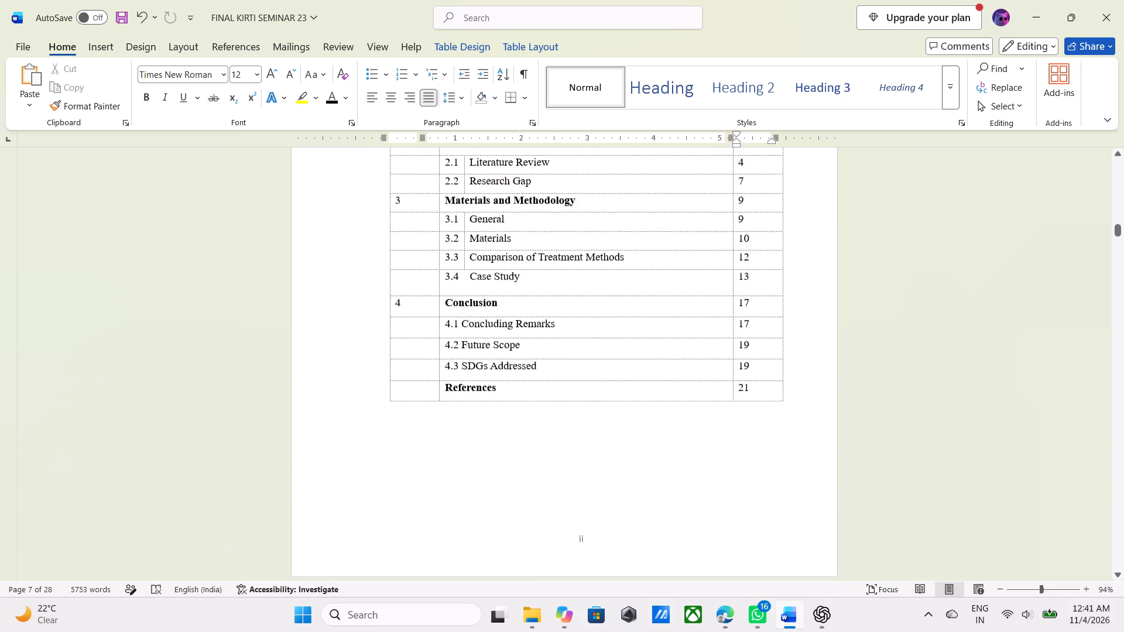
pyautogui.scroll(9, 570, 444)
pyautogui.scroll(-3, 565, 450)
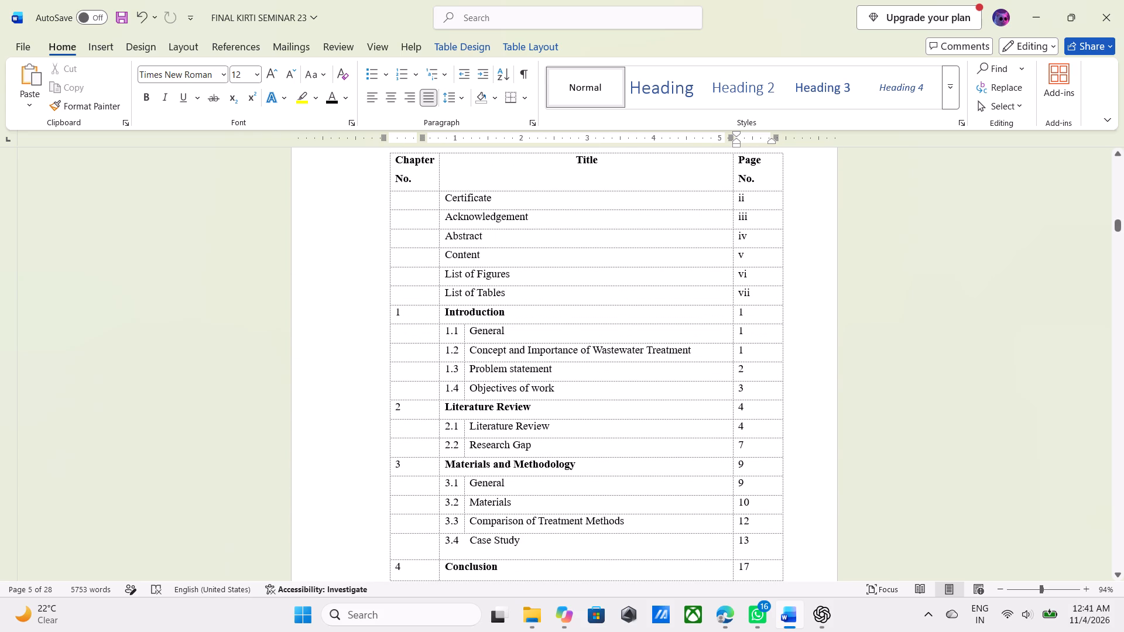
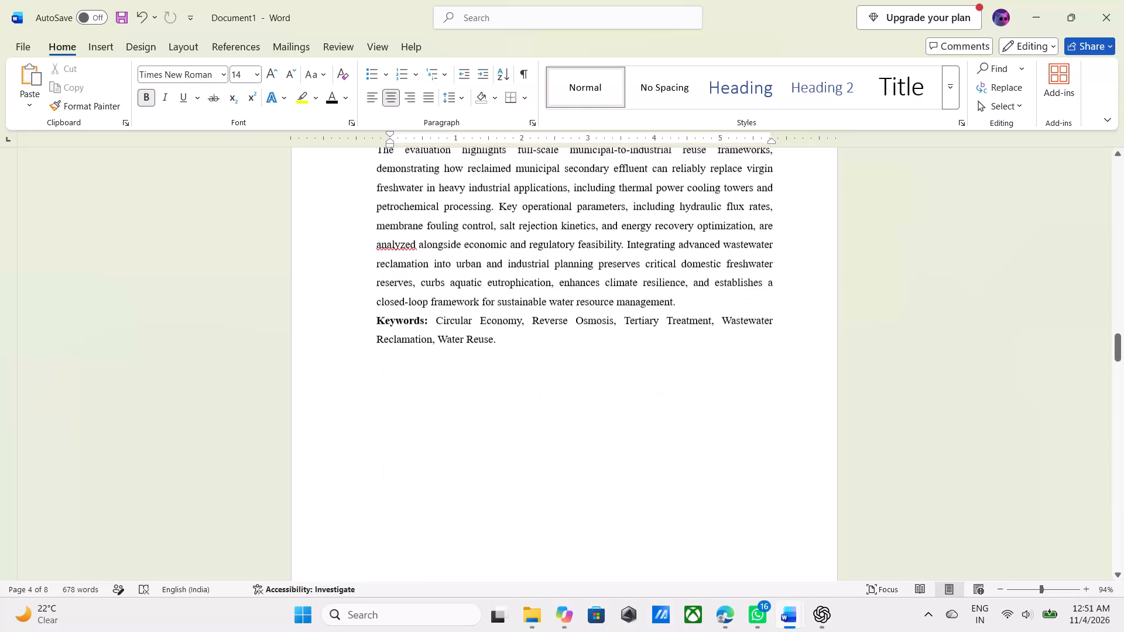
# Open the footer of the abstract page to check its page number, and return to the body text.
pyautogui.scroll(-6, 536, 405)
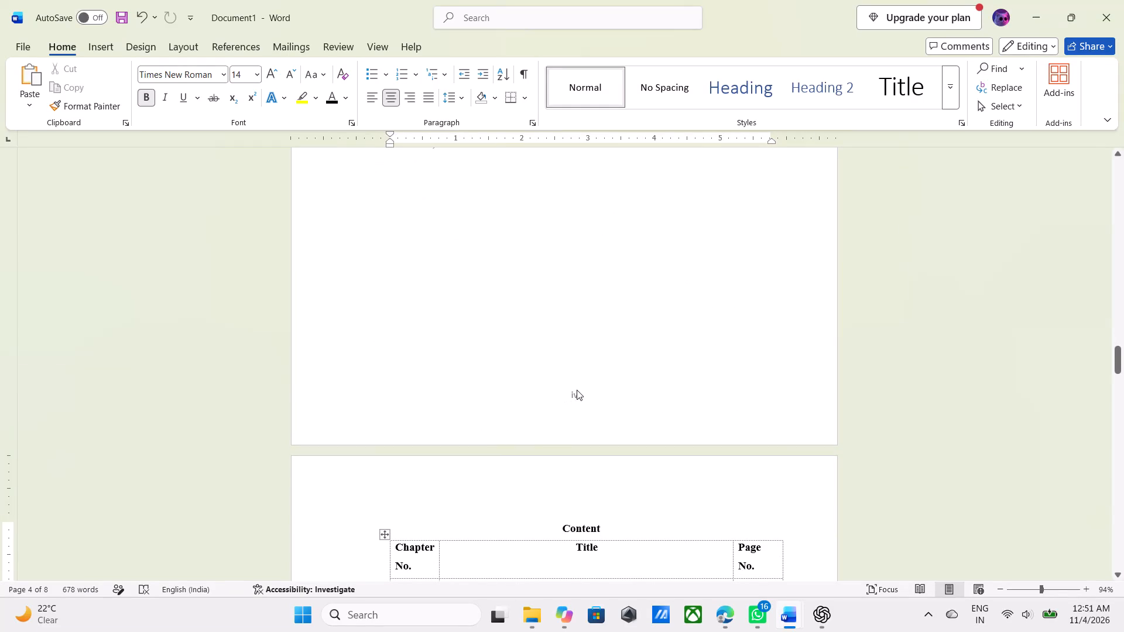
pyautogui.doubleClick(577, 390)
pyautogui.click(578, 397)
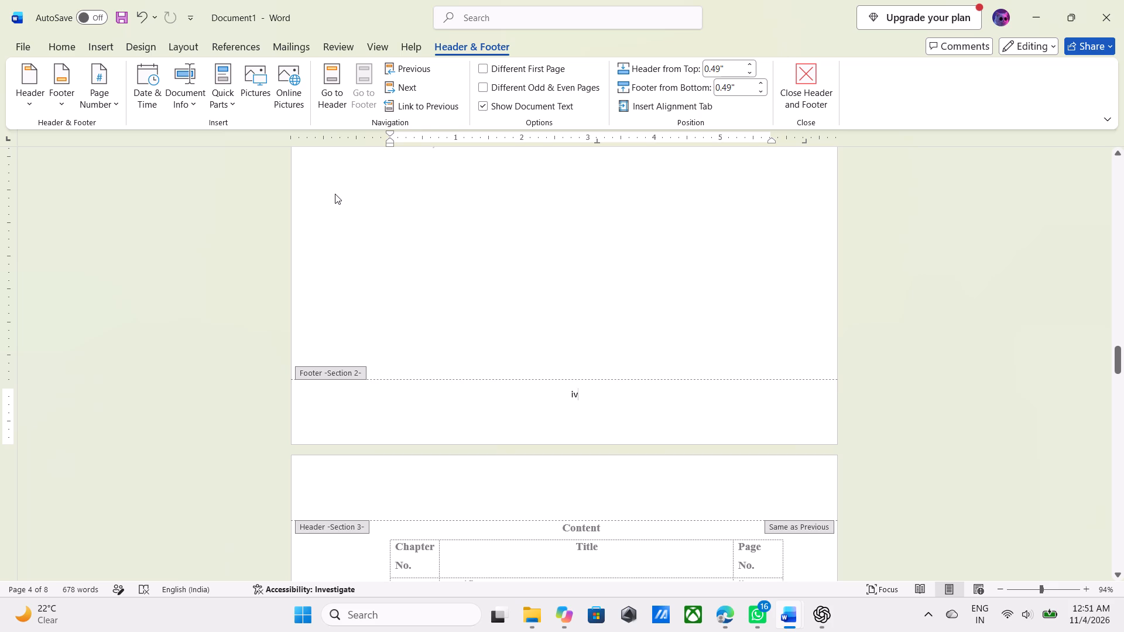
pyautogui.press('Escape')
pyautogui.press('Escape')
pyautogui.press('Escape')
pyautogui.press('Escape')
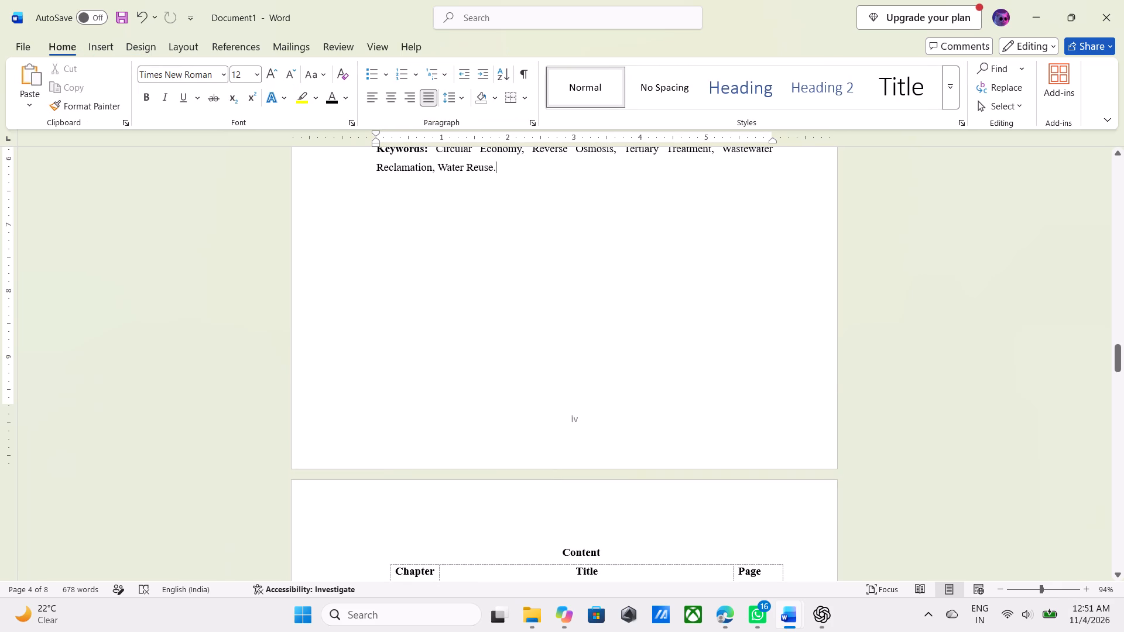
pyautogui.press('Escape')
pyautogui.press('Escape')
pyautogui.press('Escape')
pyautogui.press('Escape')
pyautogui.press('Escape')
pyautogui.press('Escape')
# Examine the footer page numbers from the abstract page through the Content page of the report.
pyautogui.scroll(-6, 626, 388)
pyautogui.scroll(2, 626, 388)
pyautogui.scroll(-8, 626, 388)
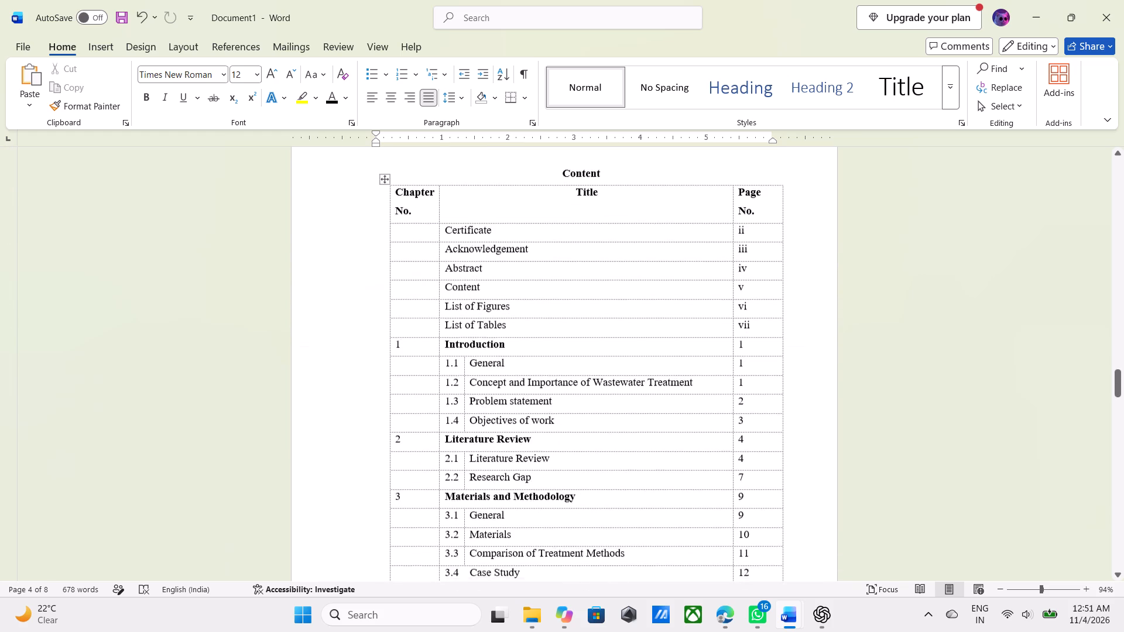